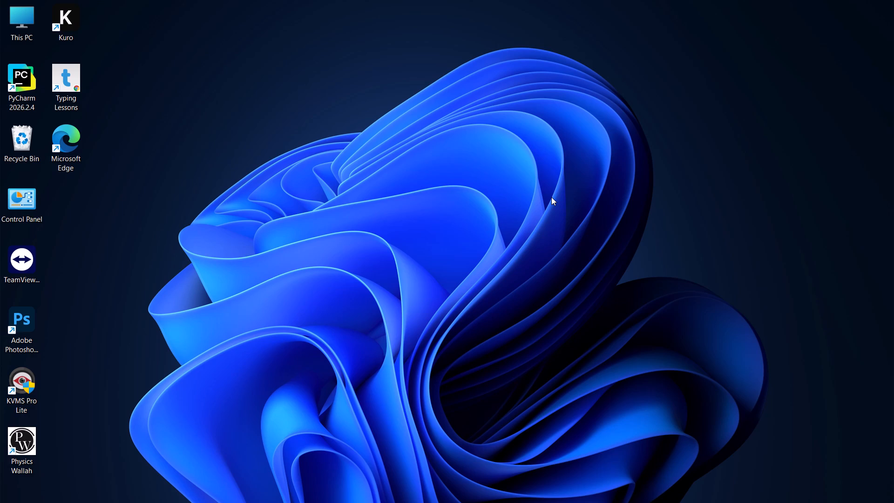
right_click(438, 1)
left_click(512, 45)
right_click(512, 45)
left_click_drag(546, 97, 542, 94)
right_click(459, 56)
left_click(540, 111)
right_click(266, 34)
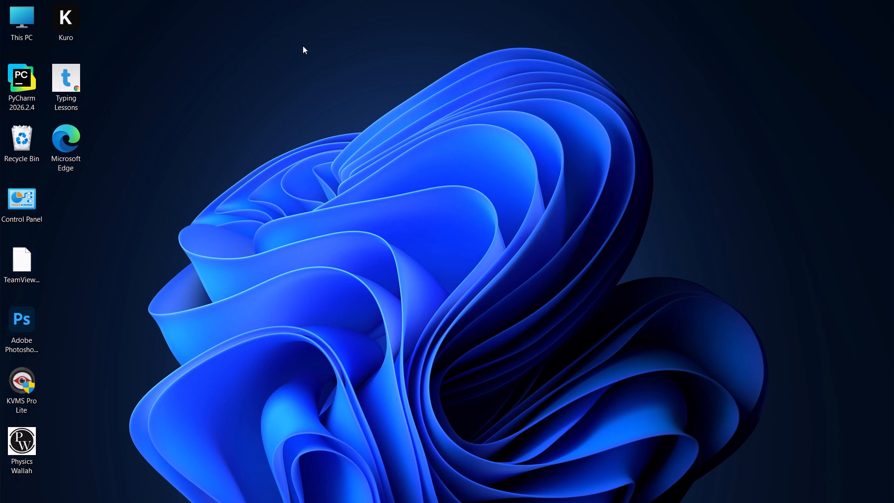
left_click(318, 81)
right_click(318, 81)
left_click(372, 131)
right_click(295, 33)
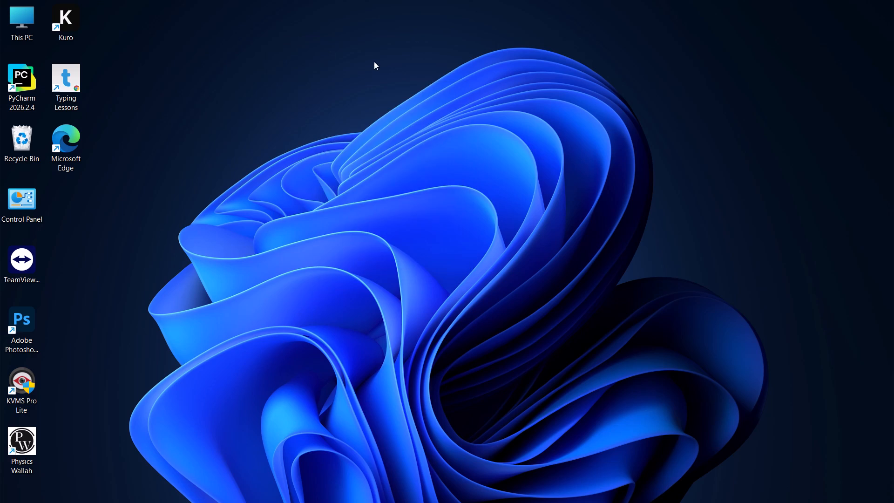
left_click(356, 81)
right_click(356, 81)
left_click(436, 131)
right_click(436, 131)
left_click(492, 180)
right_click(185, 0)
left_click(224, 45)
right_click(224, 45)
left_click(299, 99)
Launch Kuro from its desktop shortcut.
double_click(54, 16)
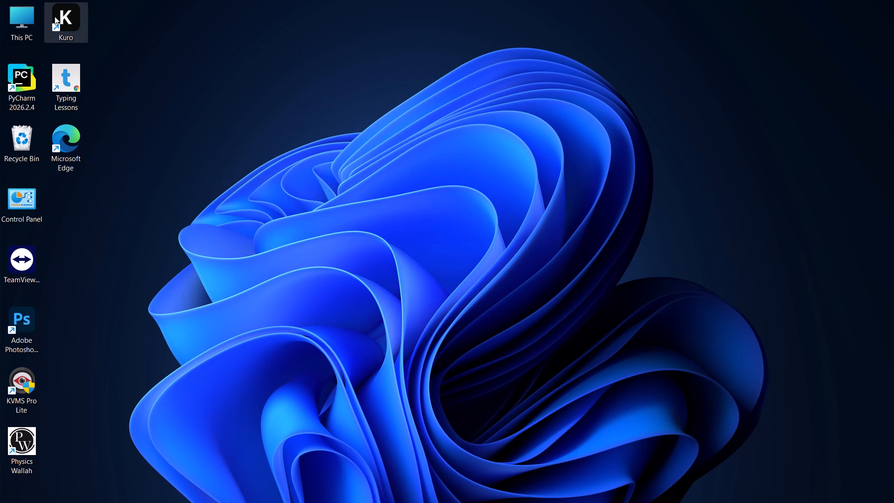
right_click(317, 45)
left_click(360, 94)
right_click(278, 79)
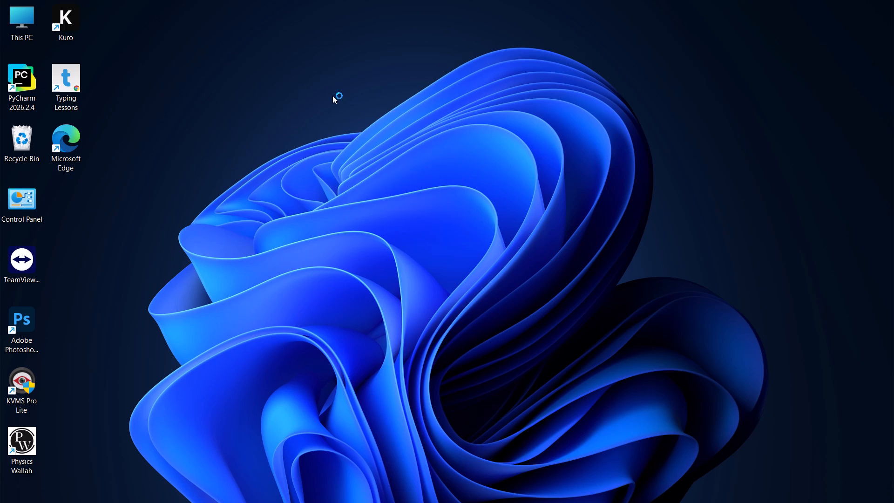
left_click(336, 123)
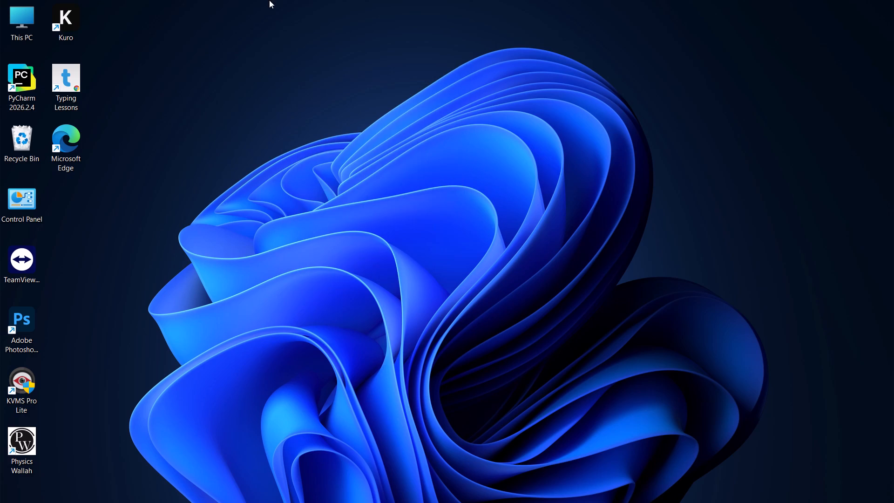
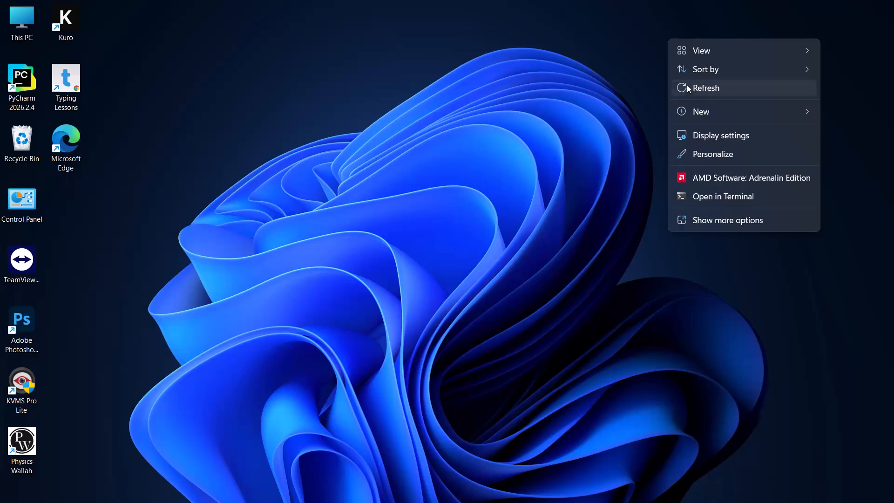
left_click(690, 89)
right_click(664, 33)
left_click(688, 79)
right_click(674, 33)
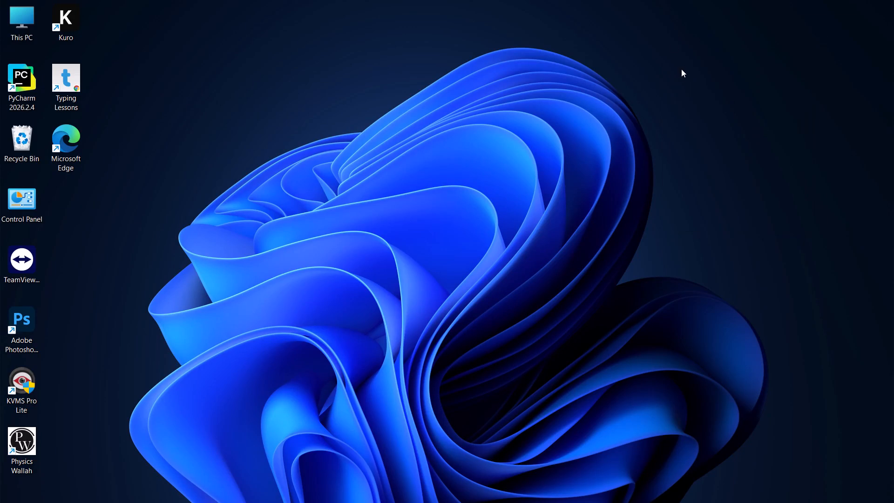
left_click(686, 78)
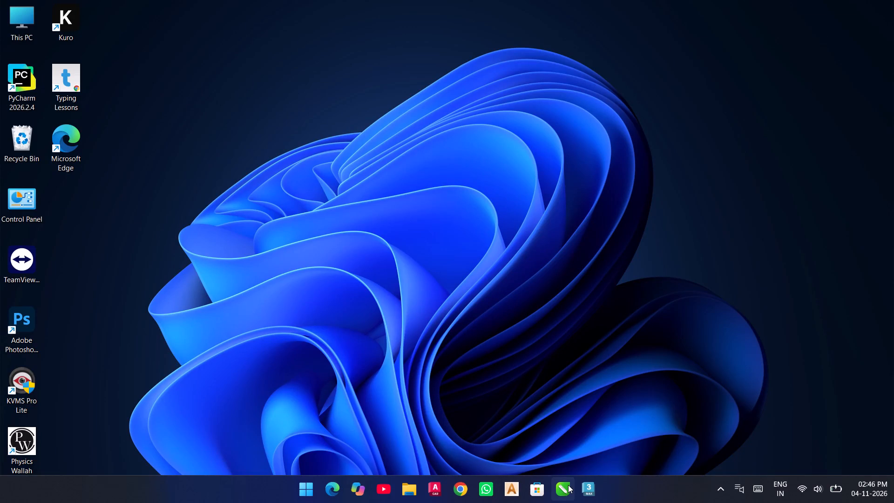
Launch CorelDRAW 2020 from the Windows desktop.
left_click(568, 485)
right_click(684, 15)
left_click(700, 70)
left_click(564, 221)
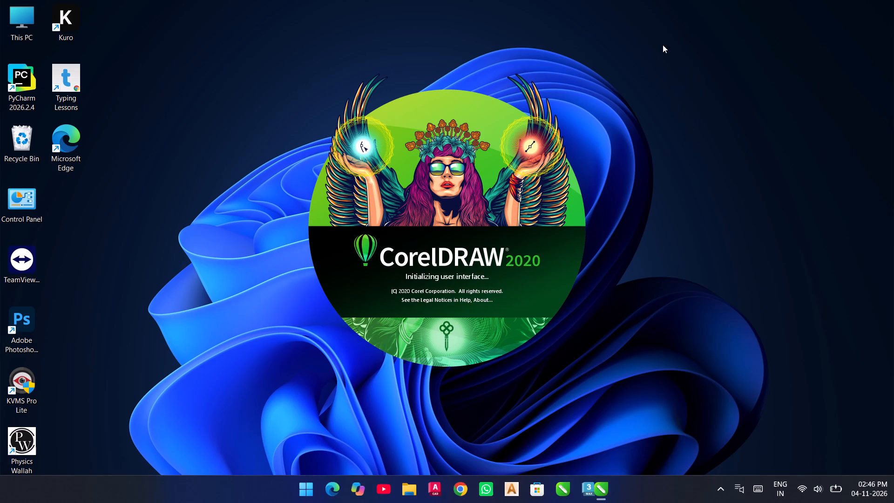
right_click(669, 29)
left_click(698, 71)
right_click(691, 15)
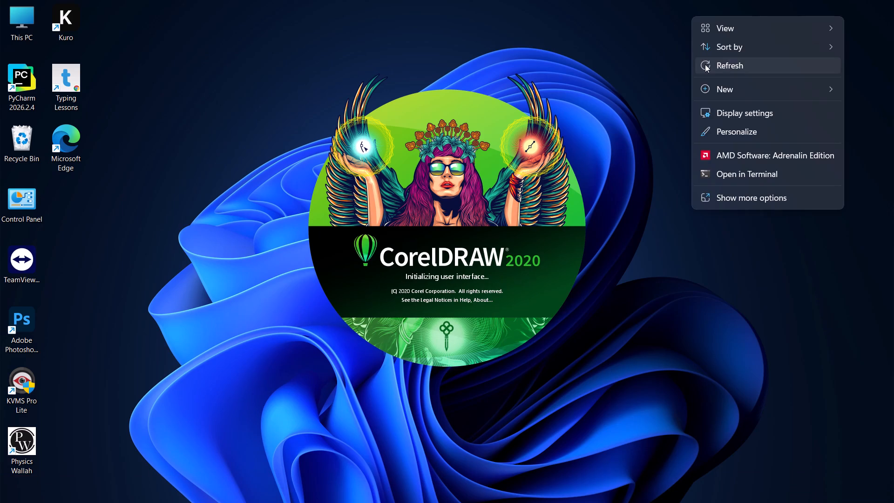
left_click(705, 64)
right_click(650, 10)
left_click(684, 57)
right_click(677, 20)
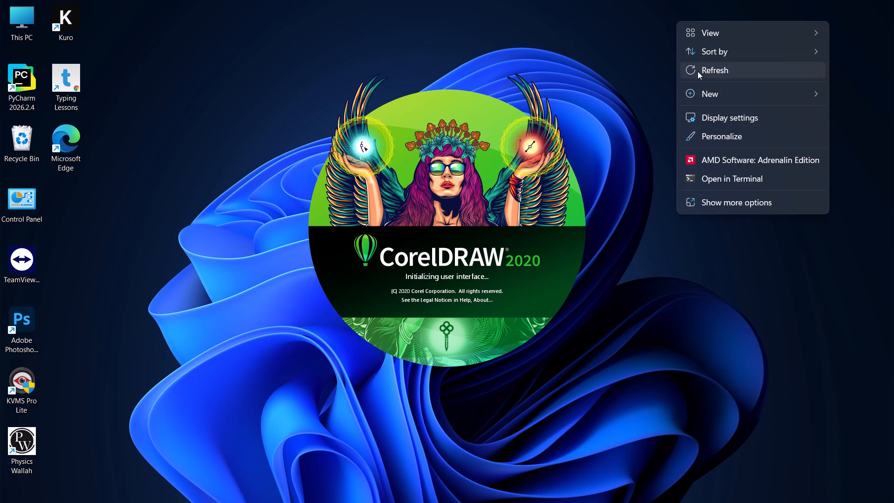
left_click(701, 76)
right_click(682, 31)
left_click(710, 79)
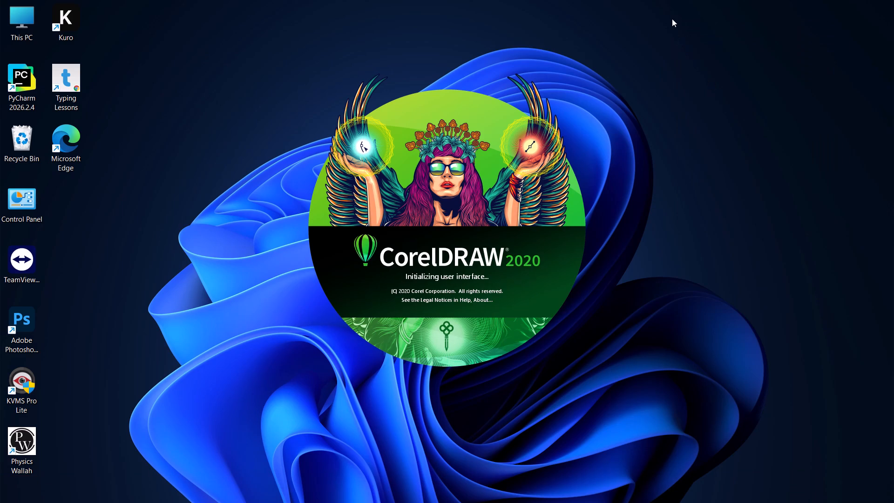
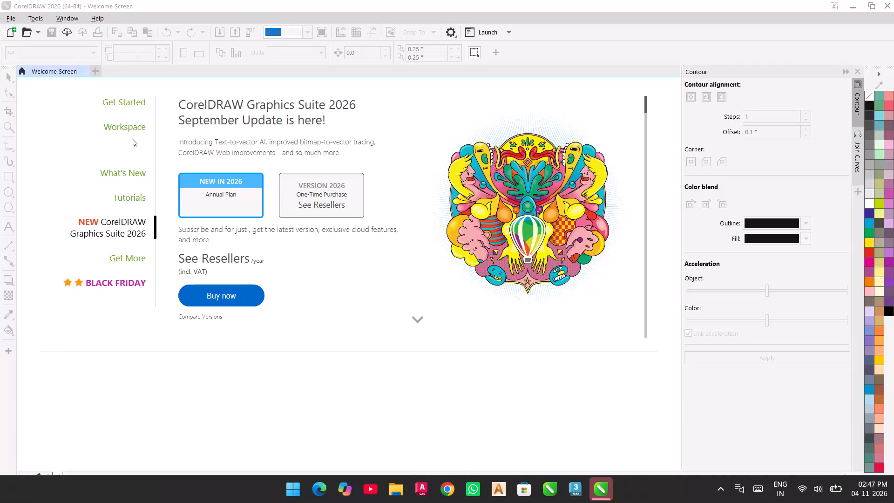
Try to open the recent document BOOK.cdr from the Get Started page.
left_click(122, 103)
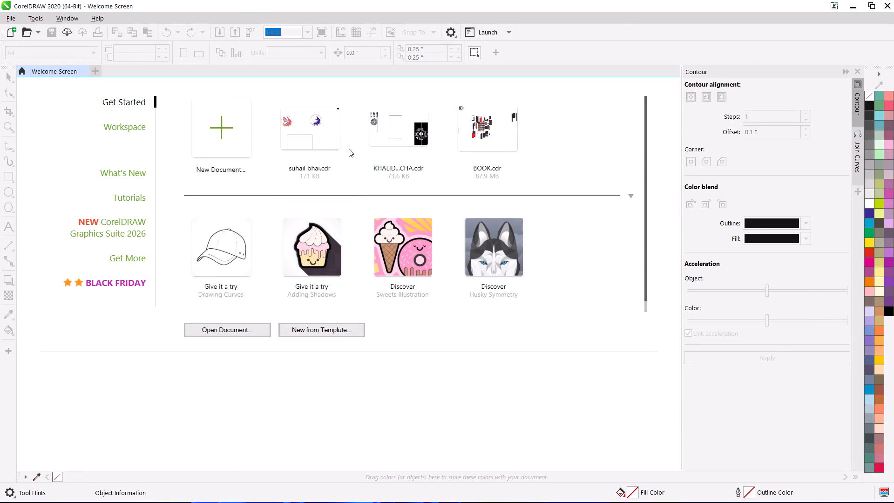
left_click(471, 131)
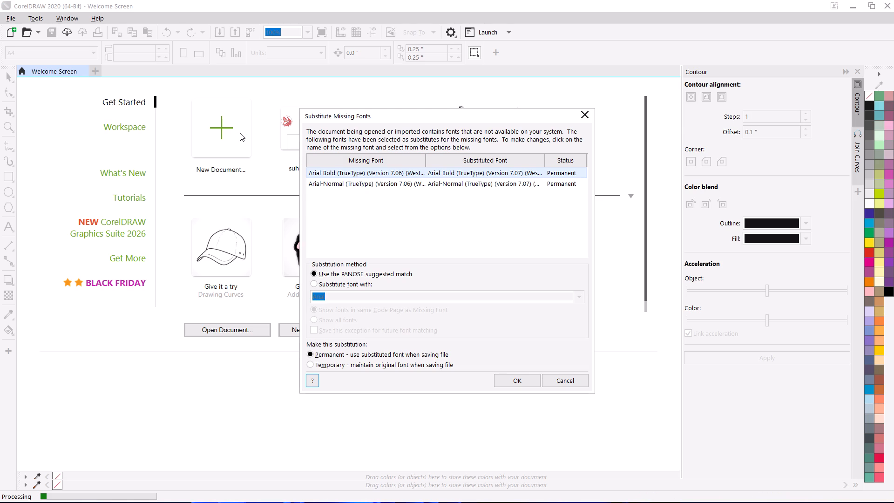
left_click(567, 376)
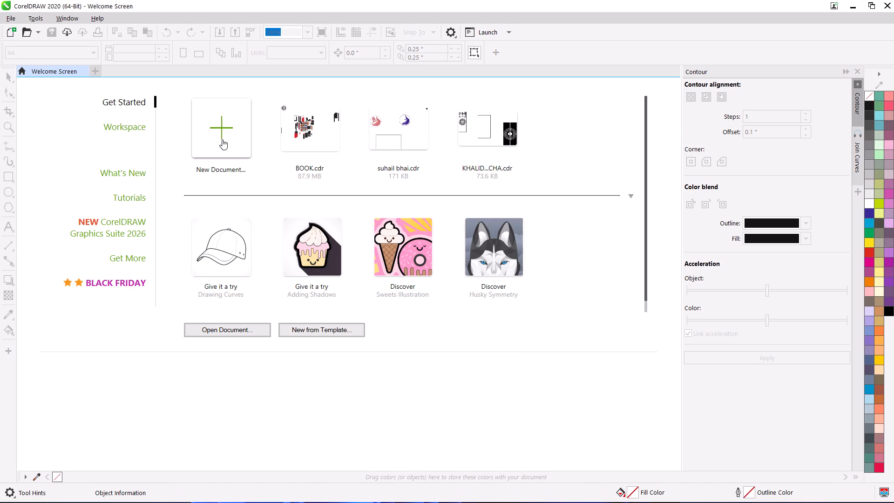
Create a new one-page RGB document 48 inches wide and 96 inches high at 300 dpi.
left_click(222, 139)
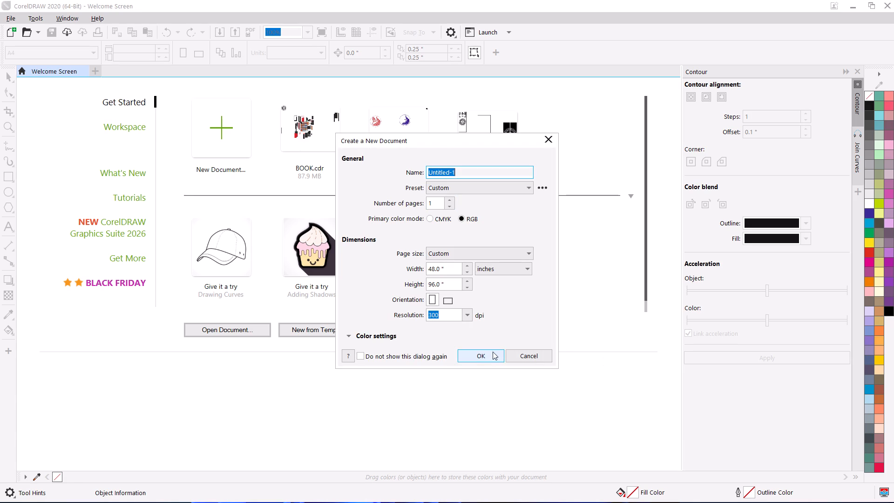
left_click(493, 352)
Import the Mandir Design PDF from the D: drive's Desktop folder and place it near the page's upper-left corner.
left_click(13, 20)
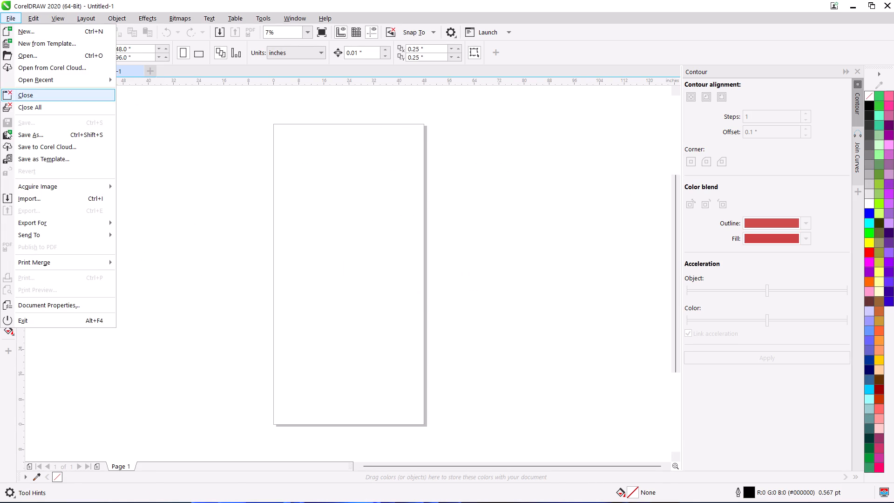
left_click(37, 195)
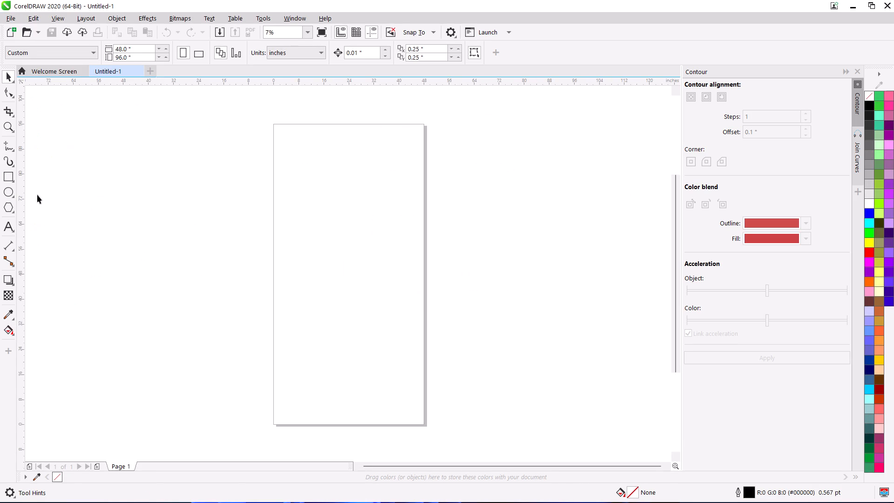
scroll(556, 177, "down", 2)
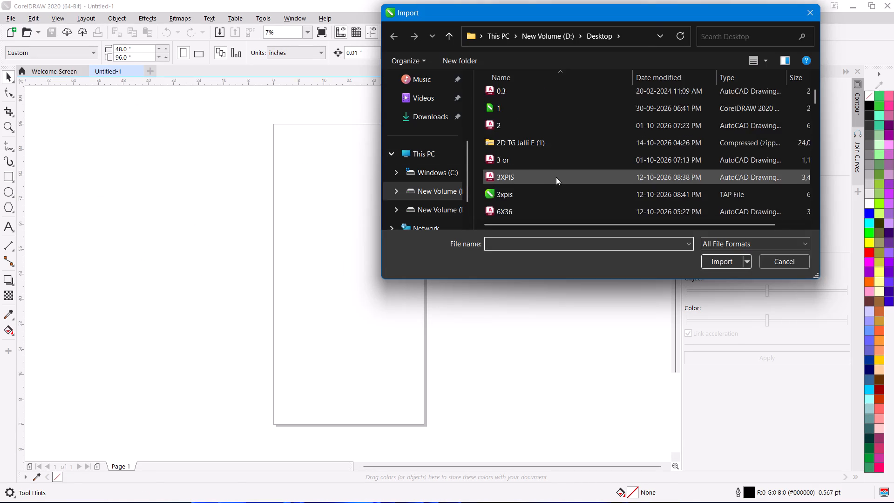
scroll(556, 177, "down", 14)
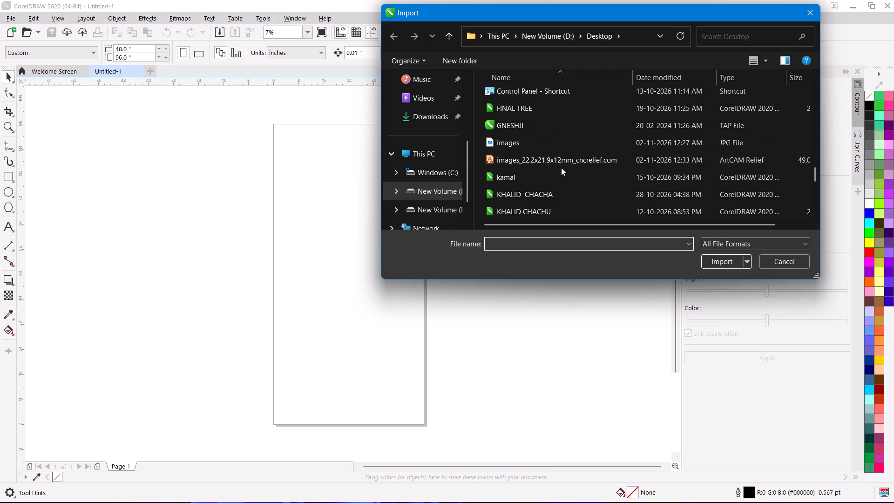
scroll(561, 168, "down", 6)
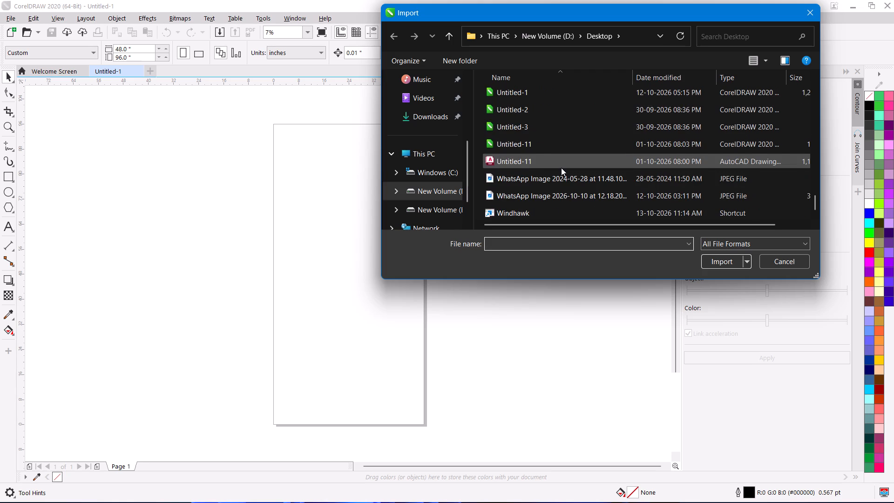
scroll(561, 168, "up", 2)
scroll(561, 168, "down", 1)
scroll(561, 168, "up", 2)
left_click(552, 130)
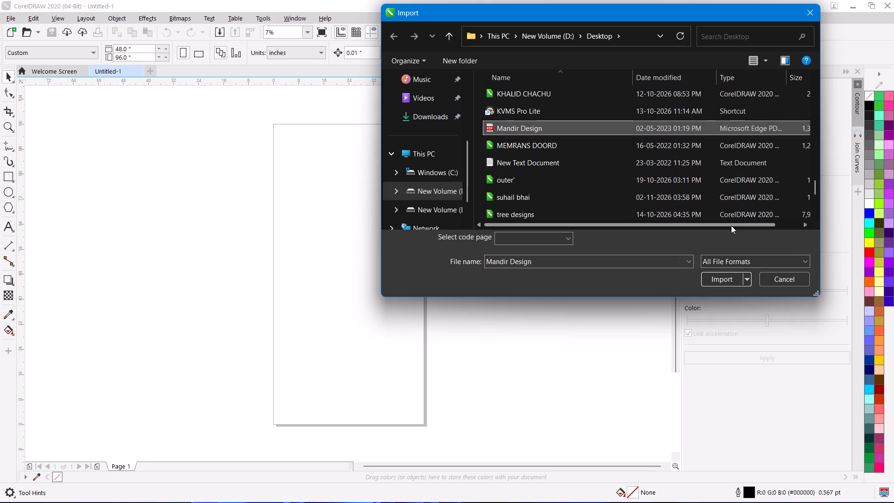
left_click(731, 279)
left_click(450, 285)
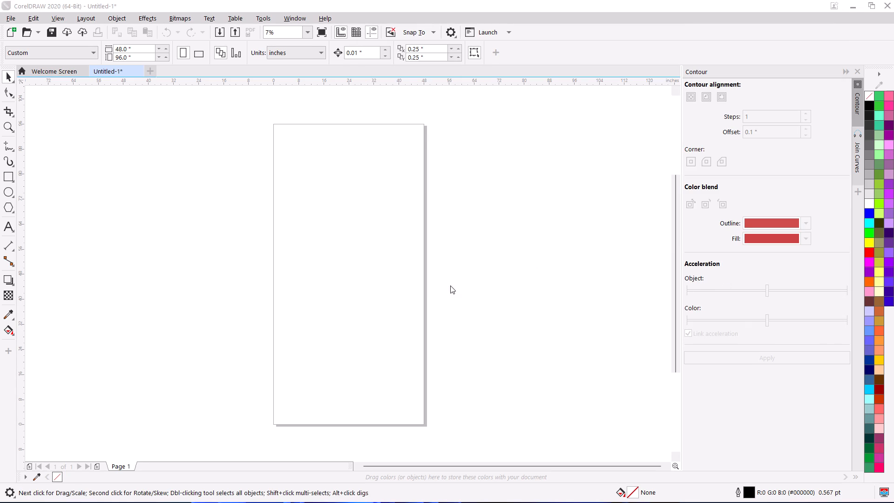
left_click(255, 126)
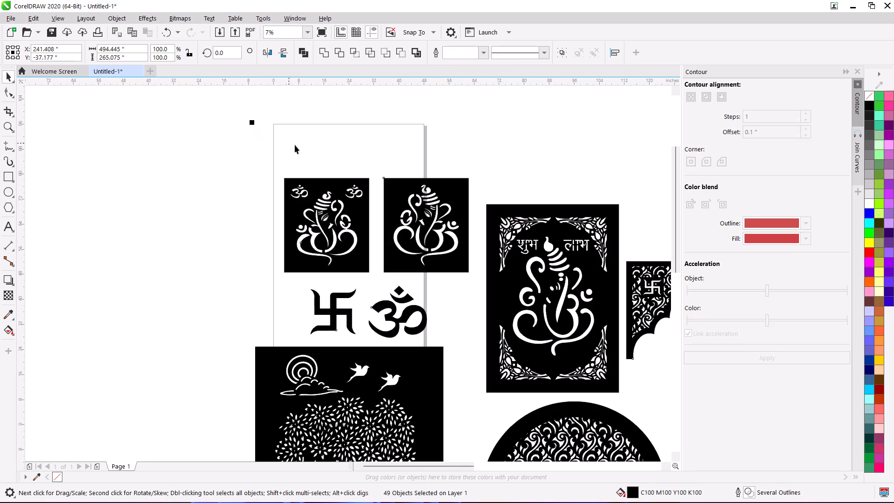
Examine the imported mandir panels, arches and Ganesh designs to choose which ones to use.
scroll(298, 155, "down", 3)
left_click(387, 308)
left_click(433, 354)
scroll(469, 259, "up", 2)
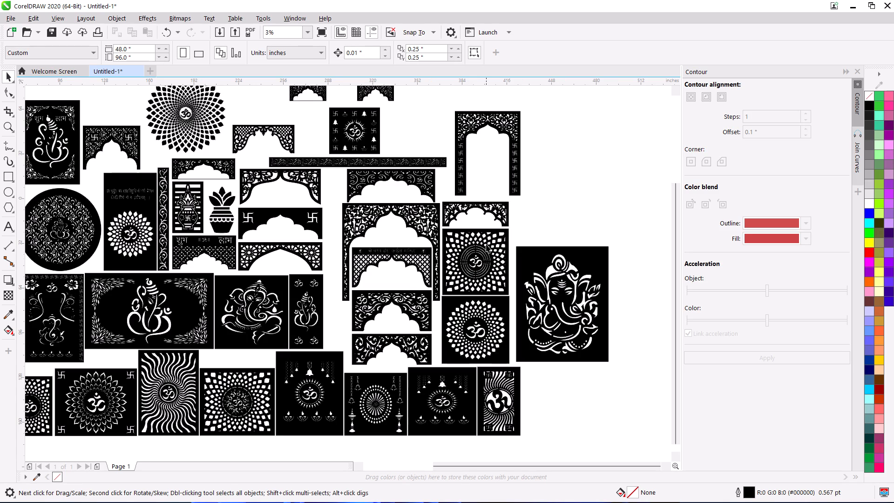
scroll(196, 285, "down", 1)
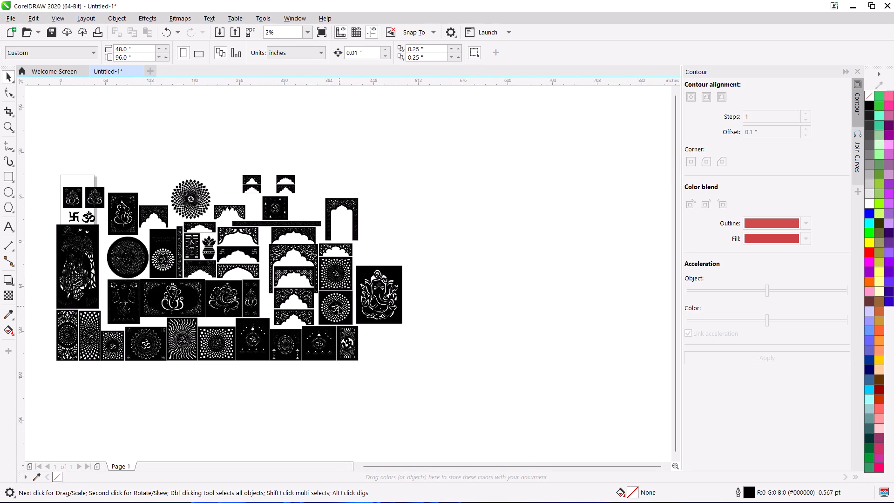
scroll(339, 304, "up", 1)
middle_click_drag(415, 320, 482, 317)
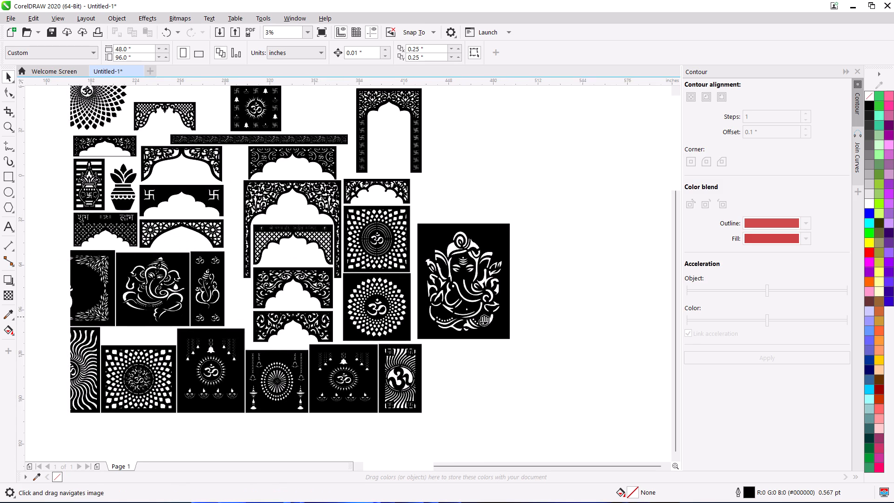
middle_click_drag(482, 317, 603, 334)
middle_click_drag(228, 236, 449, 285)
scroll(220, 128, "up", 1)
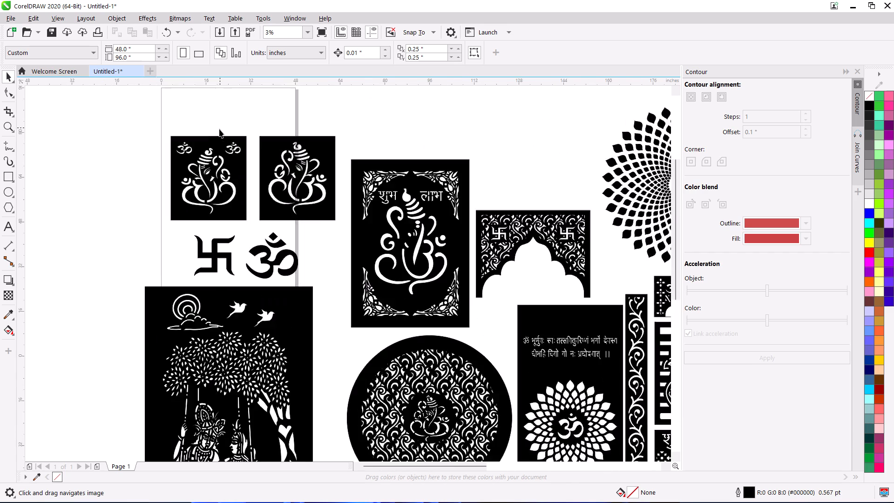
scroll(219, 129, "up", 1)
scroll(237, 168, "down", 2)
middle_click_drag(266, 302, 211, 197)
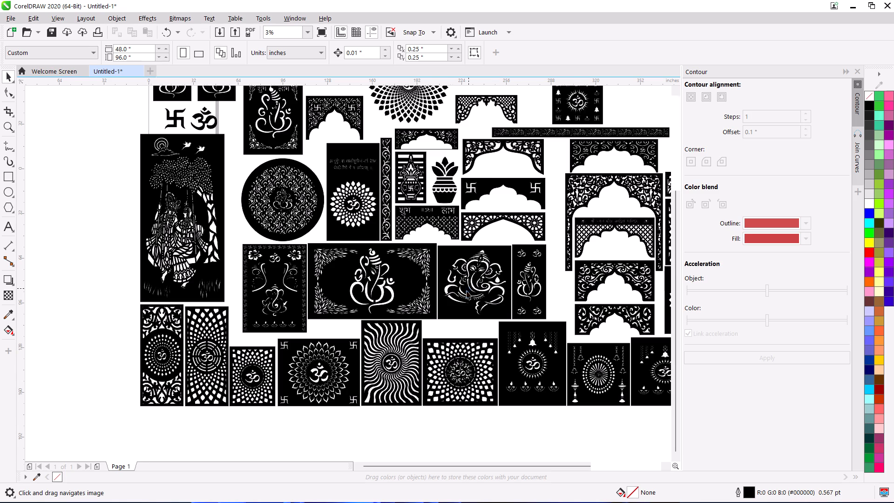
scroll(466, 291, "down", 1)
middle_click_drag(449, 299, 428, 317)
scroll(367, 259, "up", 2)
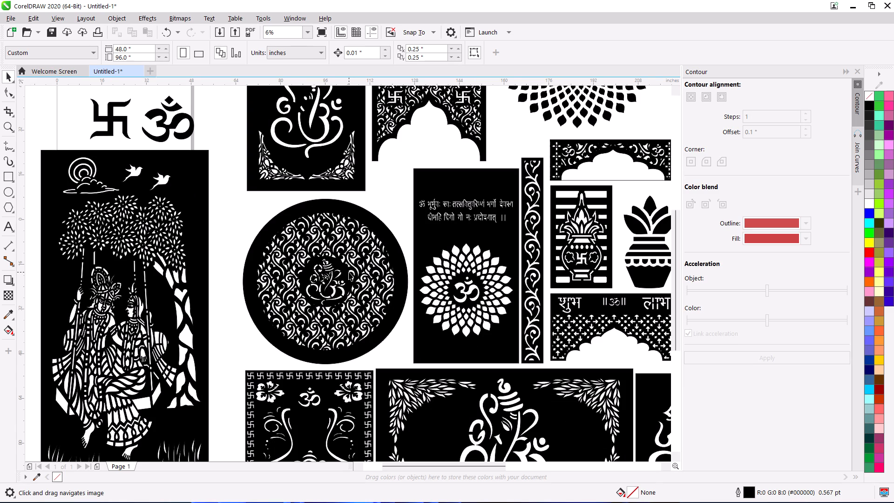
scroll(349, 274, "down", 1)
scroll(331, 213, "up", 1)
scroll(330, 215, "down", 2)
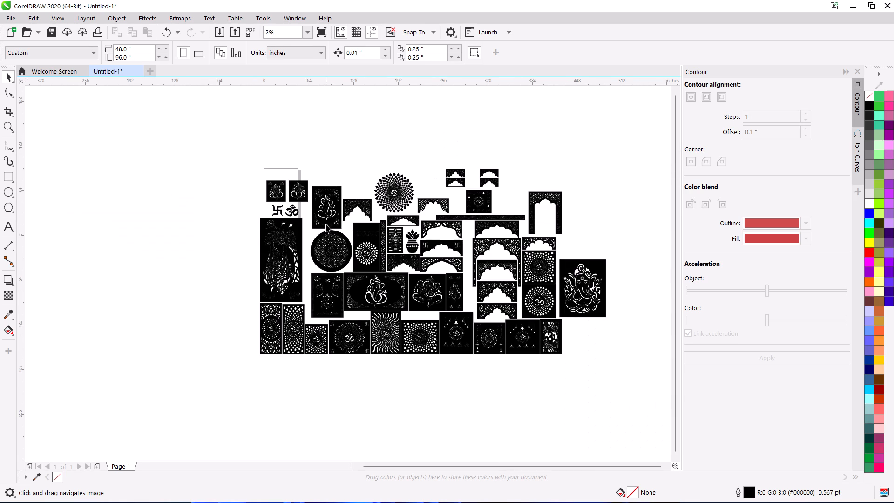
scroll(584, 249, "up", 1)
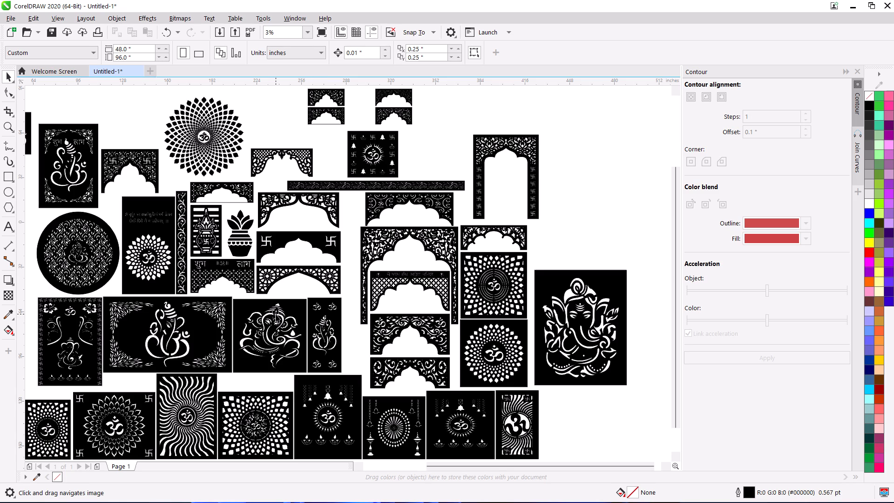
middle_click_drag(274, 313, 485, 315)
scroll(302, 359, "up", 2)
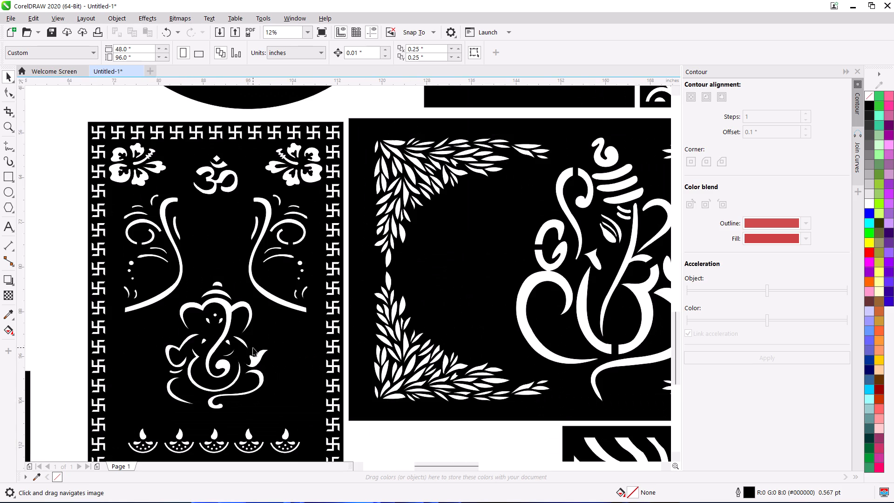
scroll(256, 349, "down", 1)
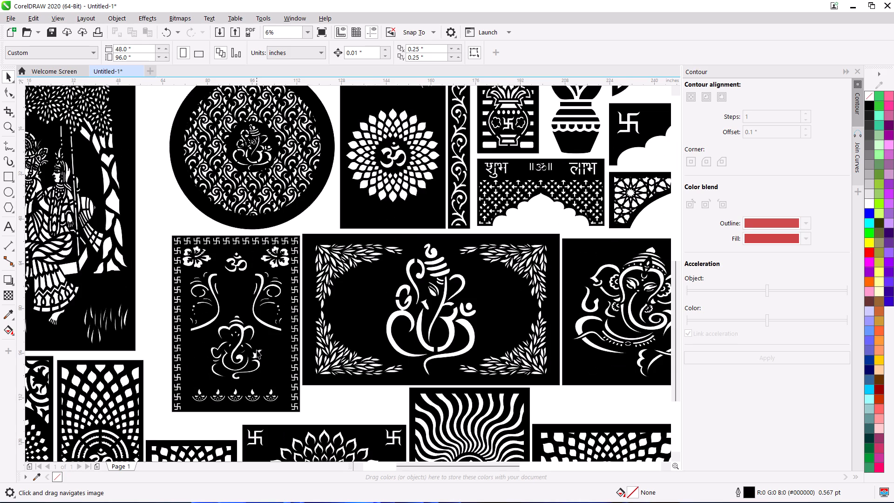
scroll(257, 350, "down", 1)
middle_click_drag(257, 350, 322, 336)
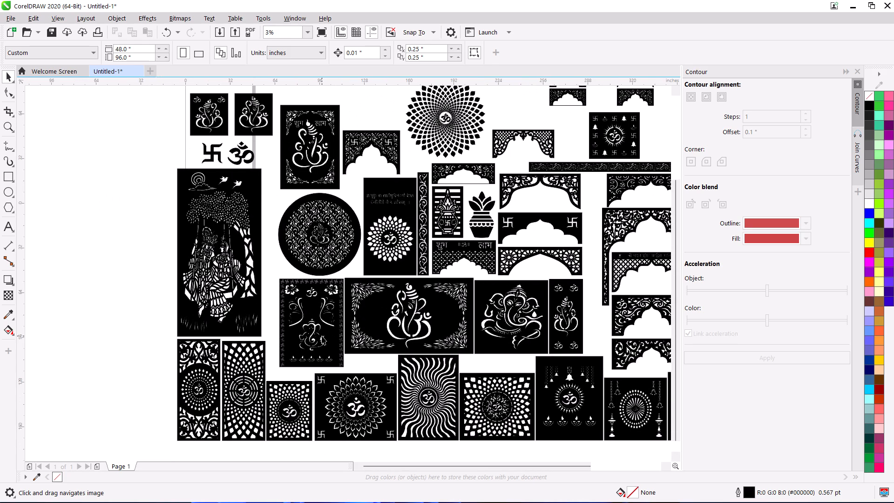
Copy the swastika-bordered Ganesh panel with the row of diyas into a new 48 × 96 inch RGB document.
left_click(306, 332)
right_click(299, 332)
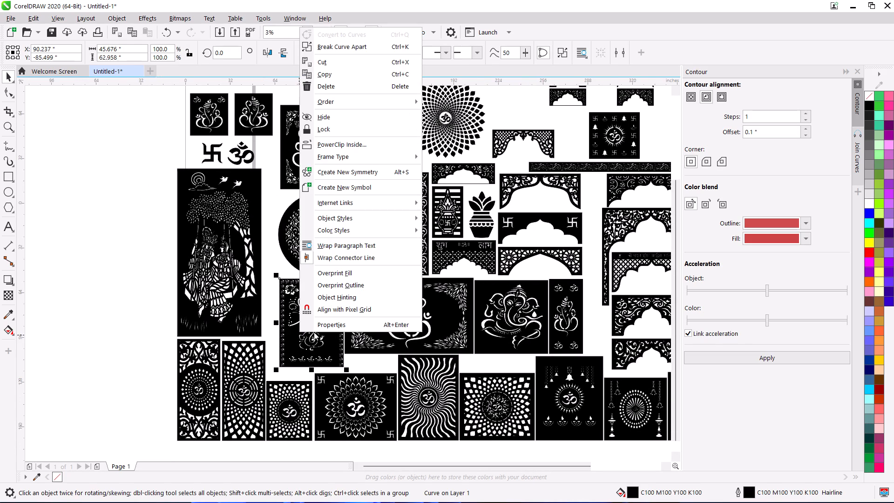
left_click(337, 73)
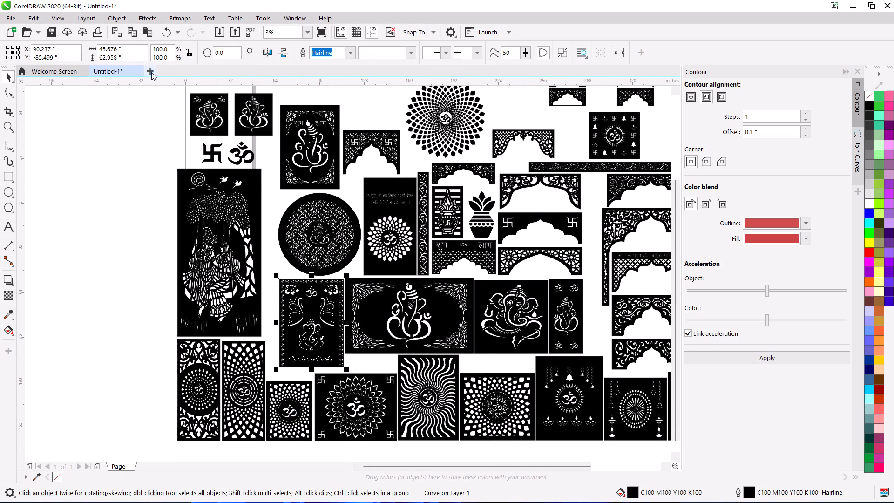
left_click(151, 72)
left_click(481, 350)
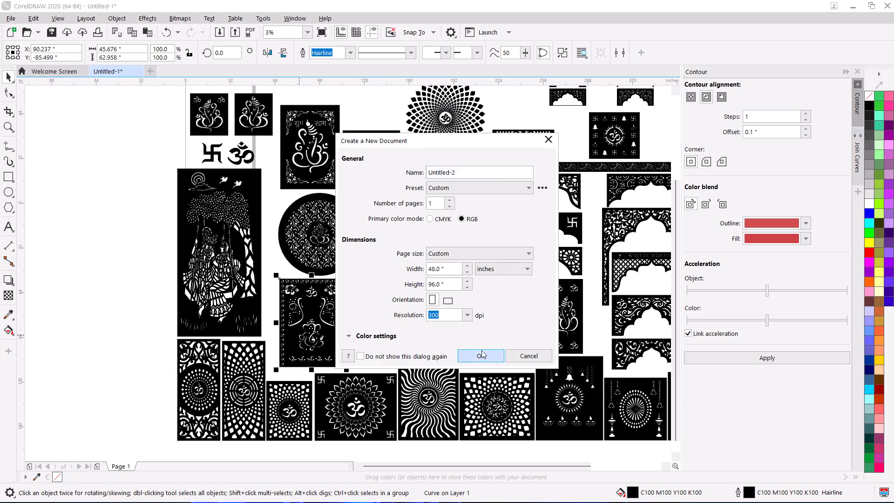
right_click(272, 161)
left_click(146, 243)
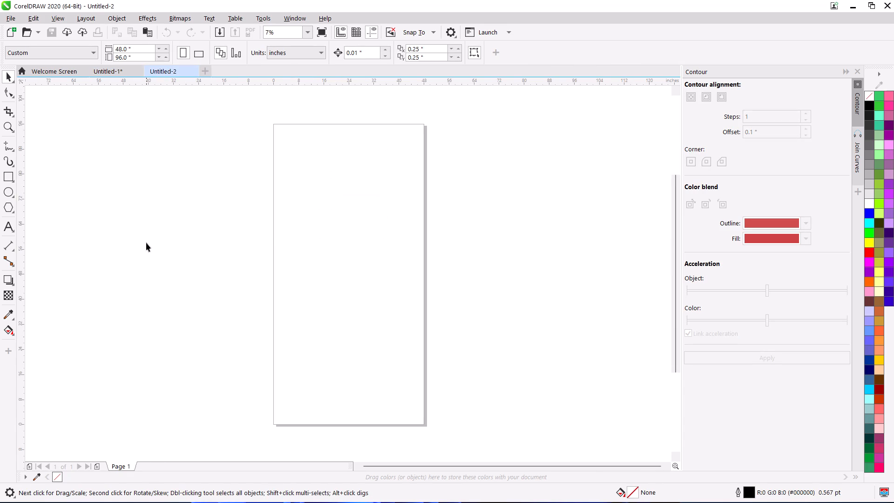
right_click(176, 195)
left_click(199, 283)
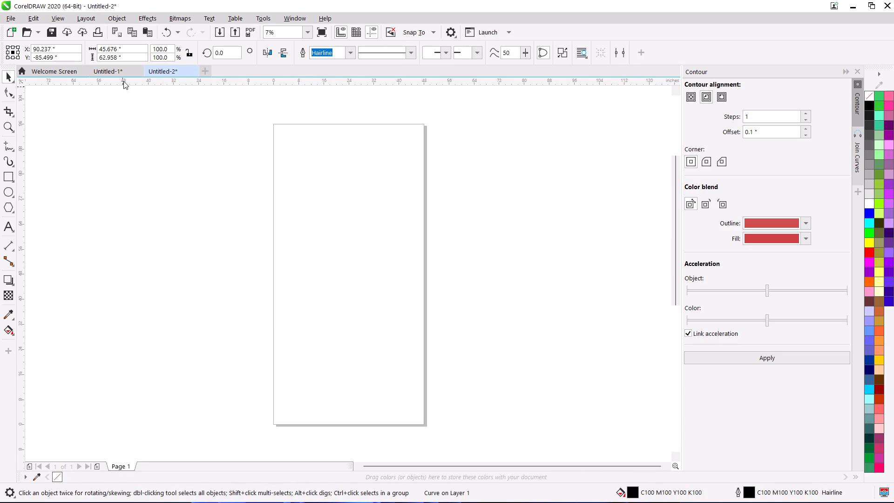
Copy the Om lotus panel with corner swastikas from Untitled-1 into Untitled-2.
left_click(117, 71)
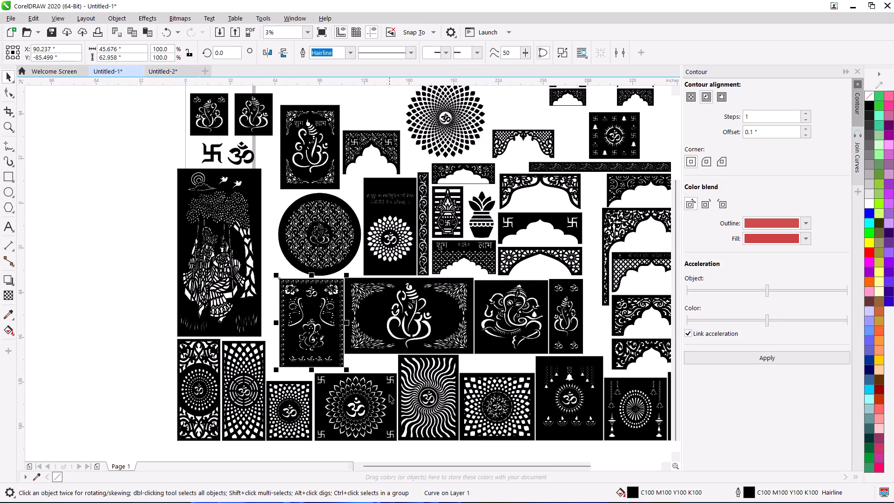
scroll(354, 415, "up", 2)
left_click(357, 395)
scroll(357, 395, "down", 1)
right_click(357, 395)
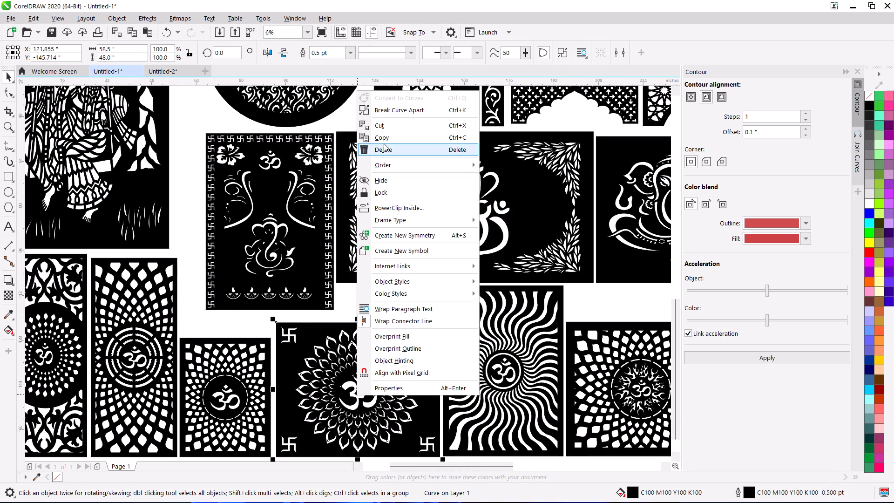
left_click(384, 139)
left_click(168, 67)
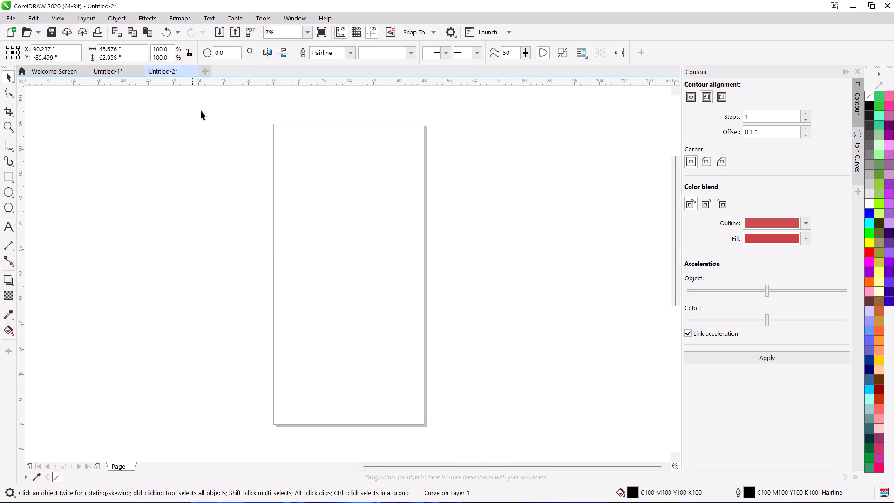
right_click(215, 129)
left_click(247, 215)
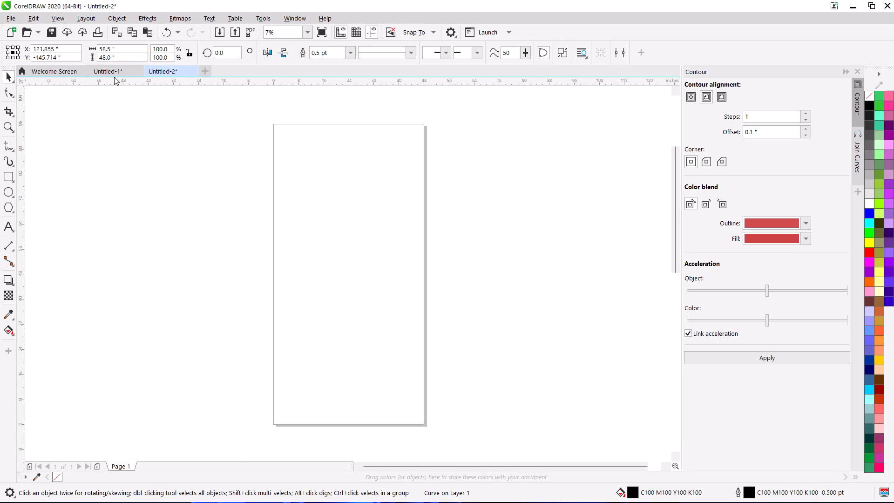
Copy the striped kalash panel with the swastika pot from Untitled-1 into the Untitled-2 document.
left_click(114, 77)
left_click(115, 70)
scroll(274, 251, "down", 2)
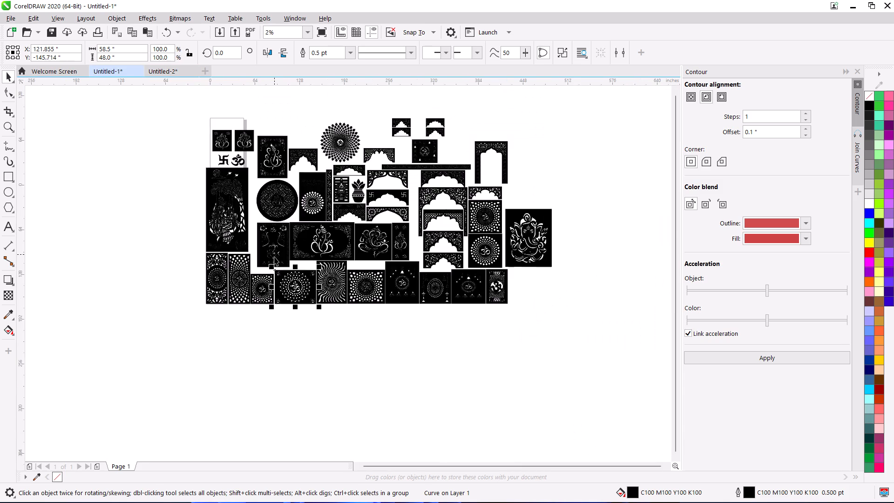
scroll(494, 319, "up", 2)
middle_click_drag(258, 231, 528, 265)
scroll(260, 269, "down", 1)
middle_click_drag(287, 276, 471, 296)
scroll(225, 254, "up", 1)
scroll(225, 254, "down", 1)
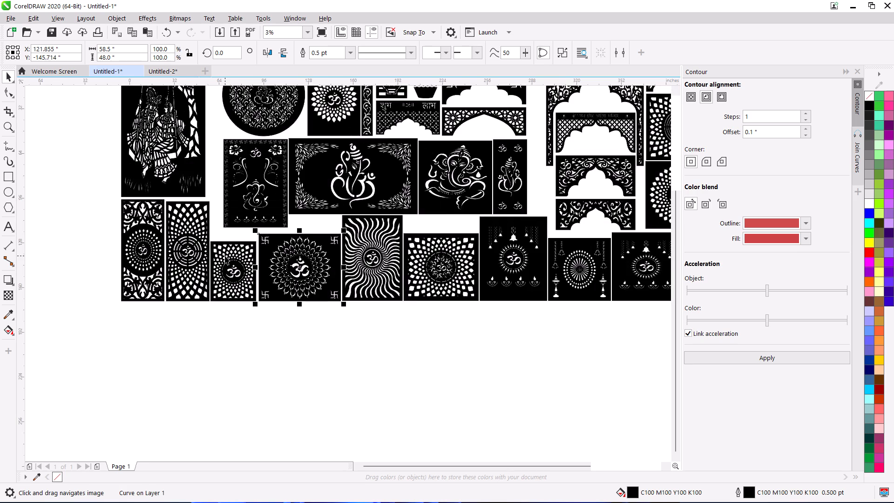
middle_click_drag(225, 256, 251, 331)
middle_click_drag(351, 262, 205, 304)
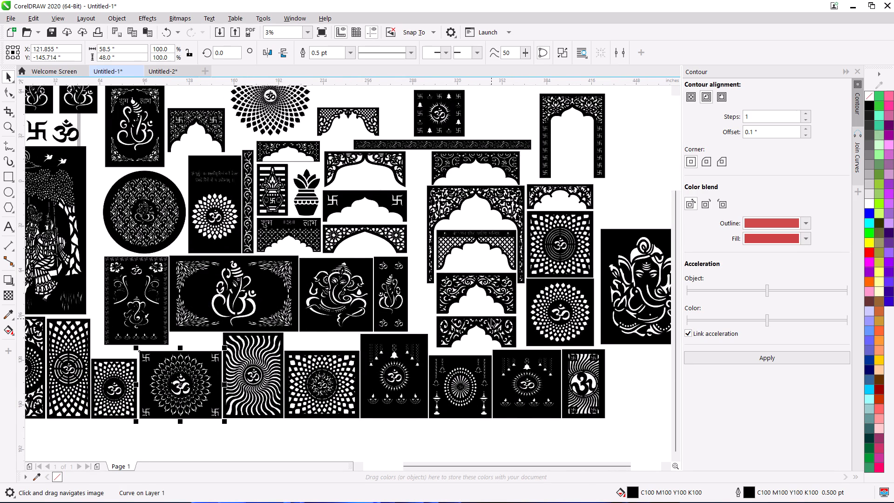
middle_click_drag(492, 318, 517, 328)
scroll(300, 197, "up", 1)
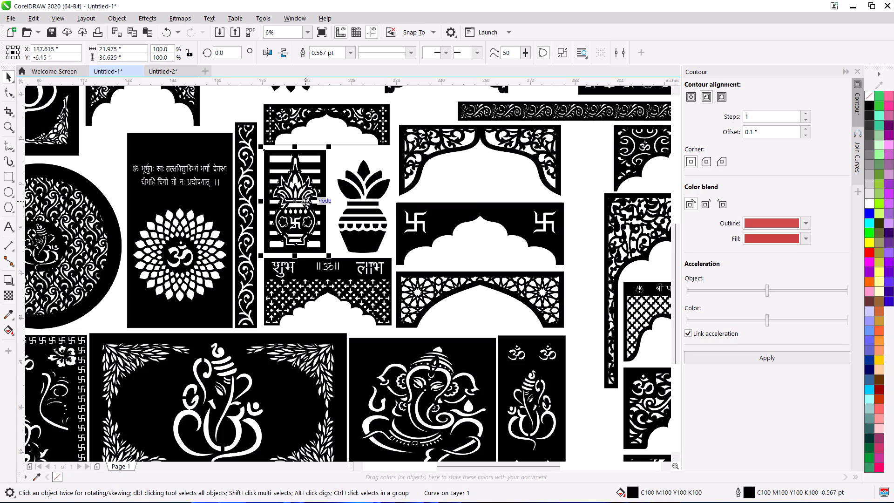
right_click(305, 202)
left_click(333, 244)
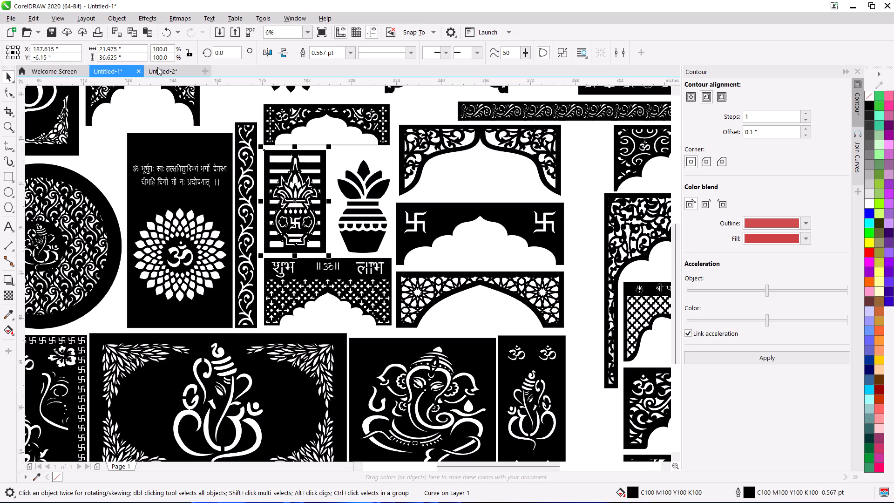
scroll(307, 285, "down", 1)
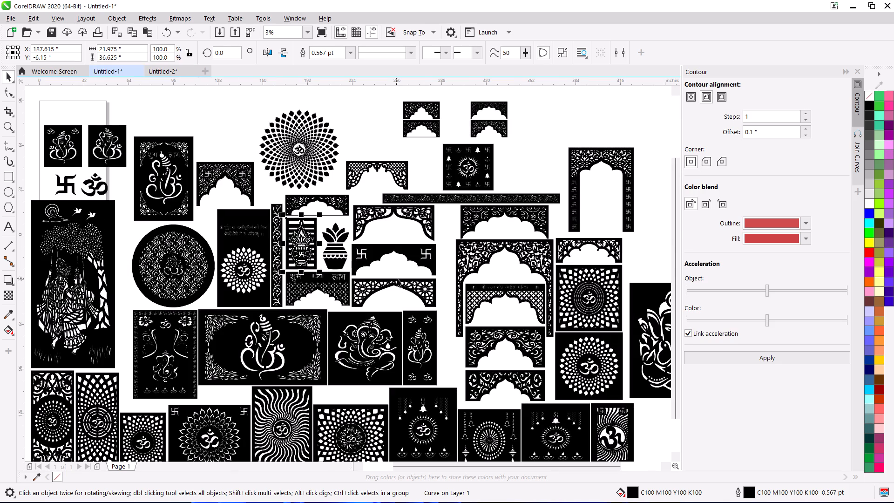
middle_click_drag(454, 275, 535, 241)
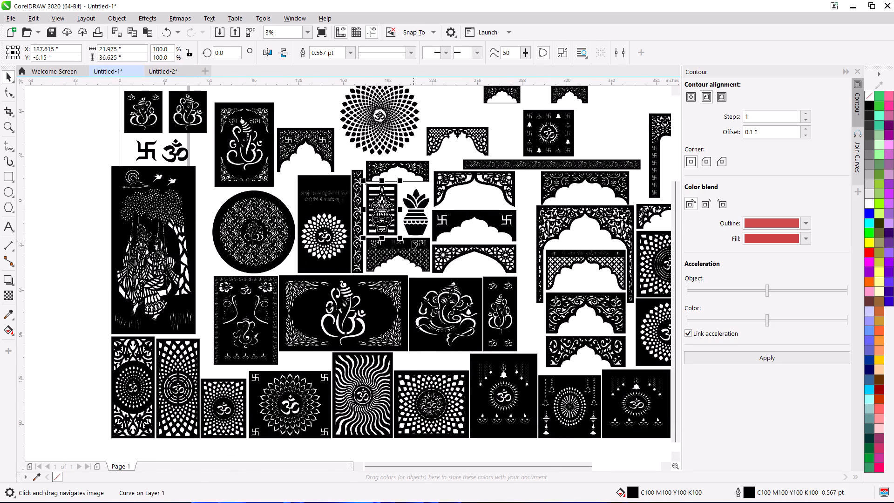
left_click(95, 202)
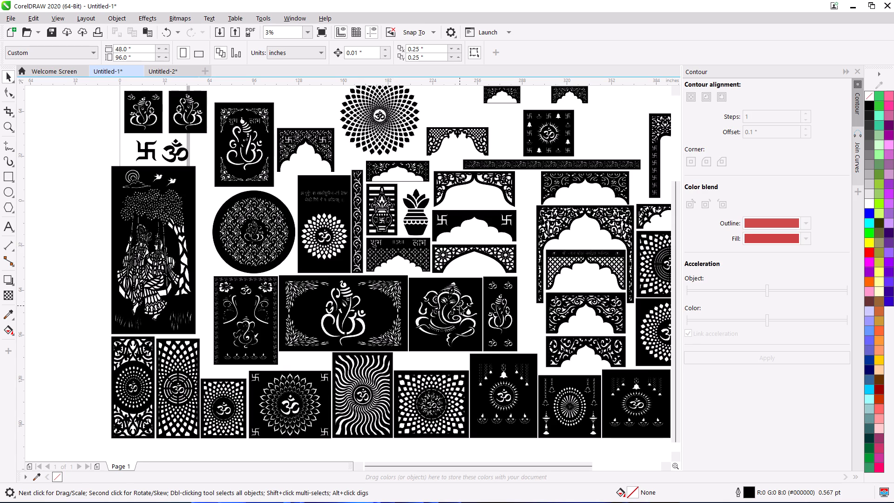
middle_click_drag(455, 306, 270, 309)
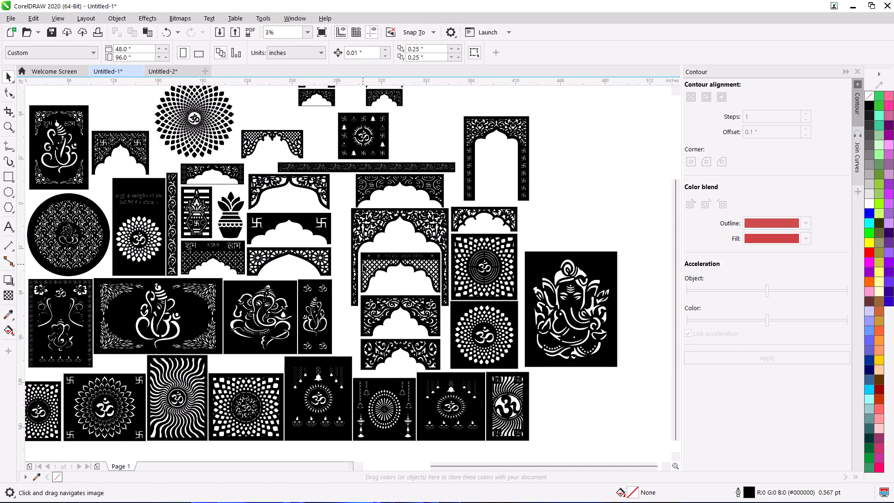
middle_click_drag(363, 264, 462, 286)
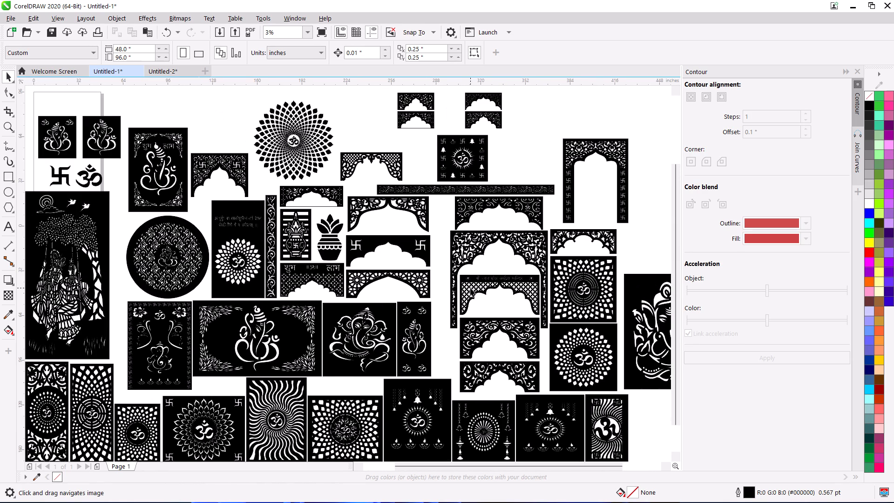
left_click(180, 72)
right_click(294, 163)
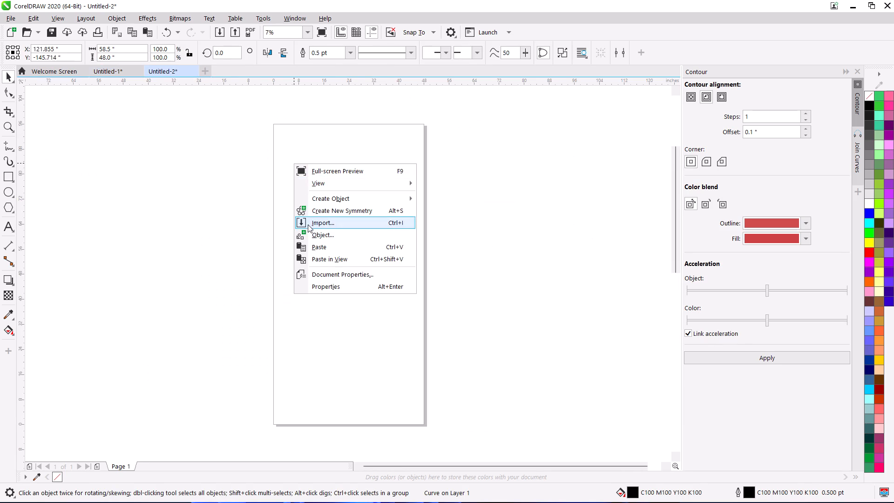
left_click(319, 245)
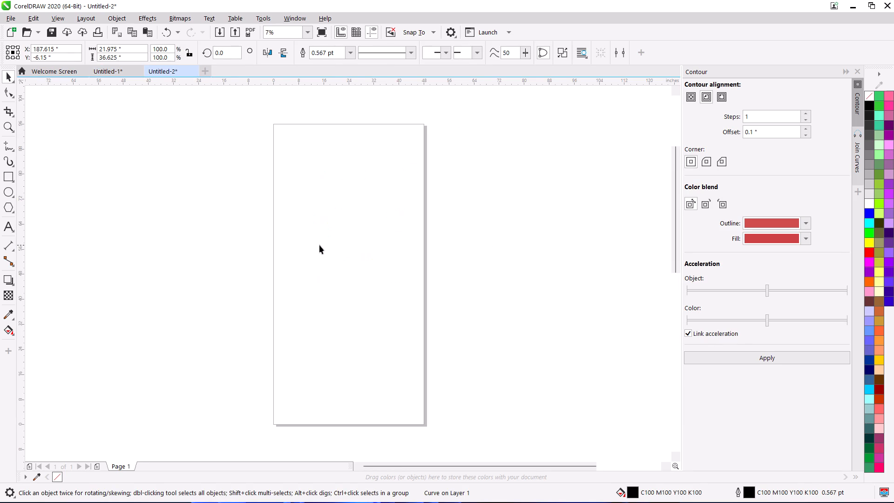
Gather the kalash, Ganesh and Om lotus panels around the page, with the Om panel below the other two.
scroll(292, 251, "down", 3)
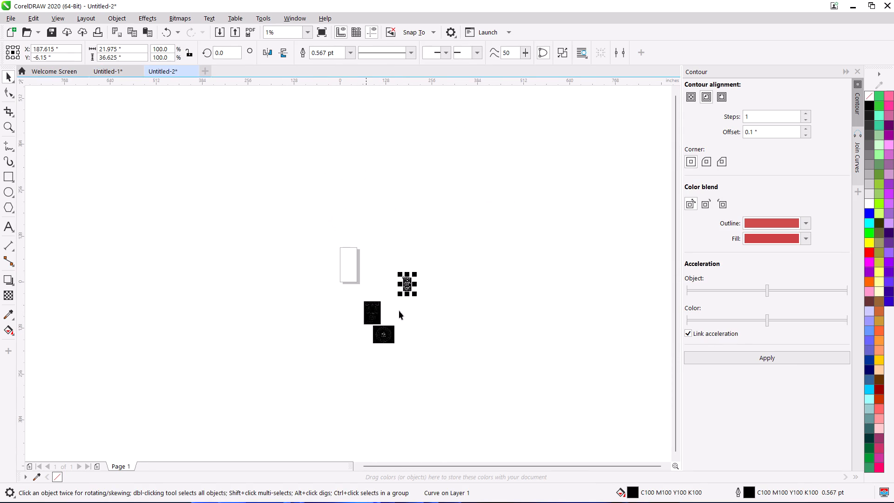
scroll(399, 290, "up", 1)
left_click_drag(389, 278, 257, 223)
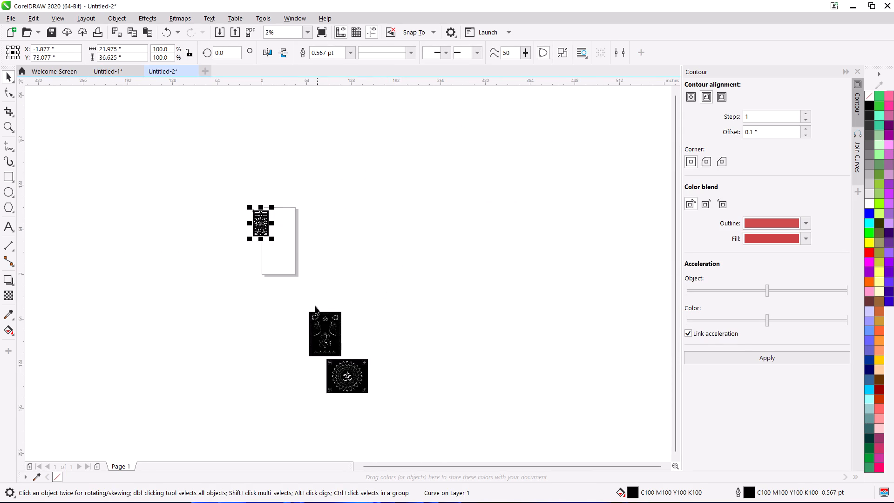
left_click_drag(312, 338, 280, 233)
left_click_drag(353, 373, 289, 283)
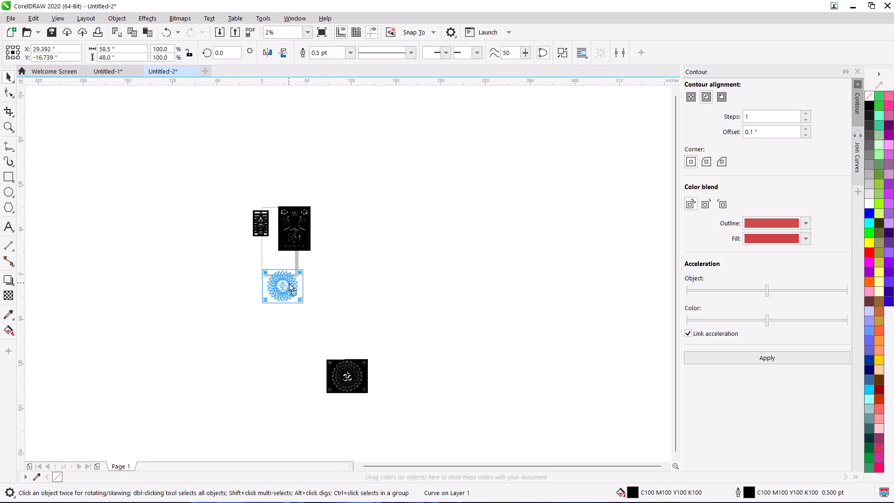
left_click_drag(289, 283, 289, 267)
Remove the fill from all three panels, leaving only their outlines.
left_click_drag(204, 178, 396, 316)
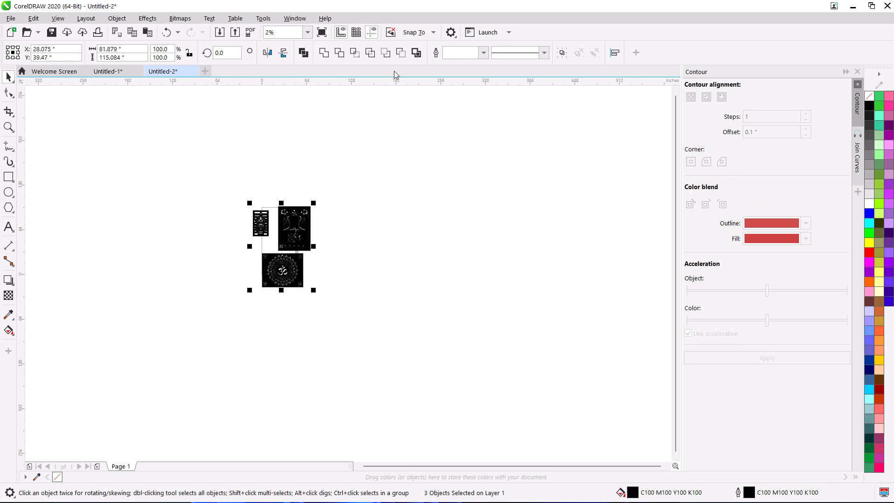
left_click(867, 98)
left_click(481, 236)
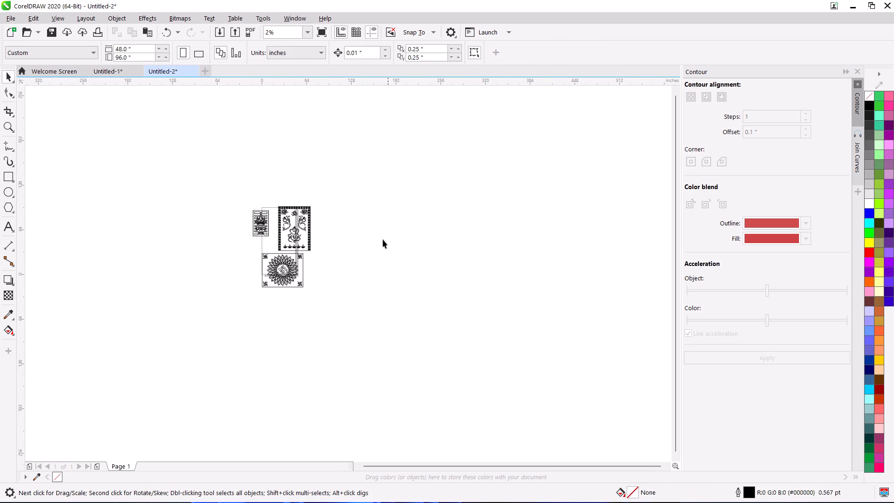
Separate the outlined panels by moving the Ganesh panel beyond the page's right side and the Om lotus panel above the page.
scroll(286, 227, "up", 1)
left_click_drag(286, 227, 410, 227)
left_click(418, 299)
left_click_drag(288, 298, 328, 157)
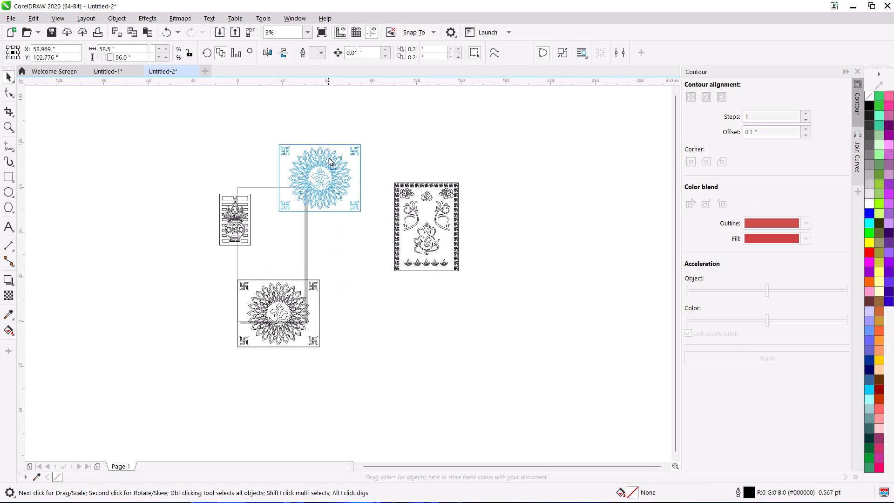
left_click_drag(328, 157, 327, 143)
scroll(319, 162, "up", 1)
middle_click_drag(319, 161, 331, 227)
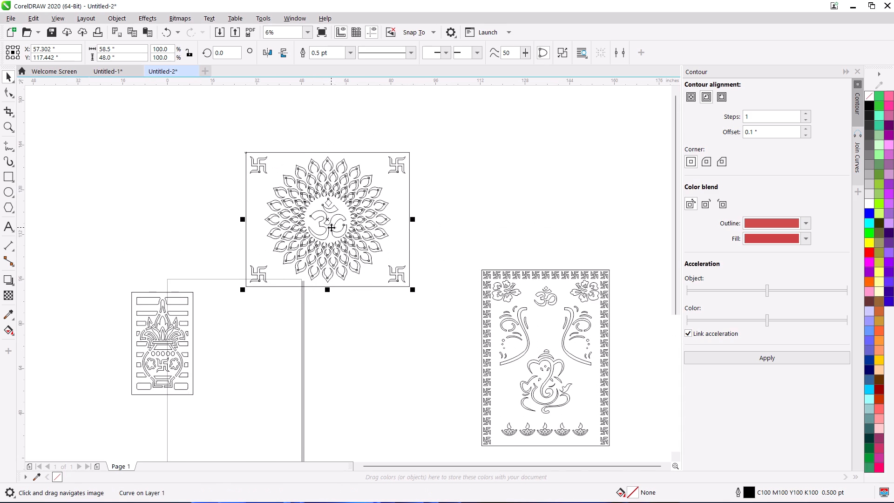
Break apart the Om lotus panel and delete its rectangular frame and two right-hand corner swastikas.
key("ctrl+k")
left_click(485, 131)
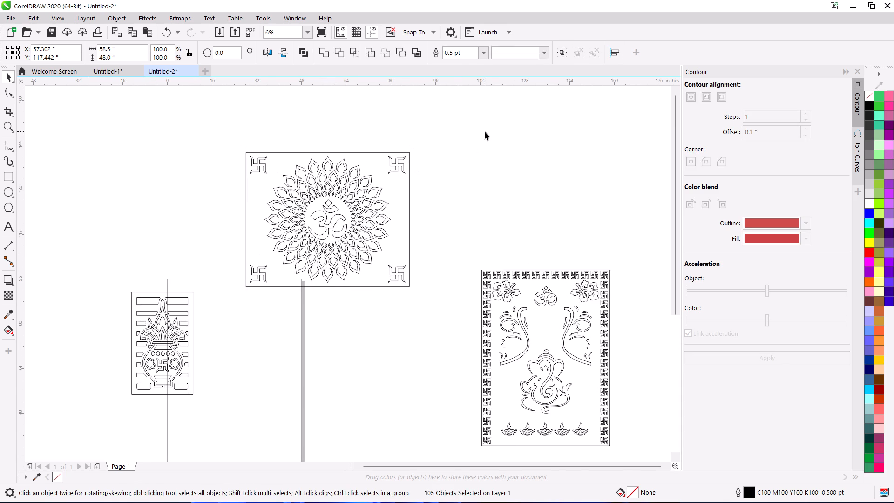
left_click_drag(375, 127, 468, 303)
key("Delete")
left_click_drag(396, 248, 519, 196)
key("Delete")
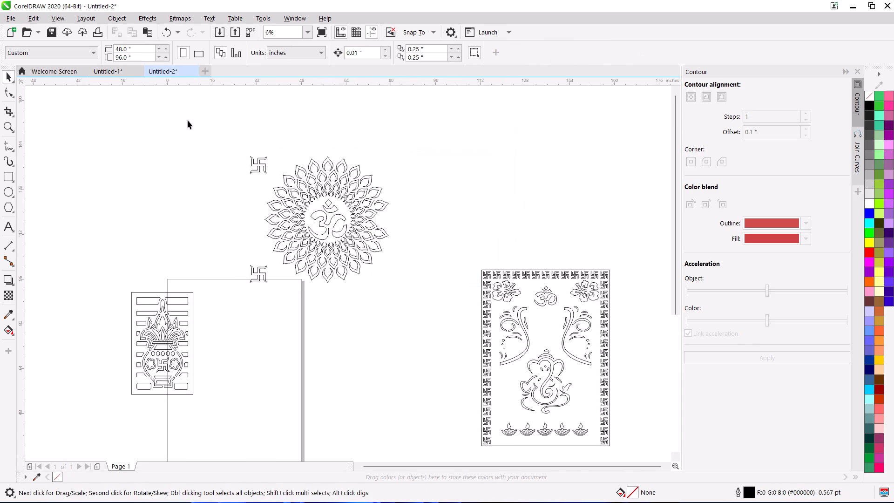
Delete the two left-hand swastikas and the top, left and bottom lotus petals around the Om symbol.
left_click_drag(188, 120, 441, 197)
key("Delete")
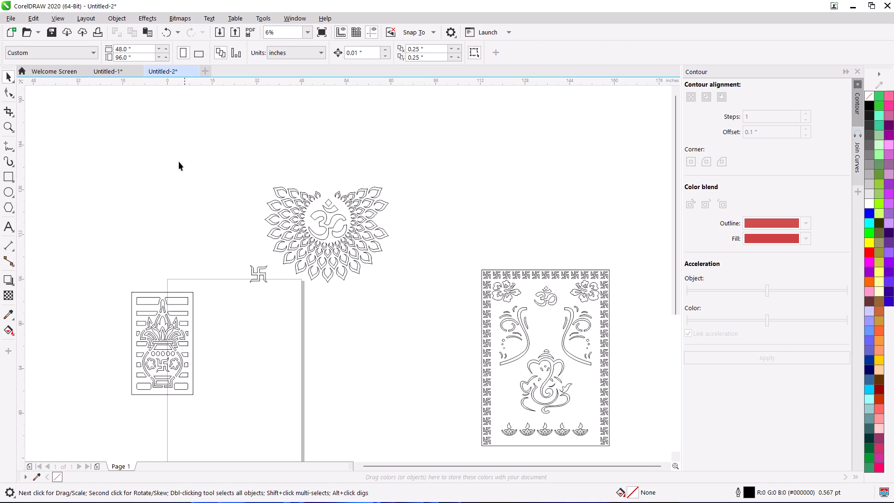
left_click_drag(176, 155, 310, 310)
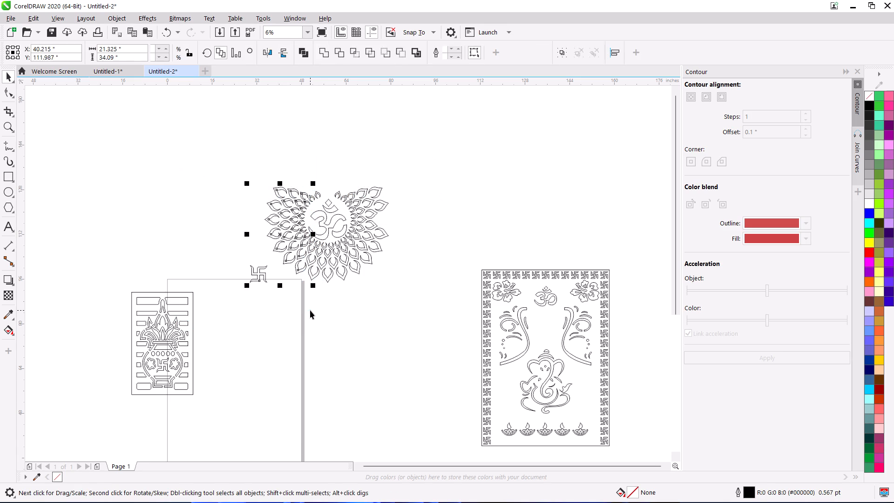
key("Delete")
left_click(254, 230)
left_click_drag(257, 233, 328, 262)
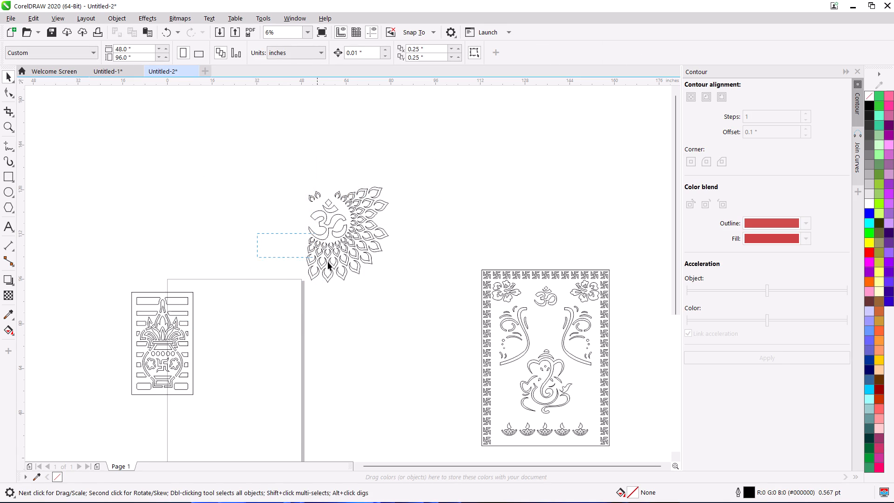
left_click_drag(328, 262, 420, 290)
key("Delete")
Delete the right-hand lotus petals and the remaining small petals, keeping only the Om symbol.
left_click_drag(350, 153, 375, 188)
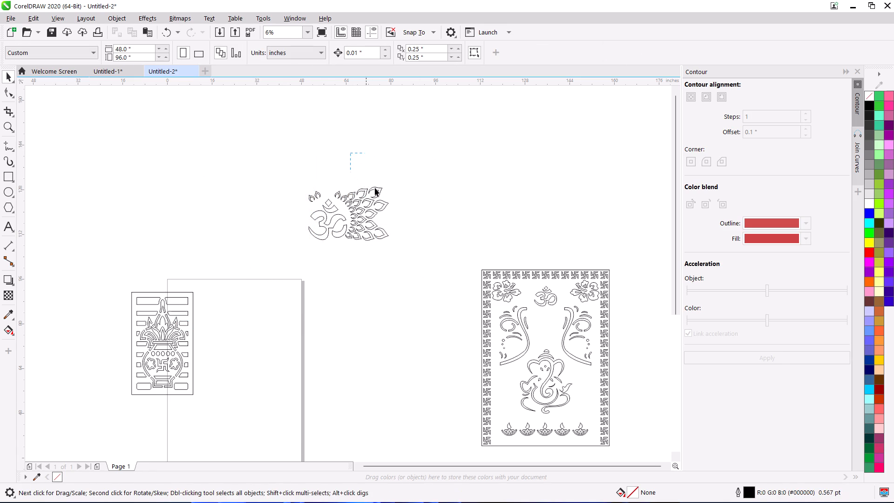
left_click_drag(375, 188, 419, 271)
key("Delete")
left_click_drag(288, 171, 373, 196)
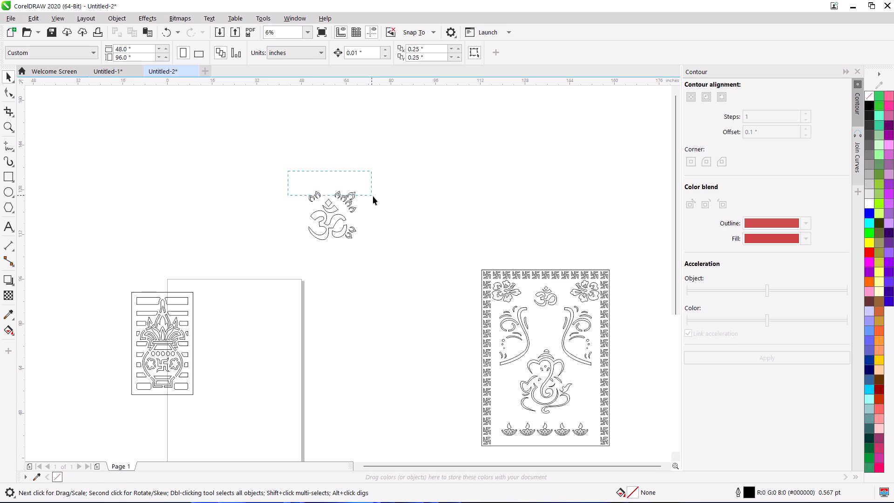
left_click_drag(373, 196, 391, 202)
key("Delete")
left_click_drag(345, 189, 382, 257)
key("Delete")
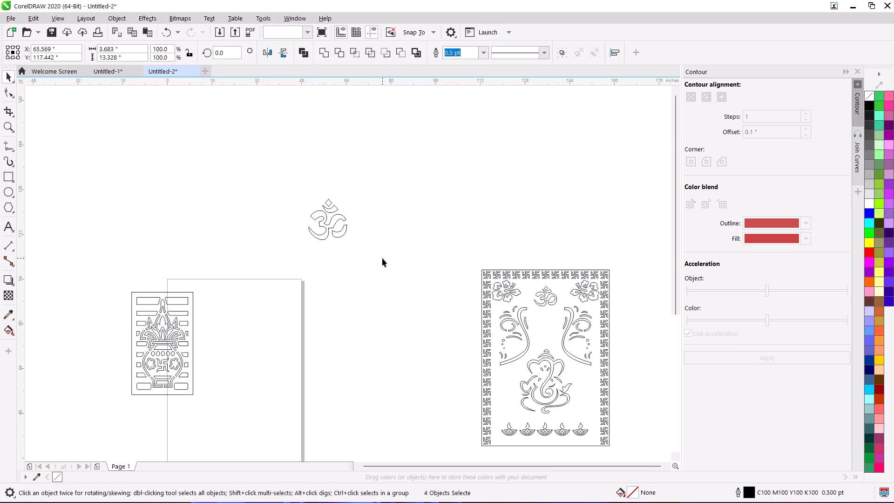
Combine the separate pieces of the Om symbol into one curve.
left_click_drag(279, 168, 395, 257)
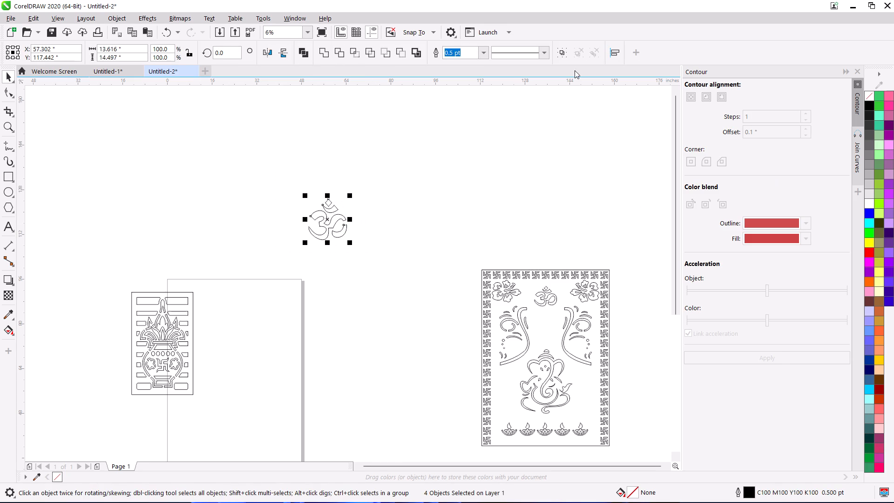
left_click(304, 53)
Move the swastika-bordered Ganesh panel up beside the Om symbol and break it apart into separate curves.
left_click_drag(506, 292, 484, 182)
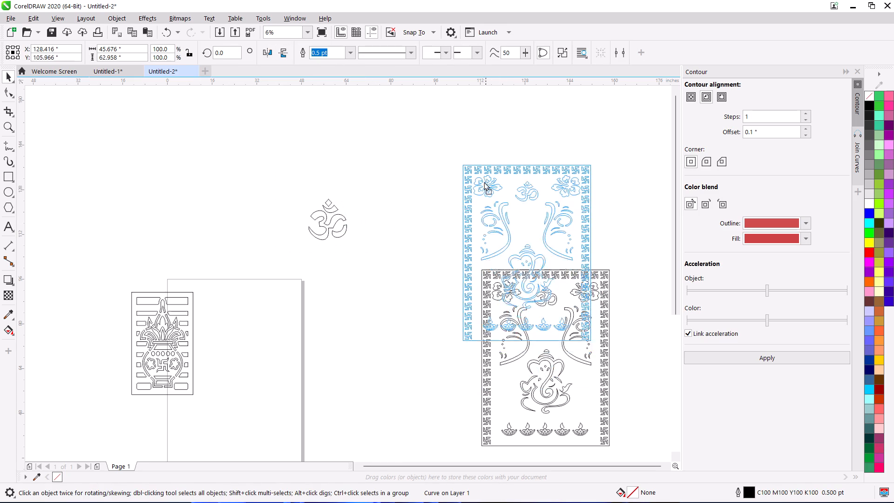
left_click_drag(484, 182, 477, 174)
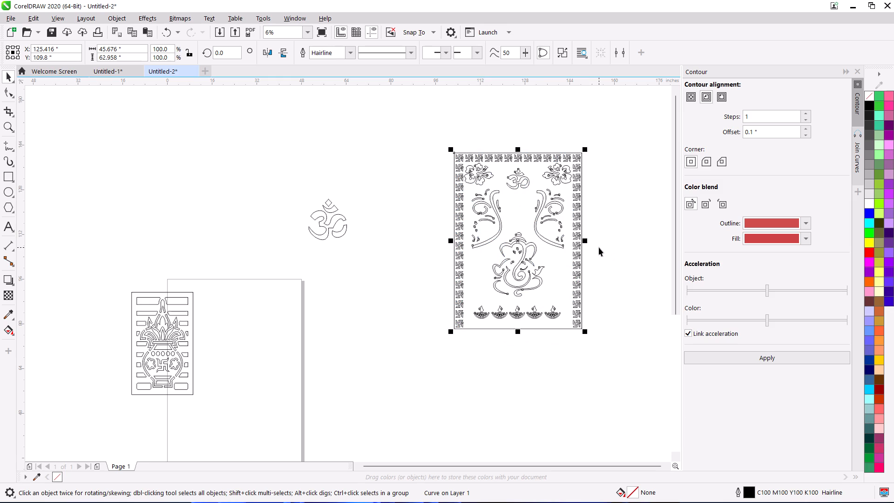
key("ctrl+k")
left_click(599, 247)
scroll(553, 263, "up", 1)
scroll(542, 260, "down", 1)
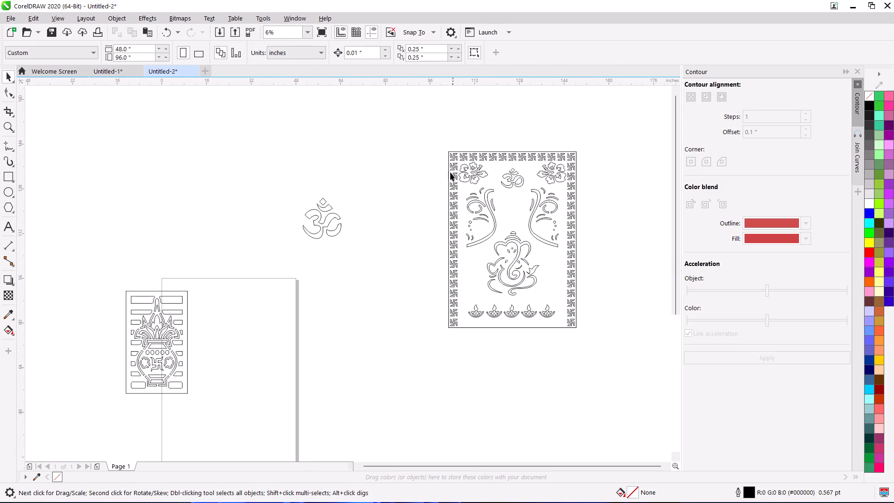
Delete the Ganesh panel's frame, top ornaments and small Om, top and right swastika borders, and bottom row of diyas.
left_click_drag(420, 126, 616, 228)
key("Delete")
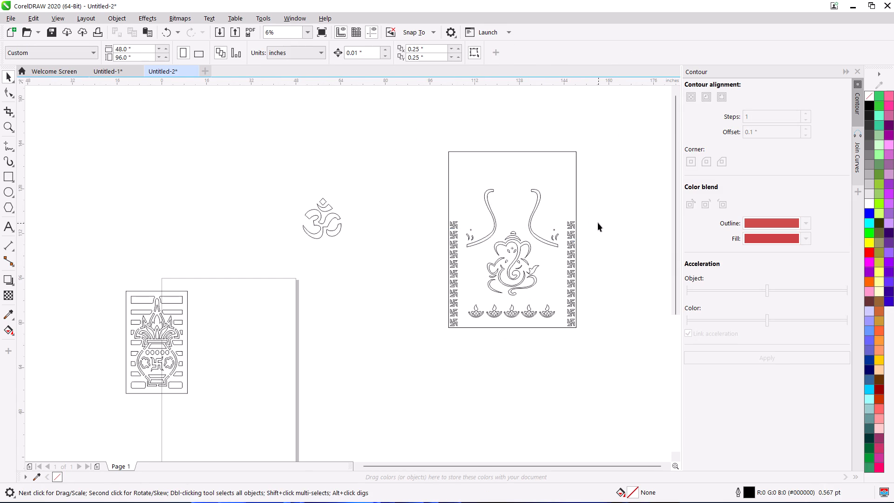
left_click(562, 173)
key("Delete")
left_click_drag(546, 136, 616, 331)
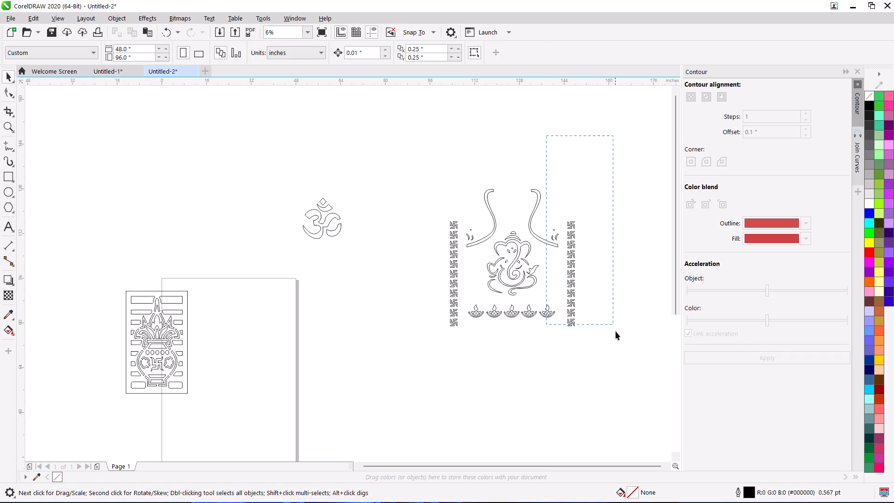
left_click_drag(616, 331, 624, 355)
key("Delete")
left_click_drag(404, 299, 639, 351)
key("Delete")
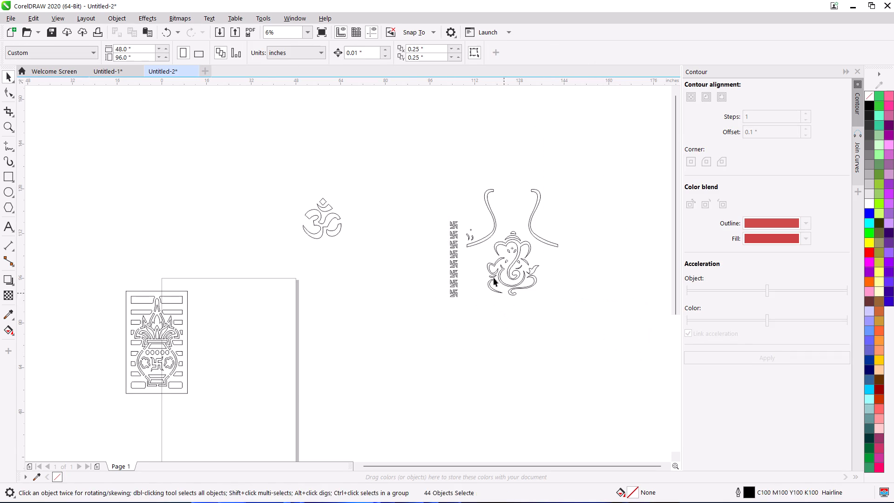
Delete the left swastika border, the leftover small ornaments and the two curved side strands, keeping only the Ganesh figure.
left_click_drag(416, 155, 484, 319)
key("Delete")
left_click_drag(403, 163, 595, 199)
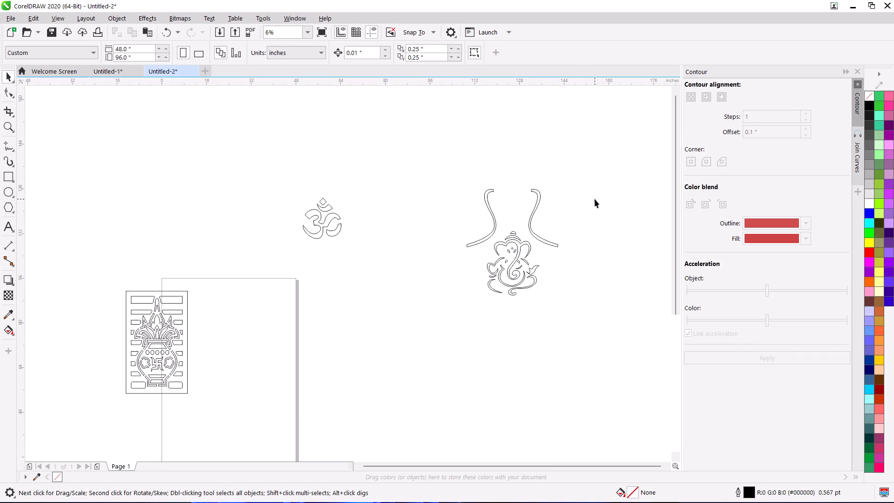
key("Delete")
left_click(487, 196)
key("Delete")
left_click(539, 197)
key("Delete")
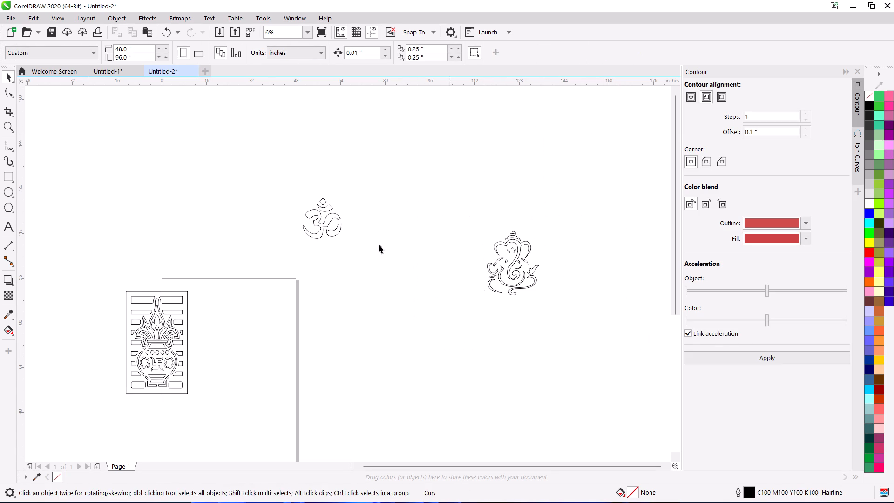
Move the kalash panel off the page to the space between the Om symbol and the Ganesh figure.
left_click_drag(107, 274, 261, 419)
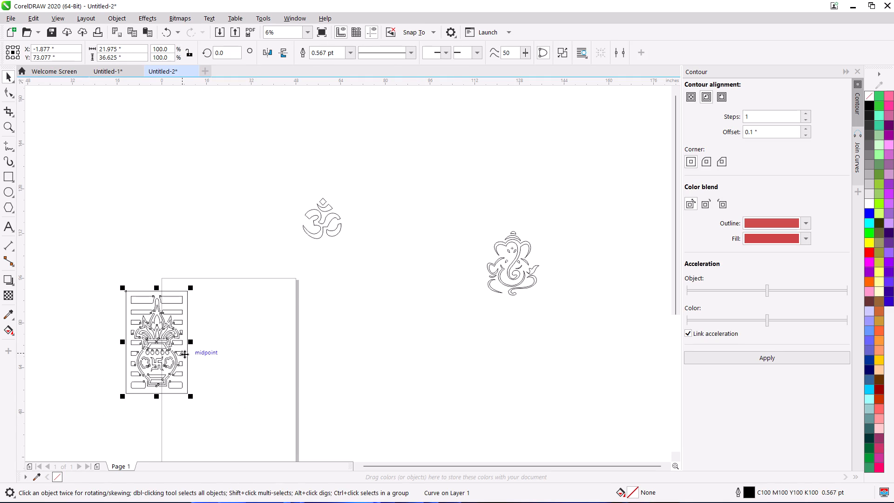
left_click_drag(171, 343, 444, 197)
left_click(451, 337)
Set the outline width of the Om symbol and the kalash panel to Hairline, and check the Ganesh figure's outline width.
left_click_drag(233, 180, 286, 211)
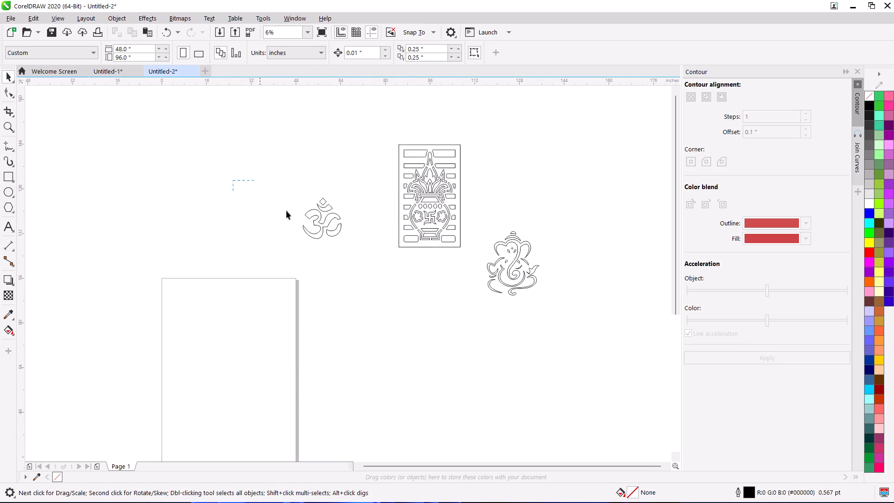
left_click_drag(286, 211, 352, 257)
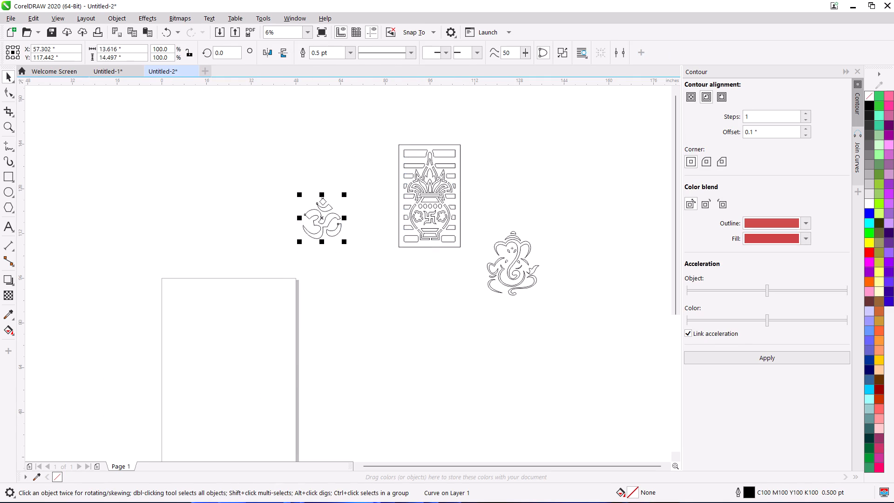
left_click(350, 53)
left_click(337, 70)
left_click_drag(473, 197, 538, 251)
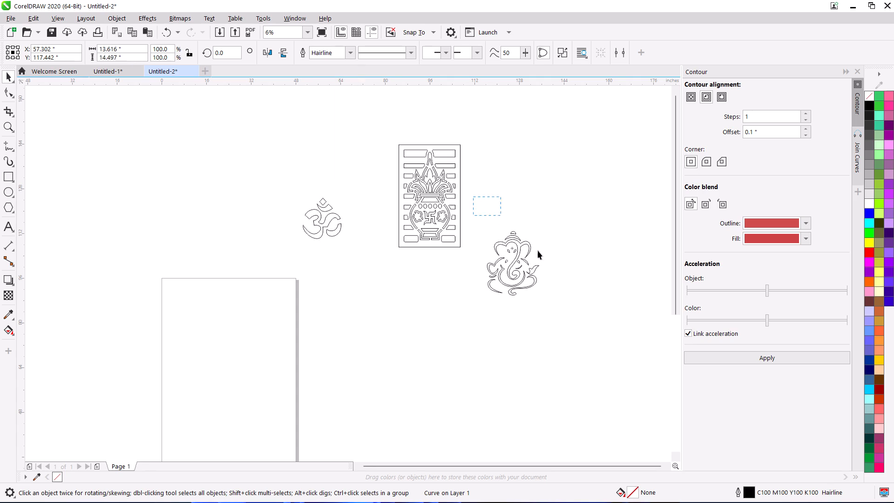
left_click_drag(538, 251, 613, 321)
left_click(304, 53)
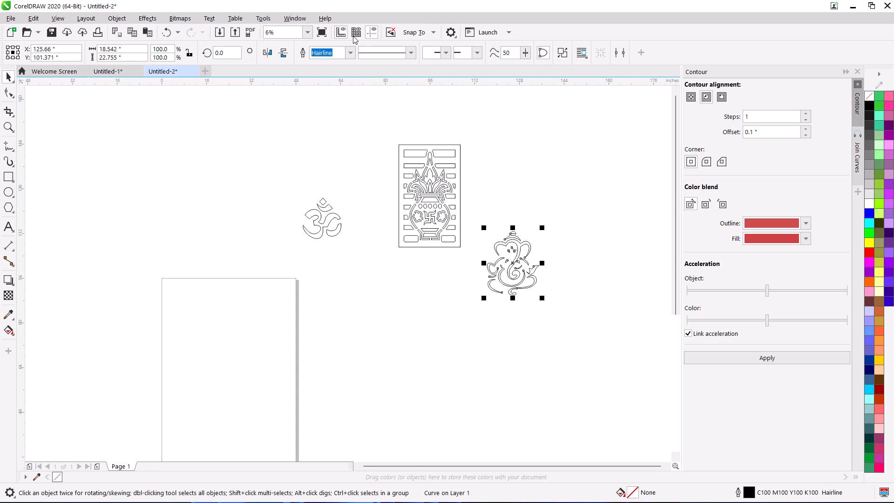
left_click(418, 135)
left_click(427, 156)
left_click(352, 55)
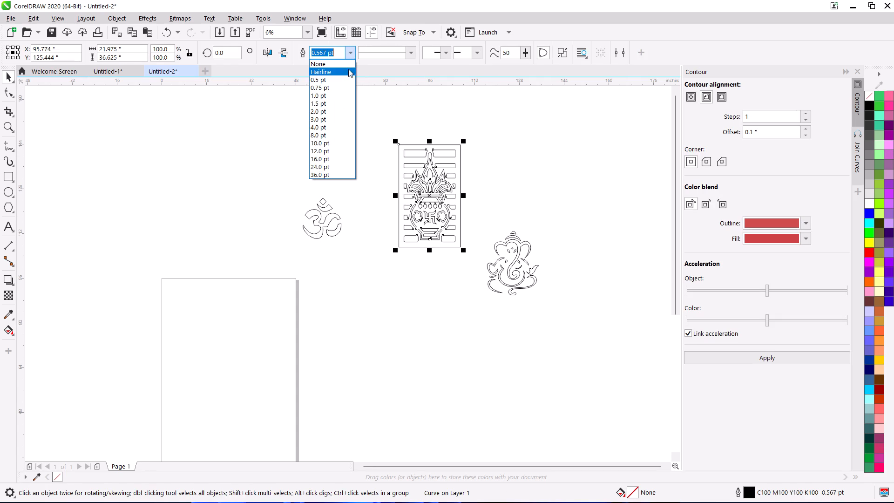
left_click(346, 70)
left_click(393, 116)
Draw a tall rectangle about 107 by 263 inches, overlapping the page's left edge.
scroll(401, 164, "down", 1)
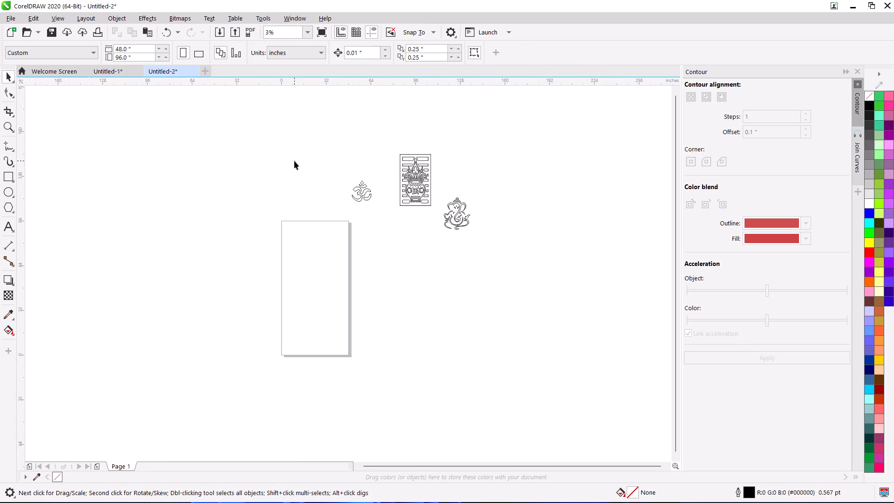
left_click(6, 177)
scroll(154, 177, "down", 1)
left_click_drag(153, 155, 248, 304)
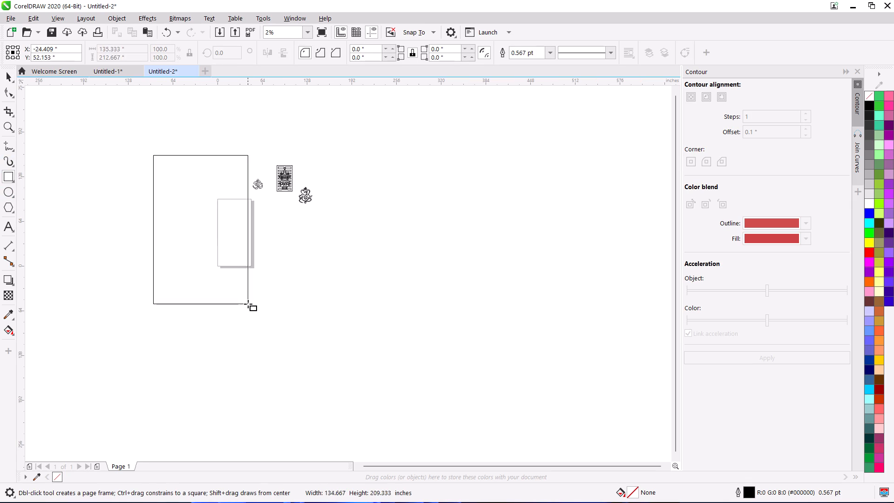
left_click_drag(248, 304, 228, 339)
key("space")
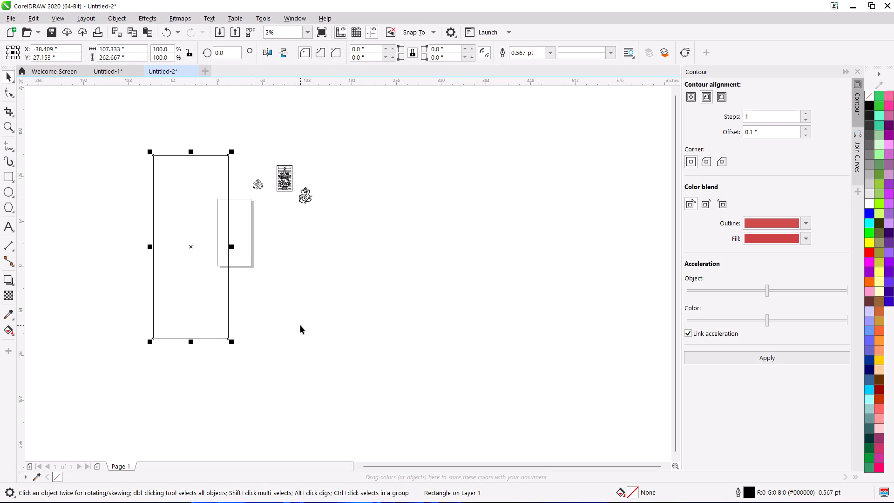
Set the tall rectangle's width to 16.5 inches and its height to 70.4 inches.
type("16")
left_click_drag(134, 51, 0, 48)
type("16")
key("period")
key("6")
key("BackSpace")
key("5")
key("Return")
left_click_drag(127, 56, 77, 62)
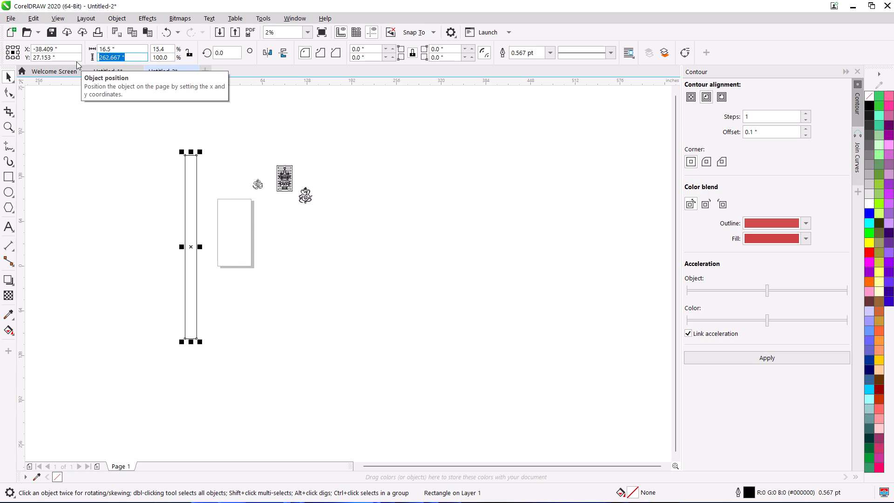
type("70.4")
key("Return")
scroll(192, 222, "up", 1)
left_click(295, 207)
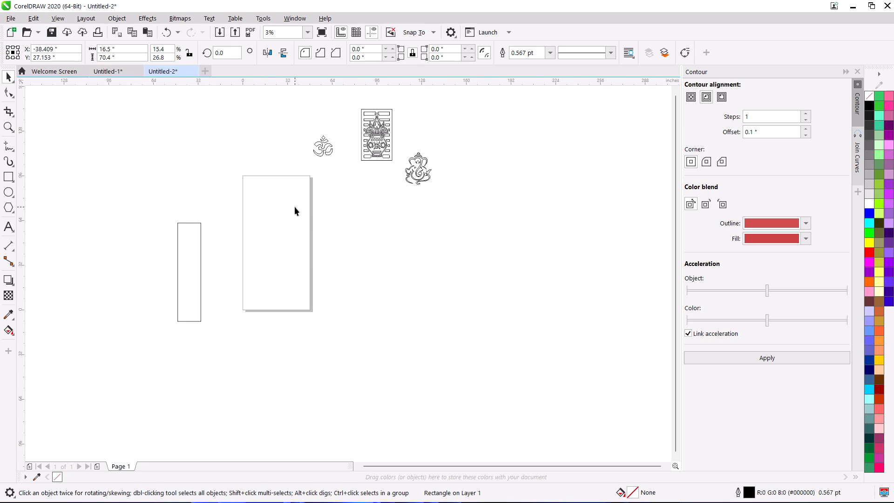
Move the Om symbol, kalash panel and Ganesh figure together down beside the tall rectangle.
left_click_drag(285, 100, 497, 259)
left_click_drag(372, 128, 292, 243)
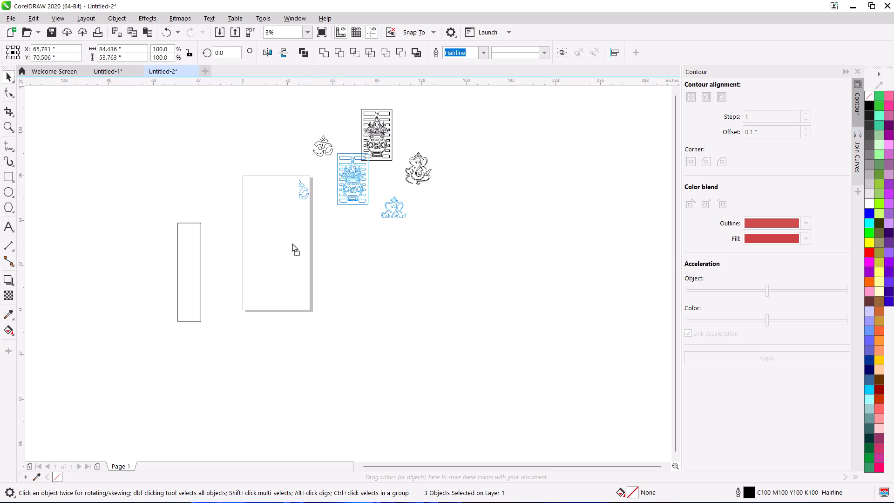
left_click_drag(292, 243, 285, 269)
left_click(260, 233)
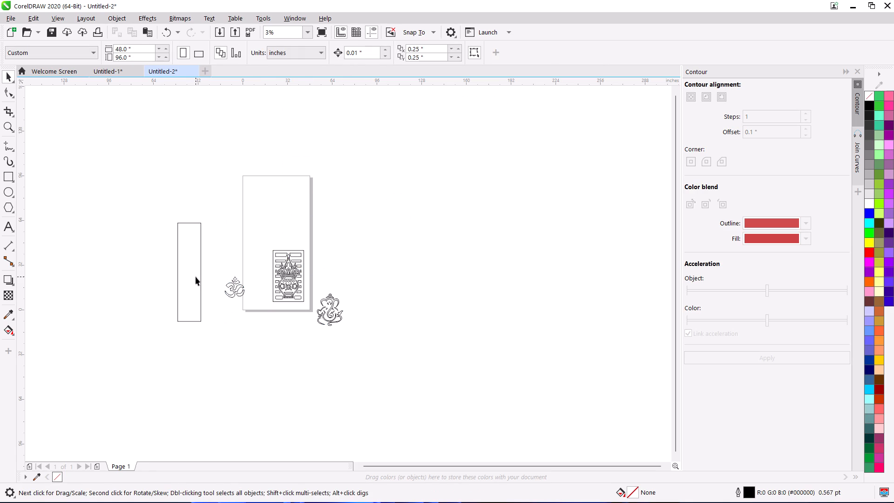
Add a one-step inside contour with a 1-inch offset to the tall rectangle and break the contour apart.
middle_click_drag(224, 277, 262, 269)
scroll(255, 279, "up", 1)
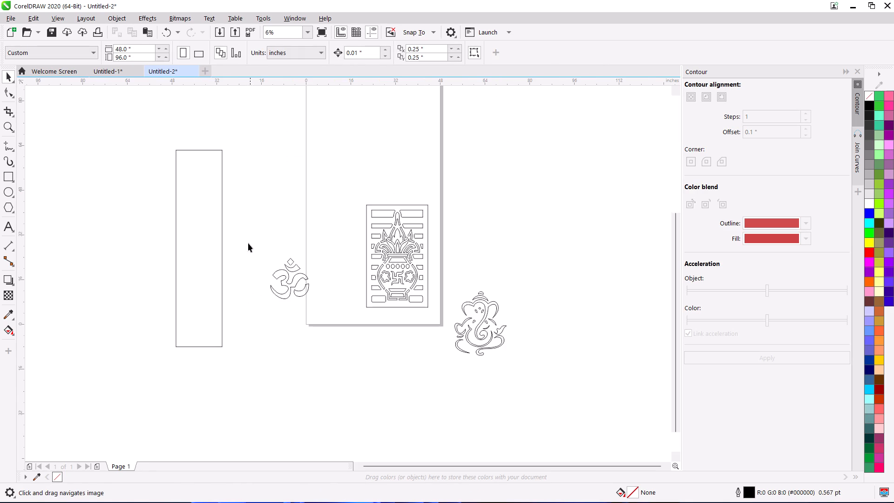
left_click_drag(248, 243, 330, 305)
left_click(190, 234)
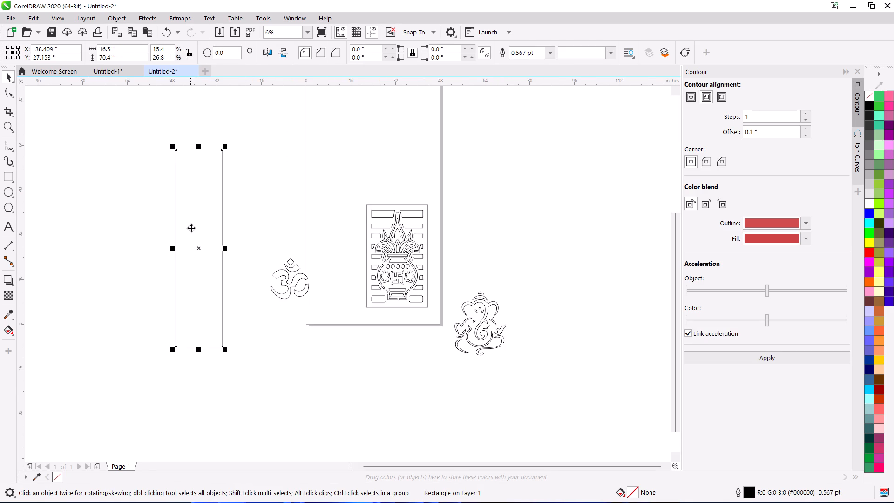
left_click_drag(764, 132, 631, 135)
key("1")
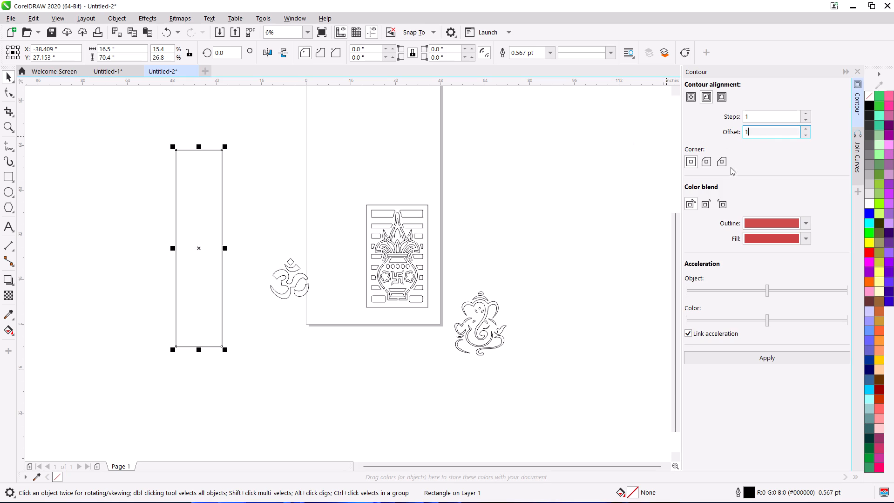
left_click(769, 358)
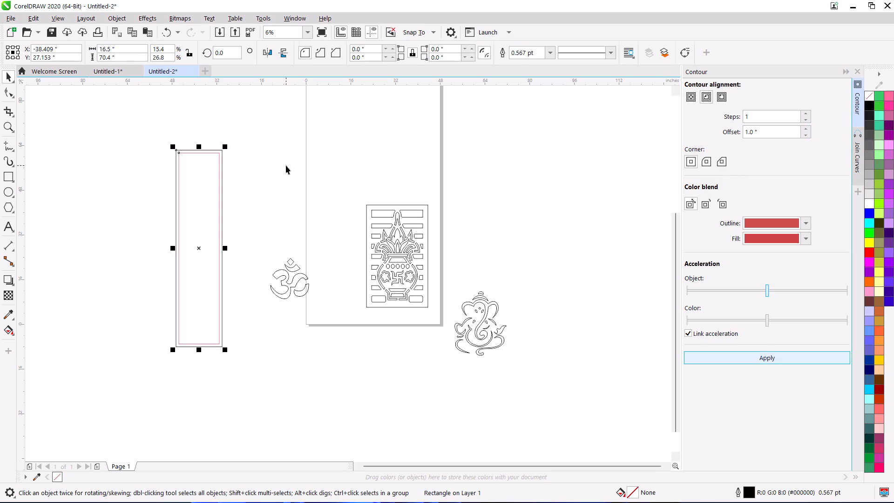
key("ctrl+k")
left_click(280, 156)
Separate the two tall rectangles, placing the red inner one to the right of the black outer one.
left_click_drag(203, 189, 161, 204)
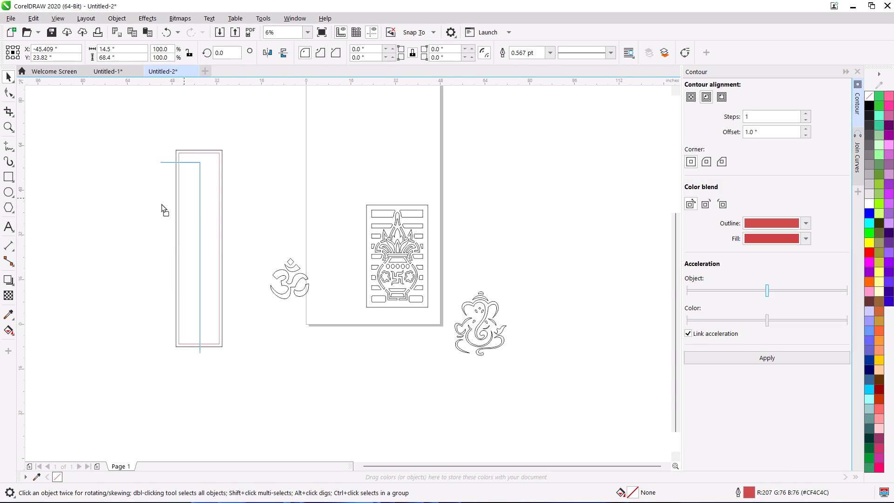
left_click_drag(161, 204, 287, 187)
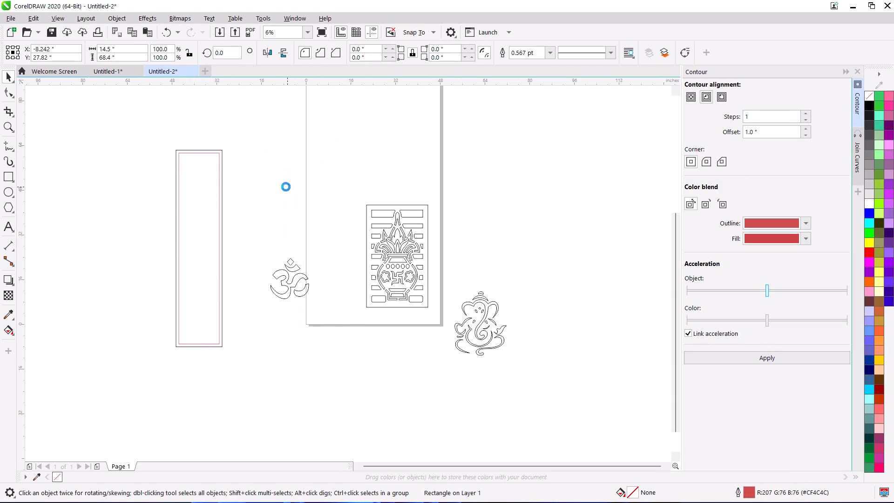
left_click_drag(204, 229, 145, 231)
left_click_drag(295, 213, 238, 208)
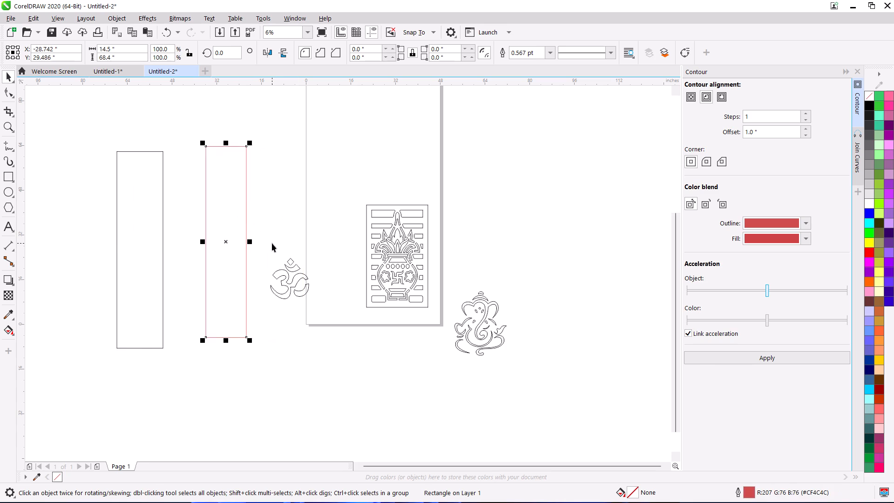
Resize the Om symbol to 14.5 inches wide and 14.5 inches high.
left_click_drag(263, 240, 316, 284)
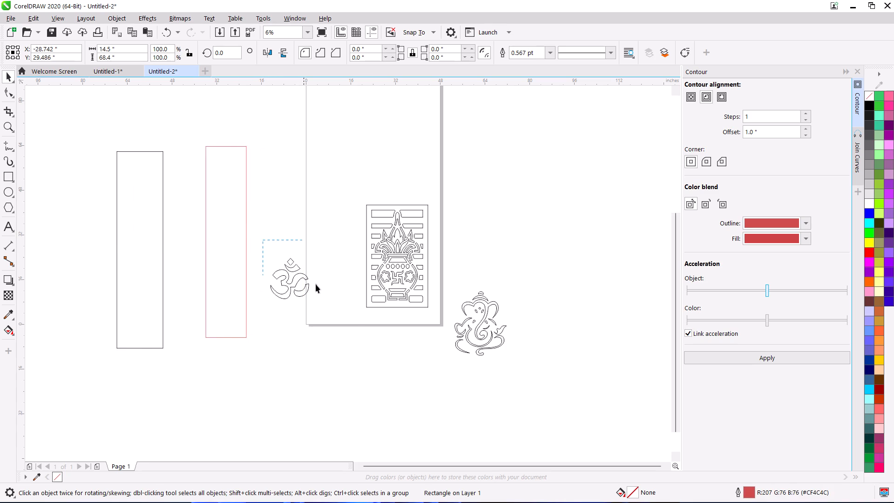
left_click_drag(316, 284, 341, 333)
left_click_drag(132, 51, 71, 51)
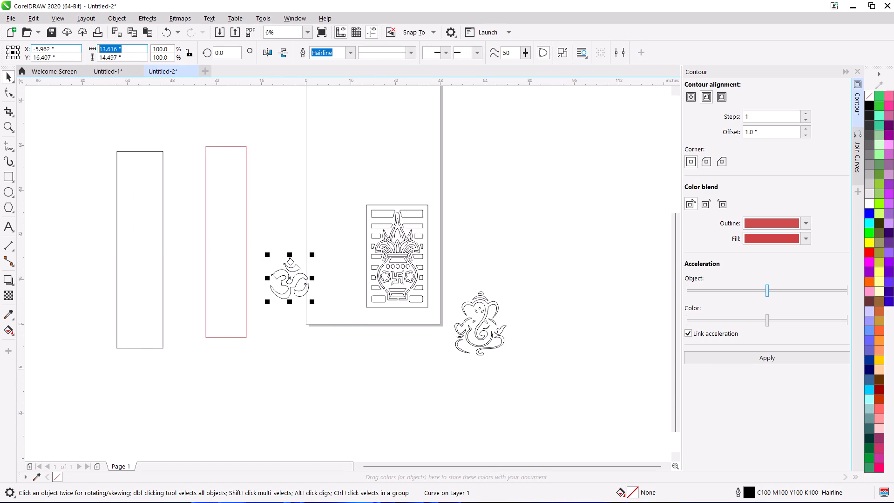
type("14")
key("period")
key("5")
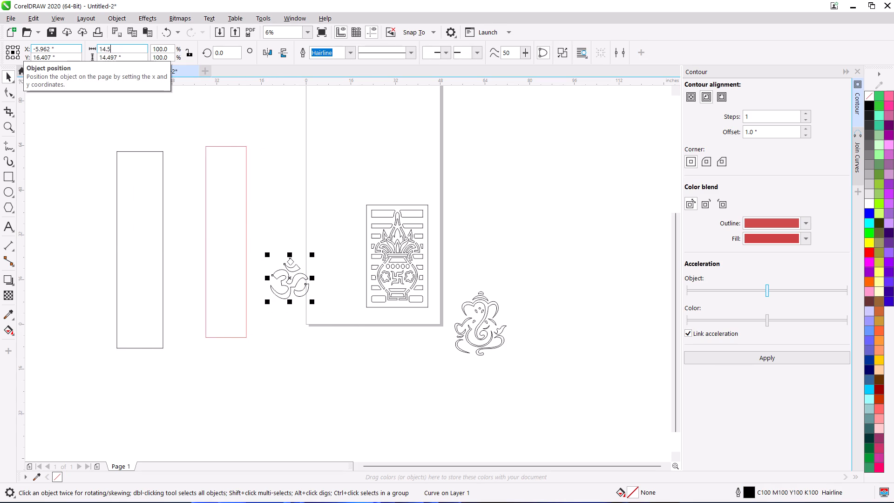
key("Return")
left_click_drag(136, 60, 76, 59)
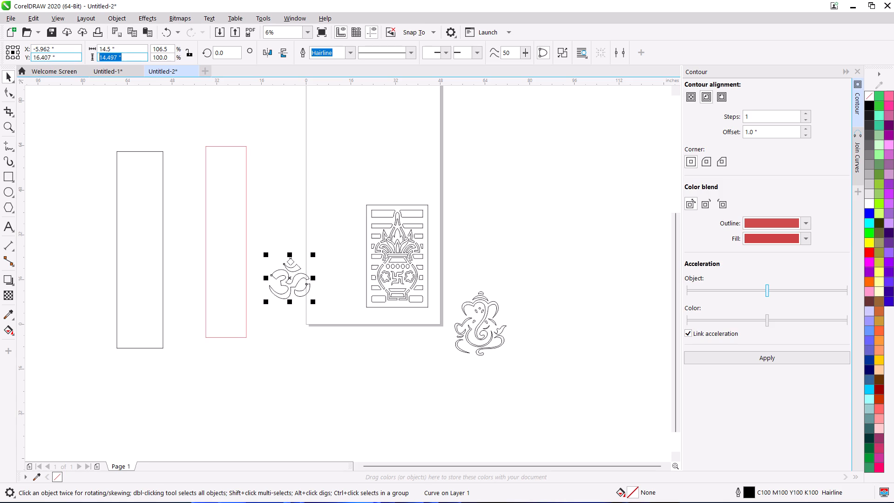
key("1")
key("5")
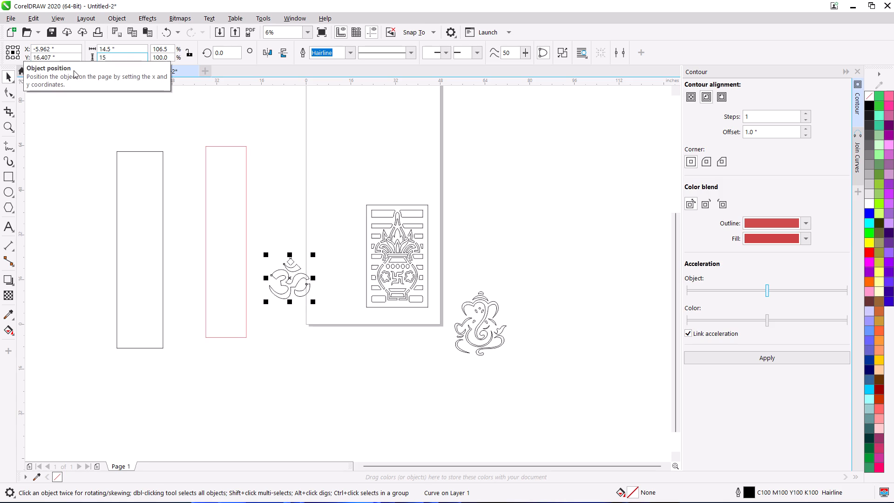
key("BackSpace")
type("4.5")
key("Return")
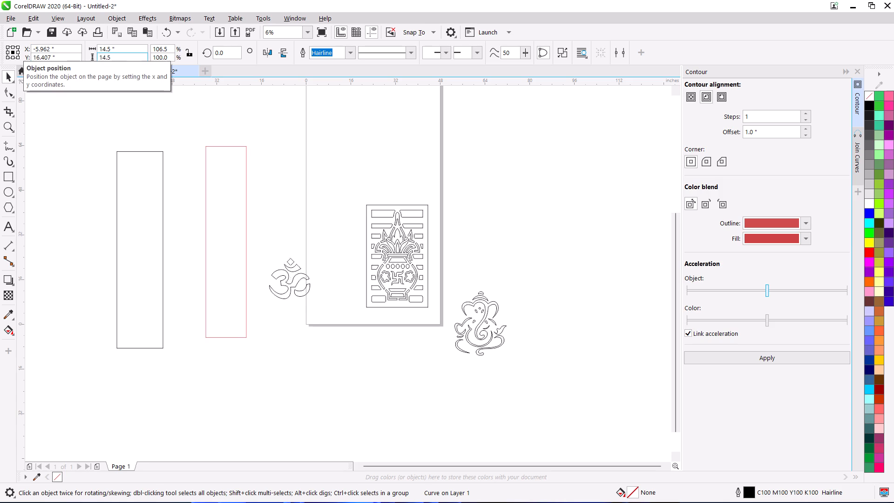
Align the Om symbol to the centre of the red rectangle, both horizontally and vertically.
left_click(233, 240)
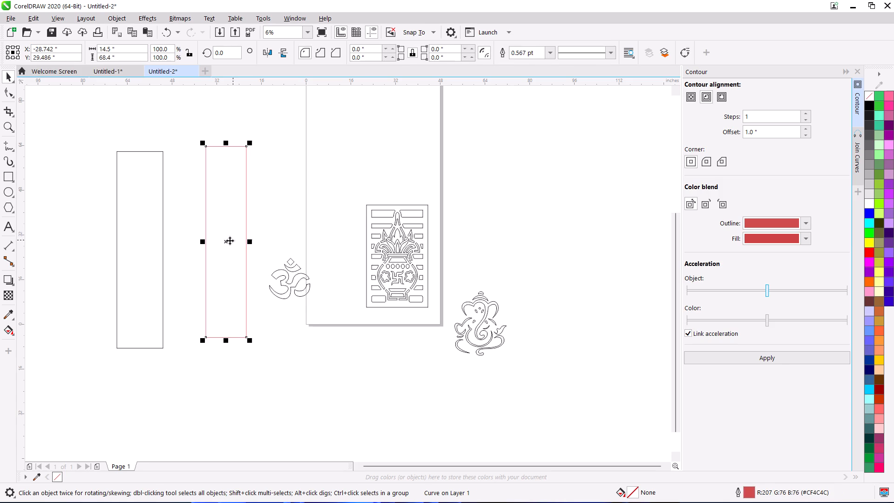
left_click(284, 279)
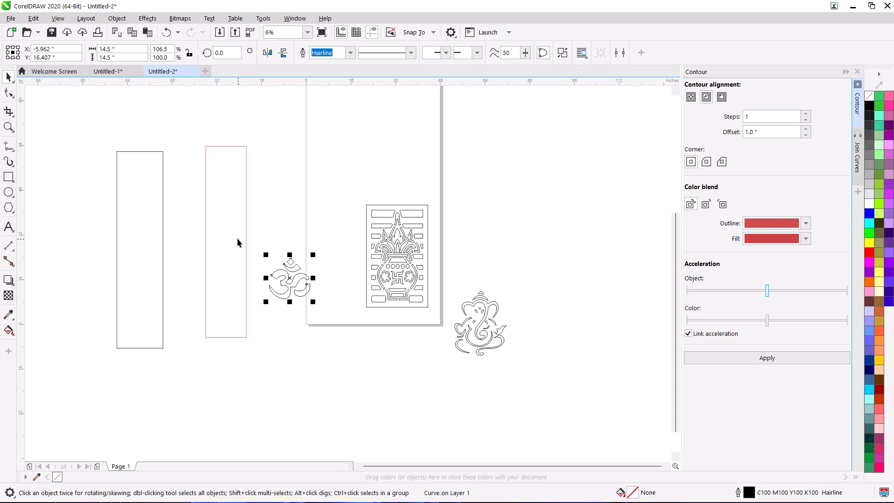
left_click(237, 238, "shift")
type("ce")
left_click(325, 213)
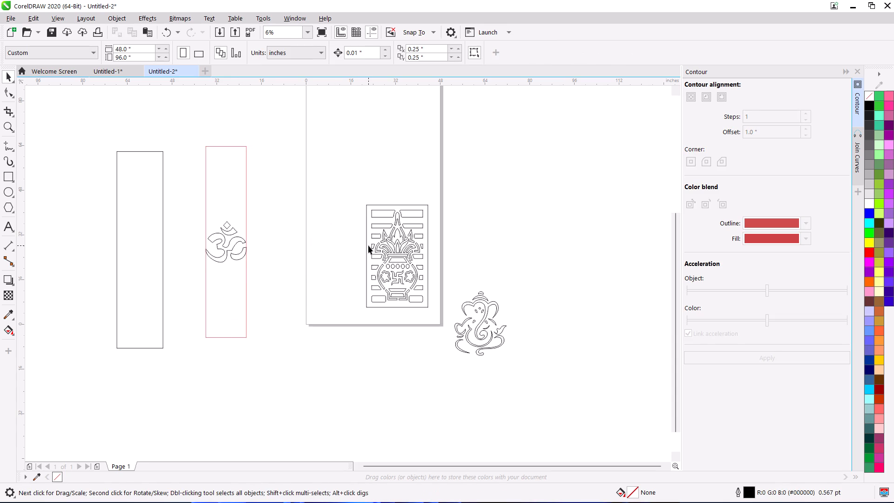
Draw a thin rectangle about 14.5 by 2.7 inches across the top end of the red rectangle.
left_click(7, 177)
left_click_drag(203, 145, 247, 154)
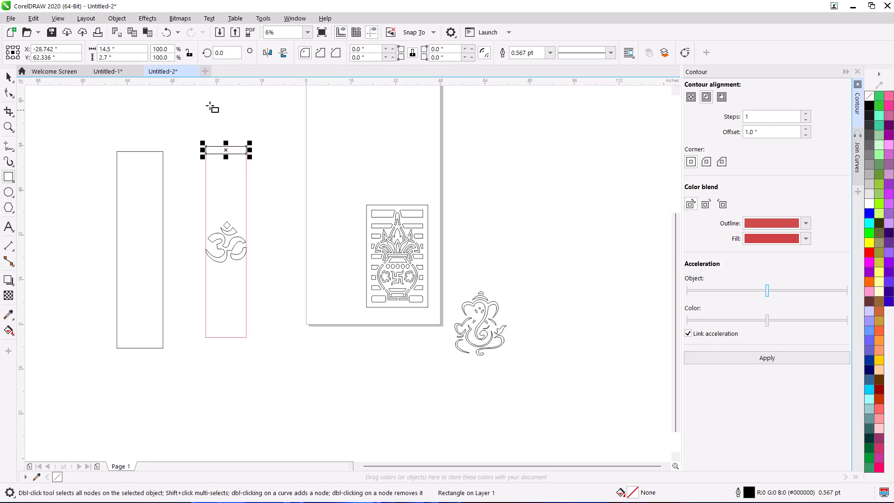
Set the height of the thin 14.5-inch-wide rectangle in the red panel to 1 inch.
key("space")
left_click_drag(130, 56, 82, 59)
key("1")
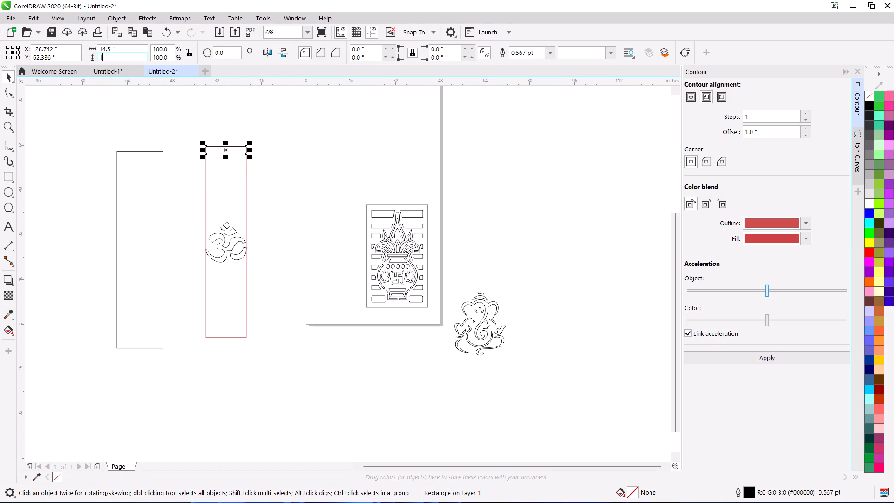
key("Return")
left_click(223, 117)
Draw a small spacer rectangle about 2.7 inches wide beside the red rectangle and set its height to 1 inch.
scroll(222, 145, "up", 1)
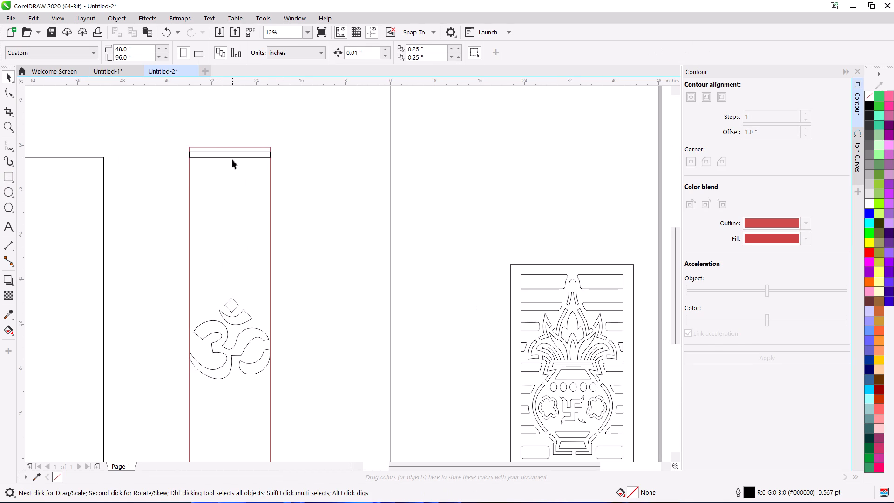
left_click(232, 158)
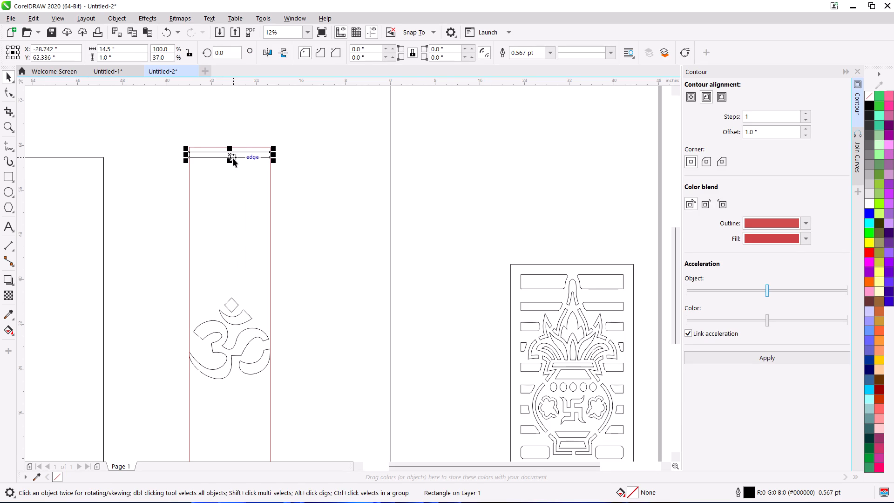
scroll(229, 149, "up", 1)
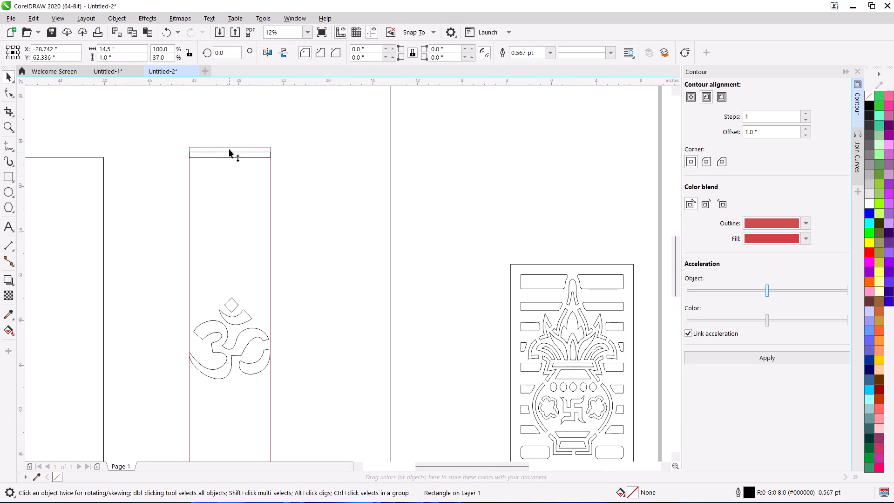
left_click(367, 162)
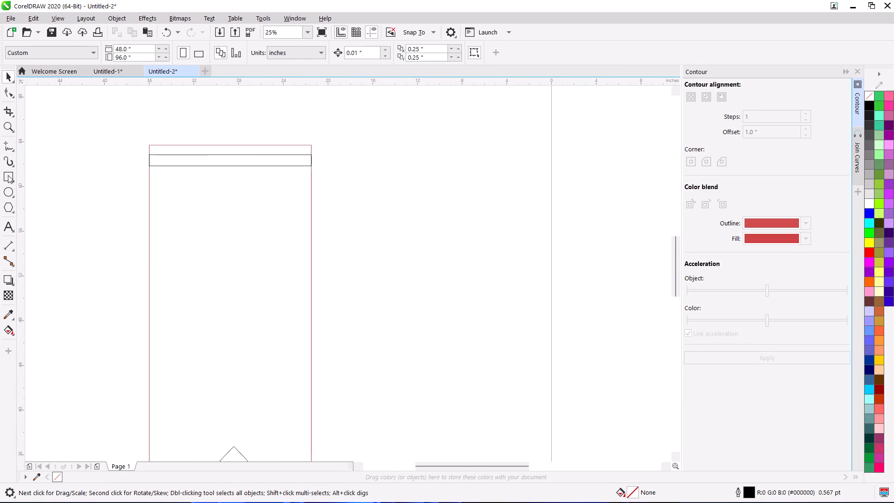
left_click(8, 175)
left_click_drag(382, 171, 412, 179)
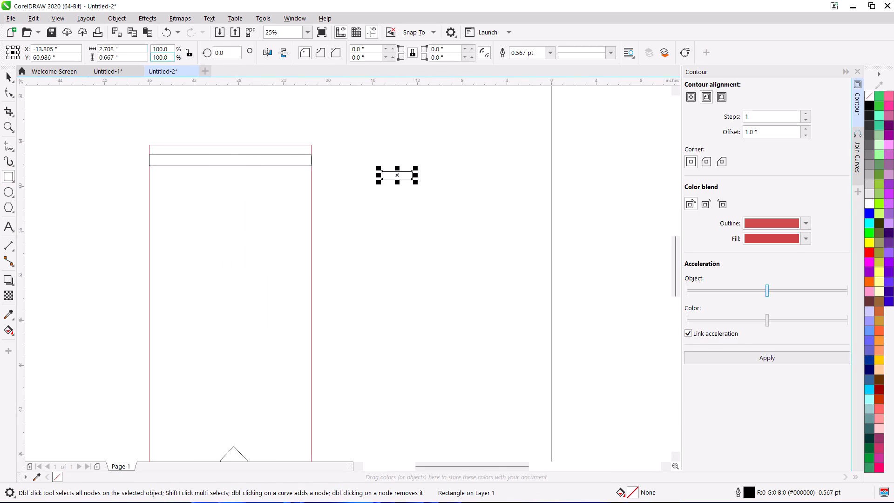
left_click_drag(132, 57, 55, 63)
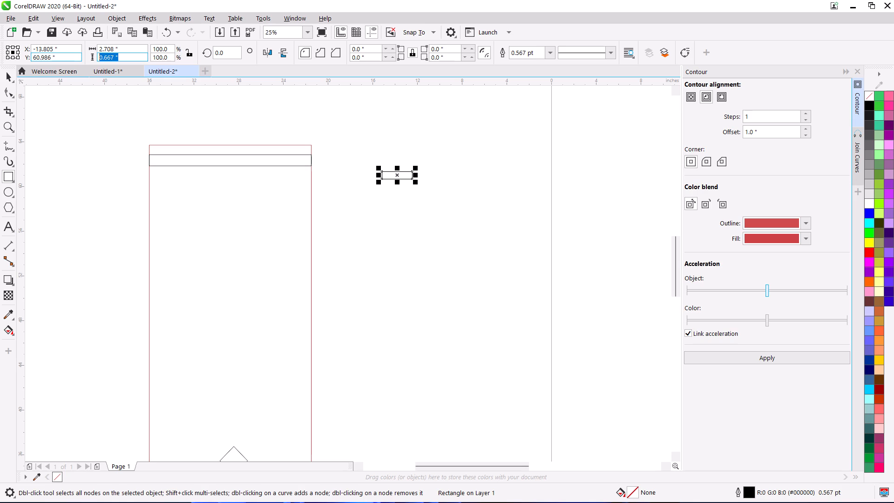
key("1")
key("Return")
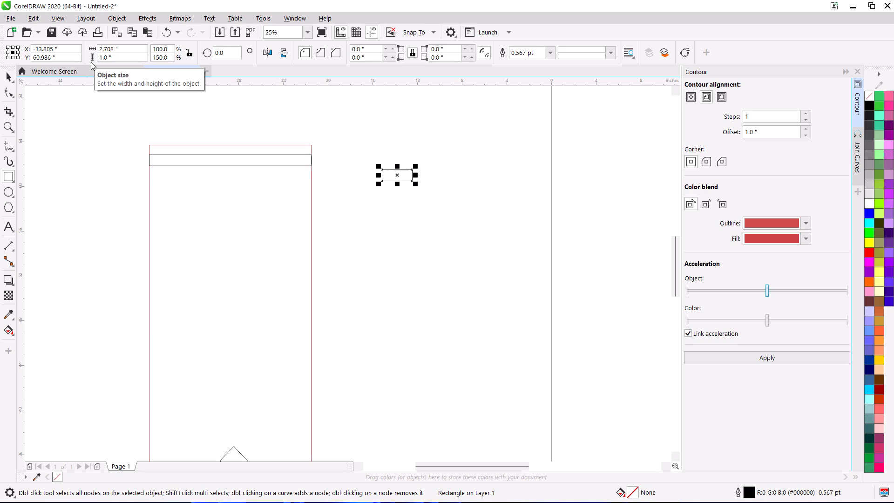
Move the long bar out of the red rectangle and place the spacer inside, centred against the red rectangle's top edge.
key("space")
left_click_drag(398, 170, 233, 168)
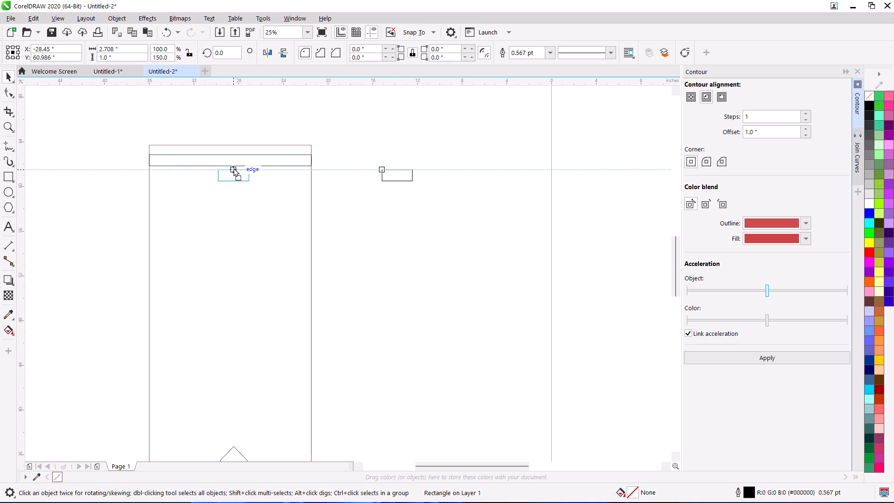
left_click_drag(233, 168, 233, 164)
left_click_drag(277, 158, 448, 224)
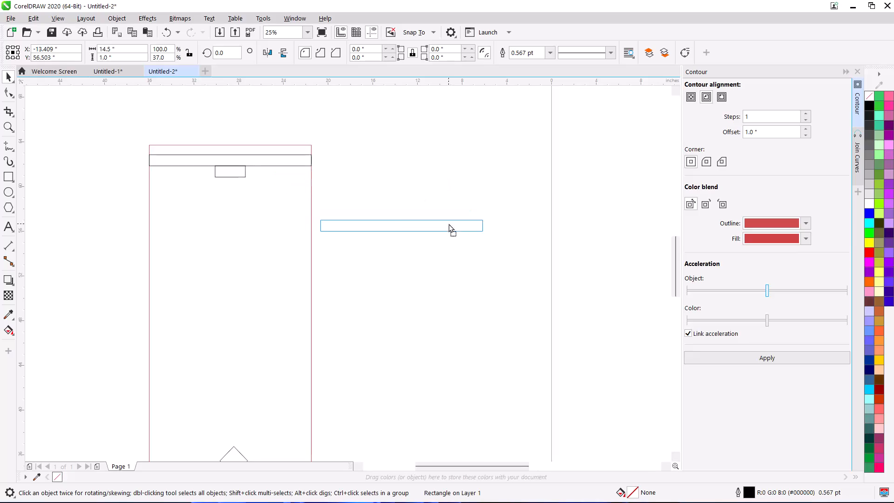
left_click_drag(448, 224, 449, 224)
left_click(232, 172)
left_click_drag(229, 165, 228, 151)
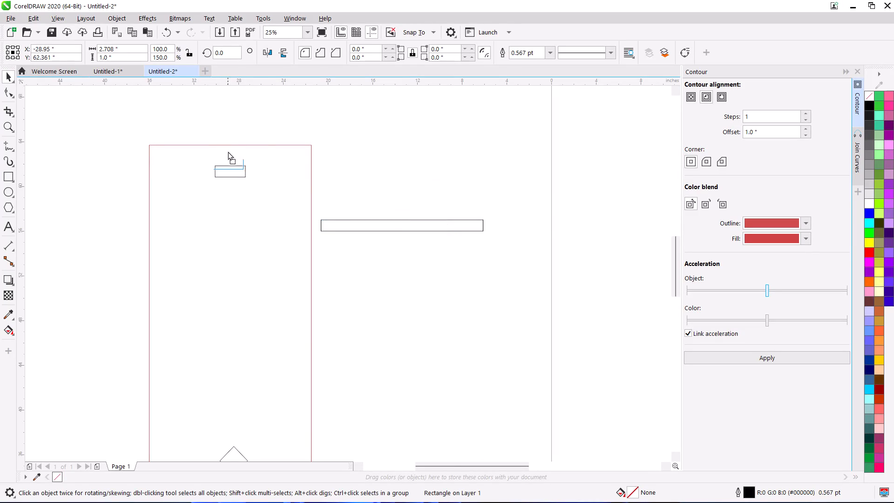
left_click_drag(228, 151, 230, 142)
Move the 14.5-inch bar back into the red rectangle, centred directly beneath the spacer.
left_click(400, 228)
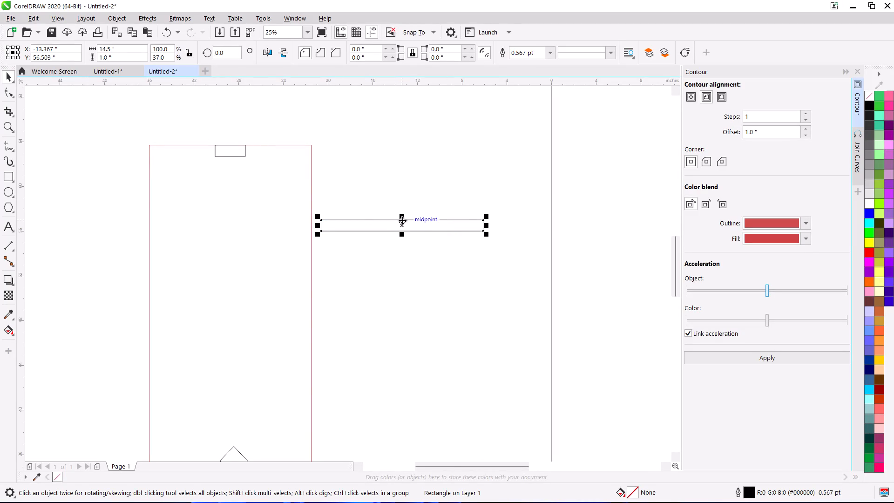
left_click_drag(402, 220, 232, 157)
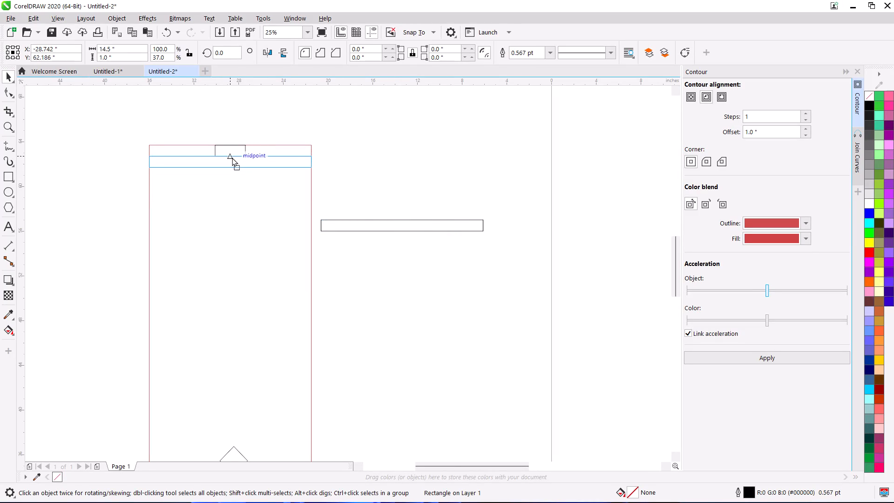
left_click_drag(232, 157, 231, 157)
left_click(333, 136)
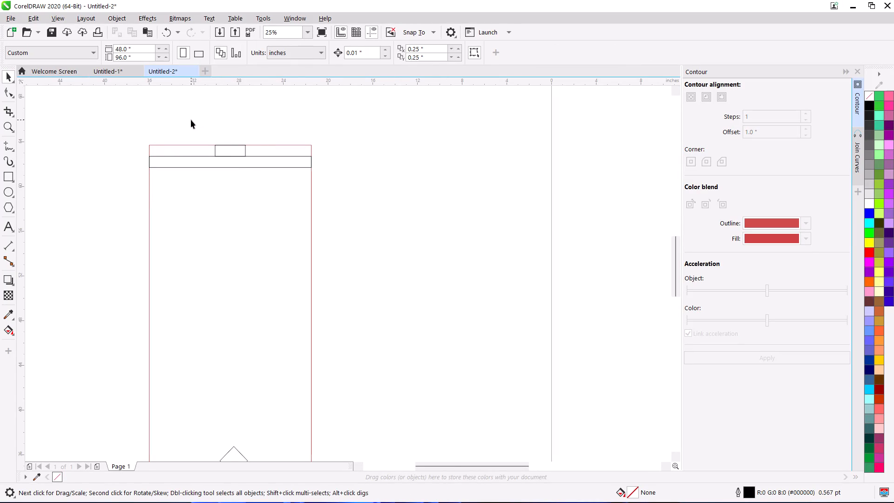
Duplicate the spacer and bar pair directly below itself, and copy the resulting stack below again to make four pairs.
left_click(191, 120)
left_click_drag(138, 125, 384, 193)
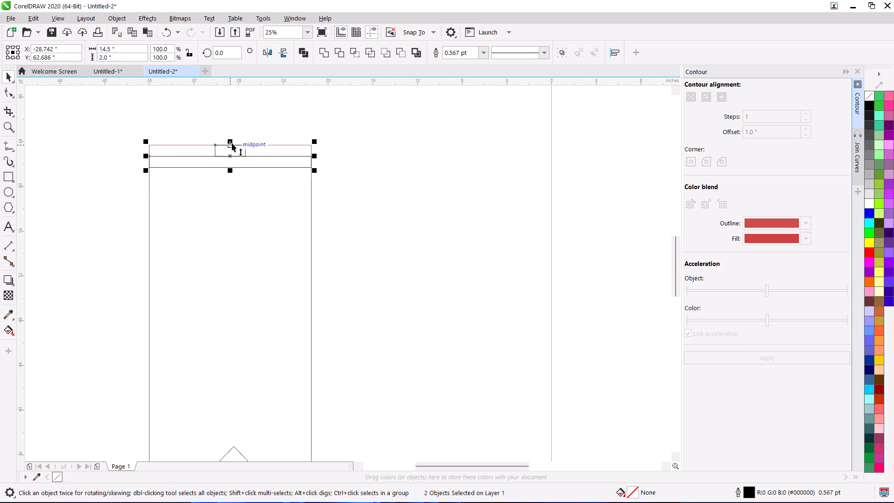
left_click_drag(230, 145, 229, 165)
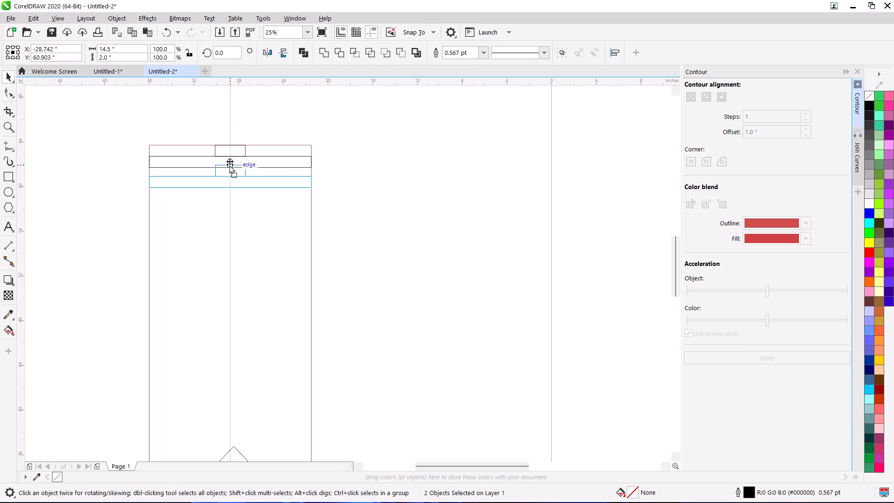
left_click_drag(229, 165, 229, 166)
right_click(229, 166)
left_click_drag(119, 123, 400, 239)
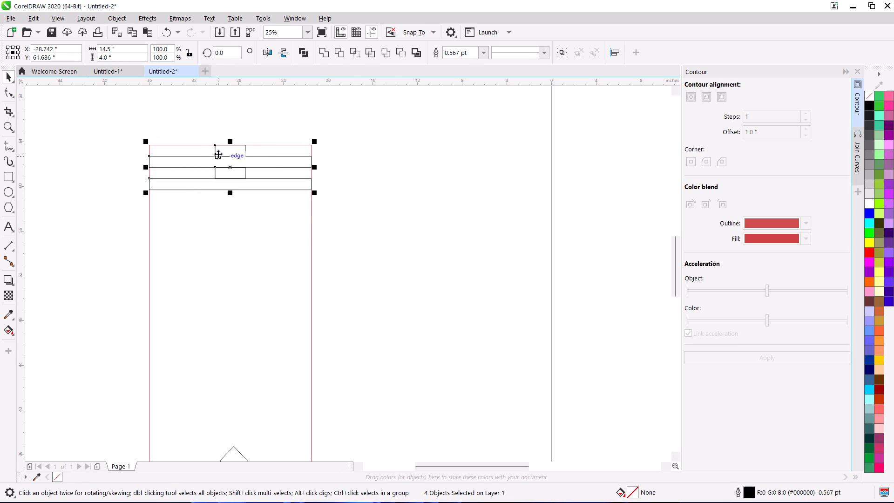
left_click_drag(230, 145, 228, 190)
right_click(228, 190)
left_click(394, 180)
Move the Om symbol out of the red rectangle onto an empty area of the page above the kalash panel.
scroll(394, 180, "down", 1)
middle_click_drag(394, 181, 396, 161)
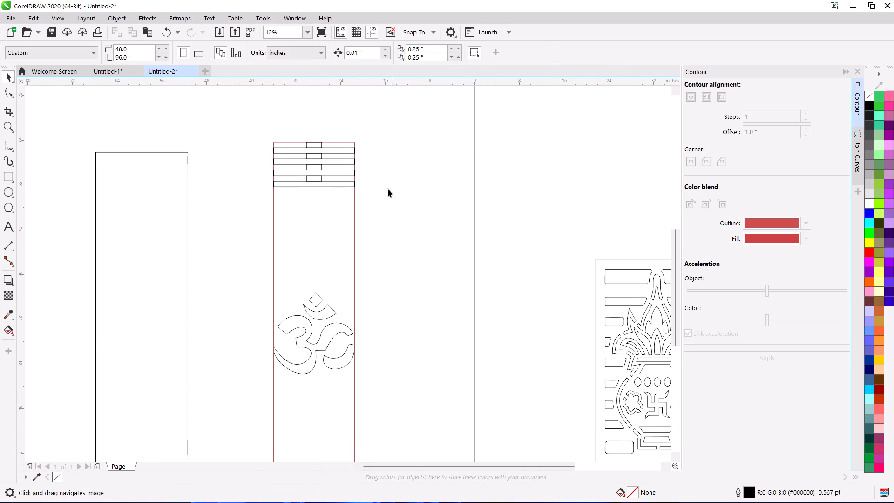
scroll(369, 230, "down", 1)
left_click_drag(295, 253, 421, 315)
left_click_drag(344, 286, 439, 233)
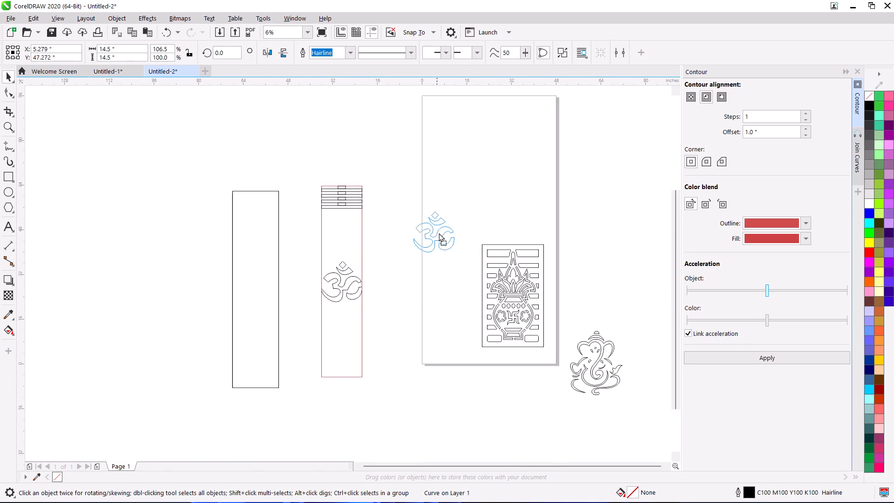
left_click_drag(439, 233, 465, 211)
left_click(411, 258)
Duplicate the stack of four spacer and bar pairs directly below itself, aligned inside the red rectangle.
scroll(318, 179, "up", 1)
left_click_drag(300, 175, 461, 257)
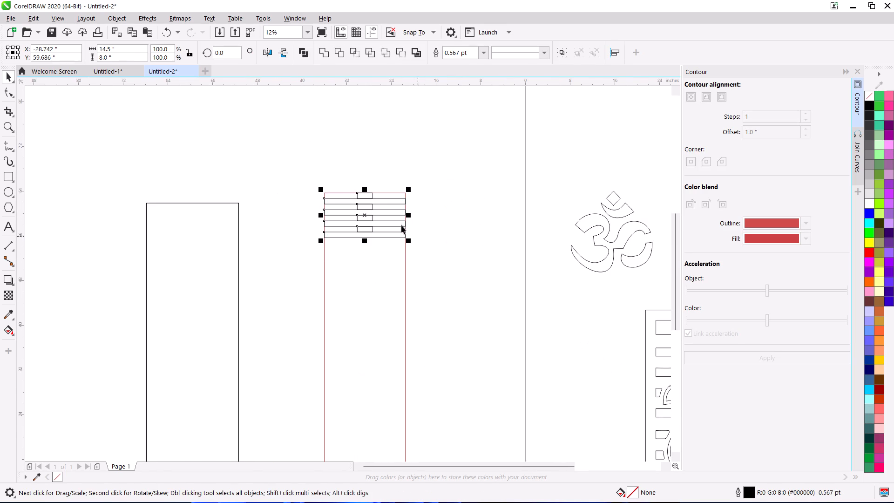
scroll(386, 213, "up", 1)
left_click_drag(340, 173, 368, 254)
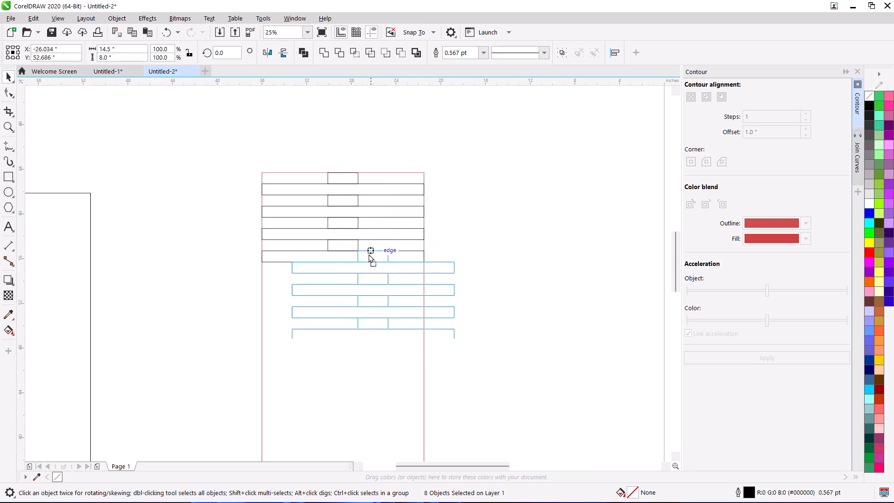
left_click_drag(368, 254, 342, 260)
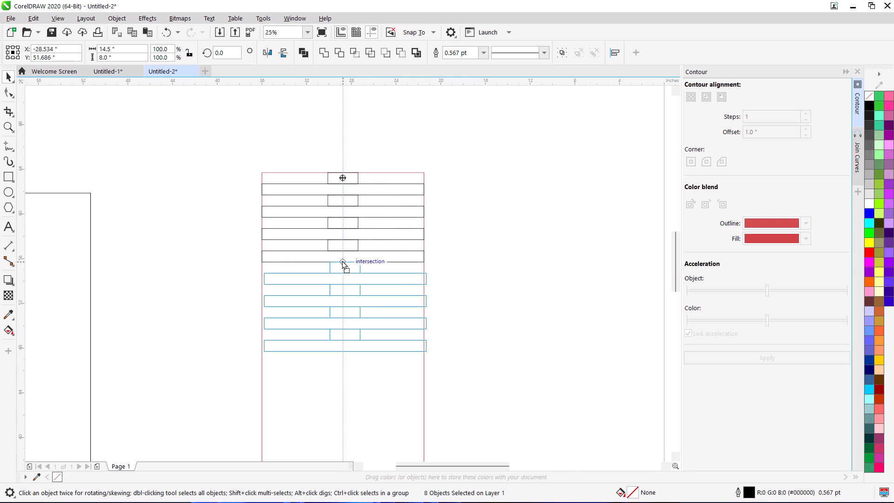
left_click_drag(342, 260, 335, 259)
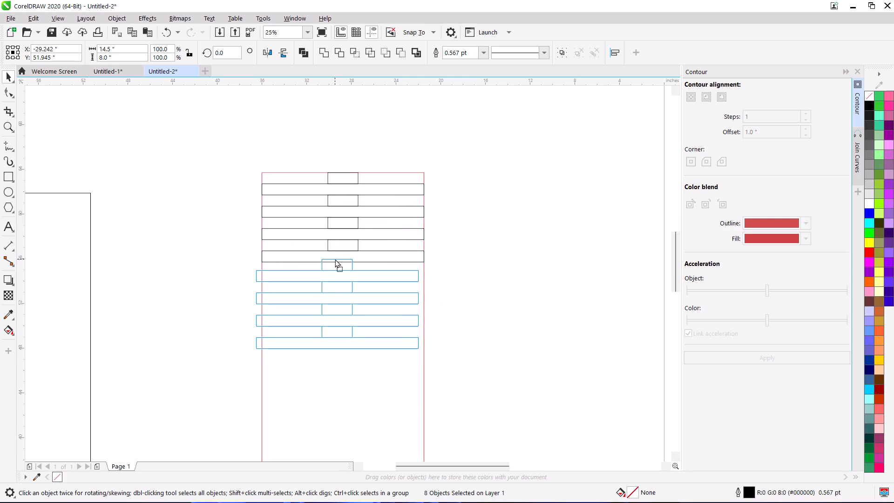
left_click_drag(335, 259, 338, 260)
right_click(338, 260, "shift")
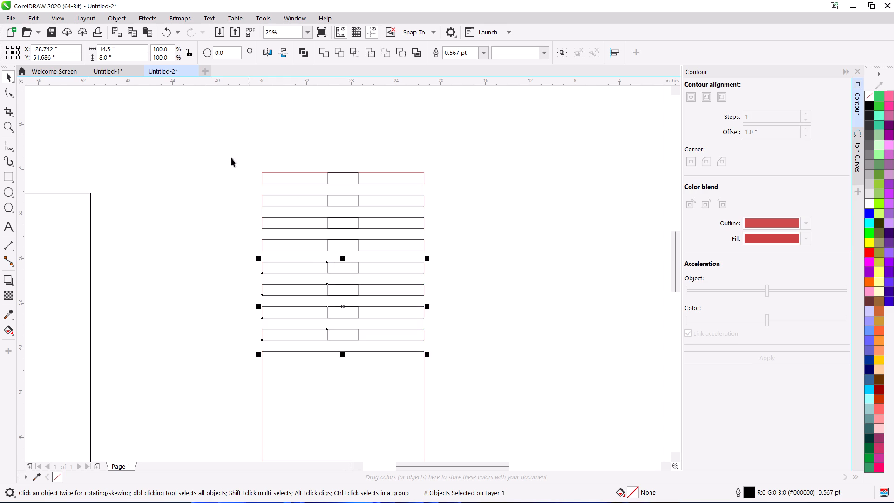
Duplicate the whole stack of spacers and bars directly below itself, twice in succession, making 32 pairs.
left_click_drag(222, 144, 494, 369)
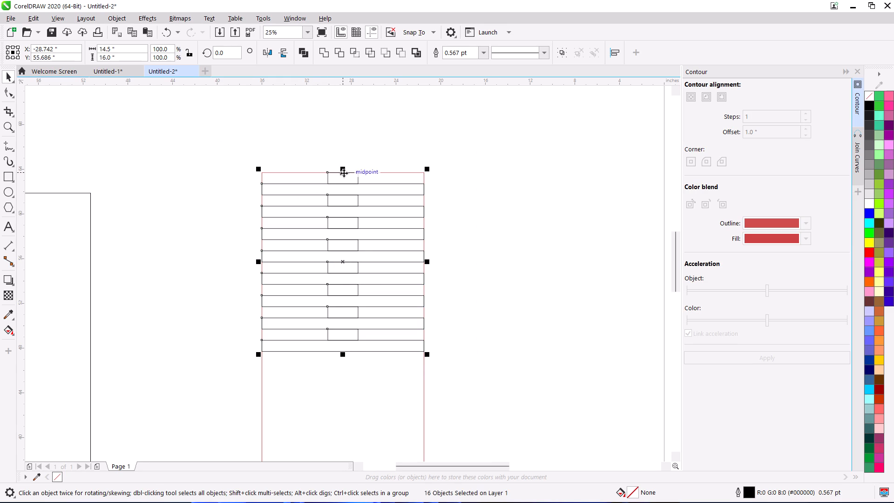
left_click_drag(343, 172, 341, 350)
right_click(341, 350, "shift")
middle_click_drag(523, 320, 508, 210)
scroll(508, 210, "down", 1)
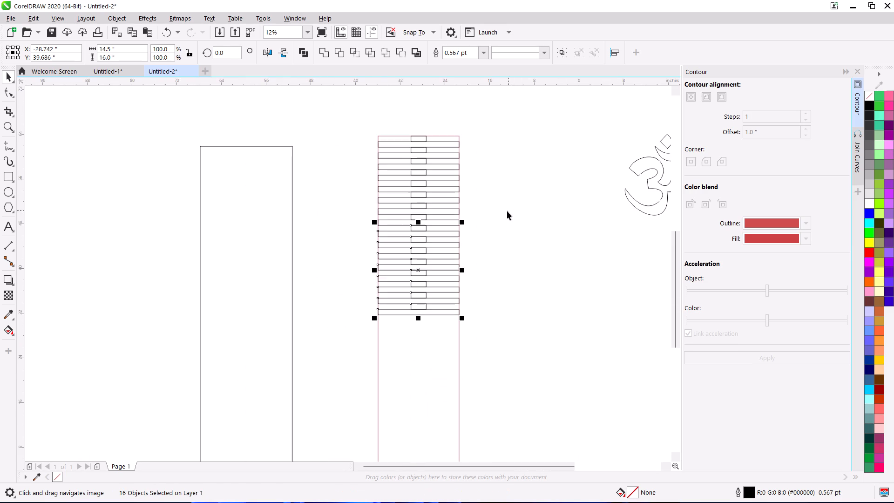
left_click_drag(337, 131, 542, 345)
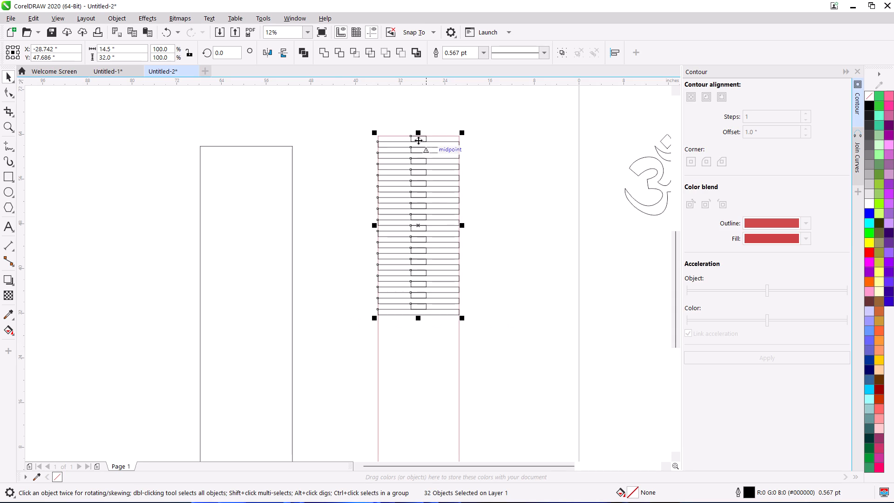
left_click_drag(418, 136, 421, 319)
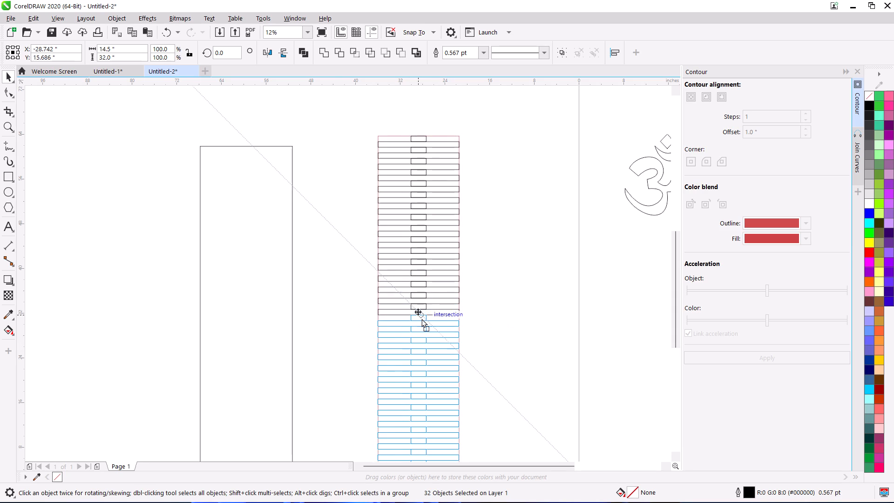
left_click_drag(421, 319, 418, 313)
right_click(418, 313, "shift")
left_click(532, 289)
Copy the last two spacer and bar pairs directly below the stack to fill the gap at the red rectangle's bottom end.
scroll(493, 318, "down", 1)
middle_click_drag(491, 317, 474, 278)
scroll(474, 278, "up", 1)
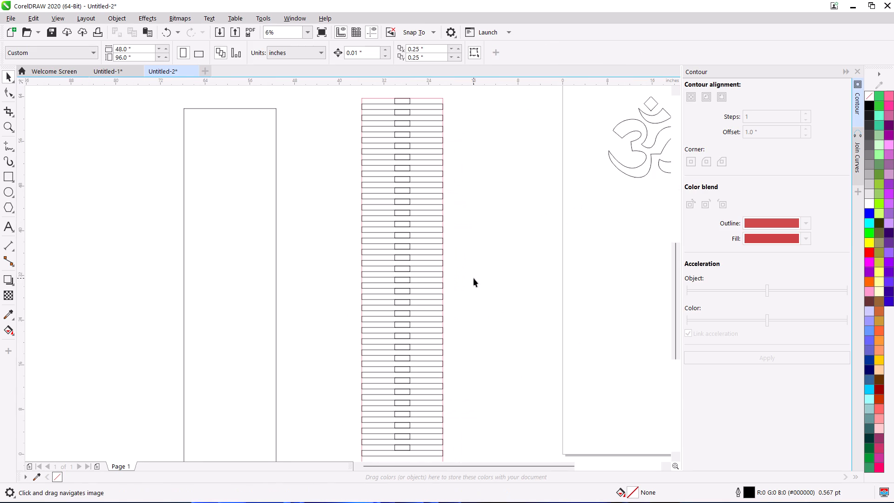
scroll(472, 307, "down", 1)
middle_click_drag(492, 412, 485, 356)
scroll(485, 356, "up", 2)
left_click_drag(135, 189, 147, 197)
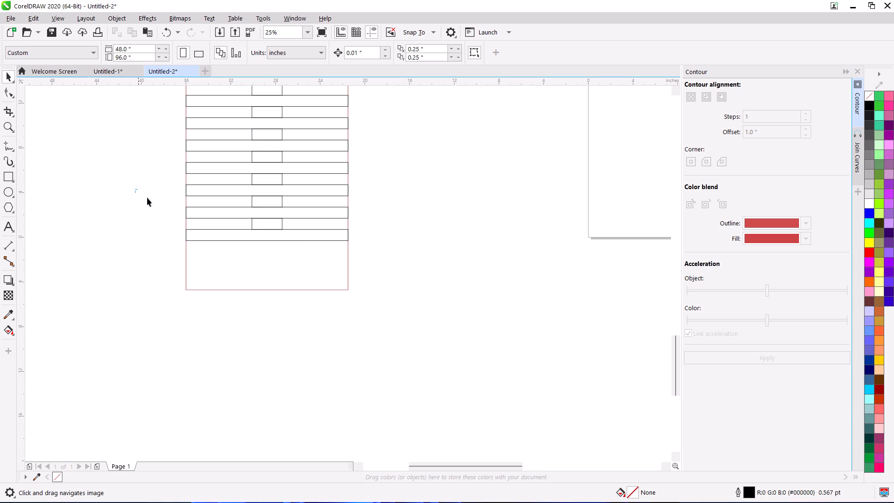
left_click_drag(147, 197, 457, 268)
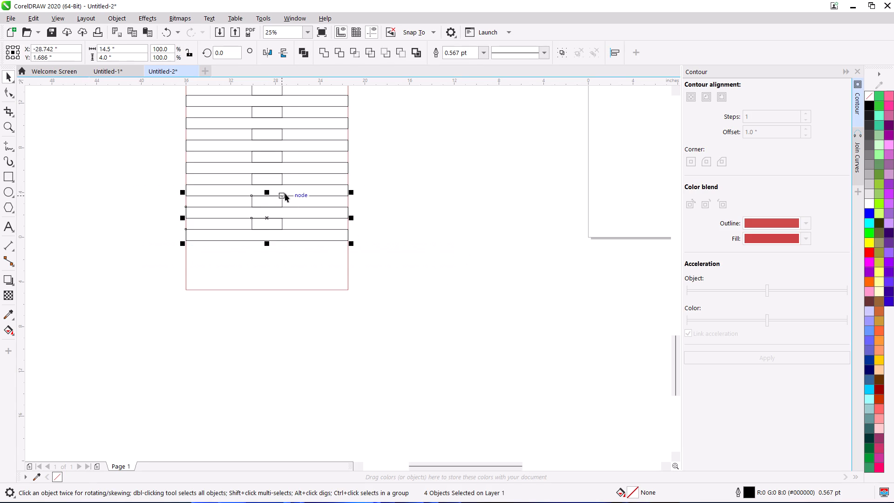
left_click_drag(267, 198, 268, 240)
left_click(426, 224)
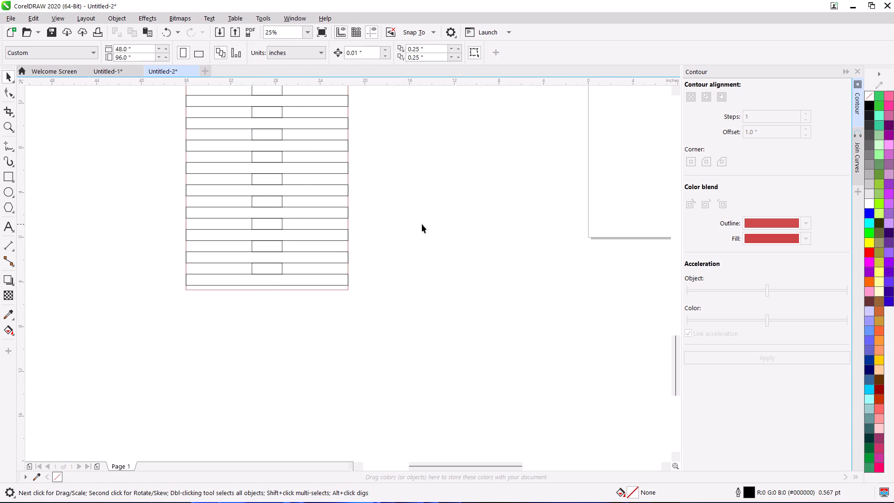
Delete the whole column of small spacer rectangles between the bars, leaving the bars and the red rectangle.
scroll(395, 222, "down", 1)
middle_click_drag(394, 224, 392, 316)
scroll(386, 268, "down", 1)
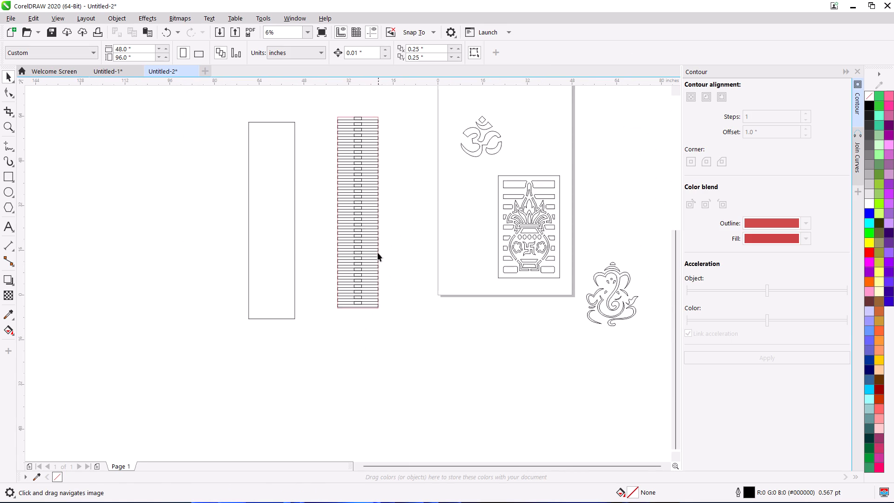
left_click_drag(348, 103, 365, 319)
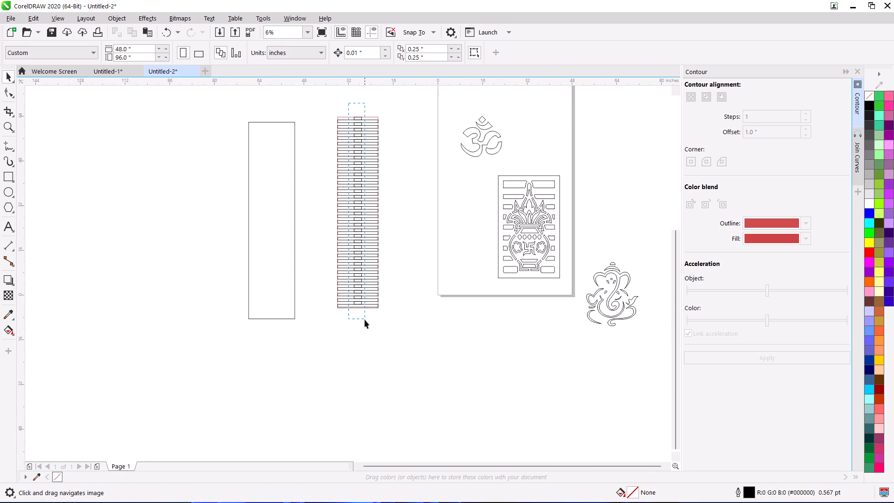
left_click_drag(365, 319, 366, 320)
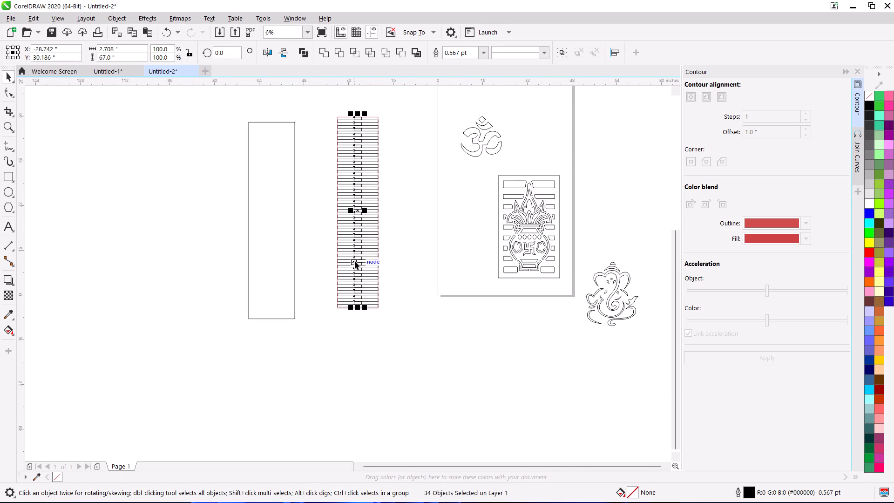
key("Delete")
Move the lowest bar down so its bottom edge aligns with the red rectangle's bottom edge.
scroll(366, 282, "up", 1)
scroll(367, 331, "up", 2)
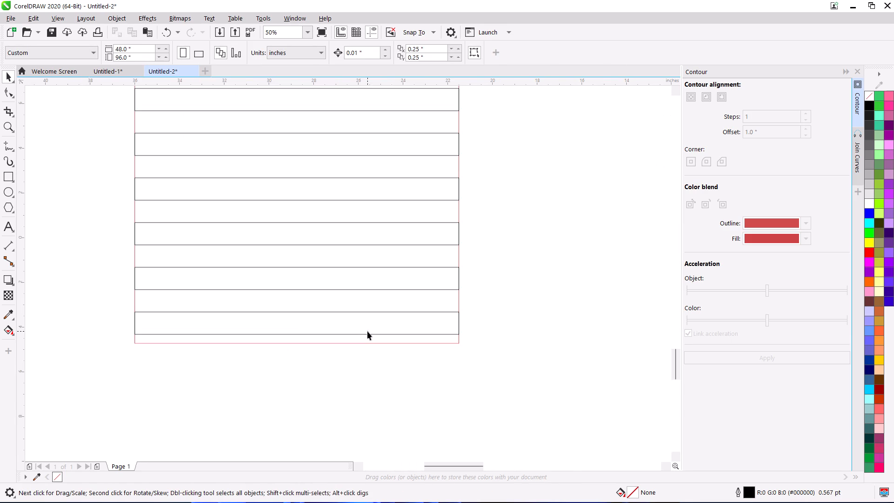
left_click(373, 329)
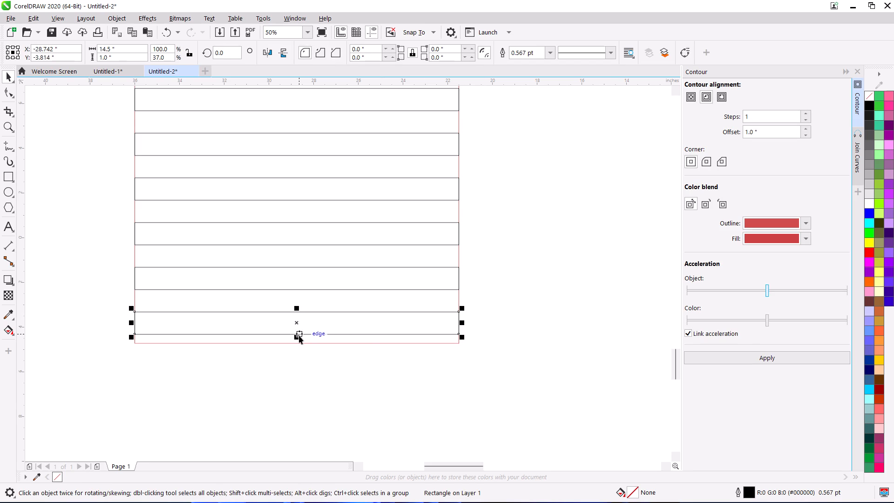
left_click_drag(298, 333, 295, 342)
left_click(393, 401)
Nudge the second-lowest bar down about 0.3 inch to even out the gap above the lowest bar.
left_click(444, 300)
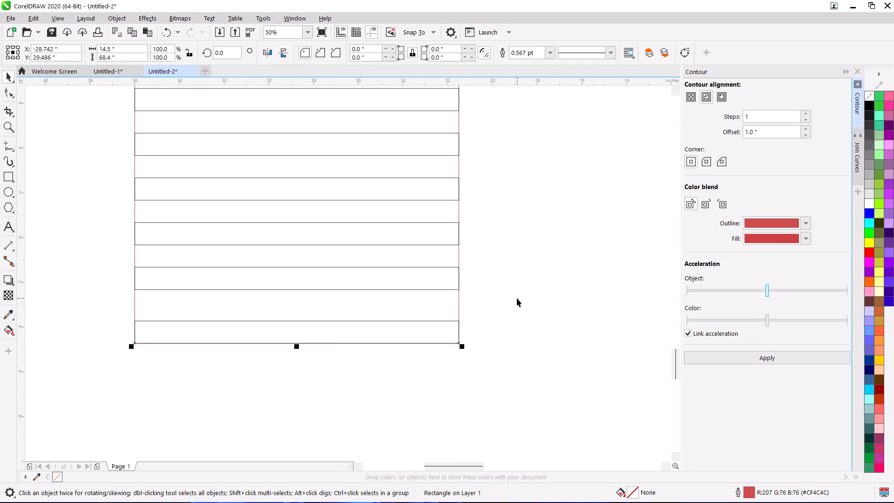
scroll(517, 298, "down", 1)
left_click(520, 280)
left_click(454, 292)
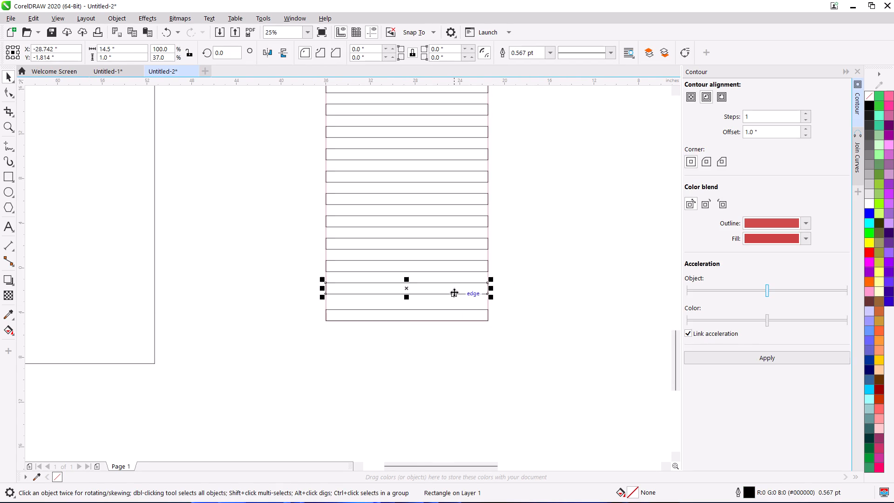
scroll(454, 287, "up", 1)
key("Down")
key("Down")
key("Down")
key("Down")
key("Down")
key("Down")
key("Down")
key("Down")
key("Down")
key("Down")
key("Down")
key("Down")
key("Down")
key("Down")
key("Down")
key("Down")
key("Down")
key("Down")
key("Down")
key("Down")
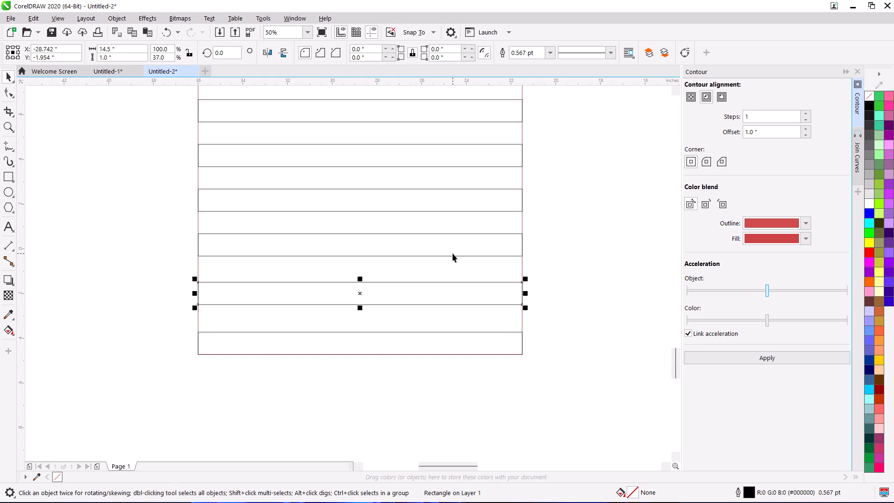
Nudge the third bar from the bottom down slightly, about 0.2 inch, to even out the spacing.
left_click(453, 253)
key("Down")
key("Down")
key("Down")
key("Down")
key("Down")
key("Down")
key("Down")
key("Down")
key("Down")
key("Down")
key("Down")
key("Down")
key("Down")
key("Down")
key("Down")
key("Down")
key("Down")
key("Down")
key("Down")
key("Down")
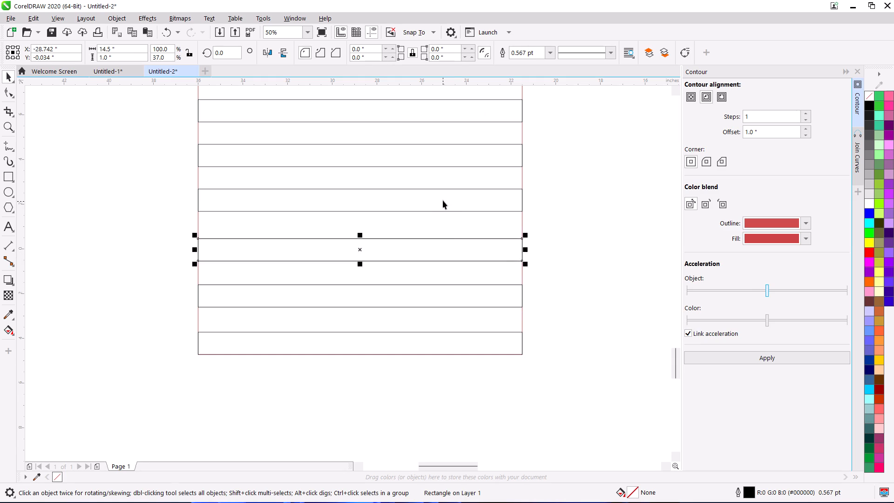
Nudge the fourth bar from the bottom down about 0.15 inch to even out the spacing.
left_click(443, 200)
key("Down")
key("Down")
key("Down")
key("Down")
key("Down")
key("Down")
key("Down")
key("Down")
key("Down")
key("Down")
key("Down")
key("Down")
key("Down")
key("Down")
left_click(581, 204)
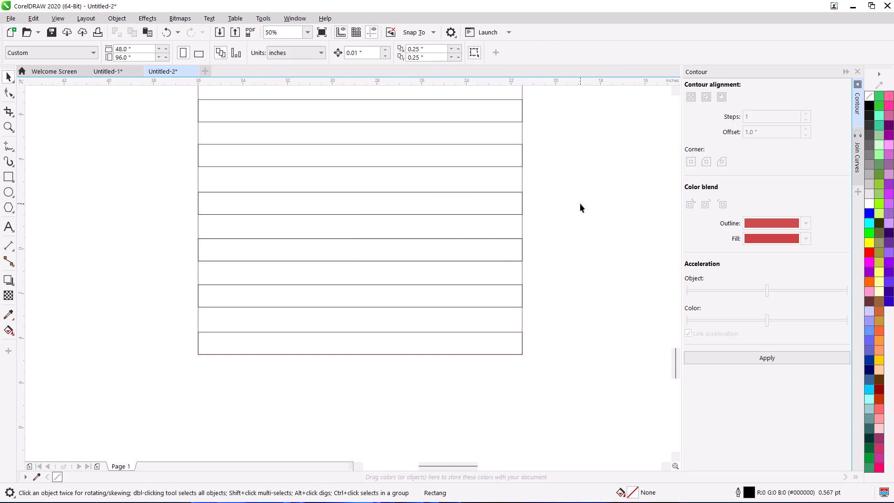
Place a spare copy of the bar stack with its red rectangle in the empty area left of the tall outer rectangle.
scroll(580, 204, "down", 1)
middle_click_drag(578, 204, 558, 294)
scroll(558, 295, "down", 1)
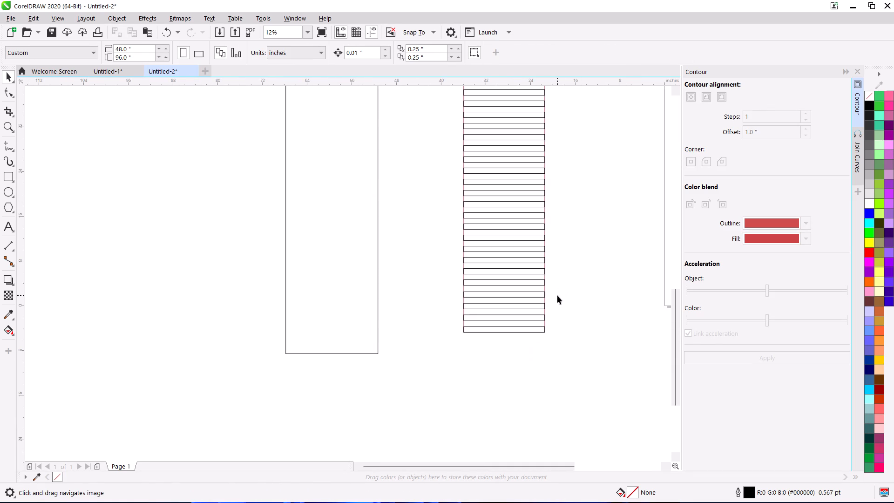
middle_click_drag(557, 295, 529, 328)
scroll(543, 305, "down", 1)
middle_click_drag(543, 305, 491, 331)
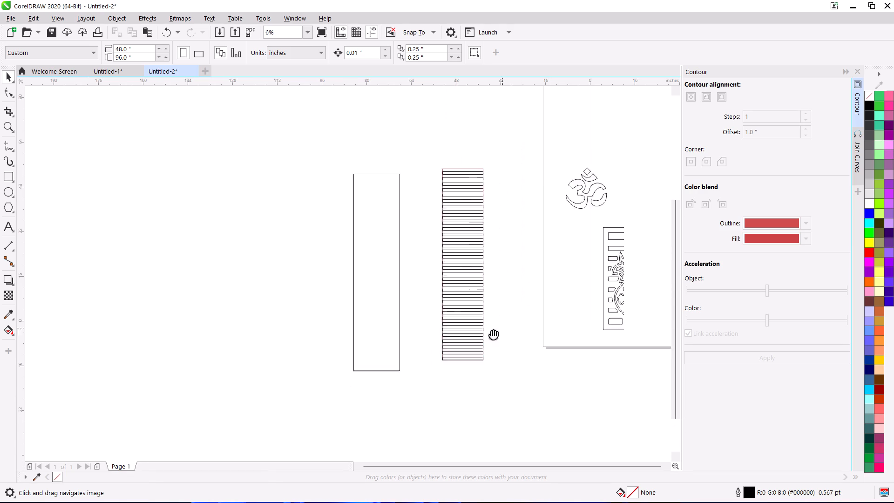
middle_click_drag(491, 331, 472, 335)
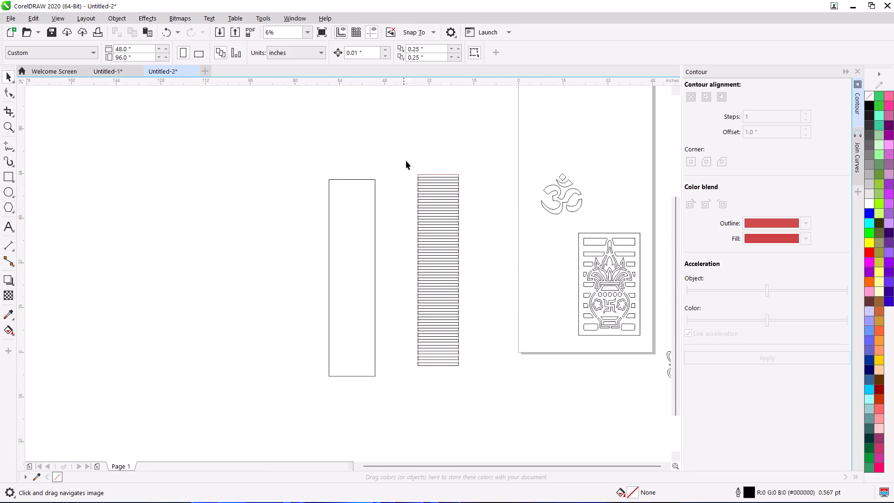
left_click_drag(393, 158, 491, 384)
left_click_drag(450, 283, 169, 276)
right_click(169, 276)
left_click(265, 245)
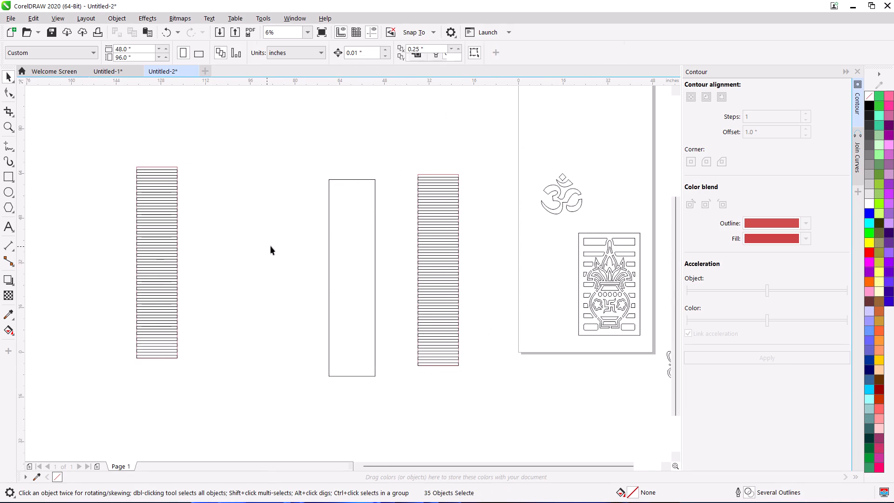
Combine the original bars and their red rectangle into a single curve.
left_click(427, 175)
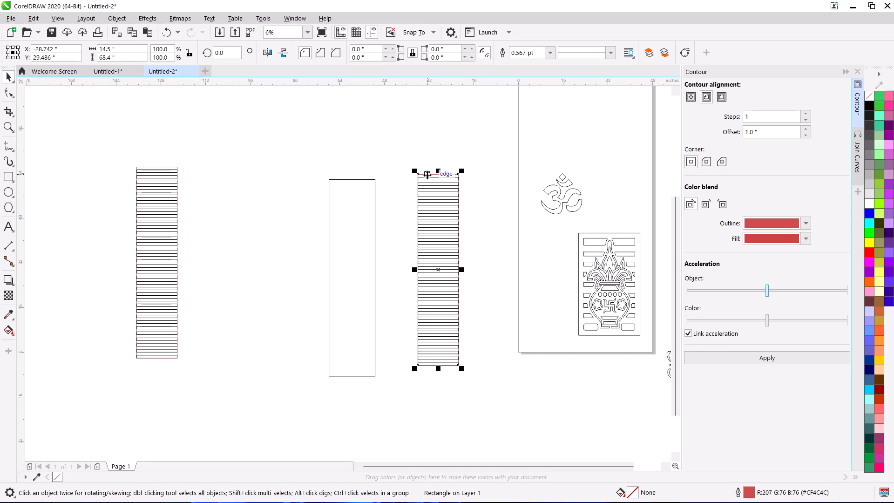
left_click(444, 144)
left_click_drag(404, 150, 488, 379)
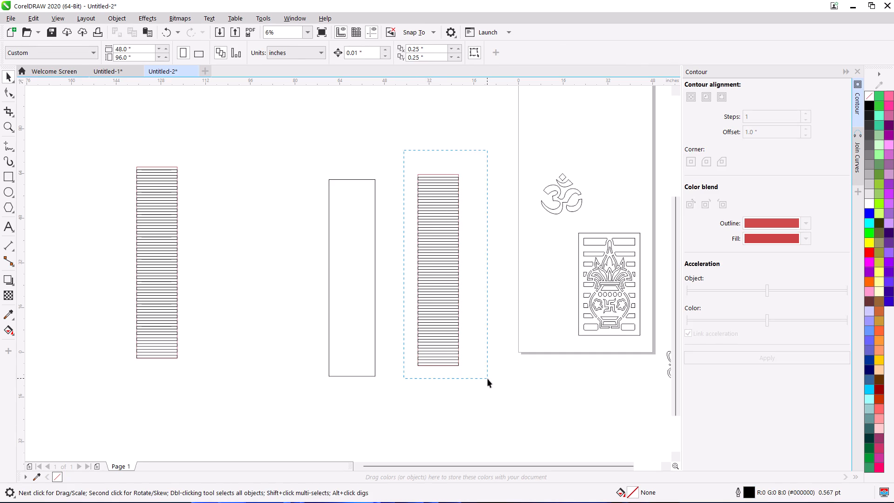
left_click_drag(488, 379, 488, 380)
left_click(301, 53)
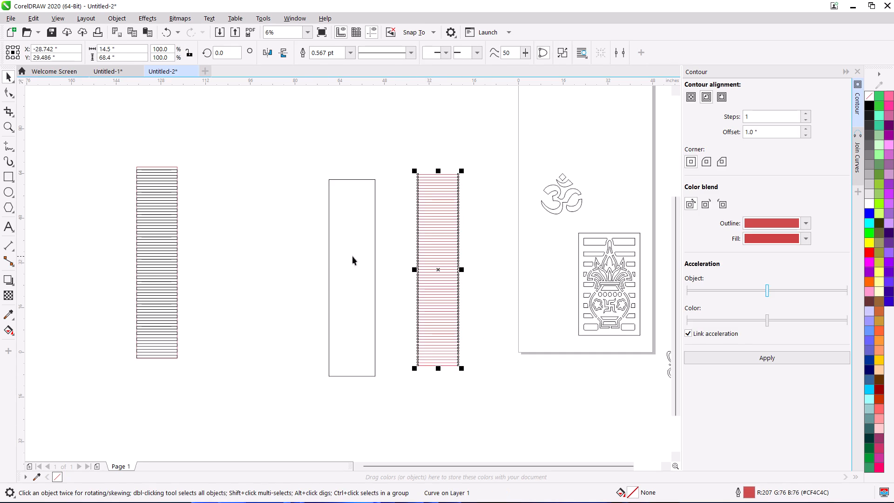
Align the combined bar curve to the centre of the 16.5 by 70.4 inch outer rectangle, both horizontally and vertically.
left_click(371, 252, "shift")
type("ce")
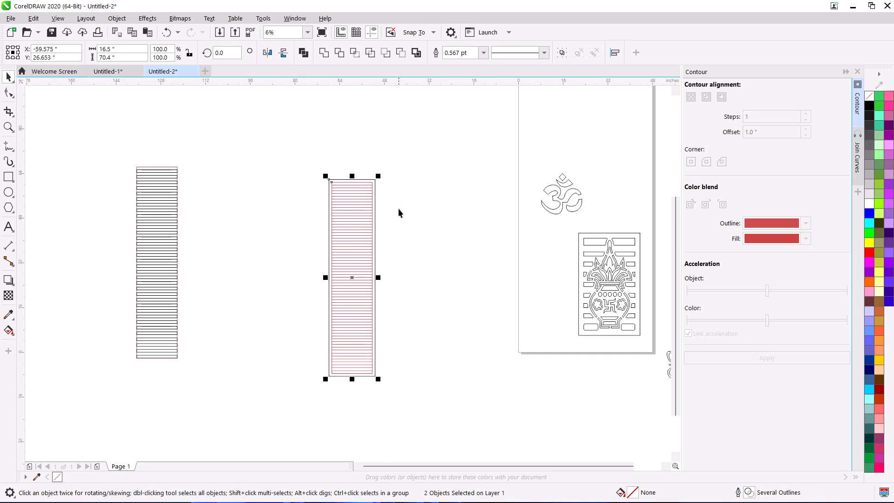
Break apart the combined curve inside the outer rectangle into separate bars and inner frame.
key("ctrl+k")
left_click(399, 209)
left_click(348, 209)
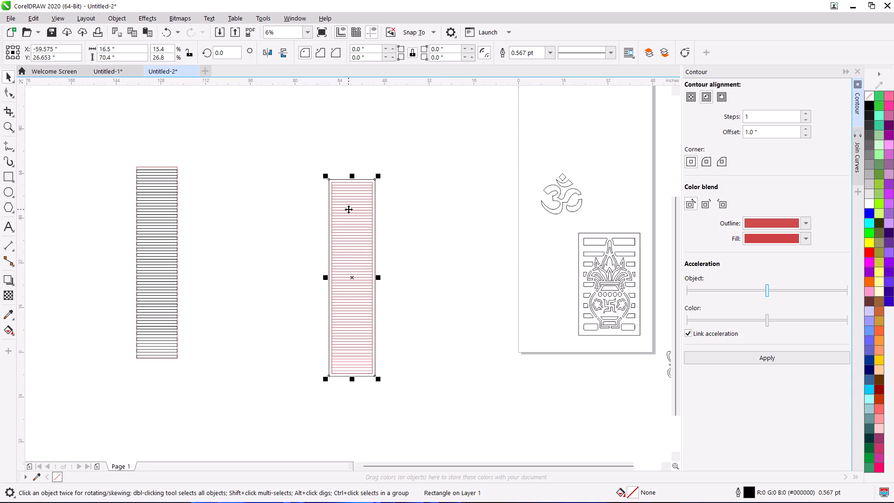
key("ctrl+k")
left_click(392, 186)
scroll(366, 184, "up", 2)
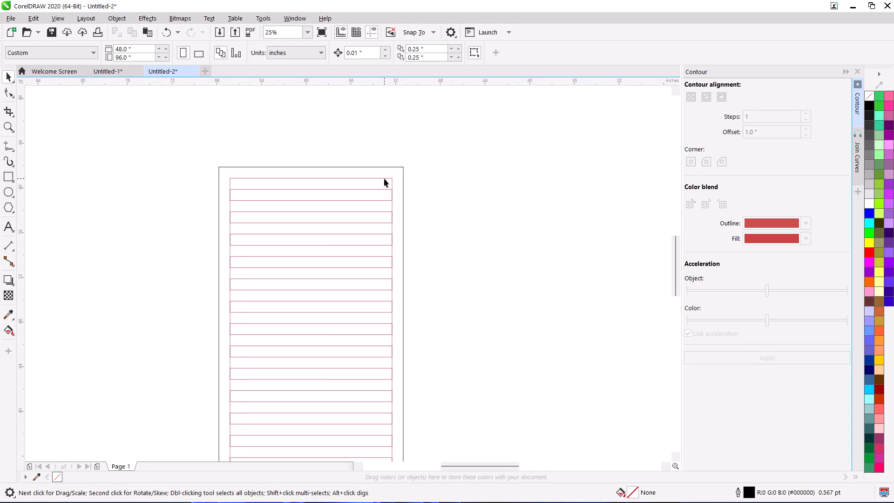
left_click(384, 178)
key("ctrl+k")
left_click(440, 165)
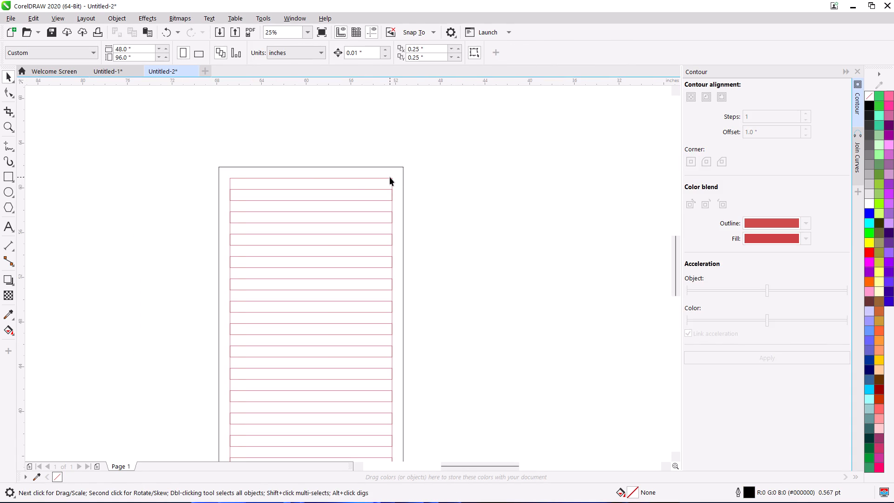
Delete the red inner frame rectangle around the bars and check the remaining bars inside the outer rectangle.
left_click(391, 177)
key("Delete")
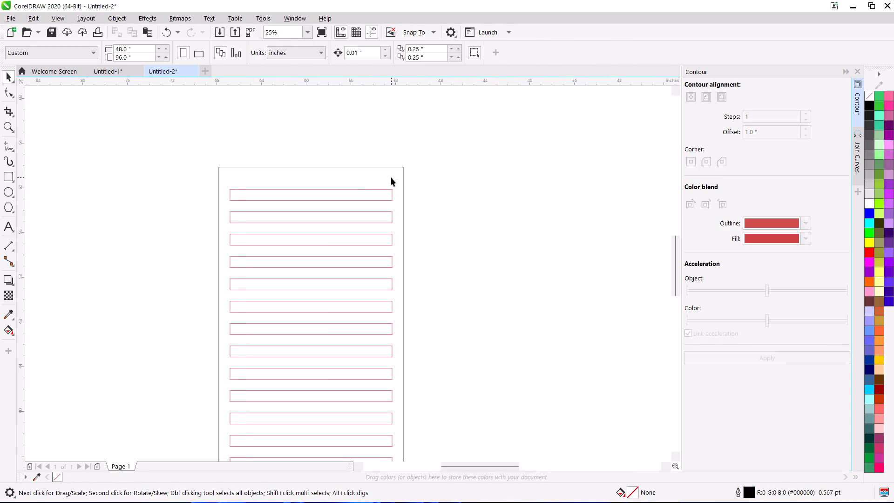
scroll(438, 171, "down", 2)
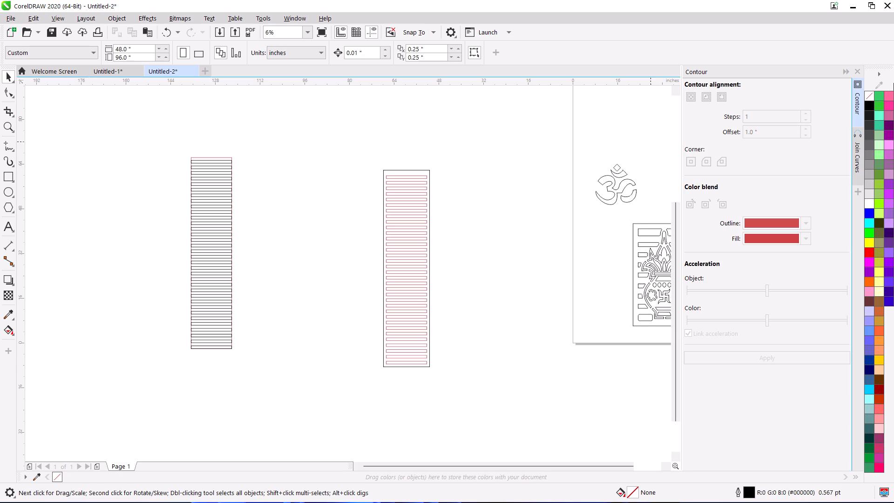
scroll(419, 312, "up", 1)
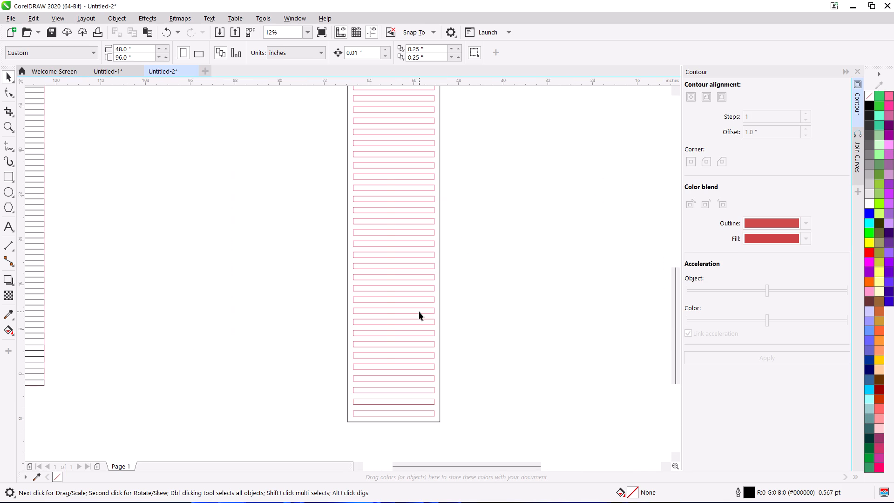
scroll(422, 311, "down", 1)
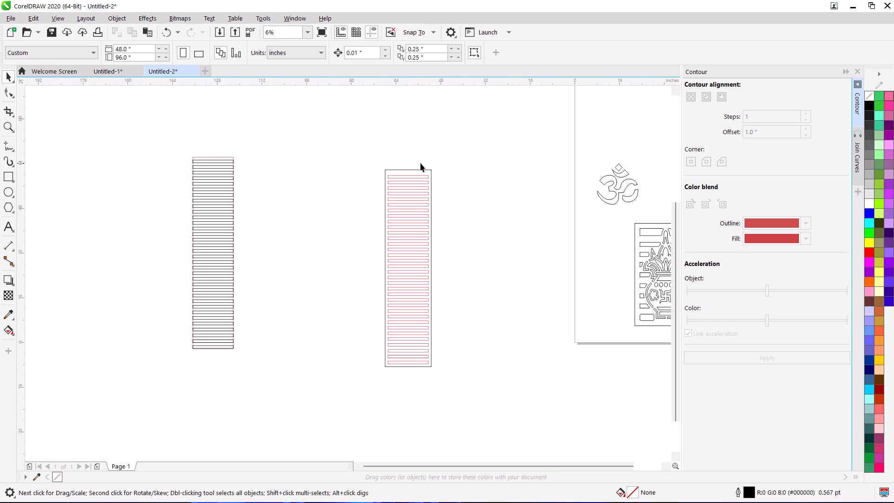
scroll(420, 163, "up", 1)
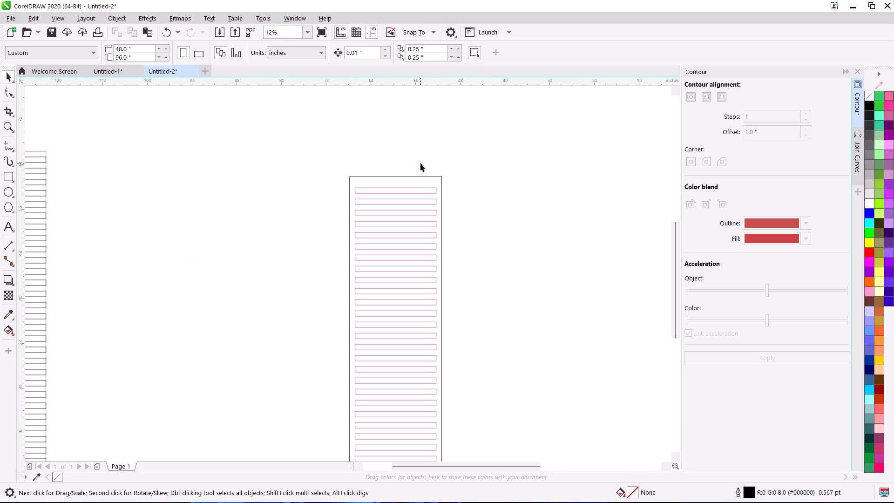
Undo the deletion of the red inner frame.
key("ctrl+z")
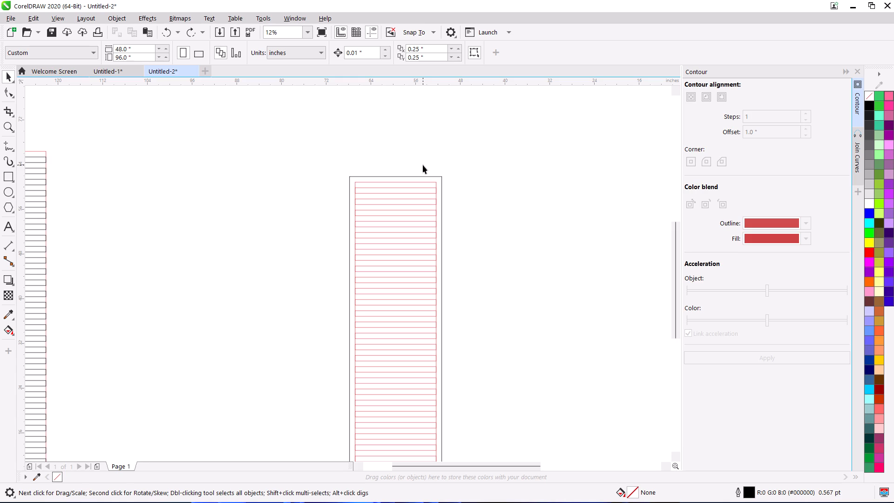
Move the kalash panel off the page to the empty area just right of the tall jali panel.
scroll(432, 195, "down", 2)
scroll(586, 267, "up", 1)
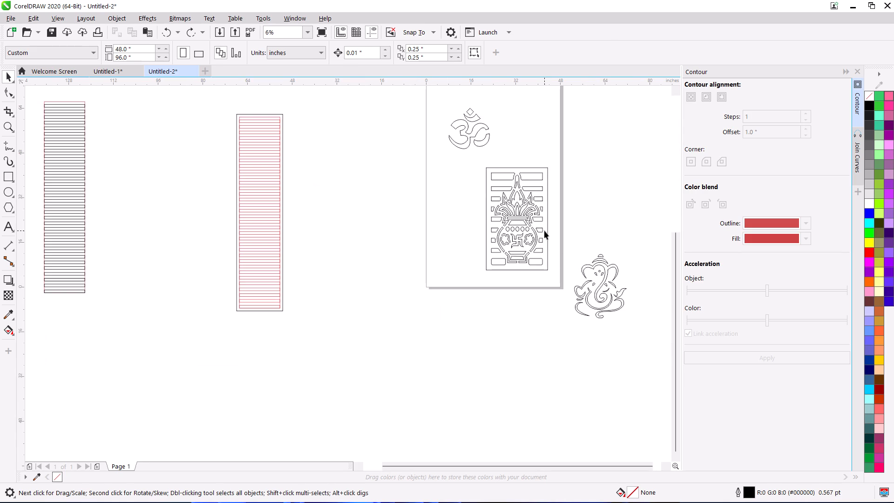
left_click_drag(544, 231, 350, 273)
Set the kalash panel's width to 14.5 inches, matching the red inner frame.
left_click(271, 224)
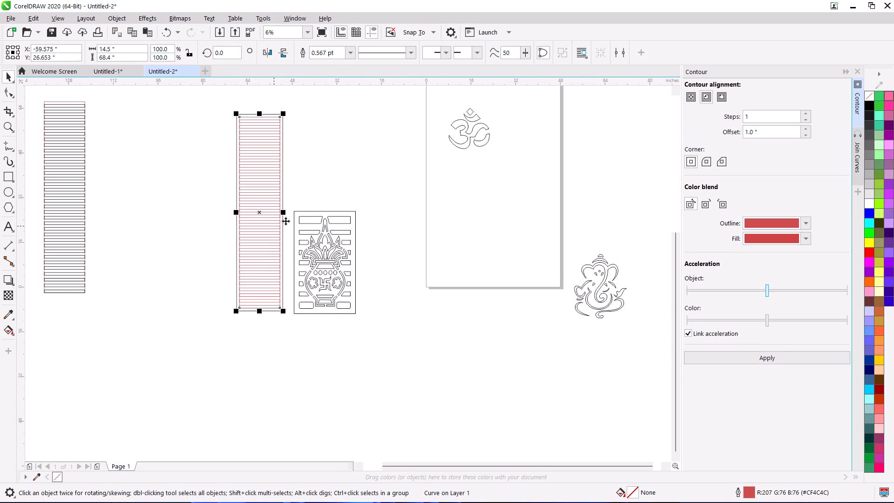
left_click(351, 247)
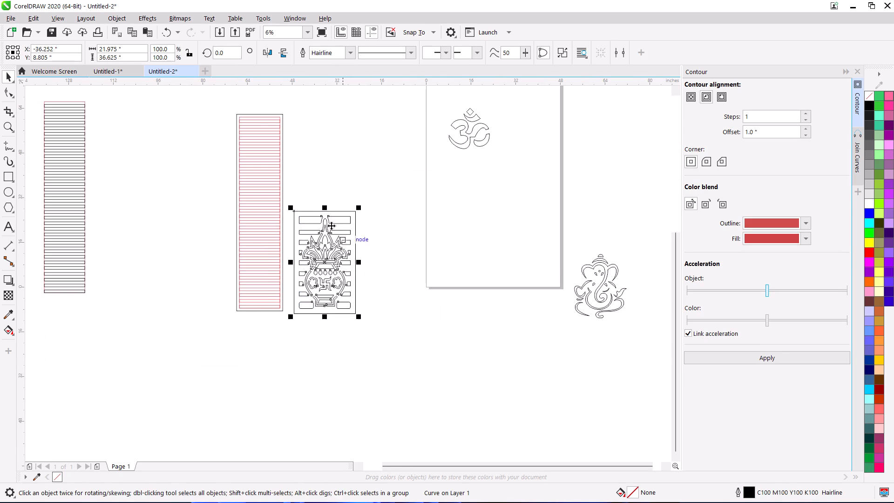
left_click_drag(135, 50, 73, 54)
type("14.5")
key("Return")
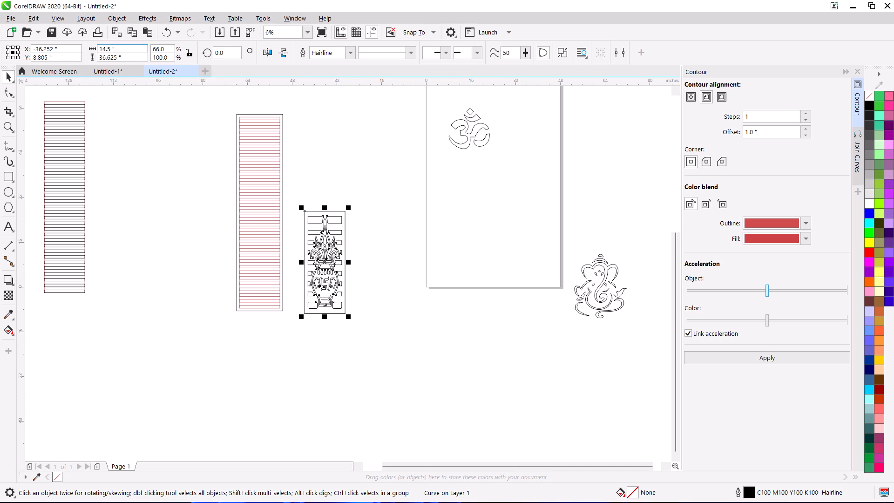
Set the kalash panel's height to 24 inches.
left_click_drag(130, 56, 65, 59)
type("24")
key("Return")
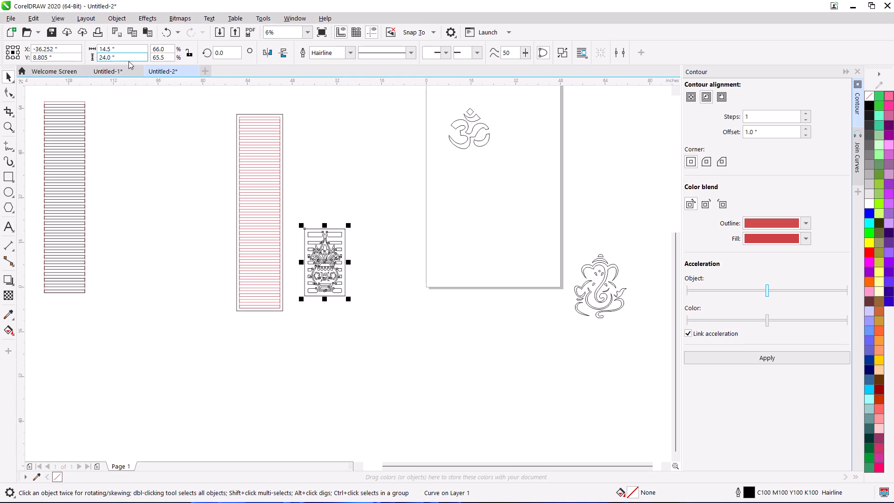
Set the kalash panel's height to 20 inches.
left_click_drag(126, 58, 90, 58)
type("20")
key("Return")
left_click(343, 191)
Break the kalash panel apart and delete its outer rectangular border.
left_click_drag(340, 262, 322, 299)
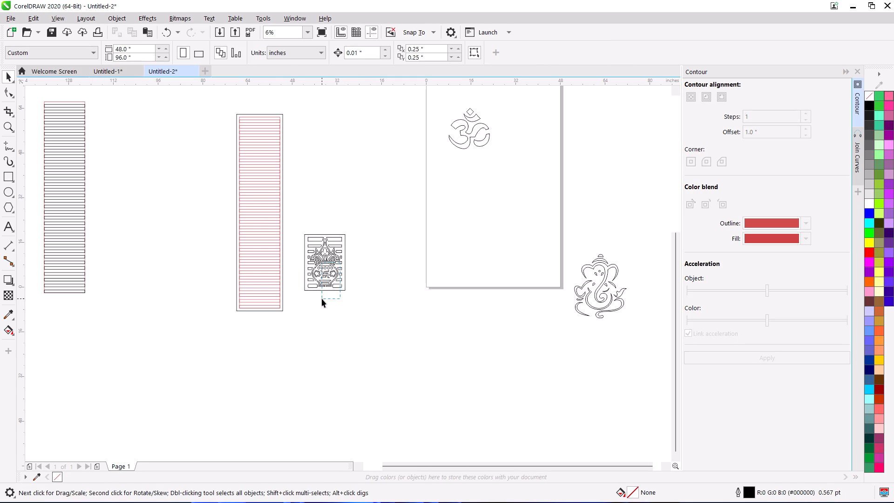
left_click_drag(322, 299, 321, 299)
left_click(330, 258)
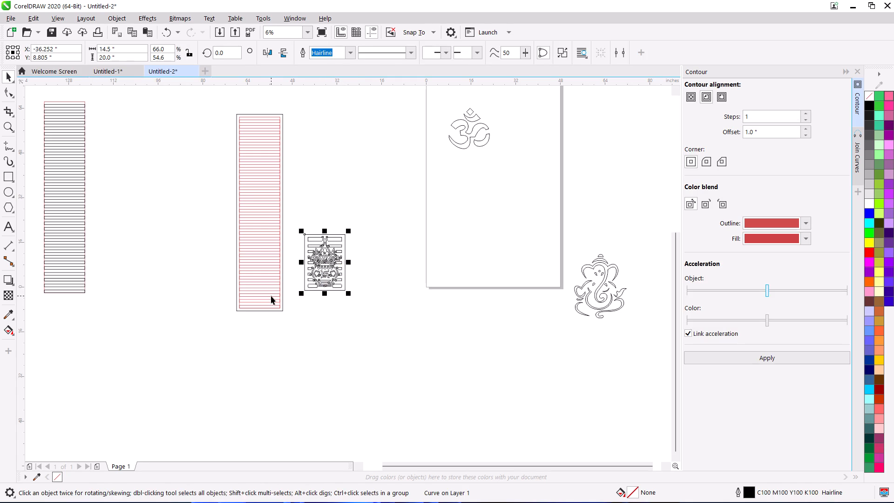
scroll(284, 298, "up", 1)
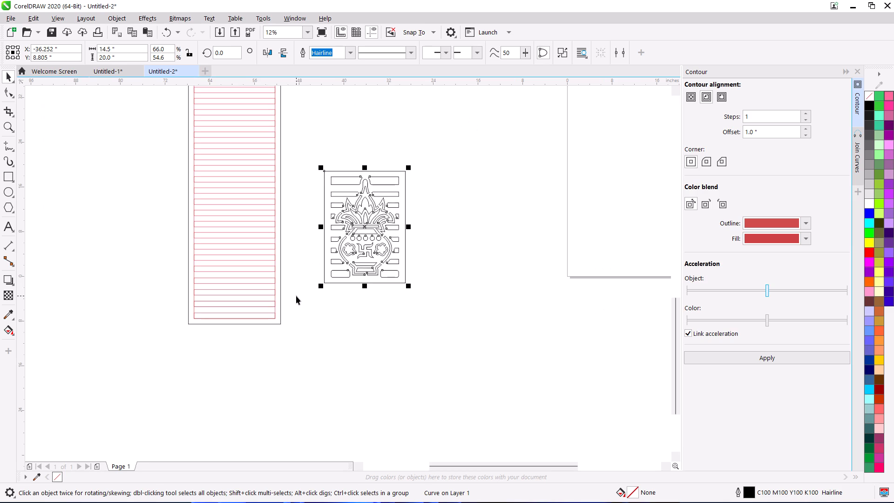
left_click(296, 296)
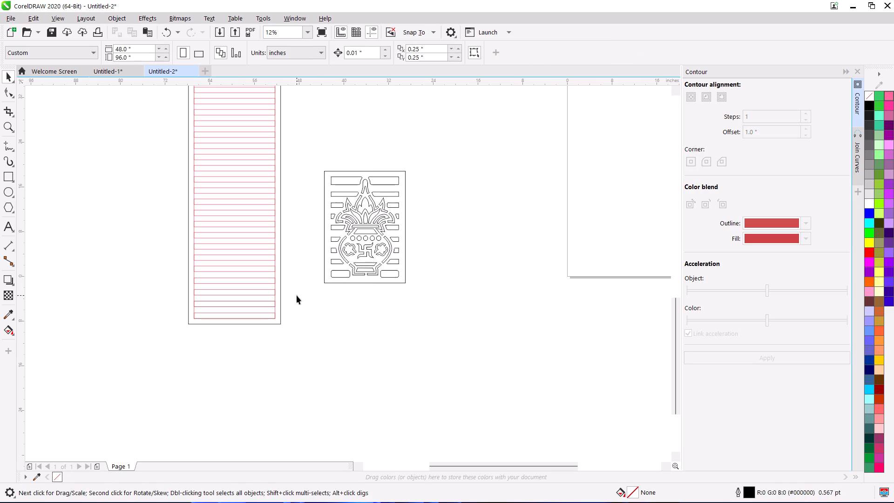
left_click(403, 281)
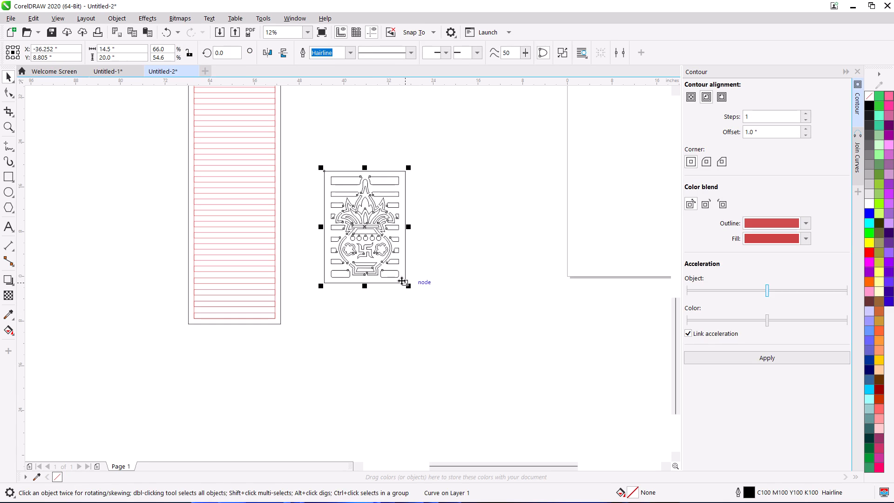
key("ctrl+k")
left_click(430, 256)
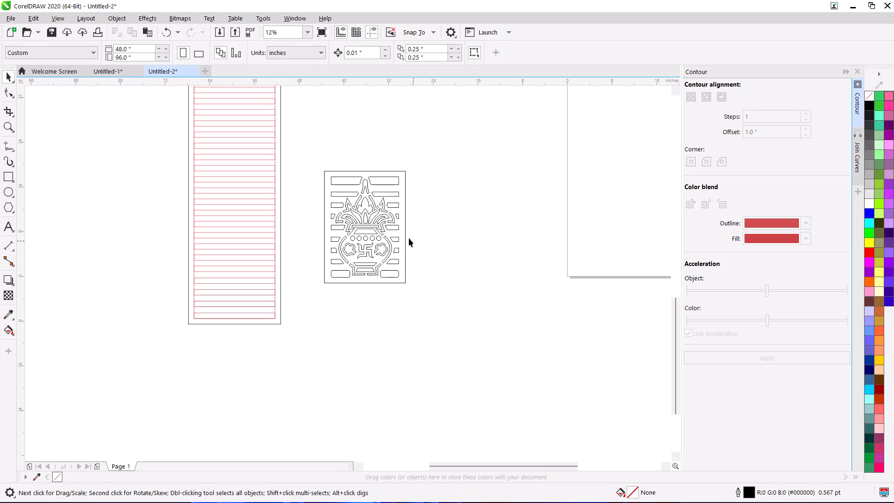
left_click_drag(402, 233, 485, 243)
key("Delete")
Combine the remaining kalash motif and side-slot curves into one object.
left_click_drag(320, 150, 456, 299)
left_click(305, 53)
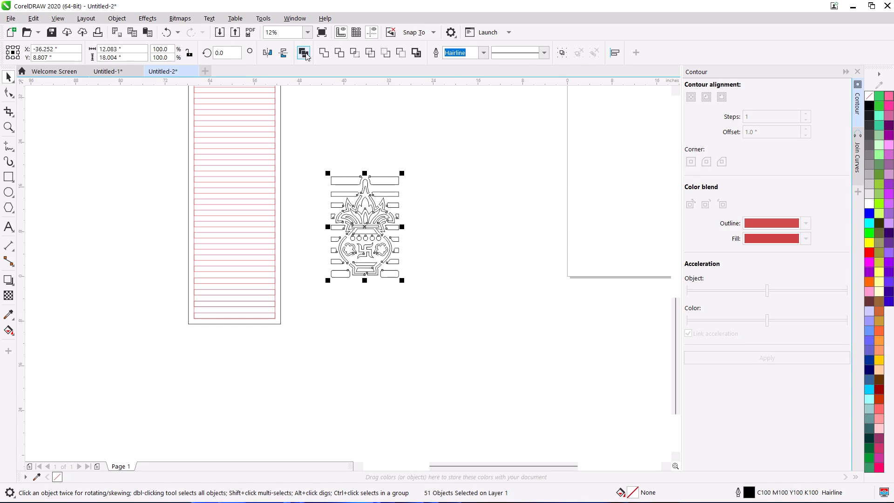
Resize the combined kalash motif to 14.5 inches wide and 20 inches high.
left_click(225, 172)
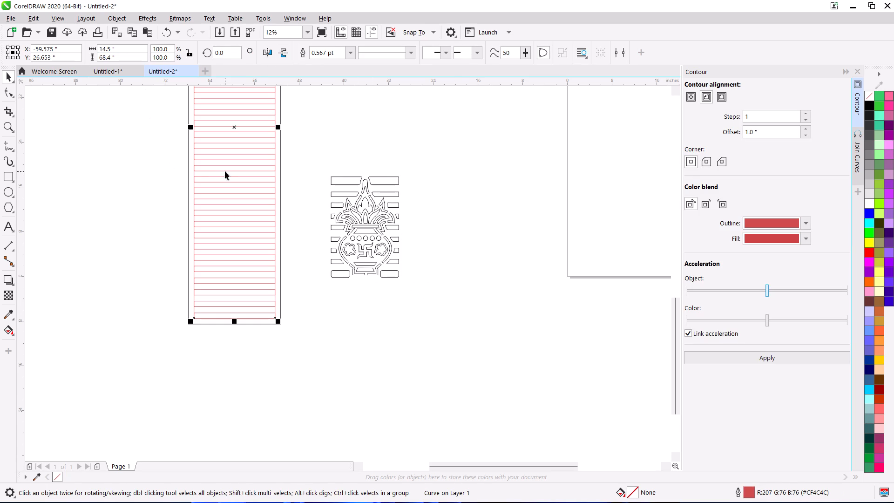
left_click(370, 205)
left_click_drag(133, 47, 65, 54)
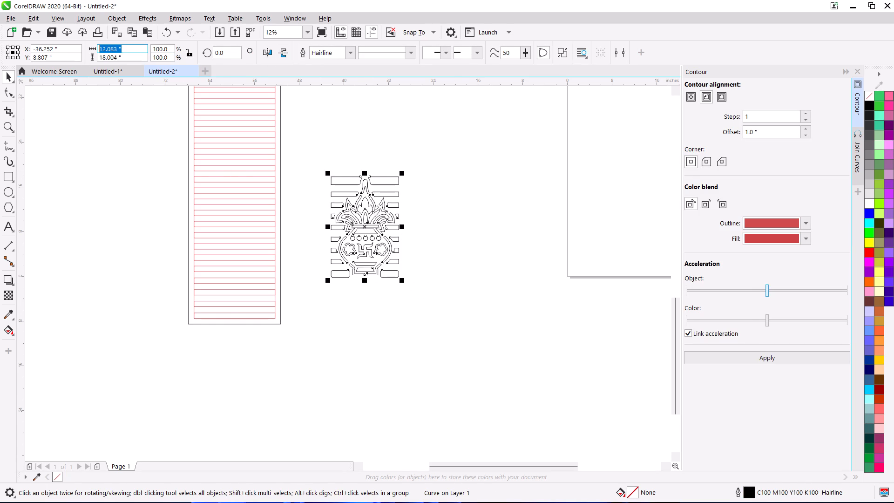
left_click_drag(65, 54, 65, 54)
type("14")
key("period")
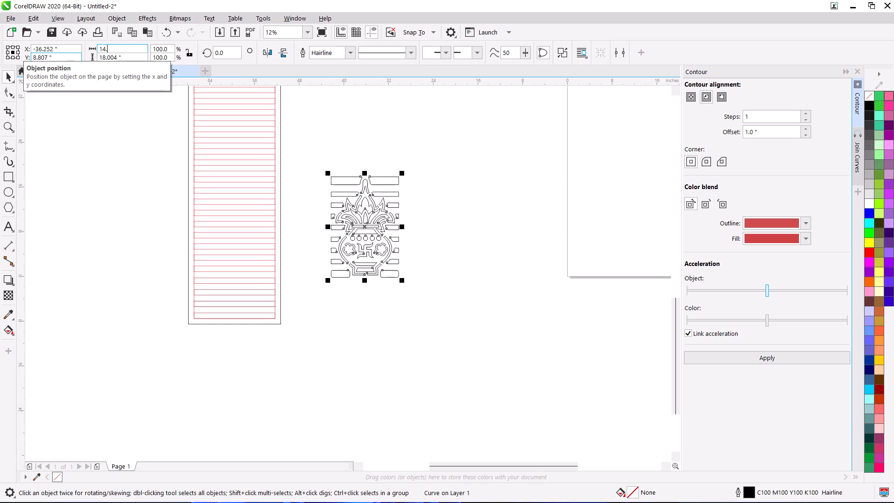
key("5")
key("Return")
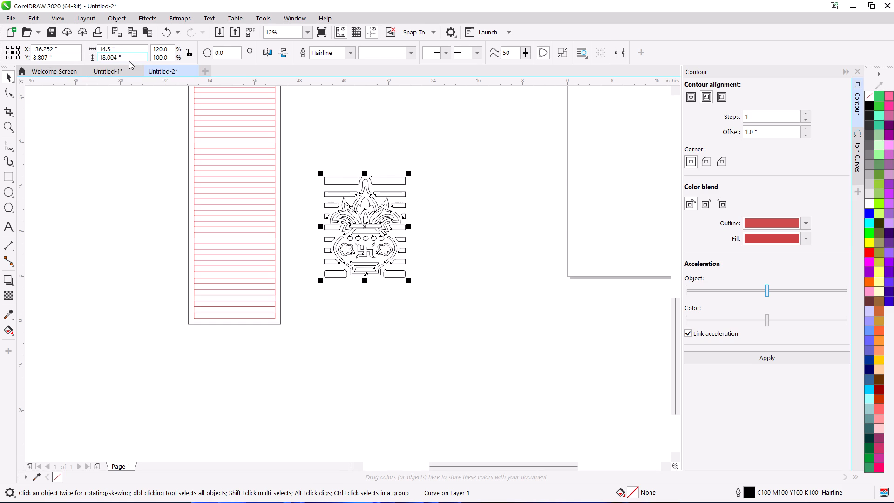
left_click_drag(129, 59, 88, 57)
key("2")
key("0")
key("Return")
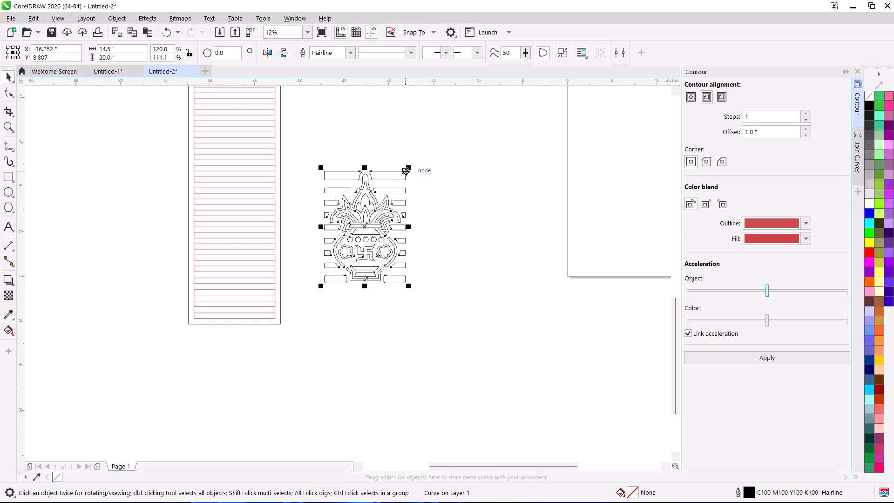
Move the kalash motif to the bottom of the tall jali panel, aligned with the red inner frame's side and bottom edges.
left_click_drag(406, 171, 274, 211)
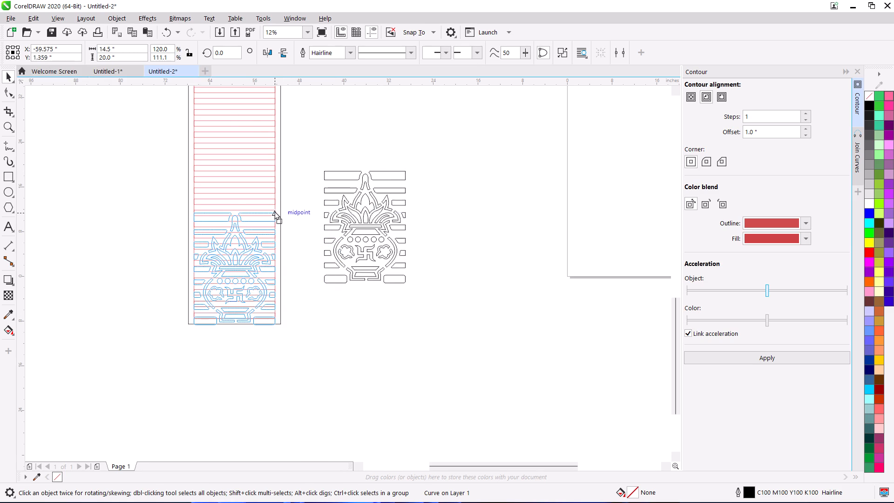
left_click_drag(274, 211, 274, 207)
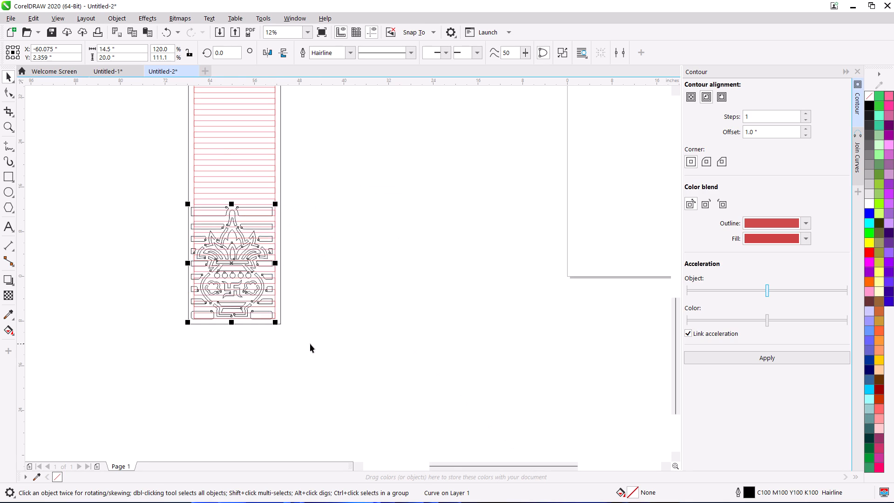
scroll(272, 320, "up", 3)
left_click_drag(269, 285, 293, 277)
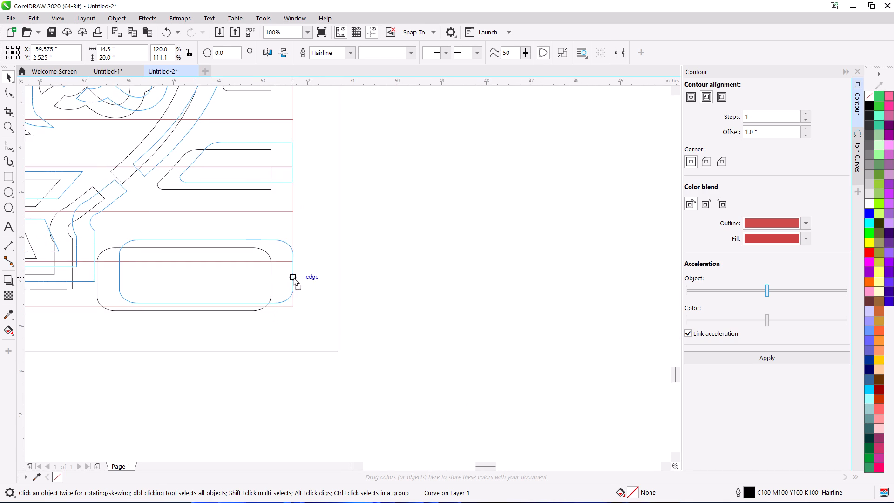
left_click_drag(293, 277, 293, 278)
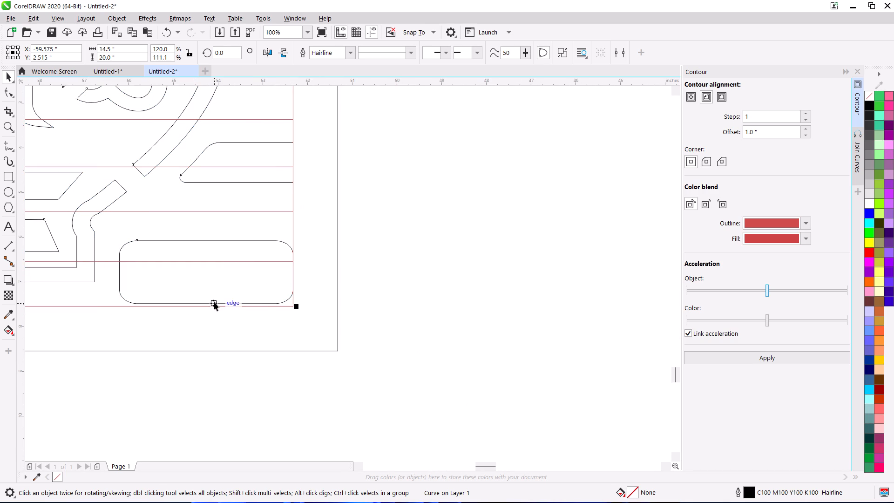
left_click(214, 302)
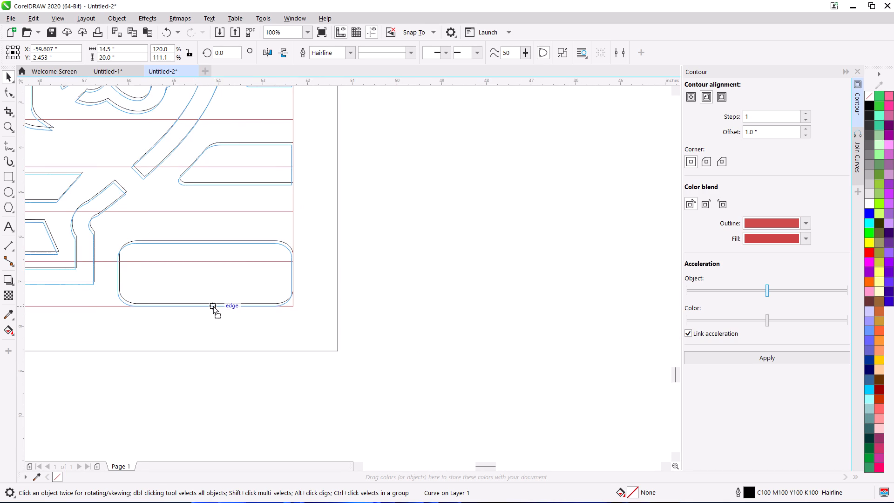
left_click(417, 288)
Delete the red horizontal bars that overlap the kalash motif at the bottom of the tall jali panel.
scroll(417, 288, "down", 1)
scroll(330, 283, "down", 2)
middle_click_drag(330, 282, 369, 325)
scroll(352, 291, "up", 1)
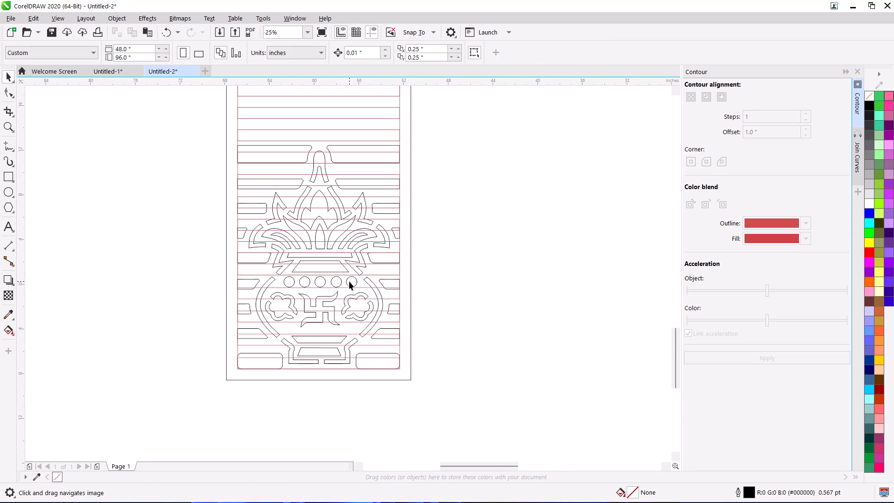
left_click_drag(454, 134, 206, 305)
key("Delete")
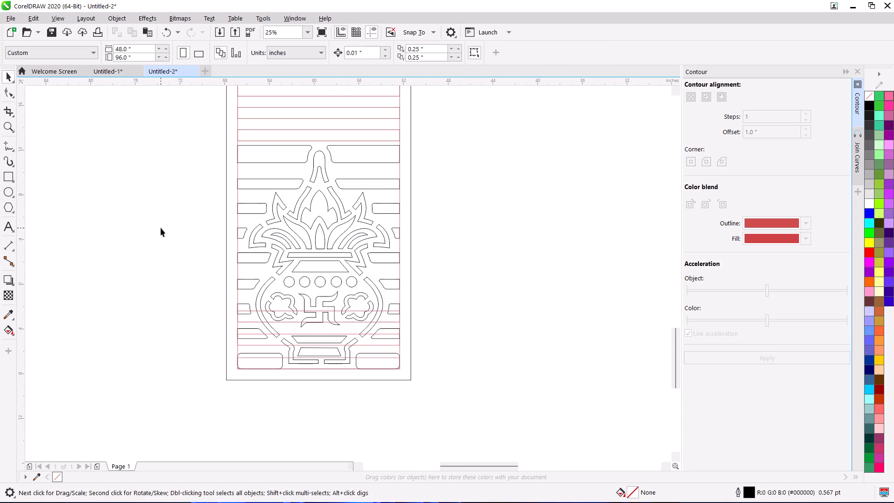
left_click_drag(161, 227, 494, 374)
key("Delete")
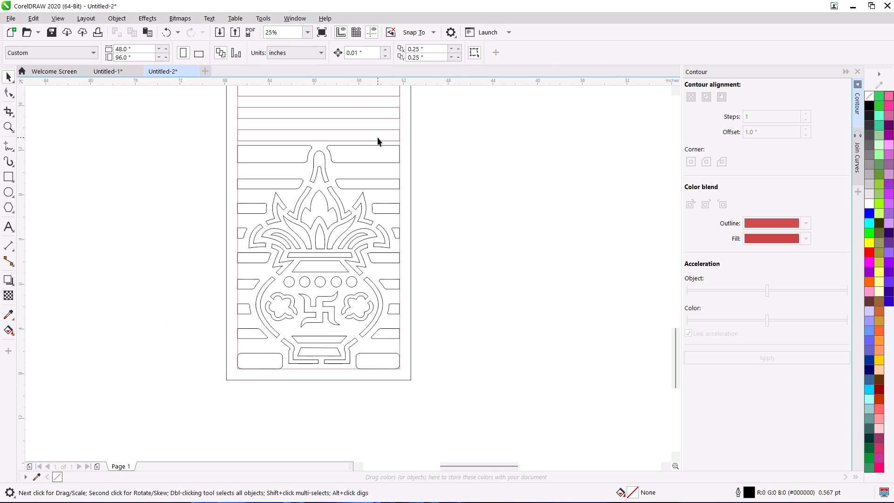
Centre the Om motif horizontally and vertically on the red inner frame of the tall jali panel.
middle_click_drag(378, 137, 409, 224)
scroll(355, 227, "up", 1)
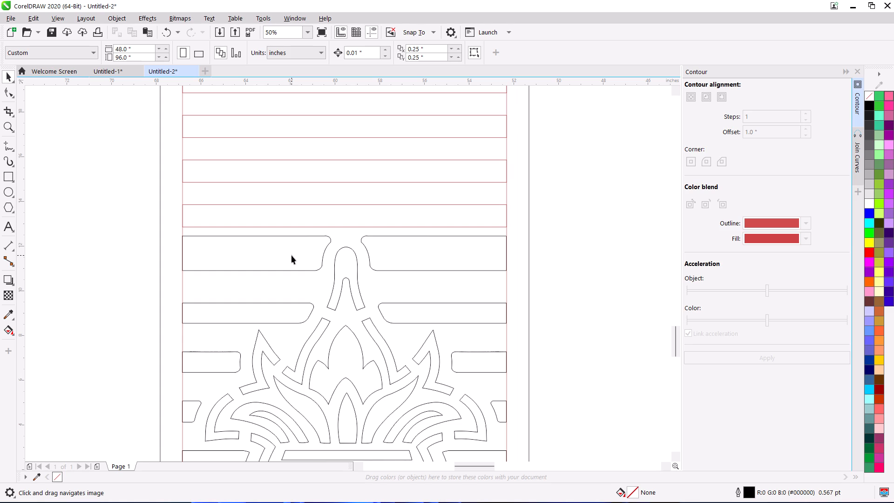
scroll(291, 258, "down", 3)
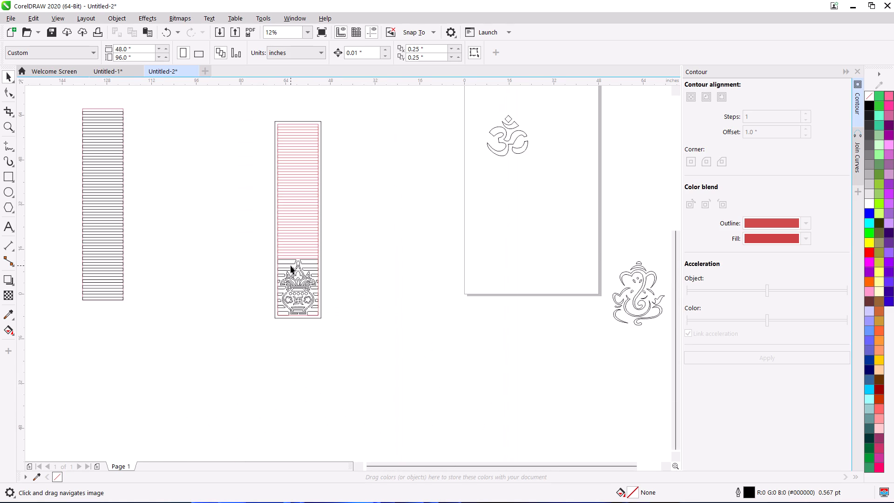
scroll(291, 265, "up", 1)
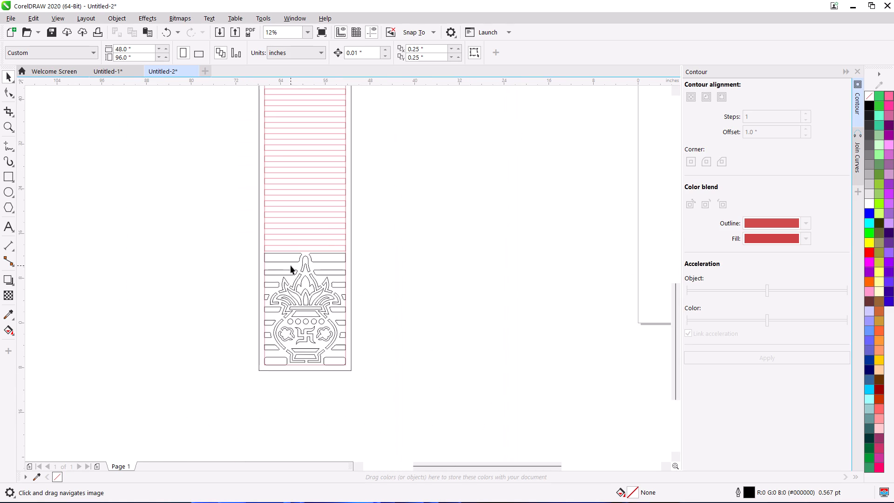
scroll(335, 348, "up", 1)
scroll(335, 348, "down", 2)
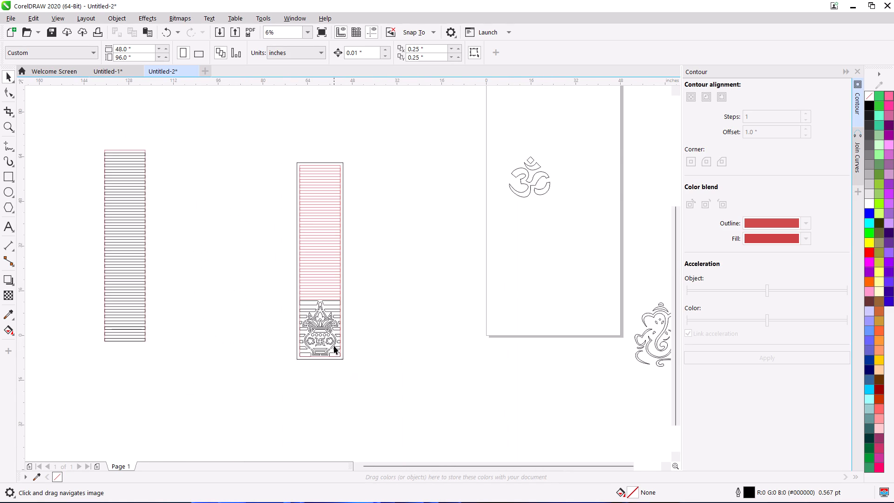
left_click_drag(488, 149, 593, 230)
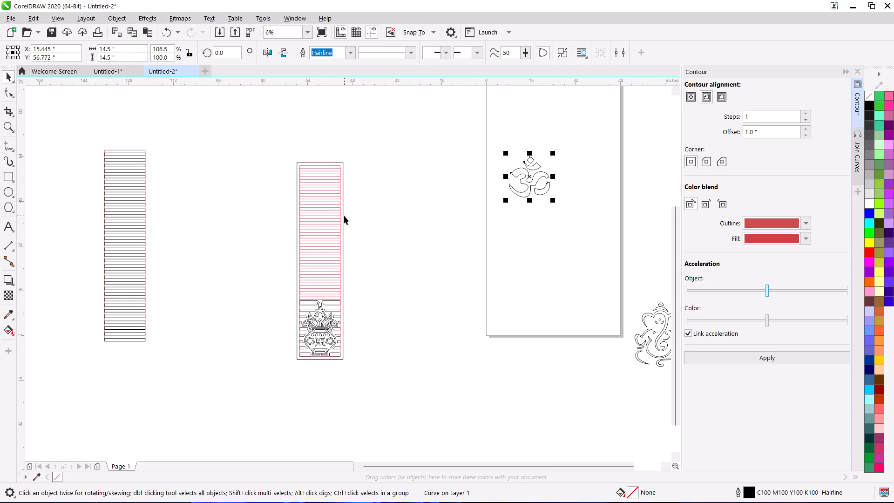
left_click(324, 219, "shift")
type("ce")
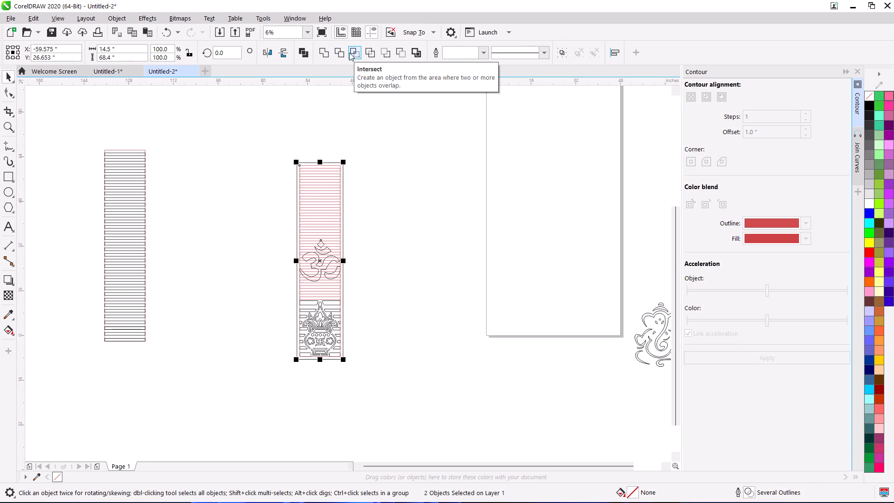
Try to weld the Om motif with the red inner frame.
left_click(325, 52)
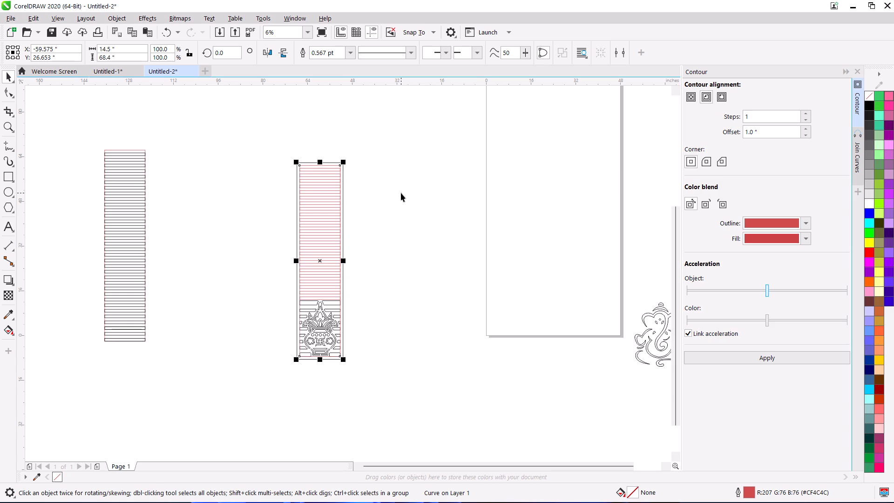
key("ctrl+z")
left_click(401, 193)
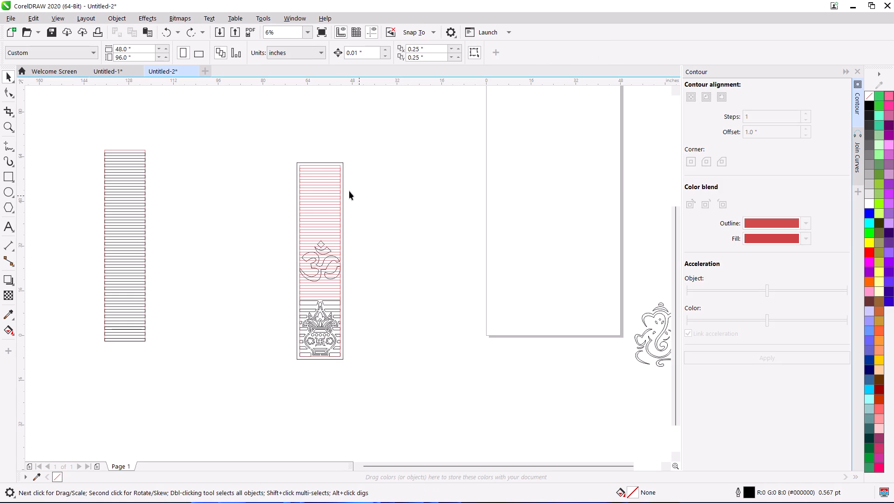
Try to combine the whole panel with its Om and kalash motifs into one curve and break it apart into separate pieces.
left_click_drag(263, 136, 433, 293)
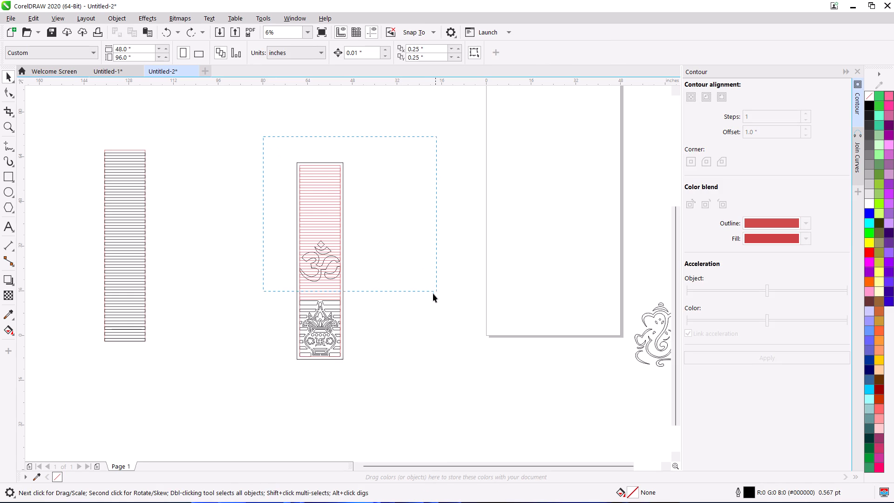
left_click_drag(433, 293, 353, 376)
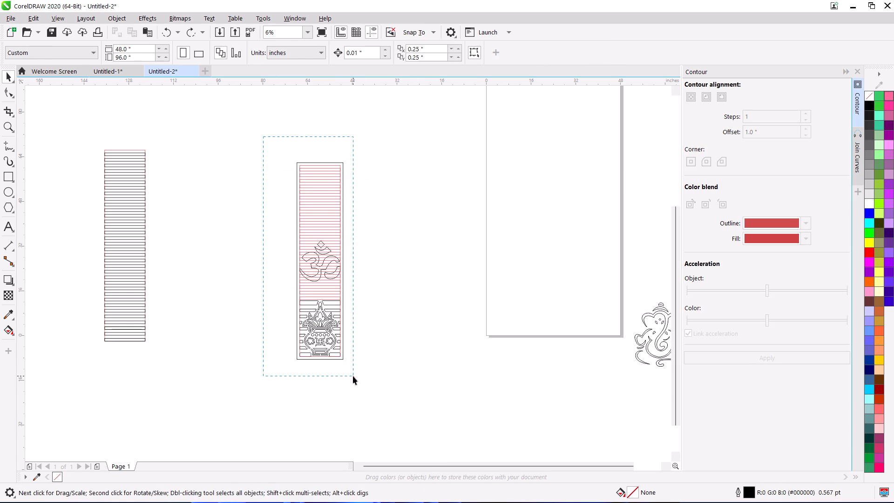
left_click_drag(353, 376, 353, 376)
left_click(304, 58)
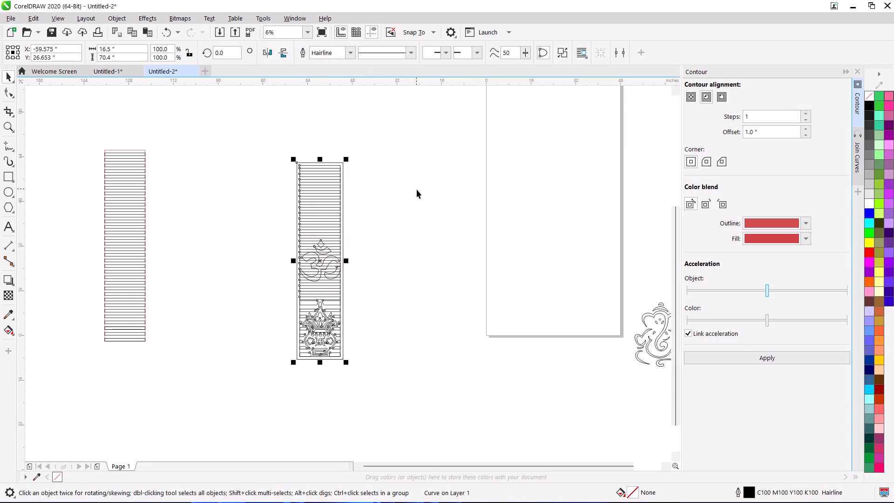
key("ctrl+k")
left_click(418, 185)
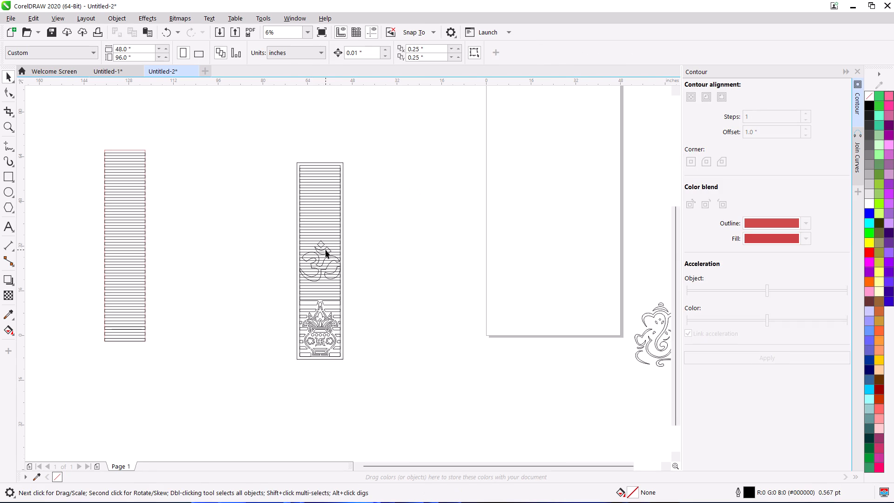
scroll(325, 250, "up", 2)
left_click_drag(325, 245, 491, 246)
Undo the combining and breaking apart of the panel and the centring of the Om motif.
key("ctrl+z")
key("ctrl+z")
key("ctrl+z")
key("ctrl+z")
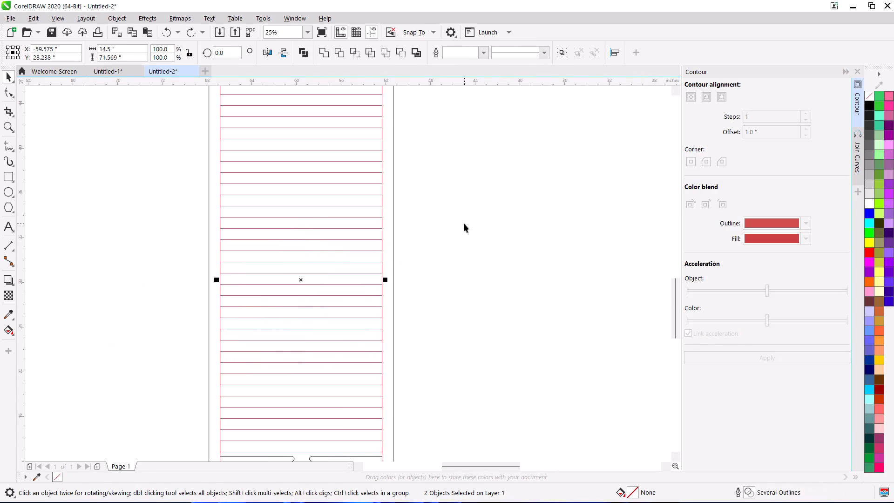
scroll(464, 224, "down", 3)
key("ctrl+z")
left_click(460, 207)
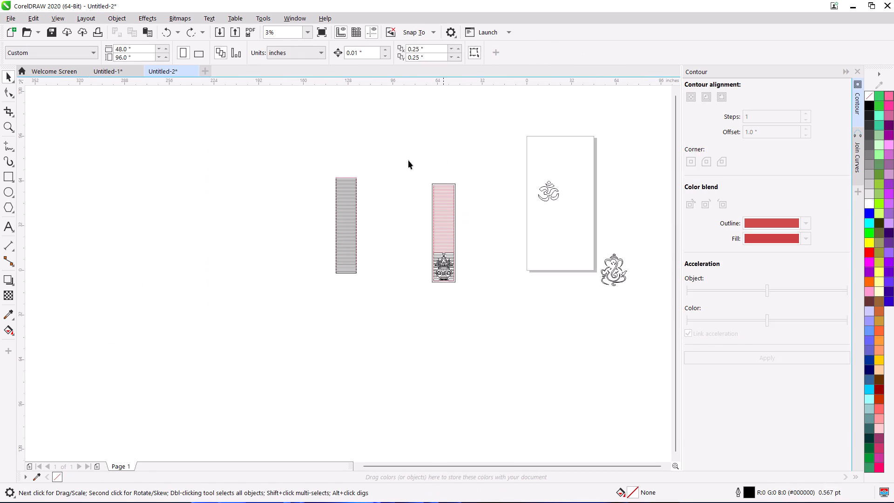
Combine the whole jali panel and its kalash motif into one curve.
left_click_drag(406, 151, 483, 351)
left_click(304, 55)
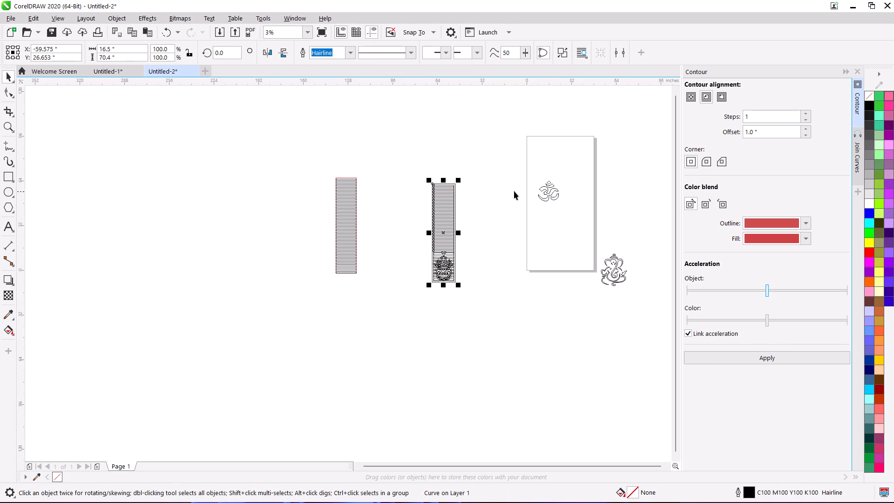
Centre the Om motif horizontally and vertically on the combined jali panel and weld the two together.
left_click(550, 198)
left_click(438, 219, "shift")
type("ce")
left_click(318, 52)
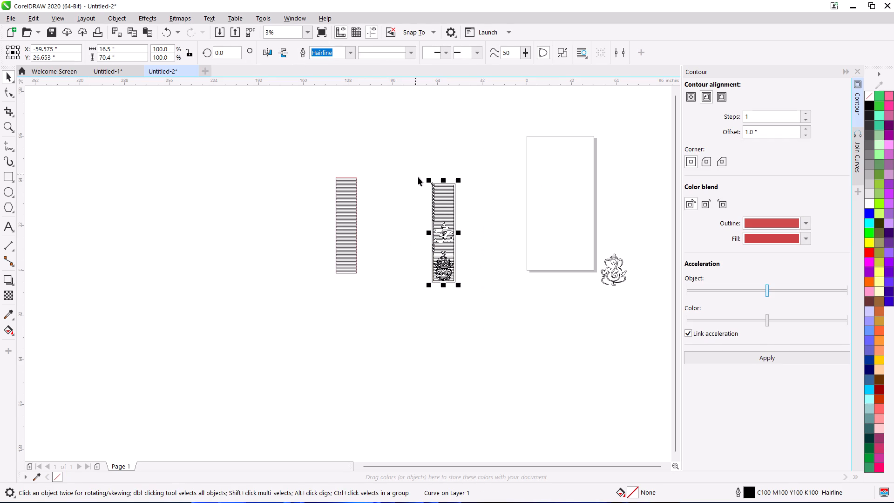
left_click(494, 222)
scroll(438, 236, "up", 2)
scroll(531, 204, "up", 1)
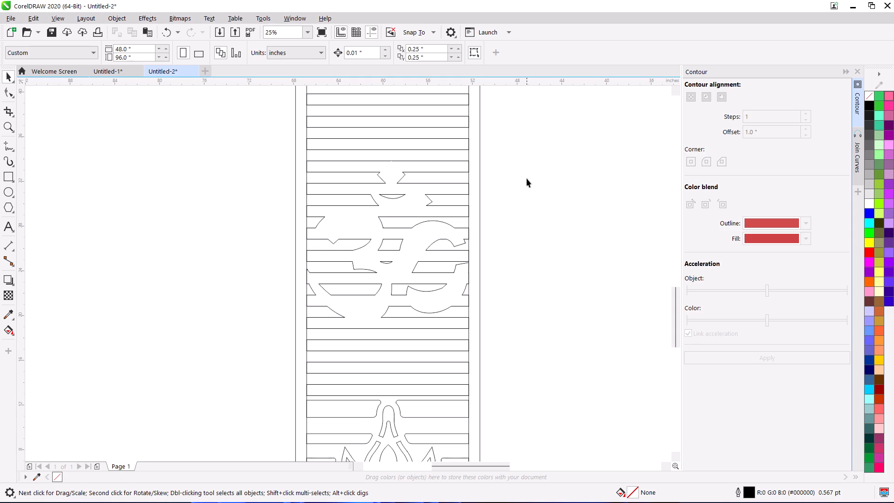
scroll(527, 180, "down", 2)
middle_click_drag(513, 208, 452, 244)
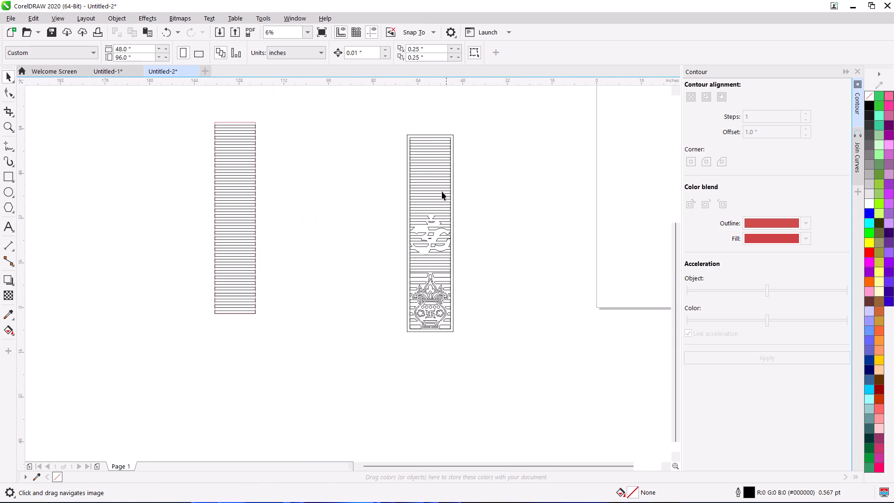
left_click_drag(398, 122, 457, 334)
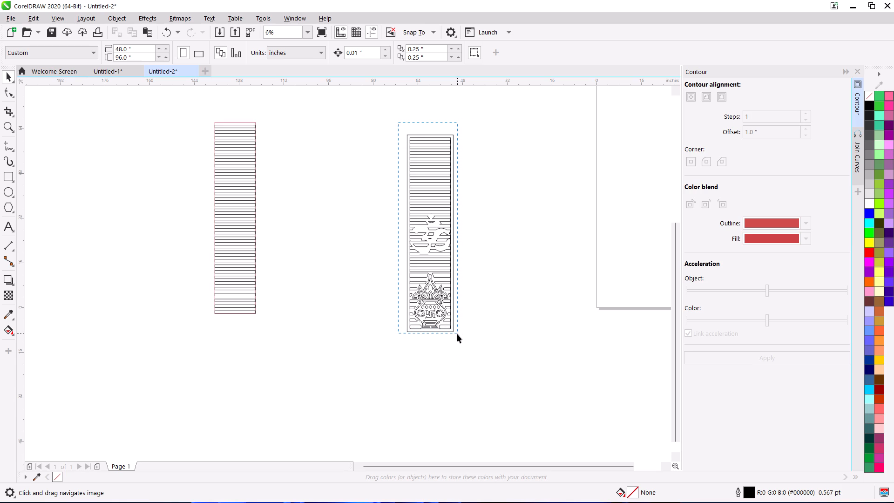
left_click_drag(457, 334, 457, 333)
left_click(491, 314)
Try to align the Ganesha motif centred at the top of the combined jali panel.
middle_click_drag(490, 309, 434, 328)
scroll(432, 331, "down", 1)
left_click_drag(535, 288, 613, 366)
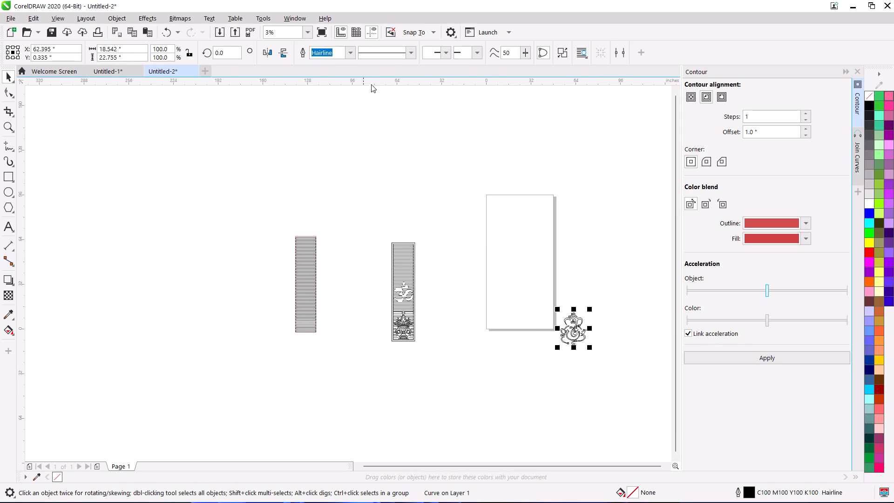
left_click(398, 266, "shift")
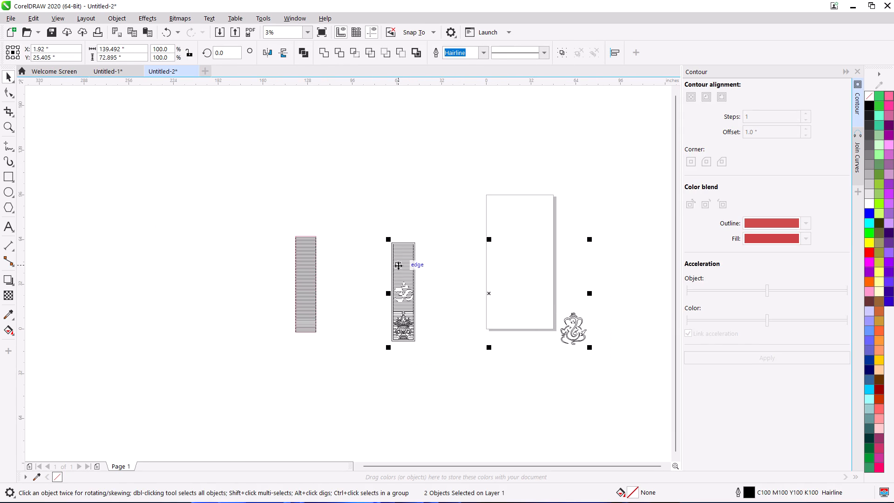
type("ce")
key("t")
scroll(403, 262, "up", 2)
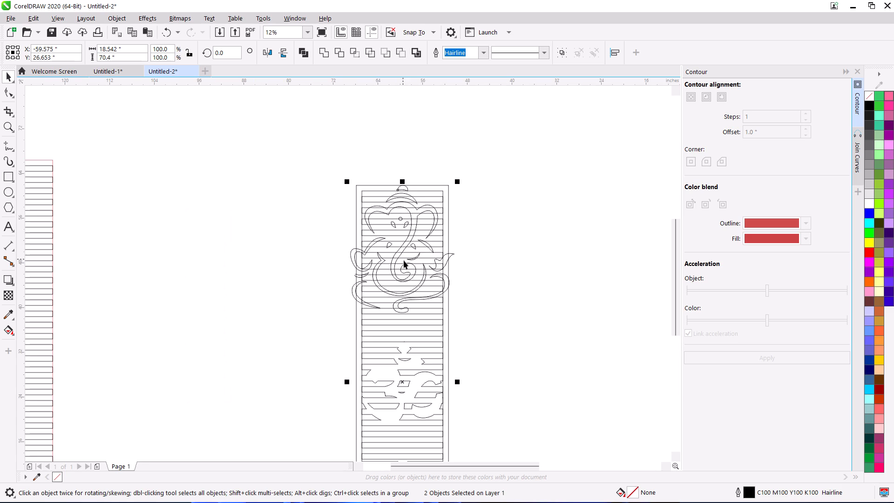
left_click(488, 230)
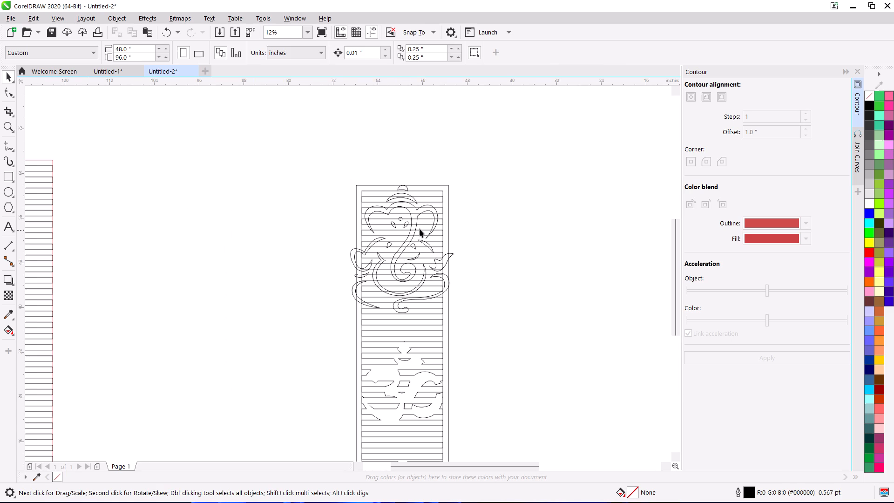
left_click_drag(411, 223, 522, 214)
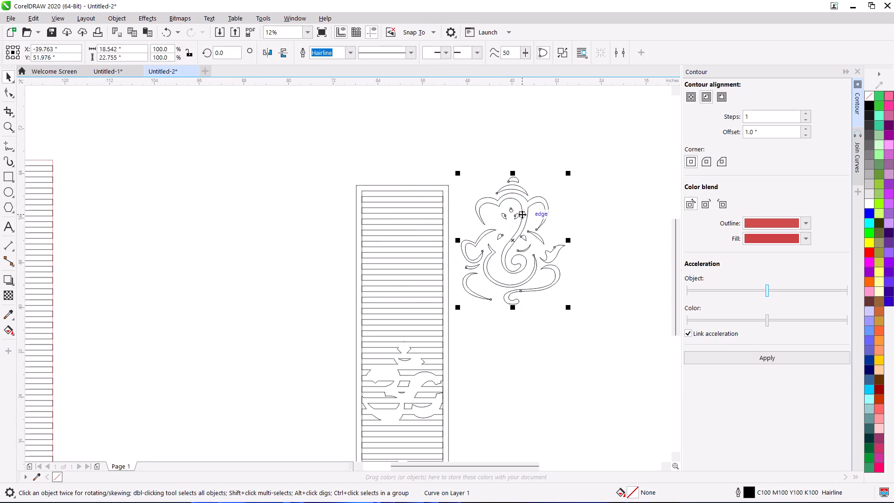
Break the combined jali panel curve apart into separate pieces.
left_click(411, 359)
key("ctrl+k")
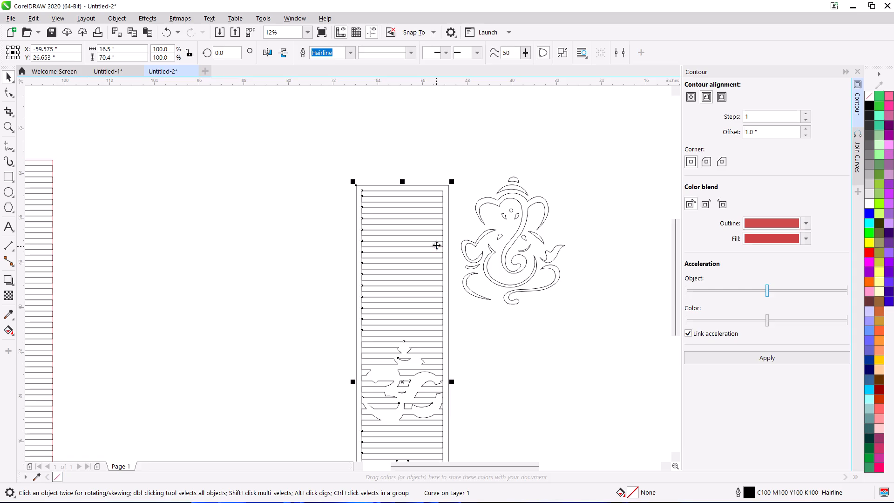
left_click(385, 150)
left_click(420, 194)
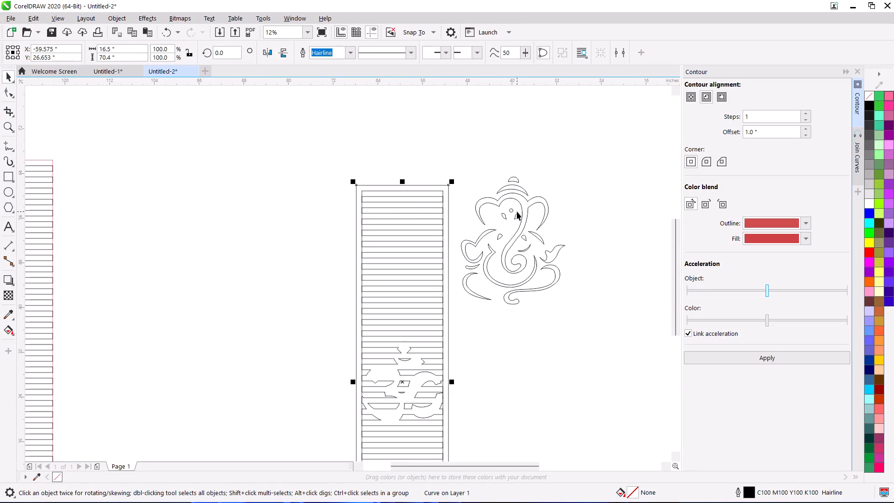
Resize the Ganesha motif beside the panel to 14.5 inches wide and 19 inches high.
left_click(524, 212)
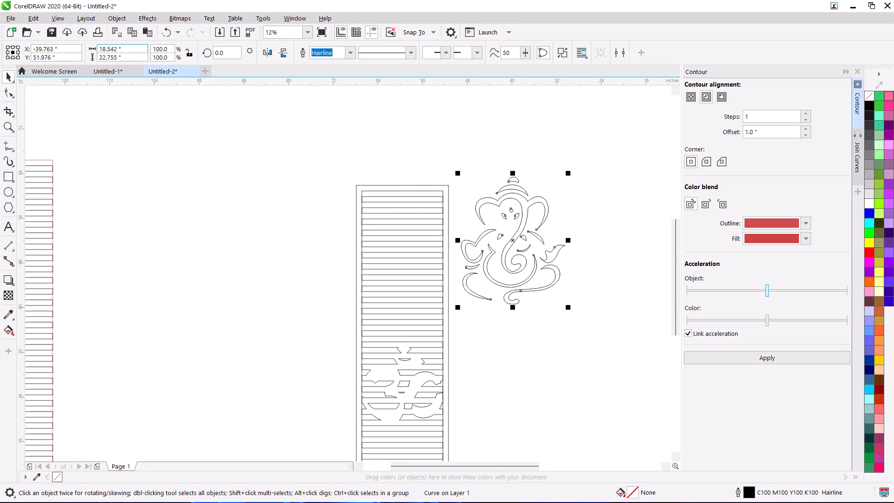
left_click_drag(135, 49, 81, 48)
key("1")
key("4")
type(".5")
key("Return")
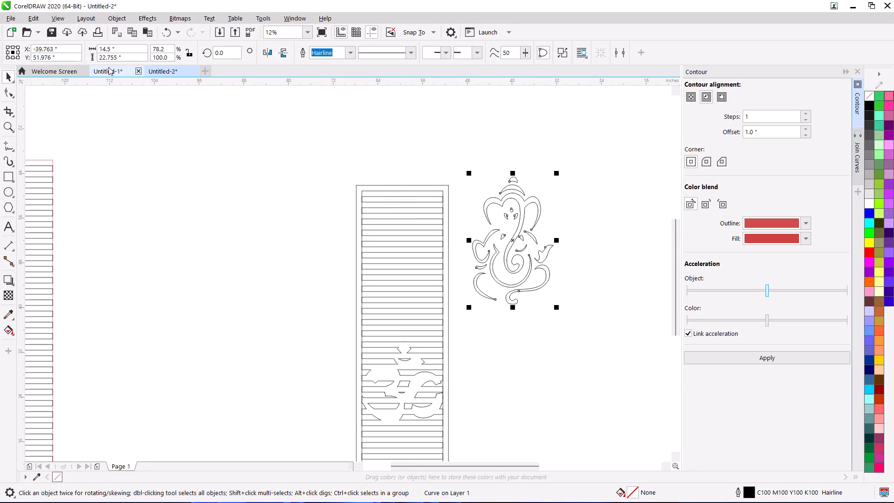
left_click_drag(131, 59, 77, 56)
type("19")
key("Return")
Set the Ganesha motif's height to 18 inches.
left_click_drag(123, 59, 73, 59)
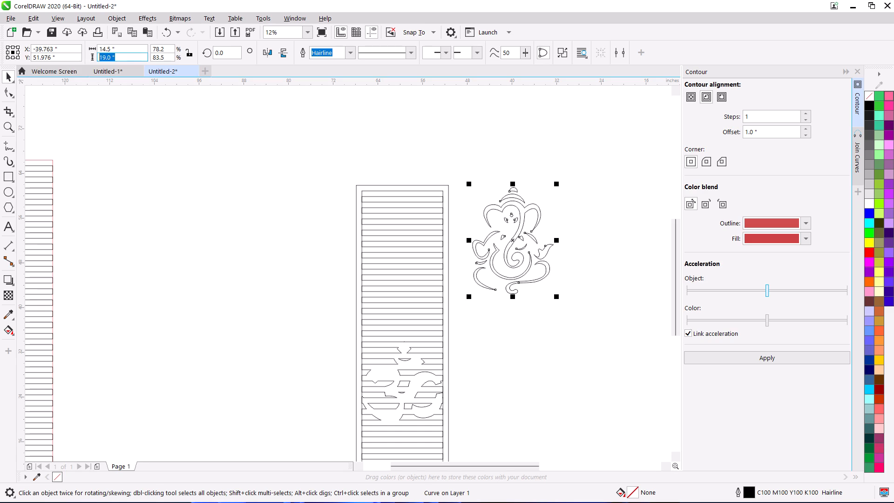
left_click_drag(73, 59, 34, 69)
key("1")
key("8")
key("Return")
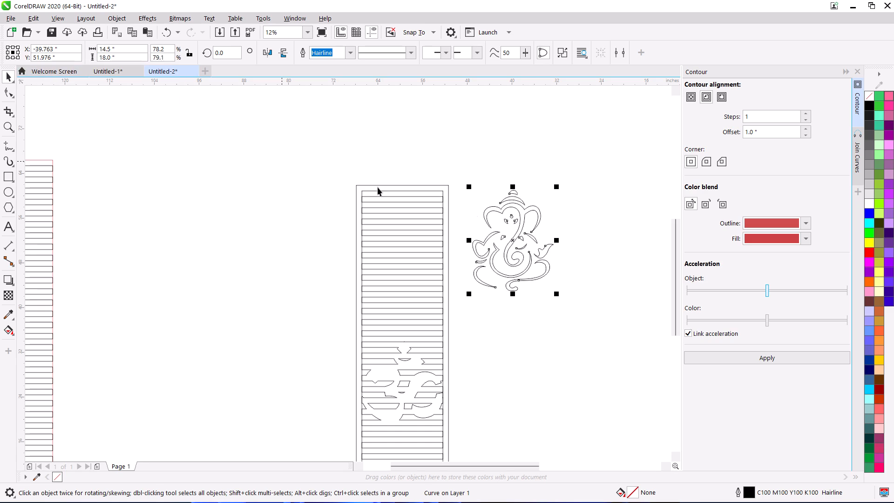
left_click(307, 129)
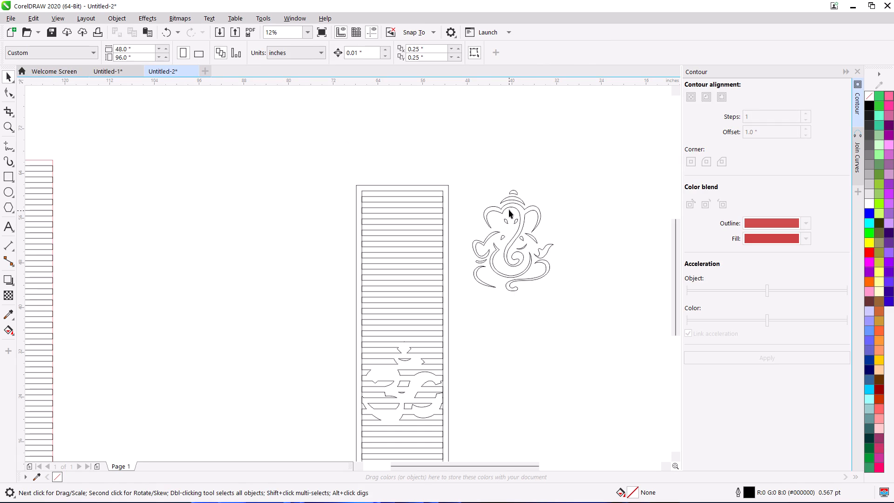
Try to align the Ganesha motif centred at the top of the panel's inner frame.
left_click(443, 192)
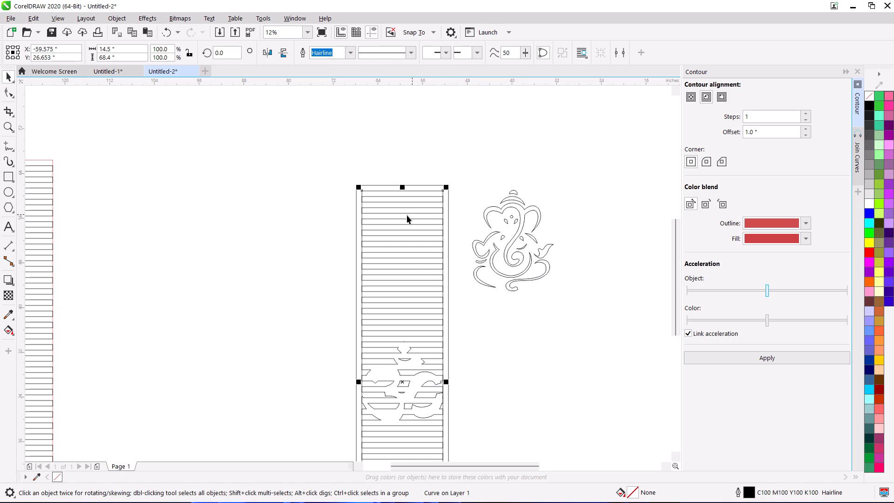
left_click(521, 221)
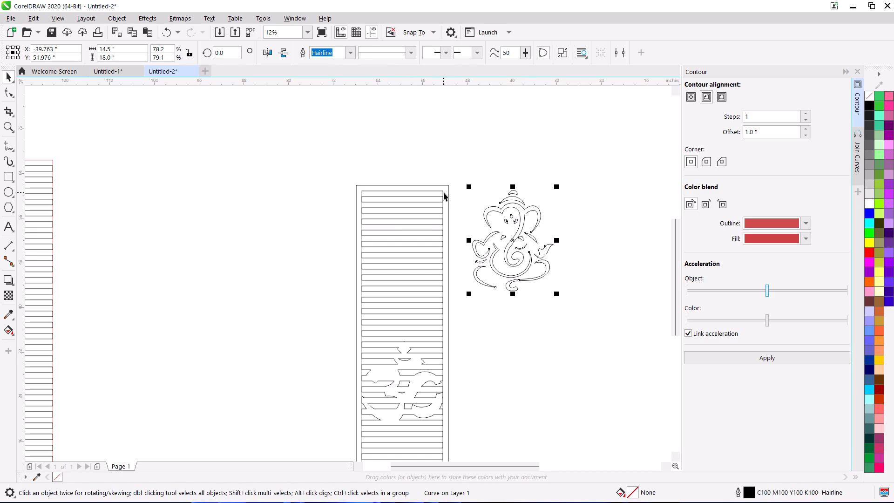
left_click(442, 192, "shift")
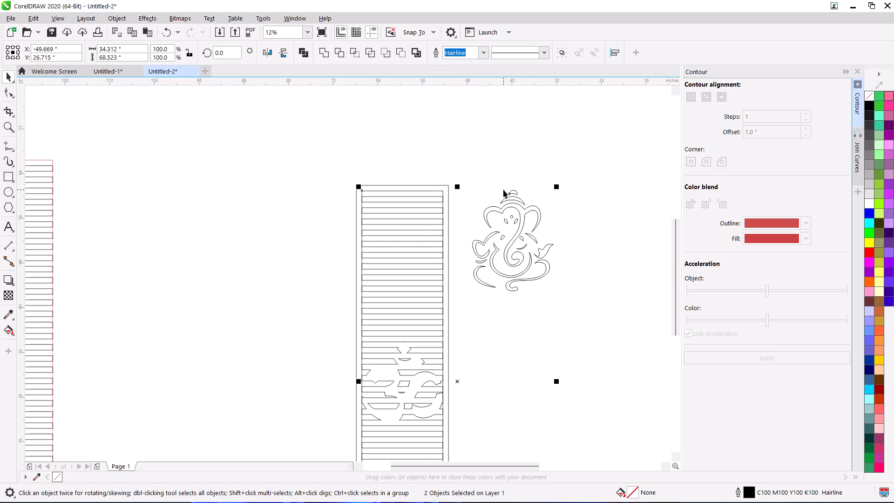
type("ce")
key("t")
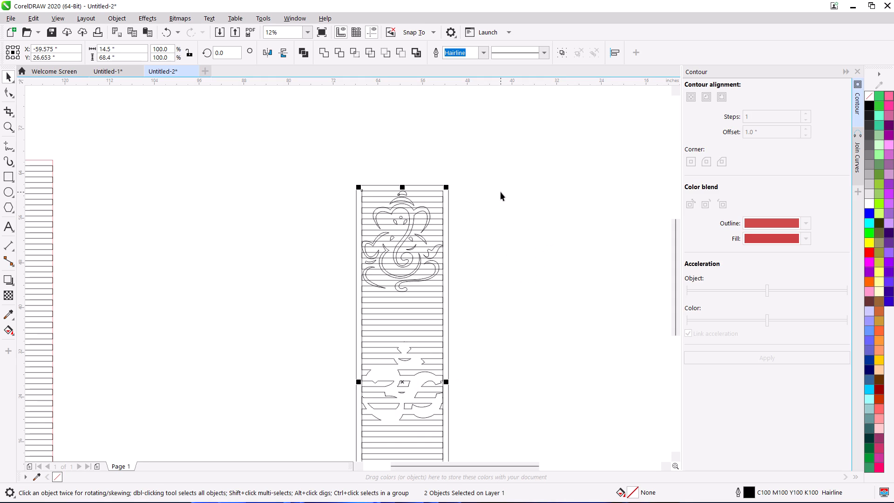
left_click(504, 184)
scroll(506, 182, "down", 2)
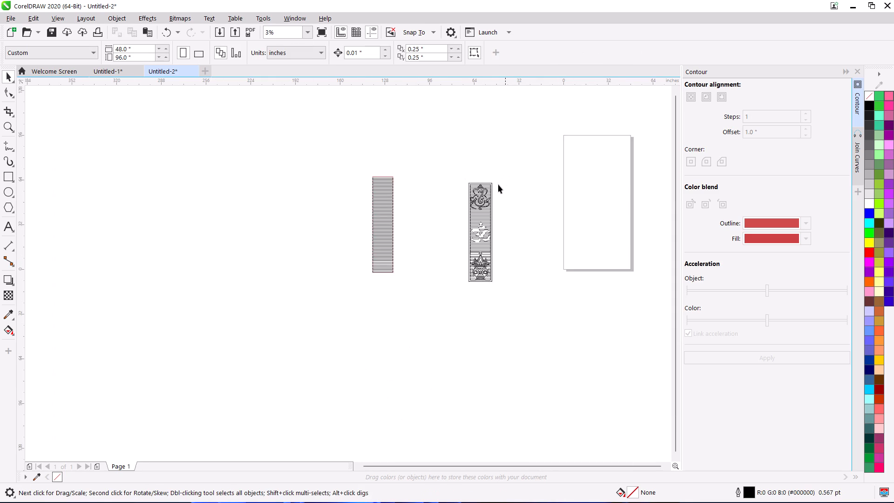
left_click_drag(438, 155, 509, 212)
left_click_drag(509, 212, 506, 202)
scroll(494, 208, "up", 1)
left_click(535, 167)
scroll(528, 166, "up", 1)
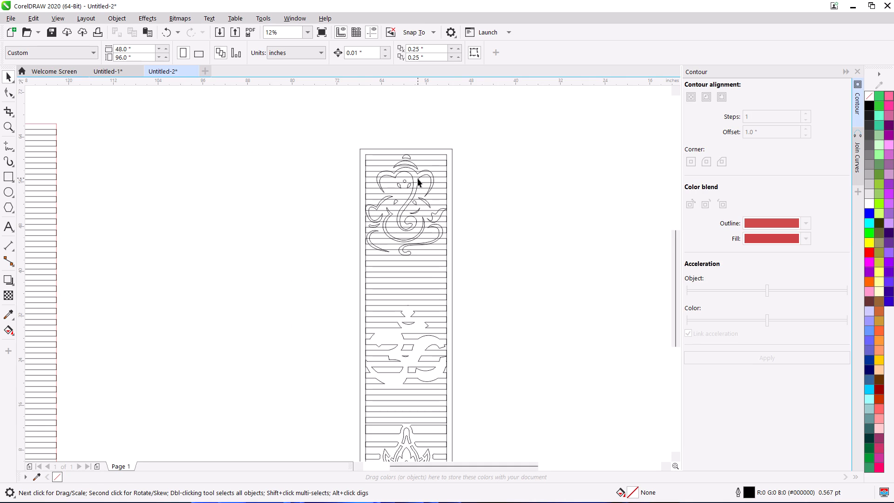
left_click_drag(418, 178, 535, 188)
Combine all pieces inside the panel's outer frame, including the bars, Om and kalash, into one curve.
left_click_drag(312, 129, 448, 292)
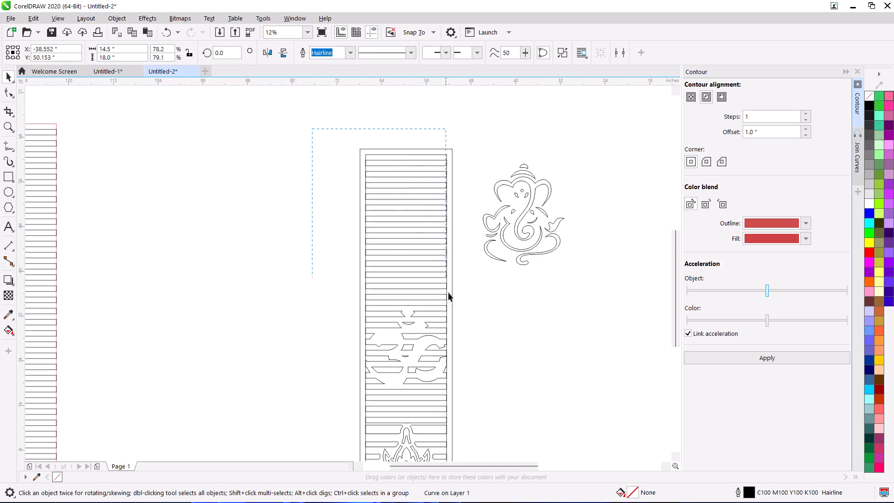
left_click_drag(448, 292, 453, 400)
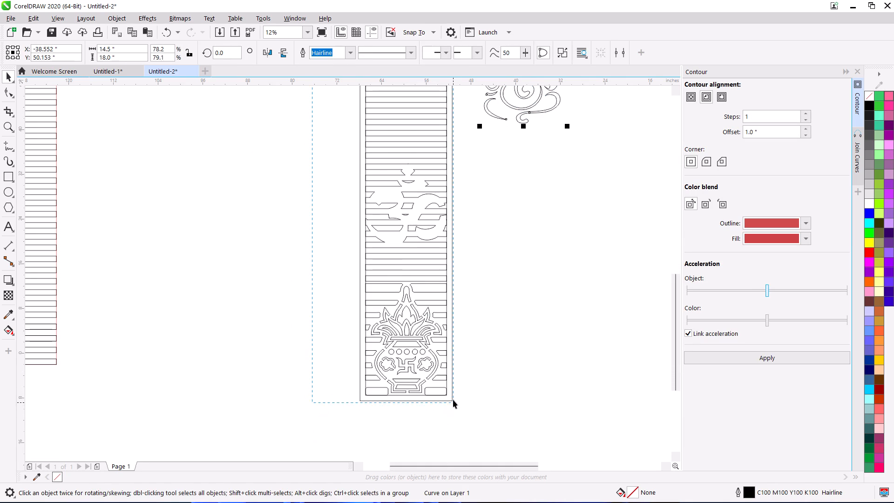
left_click_drag(453, 400, 449, 409)
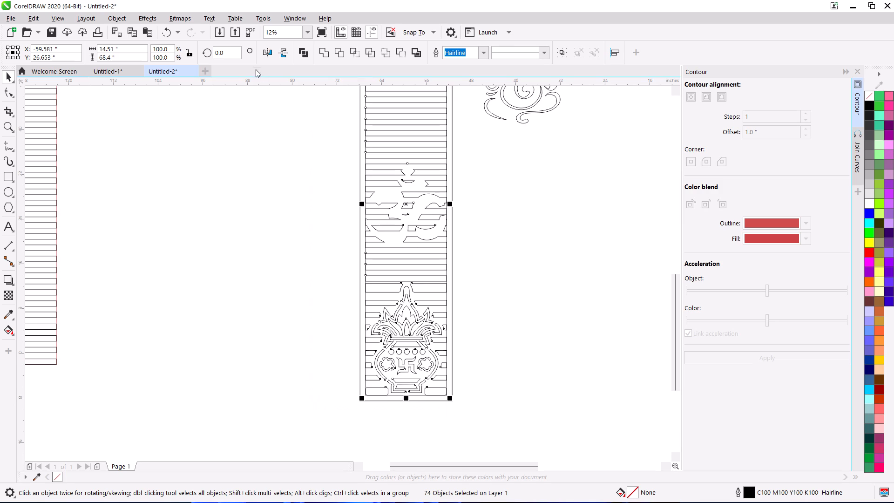
left_click(306, 54)
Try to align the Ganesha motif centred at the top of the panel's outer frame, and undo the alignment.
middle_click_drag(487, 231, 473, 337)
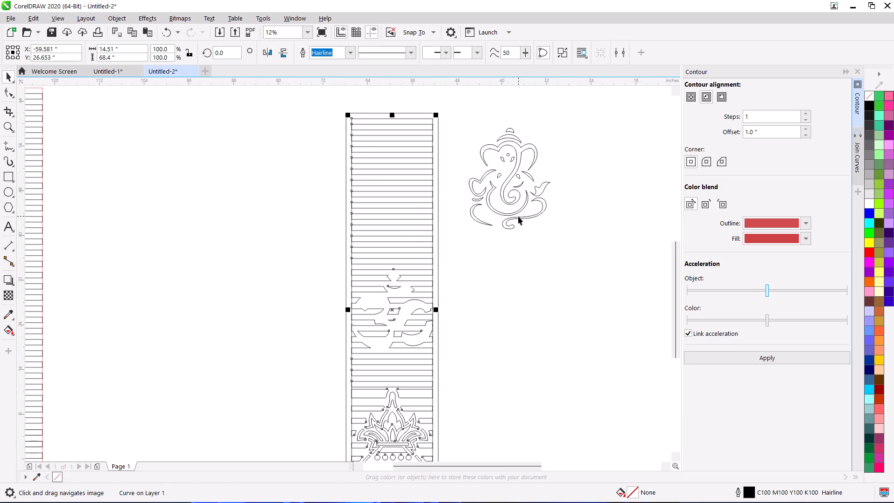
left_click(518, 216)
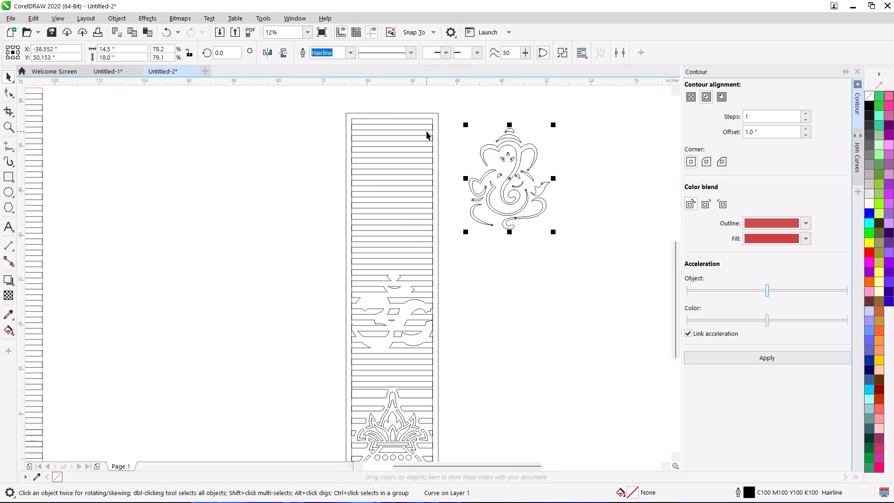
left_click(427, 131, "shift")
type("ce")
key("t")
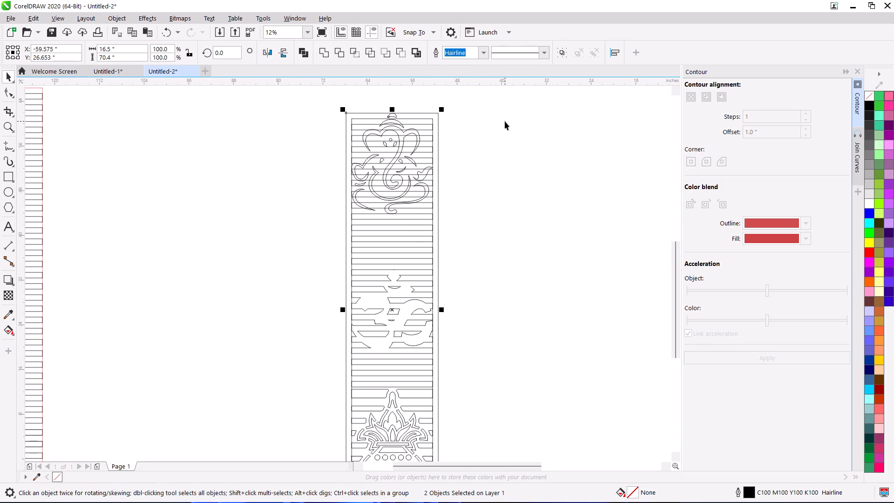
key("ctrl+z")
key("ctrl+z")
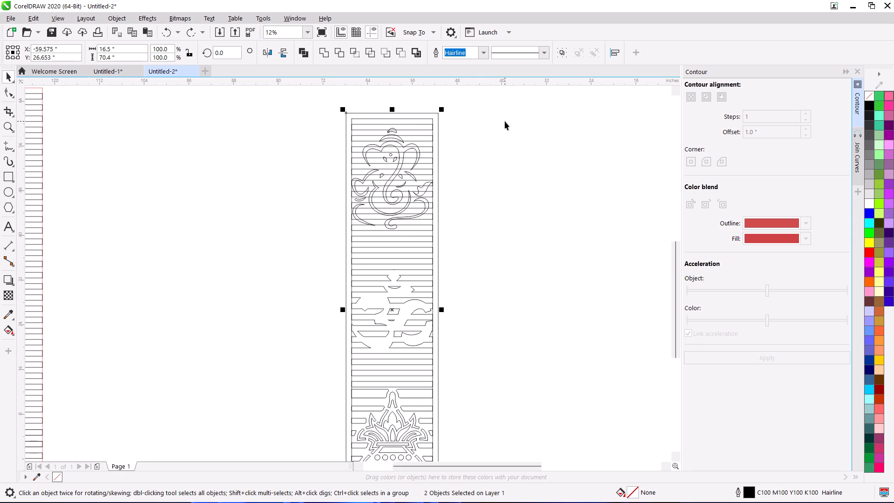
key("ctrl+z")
Align the Ganesha motif centred at the top of the combined inner jali pattern.
left_click(505, 121)
left_click(499, 150)
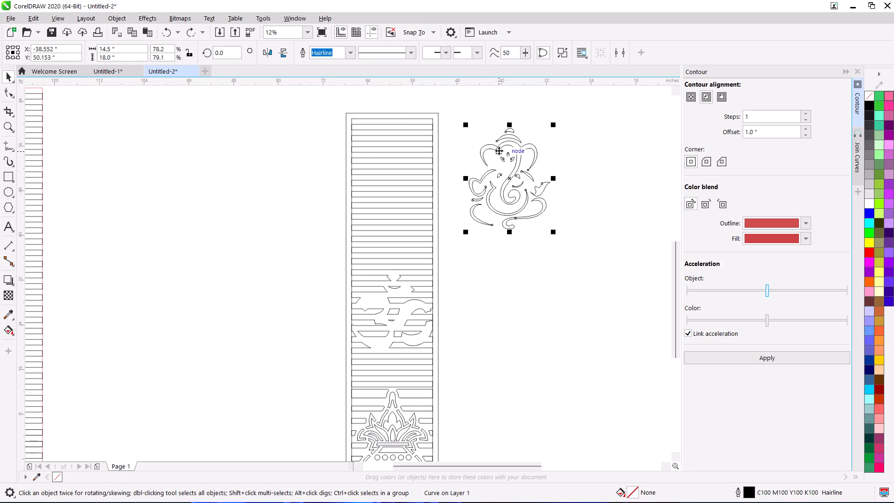
left_click(433, 126, "shift")
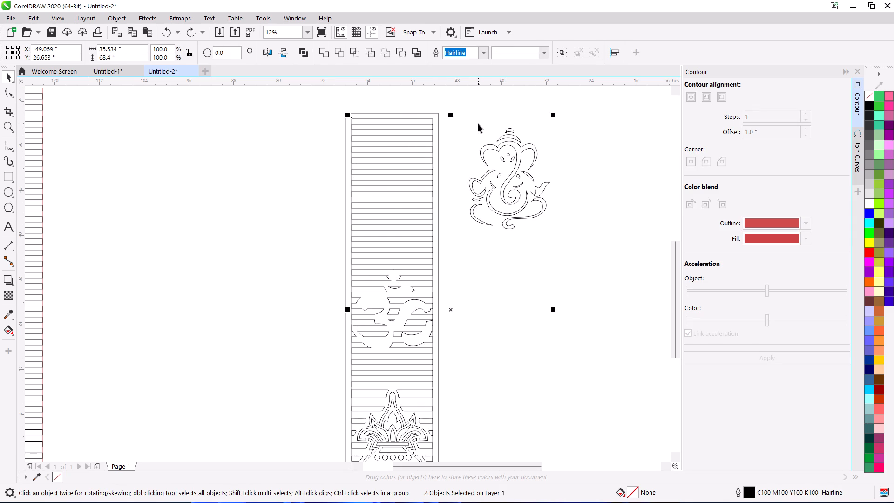
key("c")
key("e")
key("t")
left_click(477, 105)
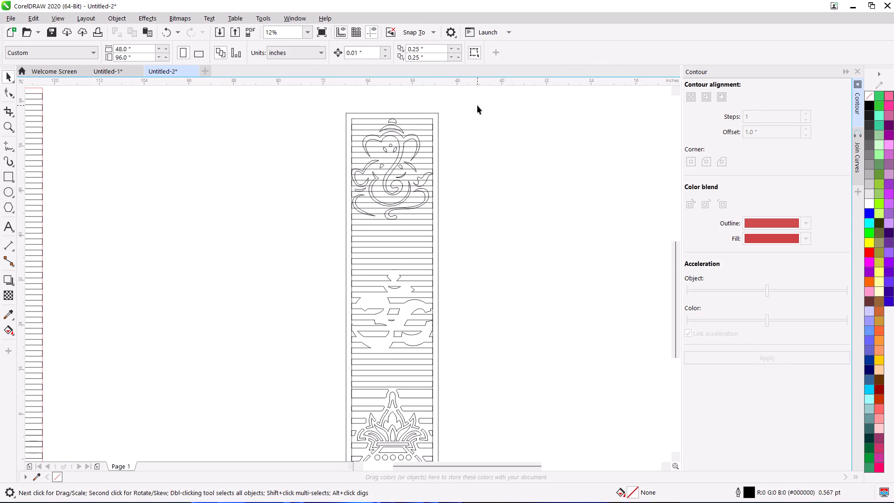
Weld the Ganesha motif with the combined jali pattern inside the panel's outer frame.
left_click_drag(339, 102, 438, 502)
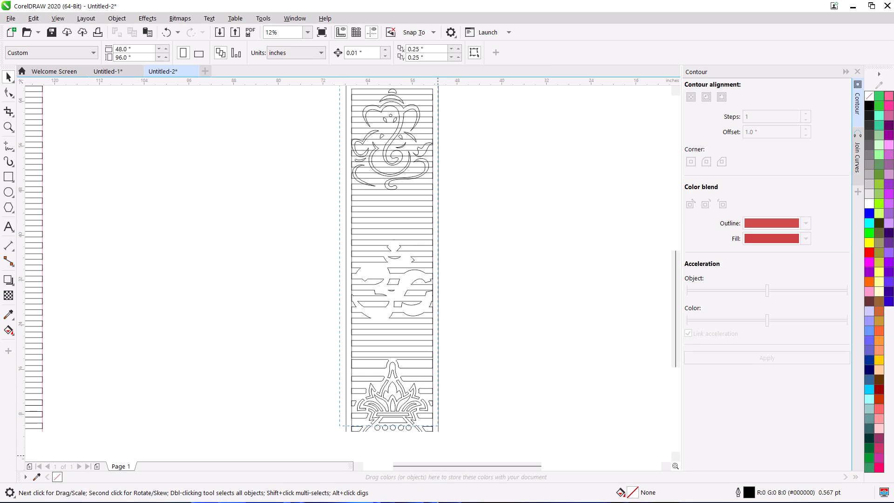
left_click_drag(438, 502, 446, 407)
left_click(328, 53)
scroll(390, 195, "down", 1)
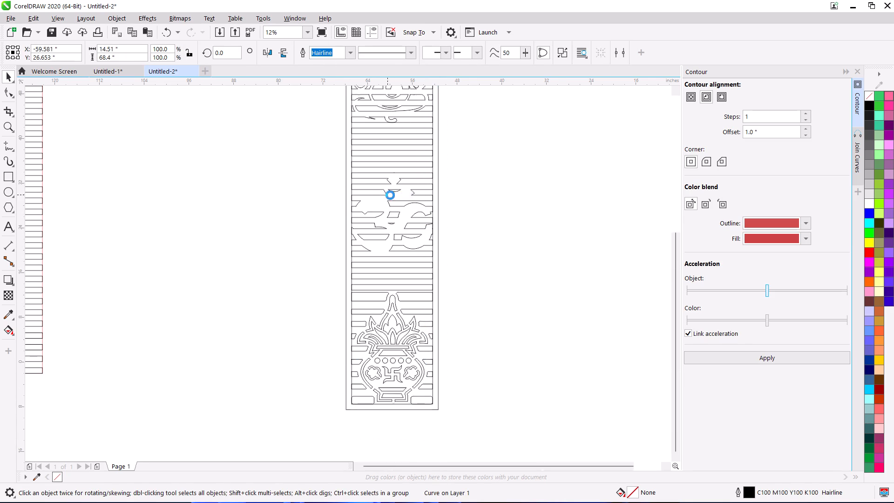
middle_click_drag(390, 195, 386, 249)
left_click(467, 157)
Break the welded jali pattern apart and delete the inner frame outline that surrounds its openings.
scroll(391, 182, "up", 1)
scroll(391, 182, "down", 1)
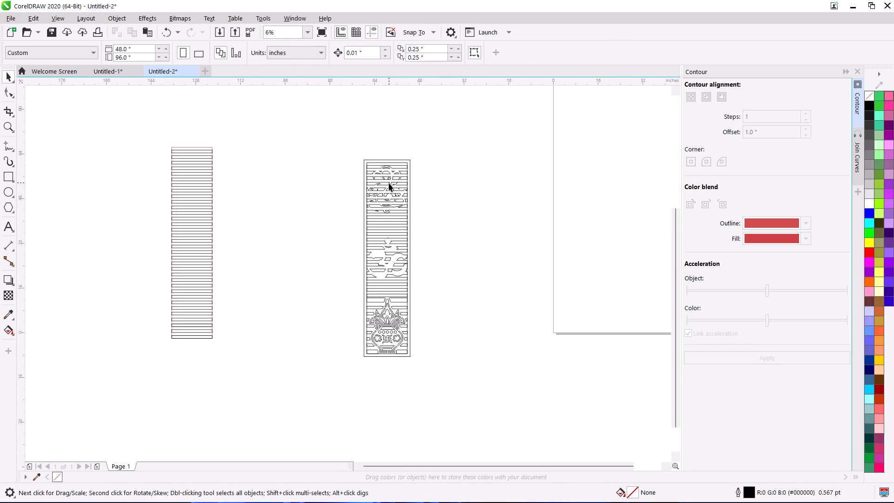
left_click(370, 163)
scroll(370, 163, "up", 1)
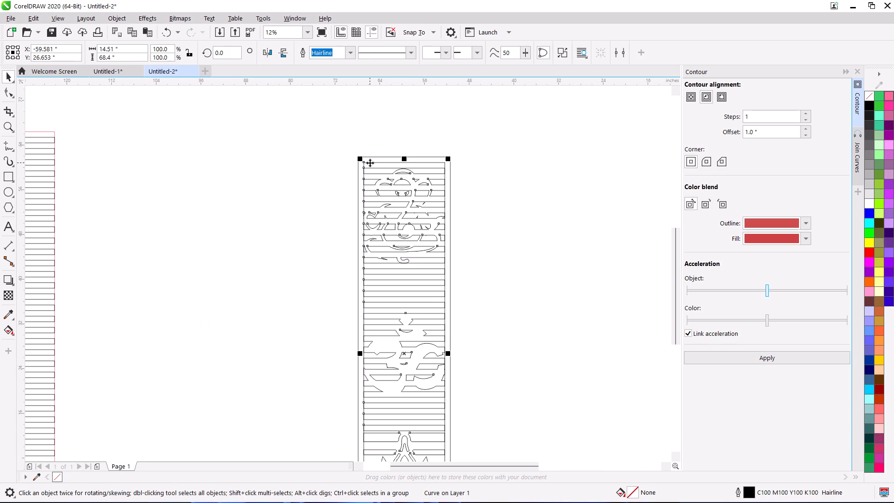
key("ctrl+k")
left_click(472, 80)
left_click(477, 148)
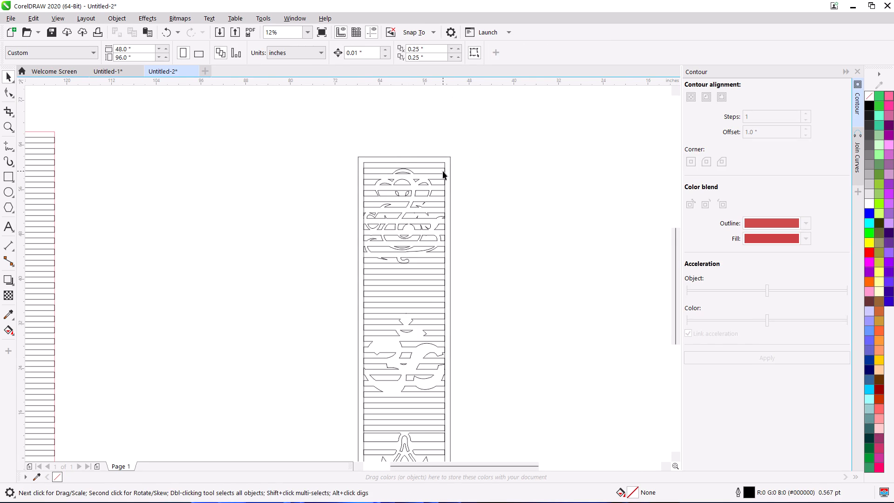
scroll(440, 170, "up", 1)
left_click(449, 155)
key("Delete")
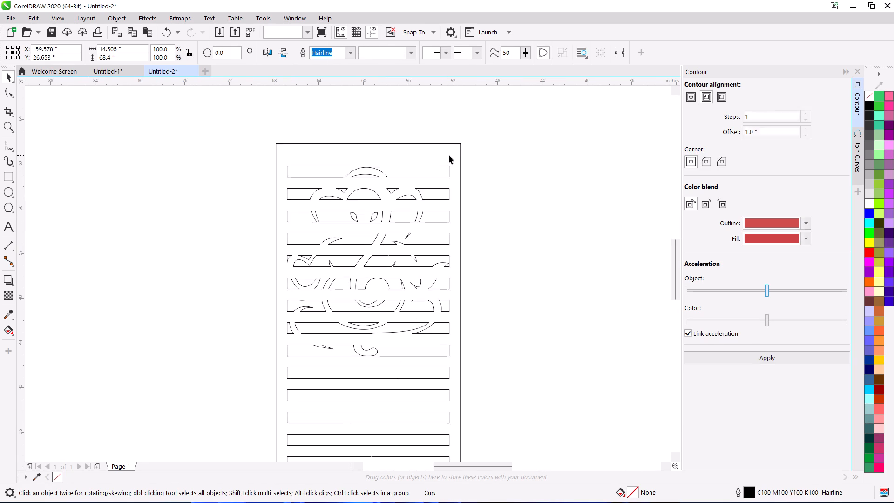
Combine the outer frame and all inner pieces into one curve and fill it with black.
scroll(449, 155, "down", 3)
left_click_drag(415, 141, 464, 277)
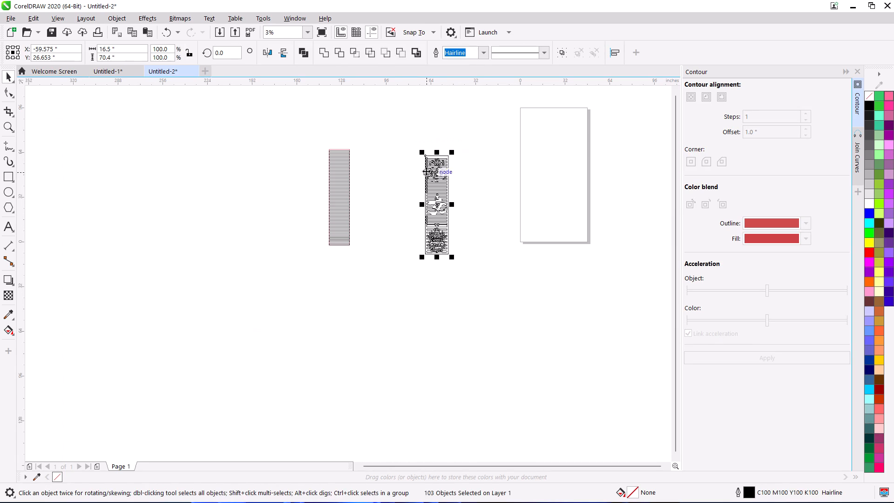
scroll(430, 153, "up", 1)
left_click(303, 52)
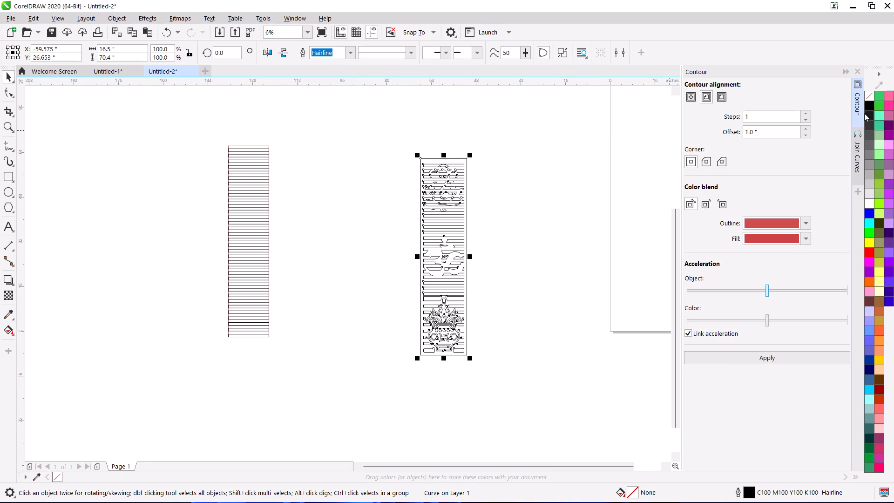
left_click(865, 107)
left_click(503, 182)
Examine the black-filled panel's Ganesha, Om, kalash and bars for how clearly they read.
scroll(442, 204, "up", 1)
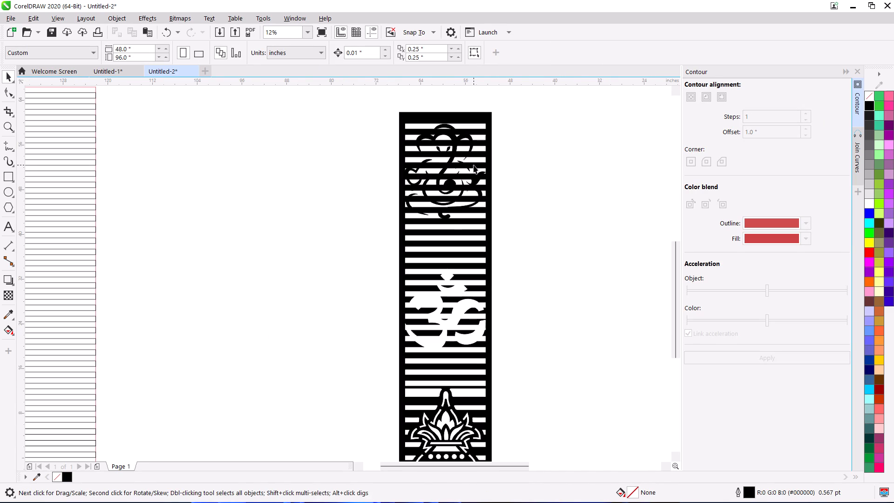
scroll(489, 243, "down", 1)
scroll(468, 299, "up", 1)
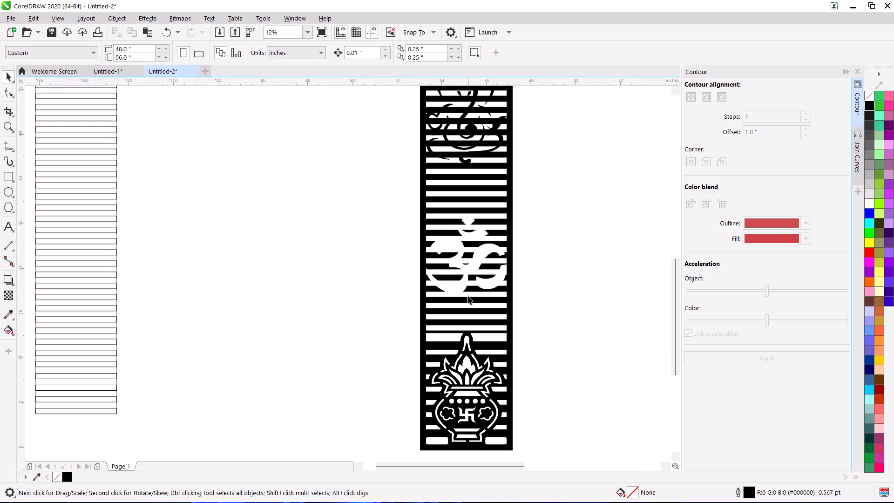
scroll(466, 223, "down", 1)
scroll(466, 141, "up", 1)
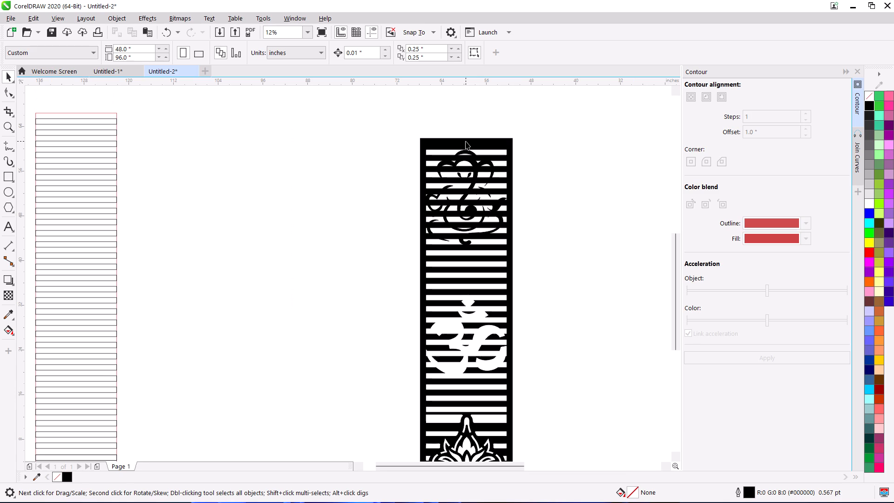
scroll(467, 146, "down", 1)
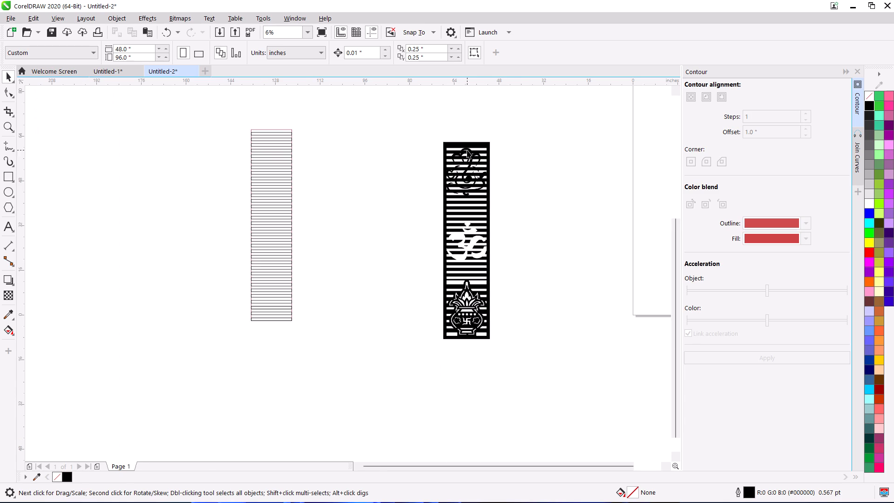
scroll(475, 269, "up", 1)
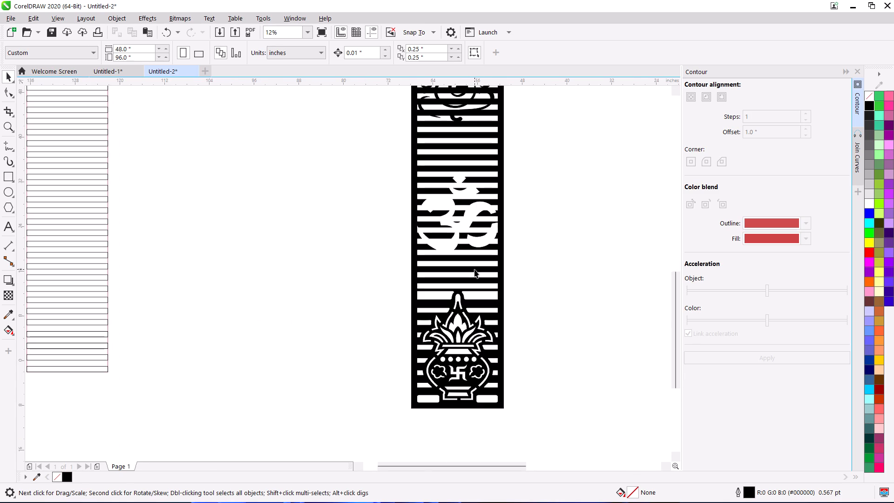
Undo the fill and all motif merging, back to the kalash with side bars standing beside the red-barred panel.
key("ctrl+z")
key("ctrl+z")
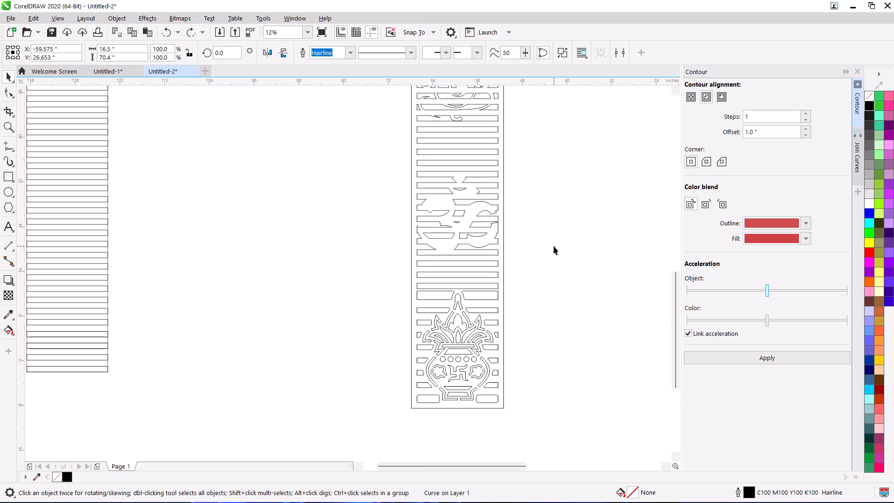
key("ctrl+z")
key("ctrl+z")
key("ctrl+z")
key("ctrl+z")
key("ctrl+z")
key("ctrl+z")
key("ctrl+z")
key("ctrl+z")
key("ctrl+z")
key("ctrl+z")
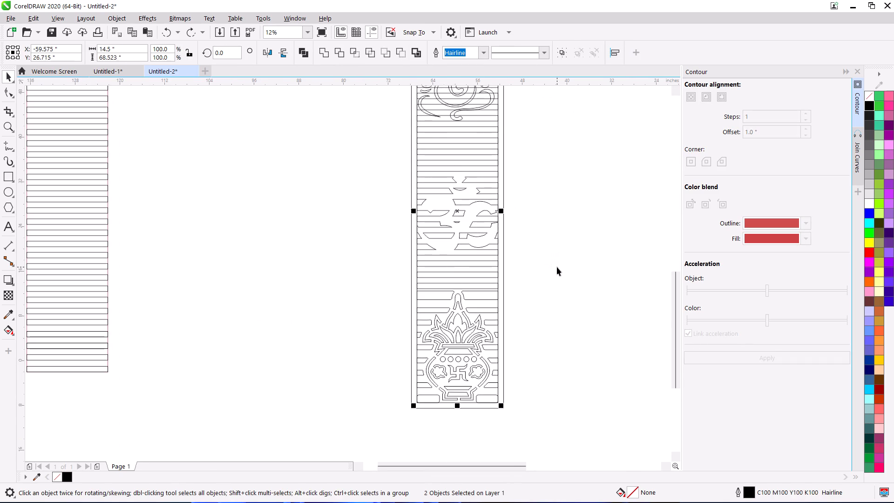
key("ctrl+z")
key("ctrl+z")
key("ctrl+z")
key("ctrl+z")
key("ctrl+z")
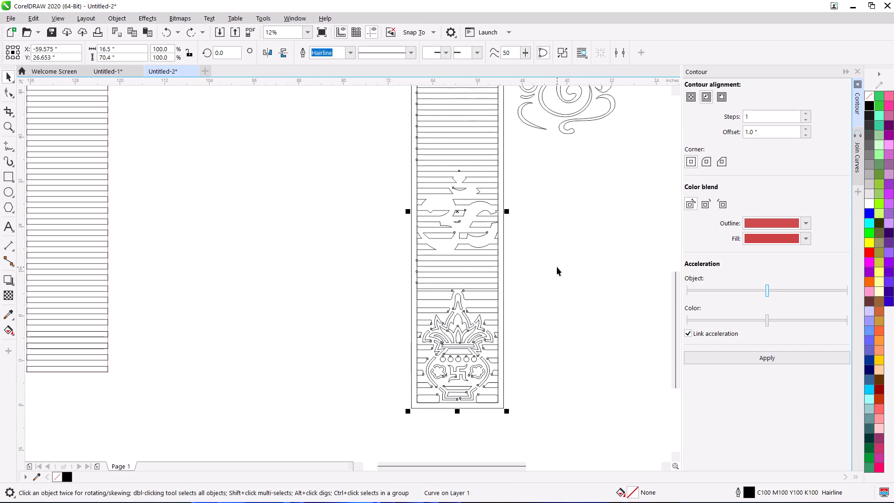
key("ctrl+z")
key("ctrl+z")
key("ctrl+z")
key("ctrl+z")
key("ctrl+z")
key("ctrl+z")
key("ctrl+z")
key("ctrl+z")
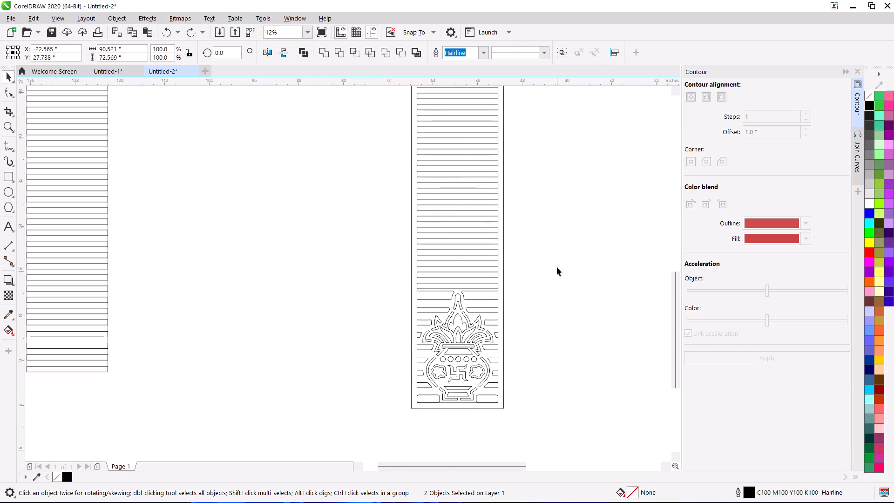
key("ctrl+z")
key("ctrl+z")
key("ctrl+z")
key("ctrl+z")
key("ctrl+z")
key("ctrl+z")
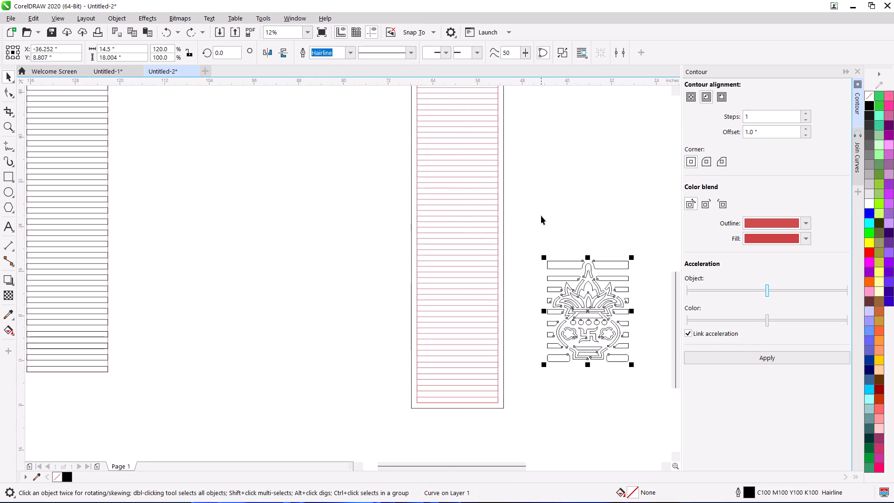
Measure the height of the kalash's upper-left side bar with a temporary two-point line, and delete the line.
left_click(541, 215)
scroll(573, 285, "up", 1)
scroll(581, 247, "up", 1)
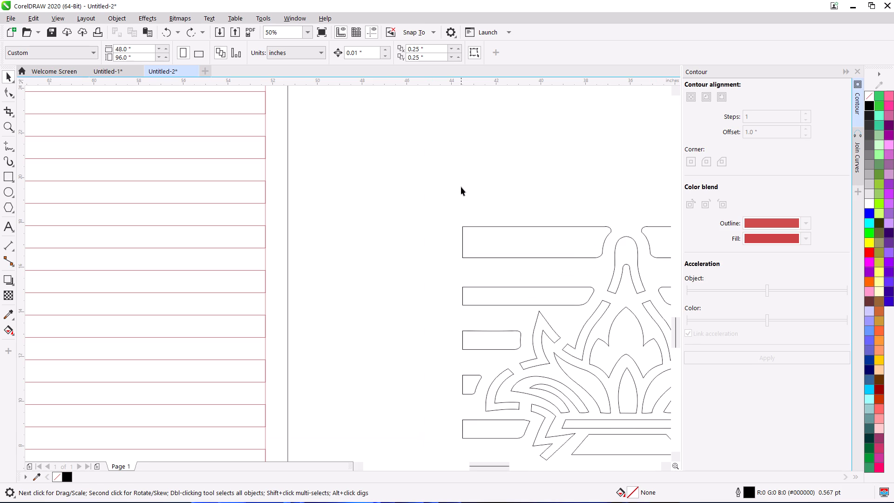
left_click(15, 152)
left_click(39, 164)
left_click_drag(515, 225, 515, 257)
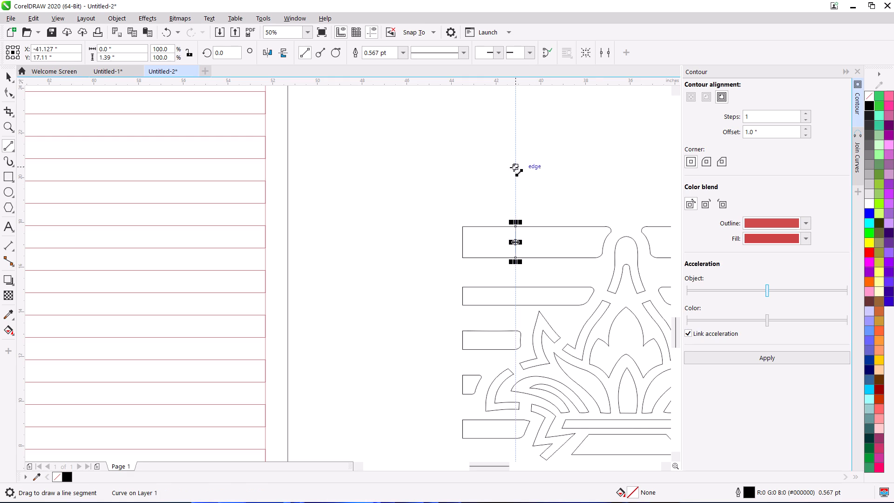
key("Delete")
key("space")
scroll(527, 170, "down", 2)
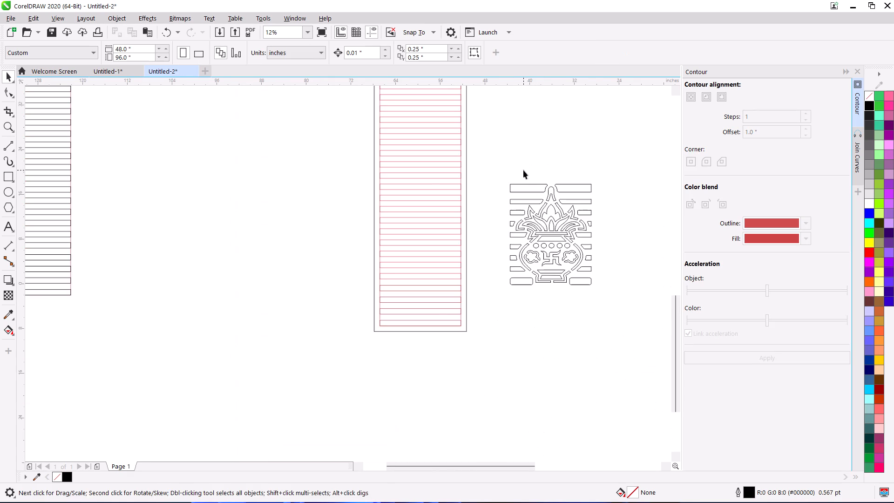
Move the red inner frame and the black outer frame away from the red bars, to opposite sides.
middle_click_drag(521, 180, 515, 216)
scroll(478, 206, "down", 1)
middle_click_drag(473, 204, 465, 233)
left_click_drag(458, 201, 555, 187)
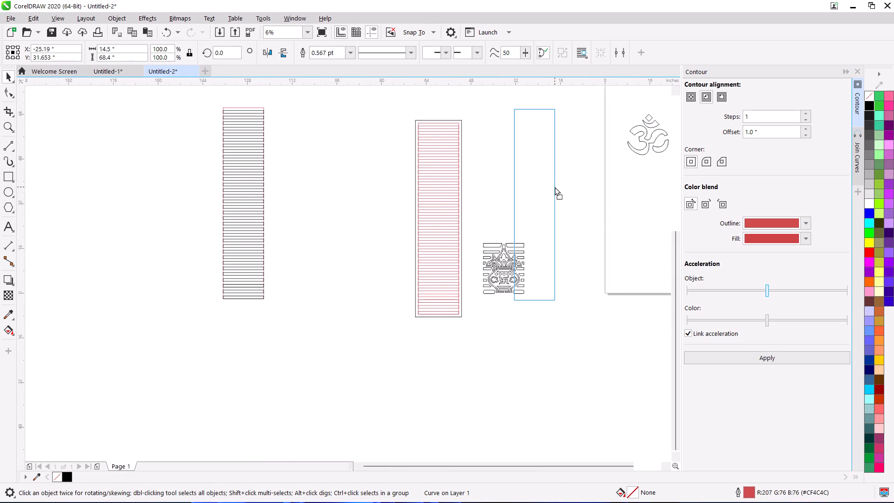
left_click_drag(555, 187, 583, 216)
left_click_drag(461, 126, 463, 128)
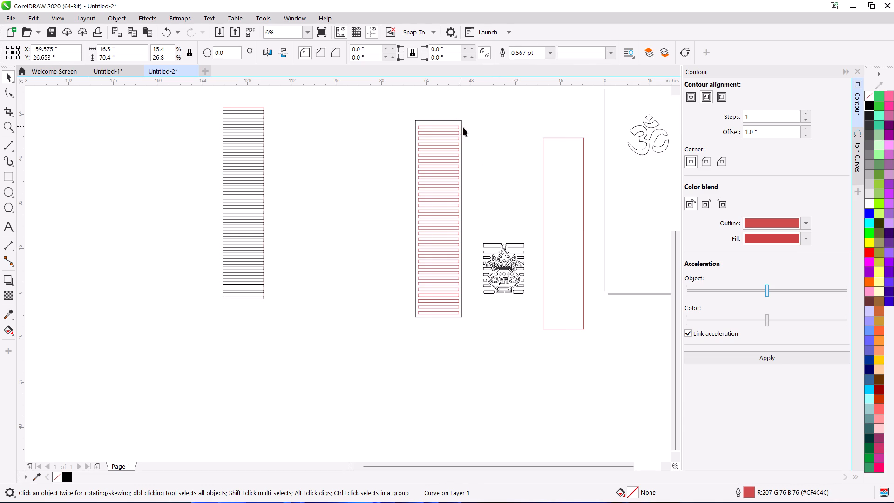
left_click_drag(463, 128, 371, 163)
Delete all the red horizontal bars left between the two frames.
left_click_drag(410, 110, 470, 340)
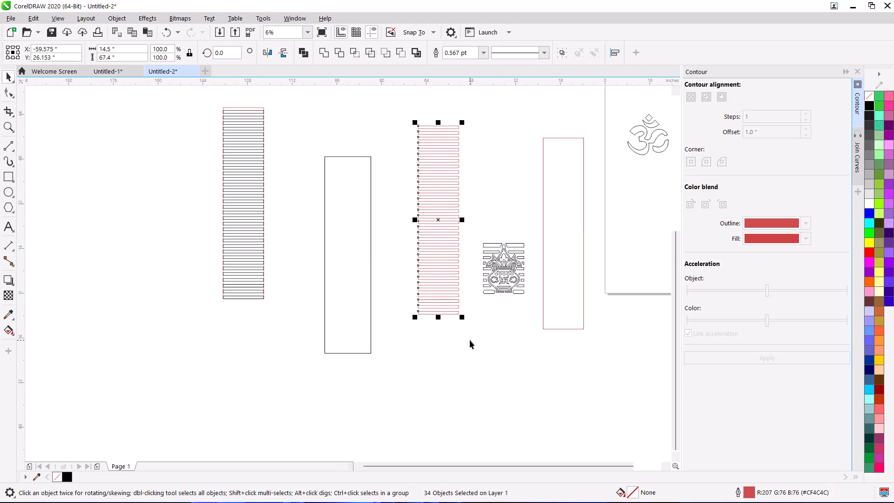
key("Delete")
Break the kalash curve with its side bars apart into separate objects.
left_click_drag(466, 211, 536, 316)
scroll(531, 263, "up", 1)
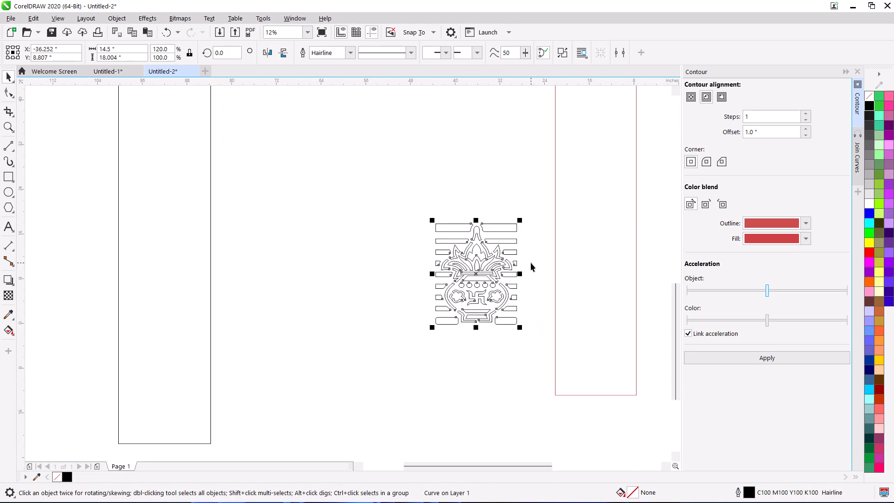
left_click(516, 195)
left_click(515, 226)
key("ctrl+k")
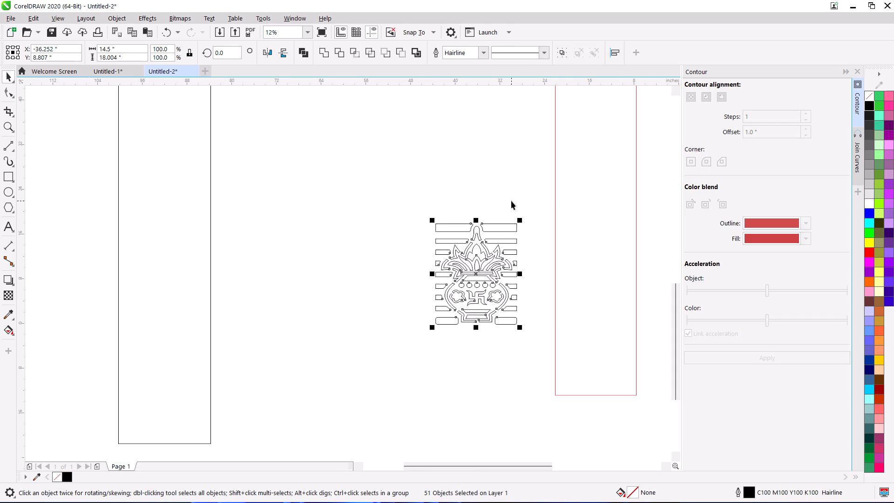
left_click(511, 201)
Delete the topmost bar on the kalash's right side and all the bars on its left side.
left_click(512, 223)
key("Delete")
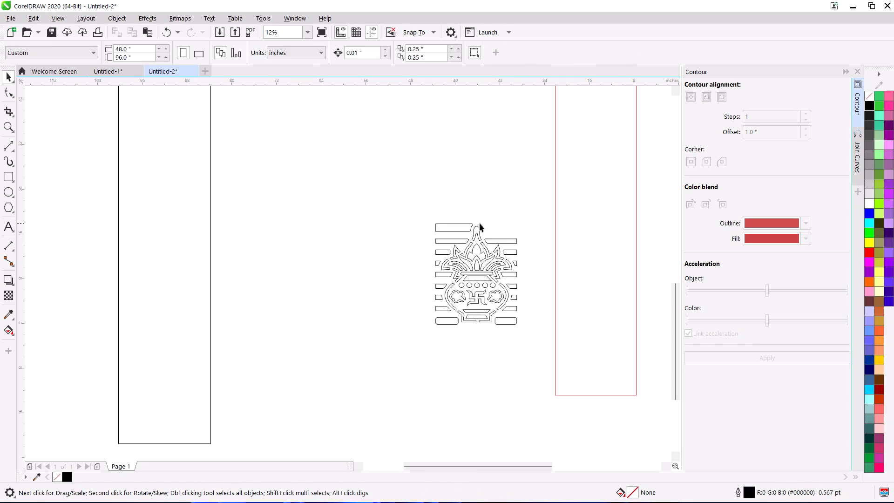
left_click(462, 224)
key("Delete")
left_click(447, 238)
key("Delete")
left_click(440, 252)
key("Delete")
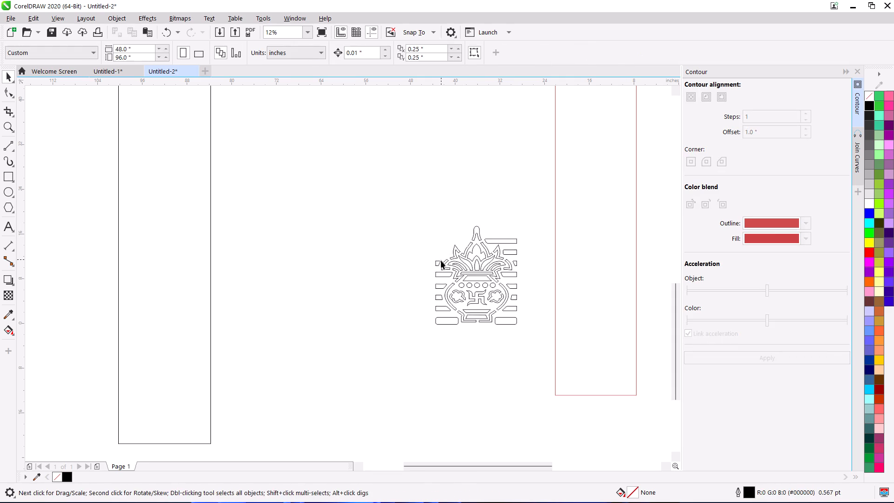
left_click(437, 264)
key("Delete")
left_click(441, 273)
key("Delete")
left_click(441, 289)
key("Delete")
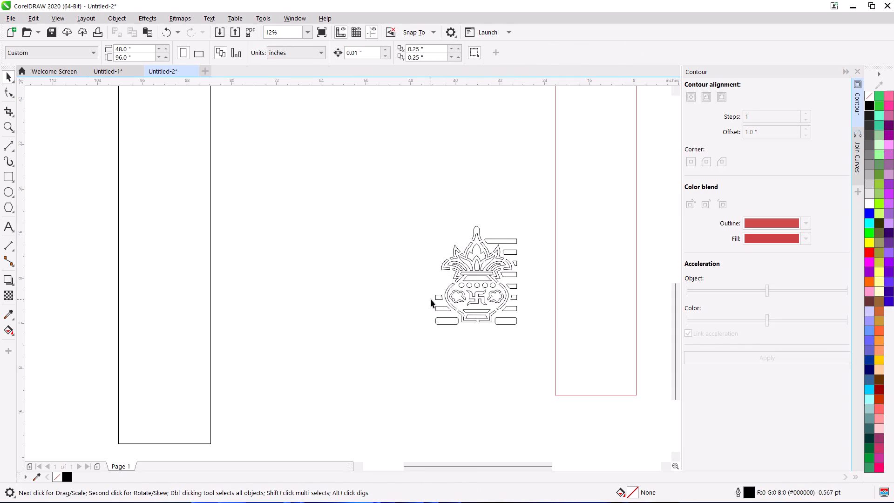
left_click(439, 298)
key("Delete")
left_click(442, 307)
key("Delete")
left_click(445, 324)
key("Delete")
Delete the remaining bars on the kalash's right side, working from the bottom one upward.
left_click(506, 323)
key("Delete")
left_click(511, 308)
key("Delete")
left_click(515, 300)
key("Delete")
left_click(512, 285)
key("Delete")
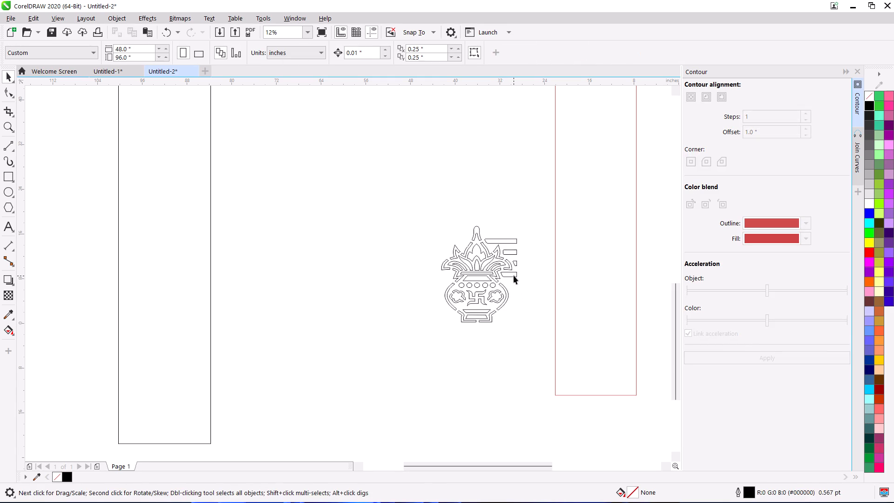
left_click(514, 273)
key("Delete")
left_click(516, 261)
key("Delete")
left_click(515, 252)
key("Delete")
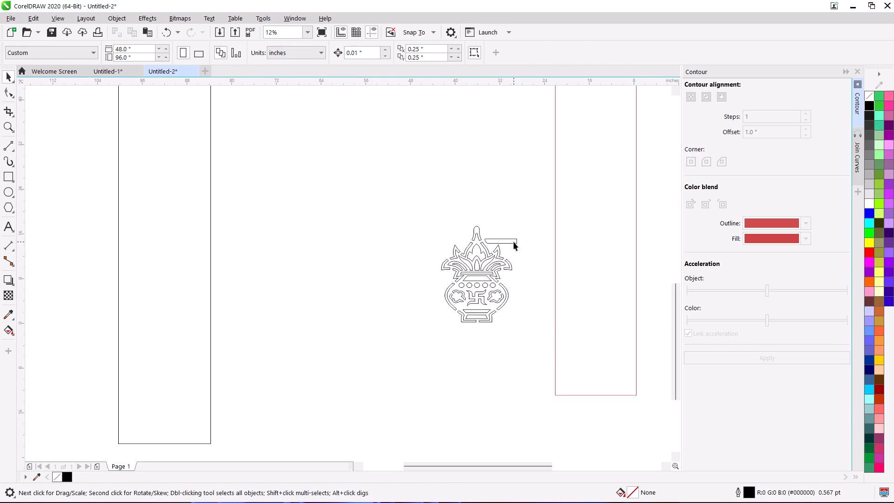
left_click(514, 242)
key("Delete")
Combine all remaining kalash pieces into one curve.
left_click_drag(423, 191, 544, 354)
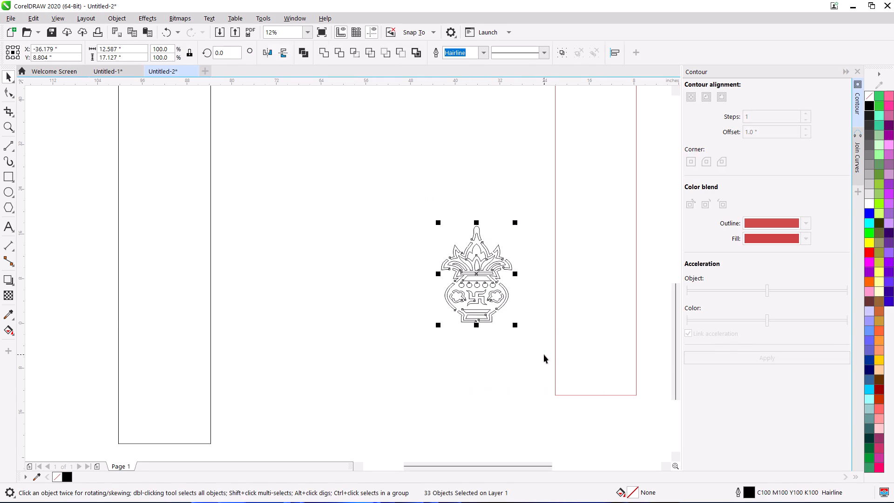
left_click(301, 50)
left_click(347, 227)
Gather the red inner frame next to the black outer frame, and the Ganesha and Om motifs around the kalash.
scroll(416, 244, "down", 2)
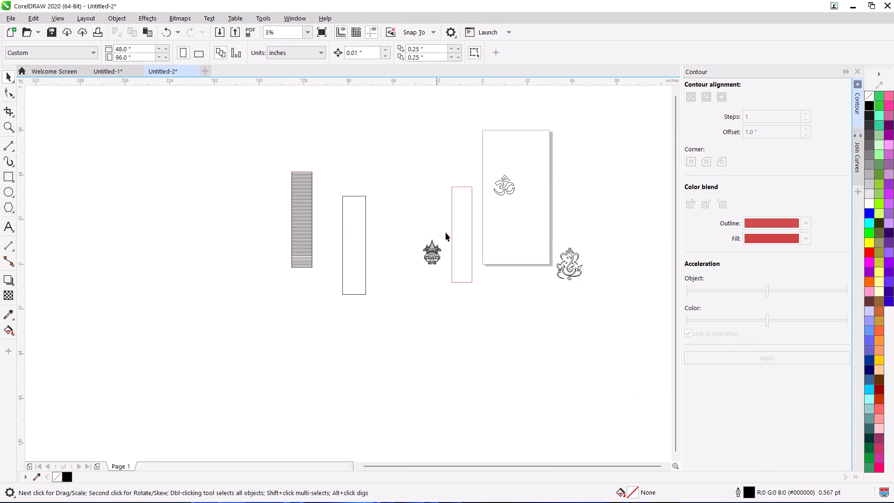
left_click_drag(460, 228, 388, 224)
left_click_drag(476, 163, 572, 227)
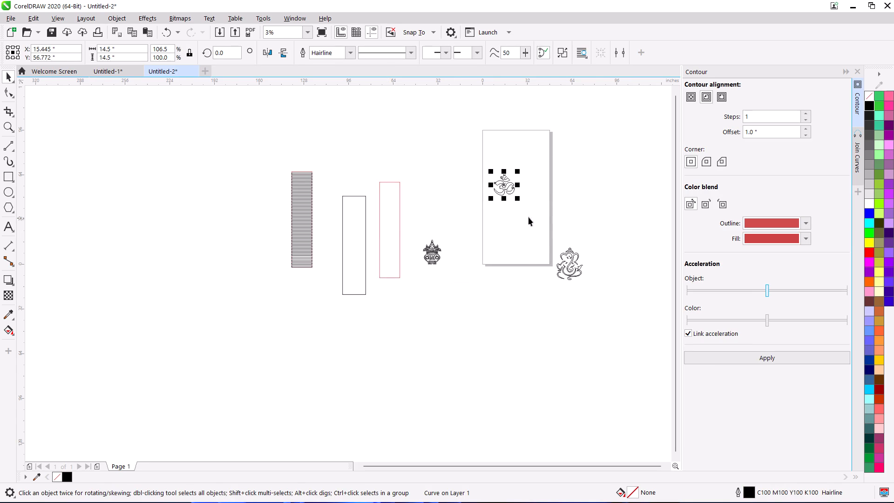
left_click_drag(528, 217, 604, 295)
left_click_drag(568, 272, 442, 229)
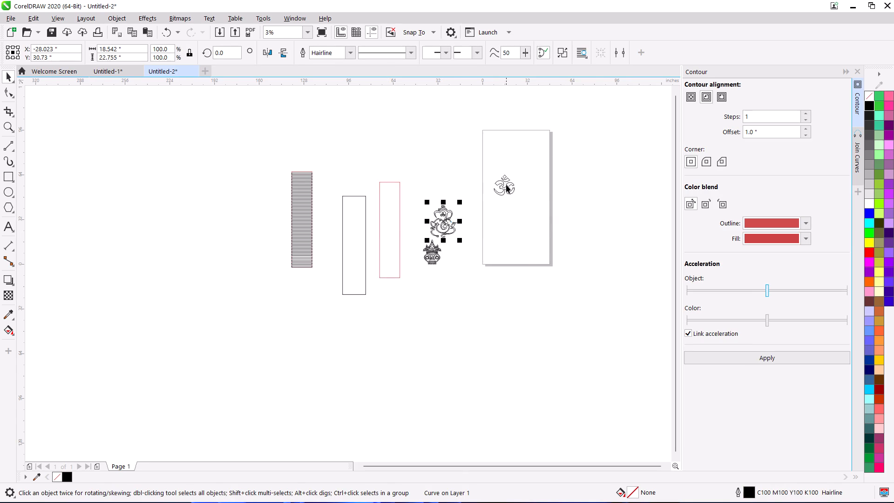
left_click_drag(506, 184, 463, 257)
left_click(502, 331)
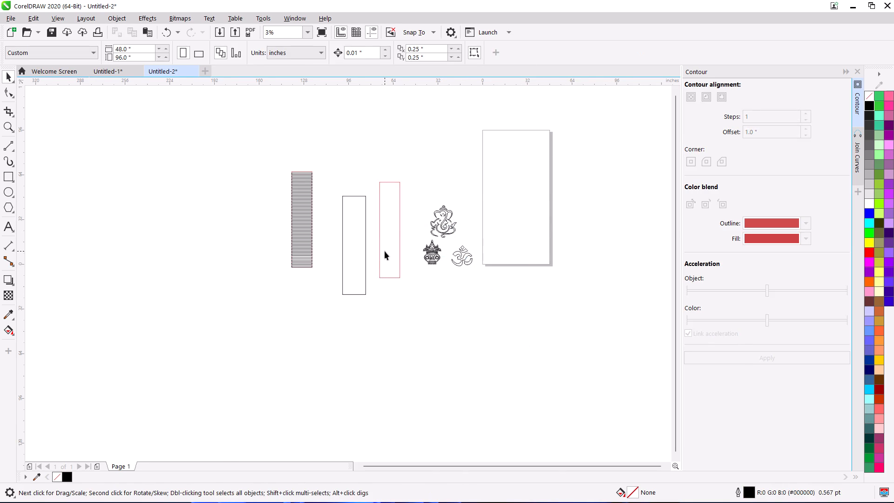
Move the red inner frame lower, between the black outer frame and the kalash.
scroll(385, 251, "up", 1)
left_click_drag(385, 251, 390, 304)
left_click(443, 313)
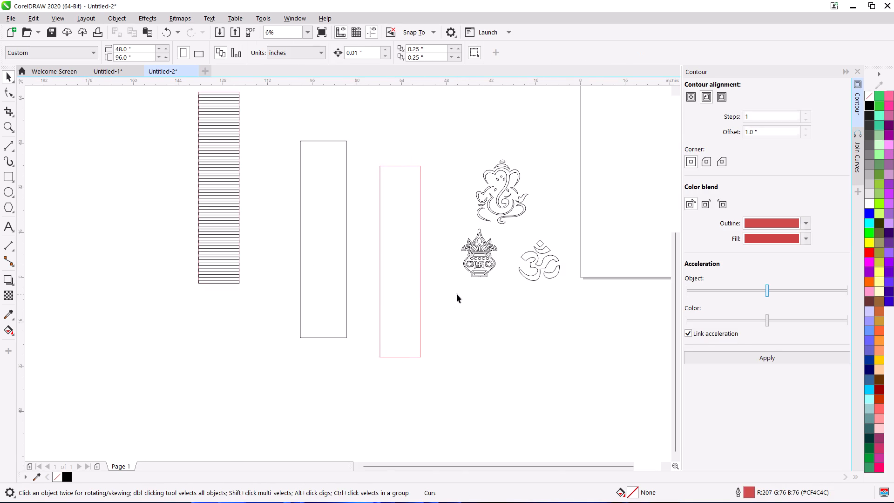
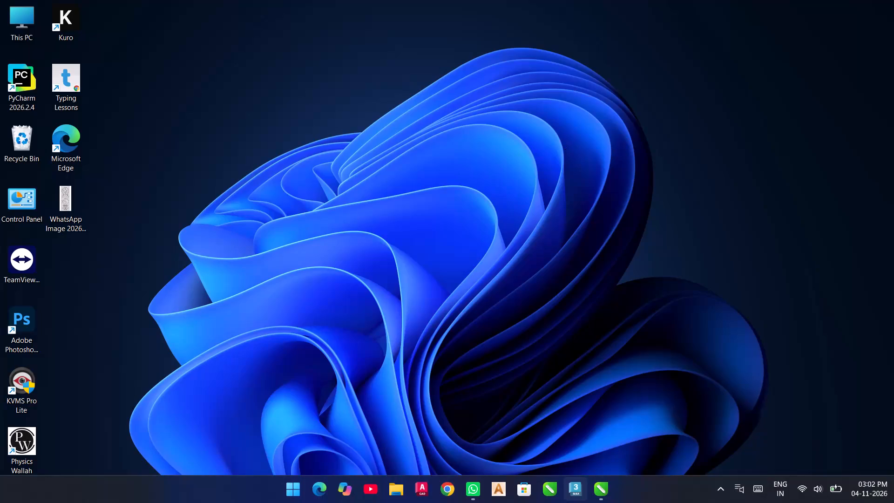
Switch to CorelDRAW's Untitled-2 drawing and bring the WhatsApp image in from the desktop, placing it just below the black outer frame.
left_click(602, 487)
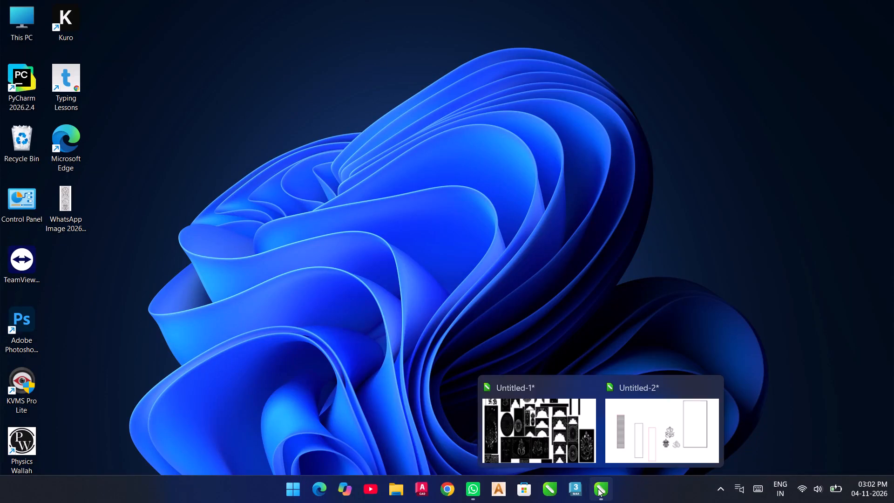
left_click(574, 409)
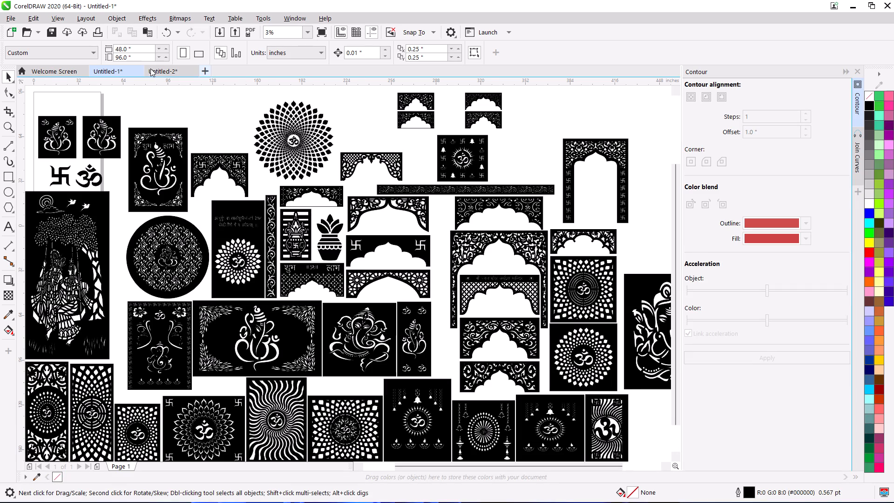
left_click(163, 69)
left_click_drag(241, 7, 498, 34)
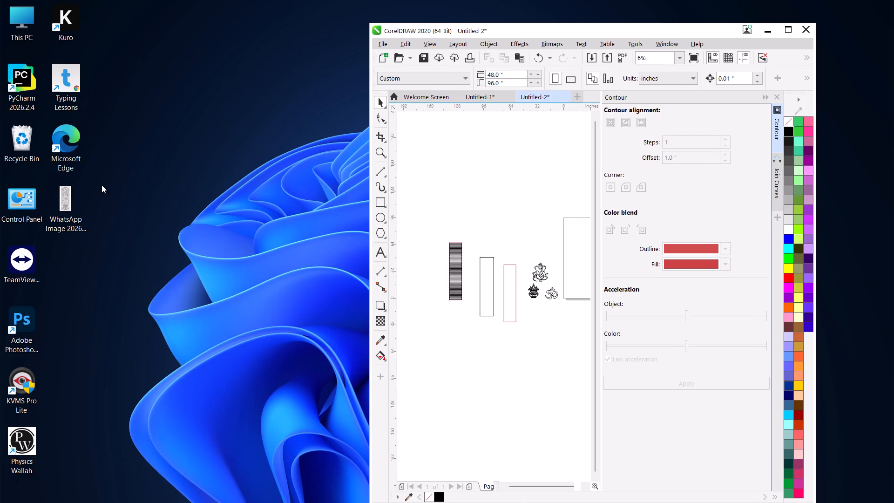
left_click_drag(68, 202, 486, 326)
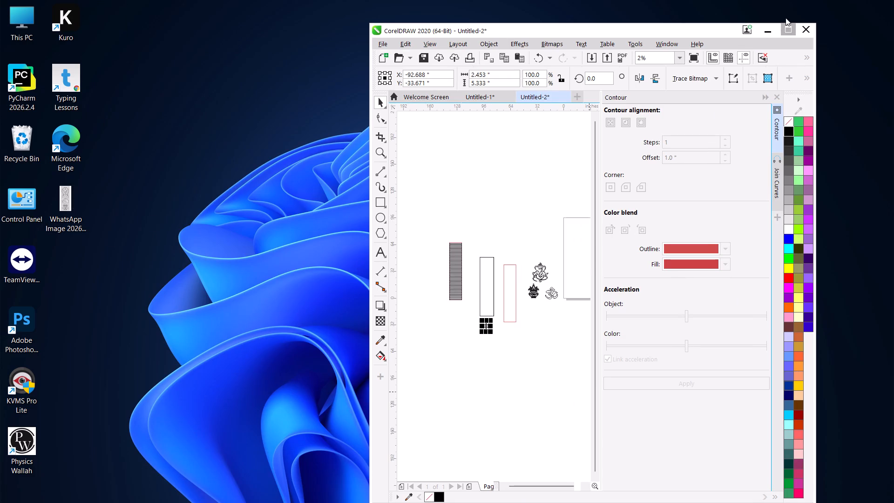
Move the small reference bitmap of the panel from below the frames onto the page, near its right edge.
left_click(789, 26)
left_click(789, 30)
scroll(328, 361, "up", 1)
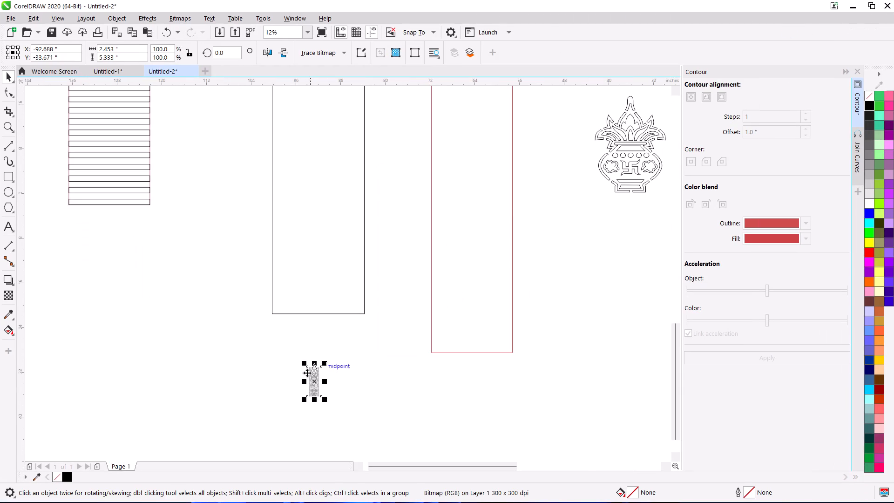
left_click_drag(310, 382, 479, 372)
scroll(493, 371, "down", 1)
middle_click_drag(486, 368, 327, 364)
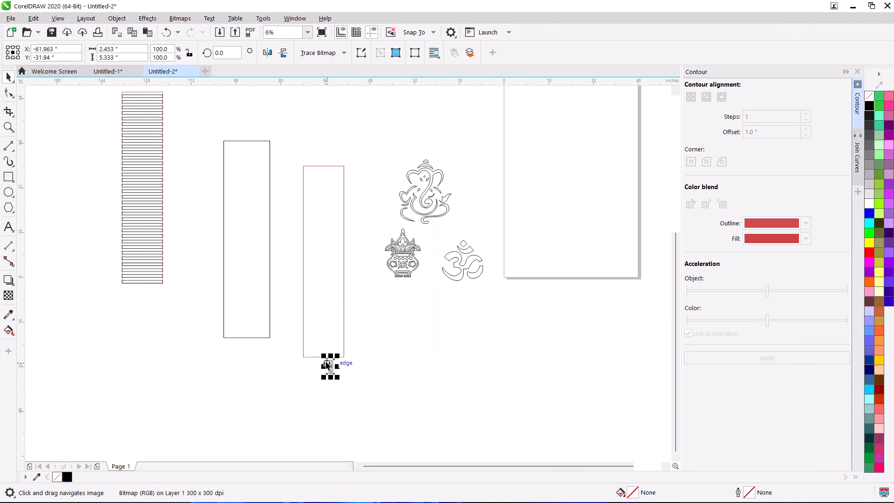
left_click_drag(327, 367, 576, 189)
middle_click_drag(596, 245, 467, 369)
scroll(465, 344, "up", 1)
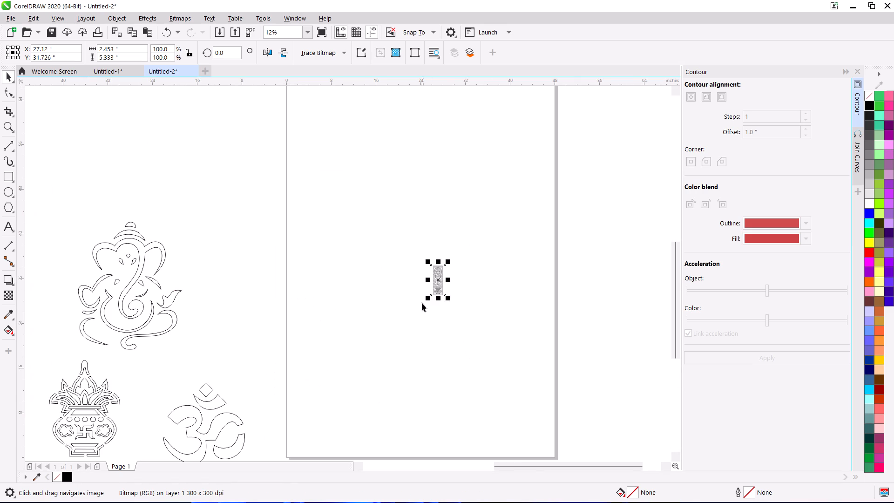
left_click_drag(439, 274, 533, 213)
left_click(523, 330)
left_click(524, 223)
Delete the whole stack of horizontal bars that stands beside the black outer frame.
scroll(442, 256, "down", 2)
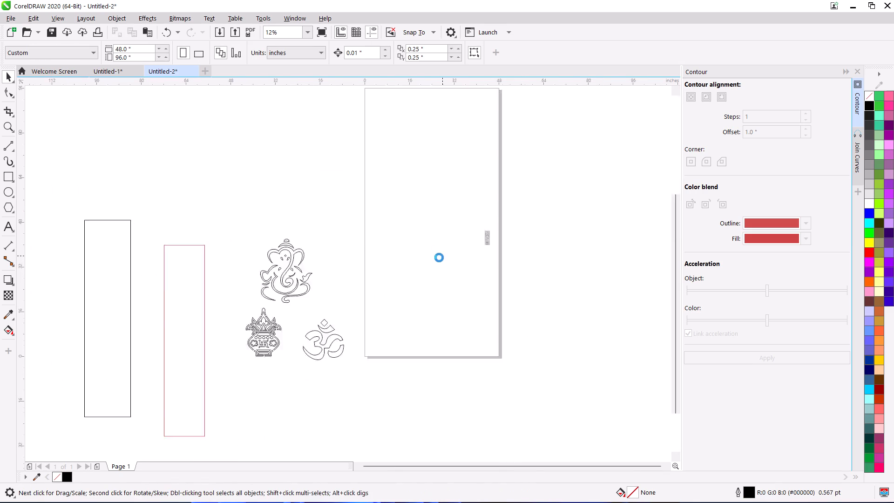
middle_click_drag(477, 258, 664, 257)
left_click_drag(350, 180, 438, 334)
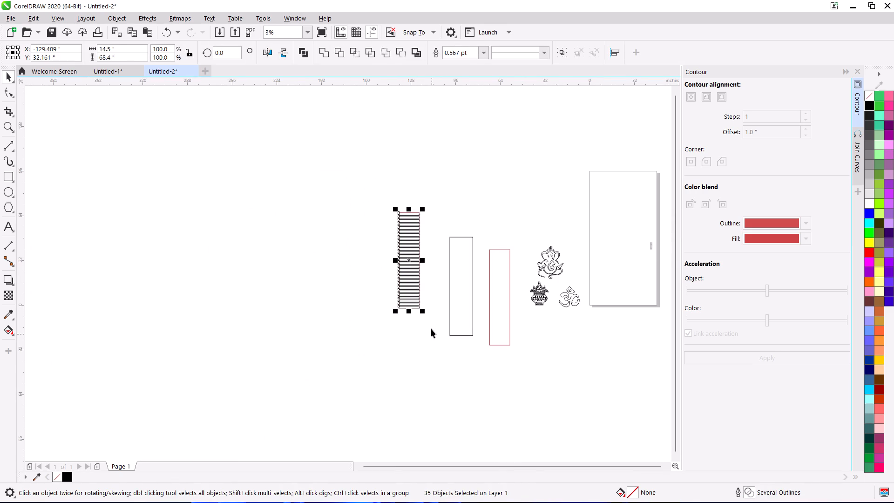
key("Delete")
Move both frames and the Ganesha, kalash and Om motifs together farther away from the page, leaving free space beside it.
left_click_drag(377, 175, 587, 361)
left_click_drag(543, 297, 410, 297)
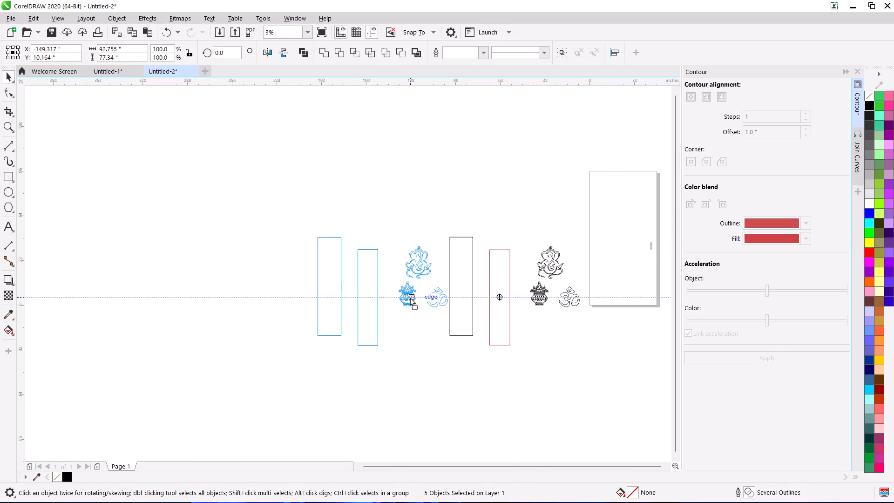
left_click_drag(410, 297, 408, 292)
left_click(487, 382)
Shift the reference bitmap toward the page's left edge and enlarge it proportionally to about 72 by 157 inches.
left_click_drag(607, 243, 671, 270)
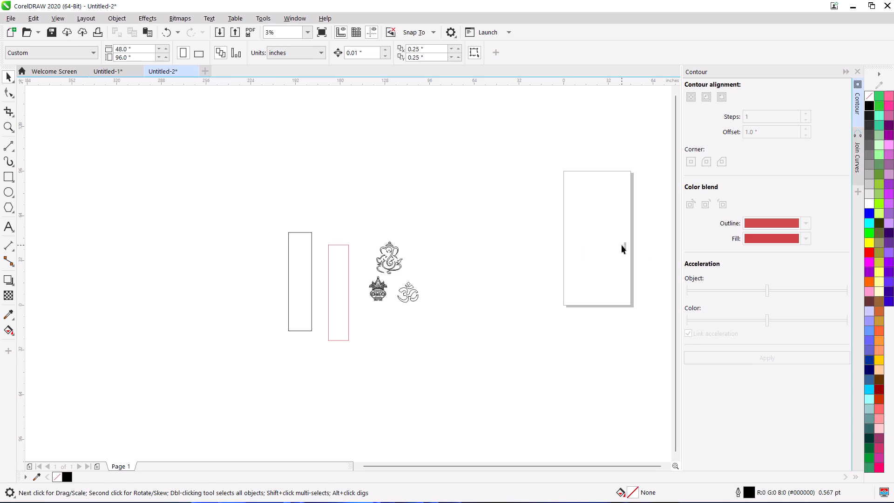
left_click_drag(624, 245, 581, 252)
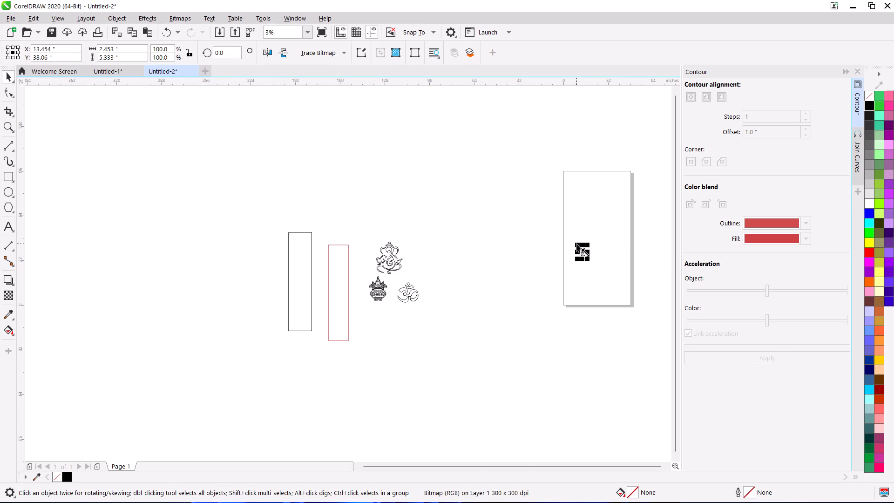
left_click_drag(576, 244, 454, 114)
left_click_drag(588, 259, 675, 371)
Convert the enlarged reference bitmap into vector shapes with Quick Trace.
scroll(531, 236, "up", 1)
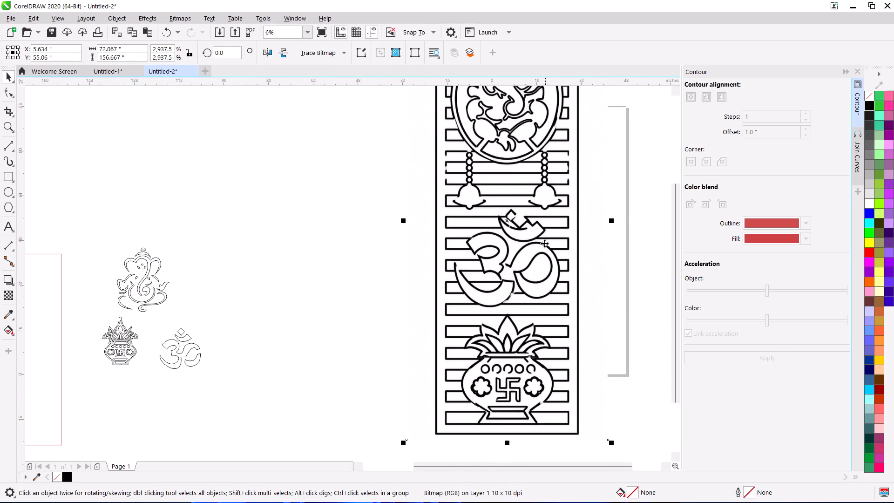
scroll(544, 245, "down", 1)
middle_click_drag(537, 247, 492, 266)
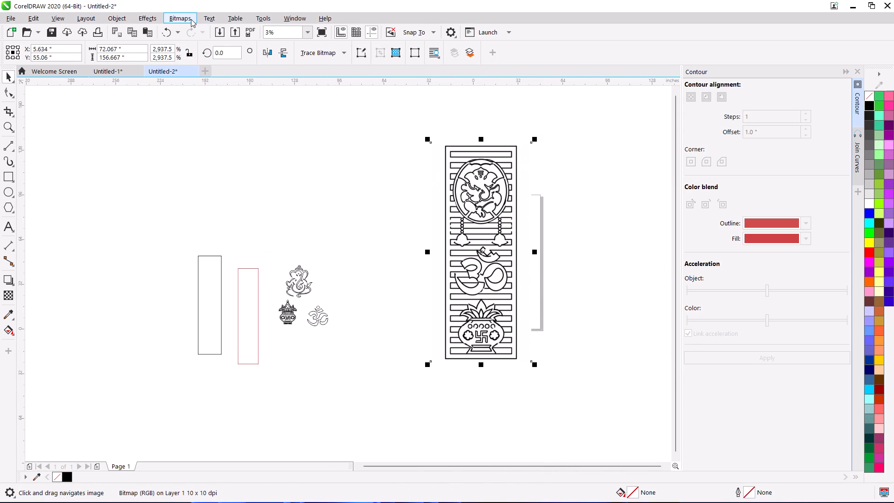
left_click(191, 19)
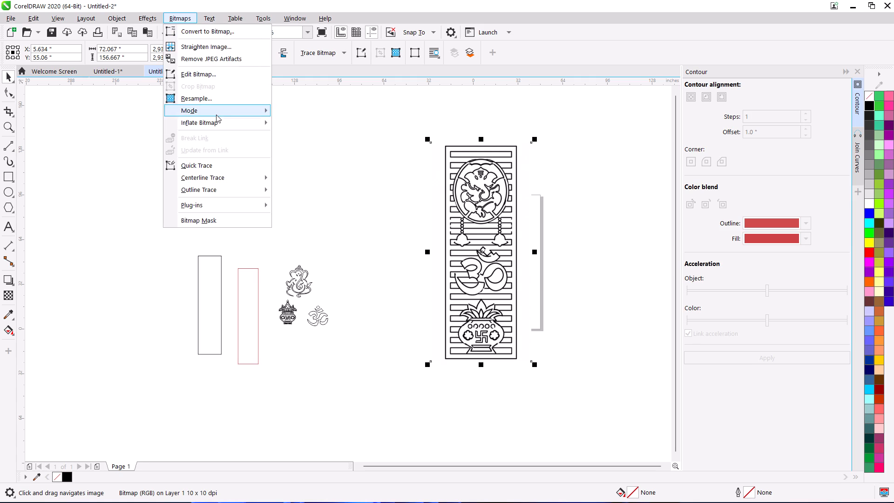
left_click(233, 170)
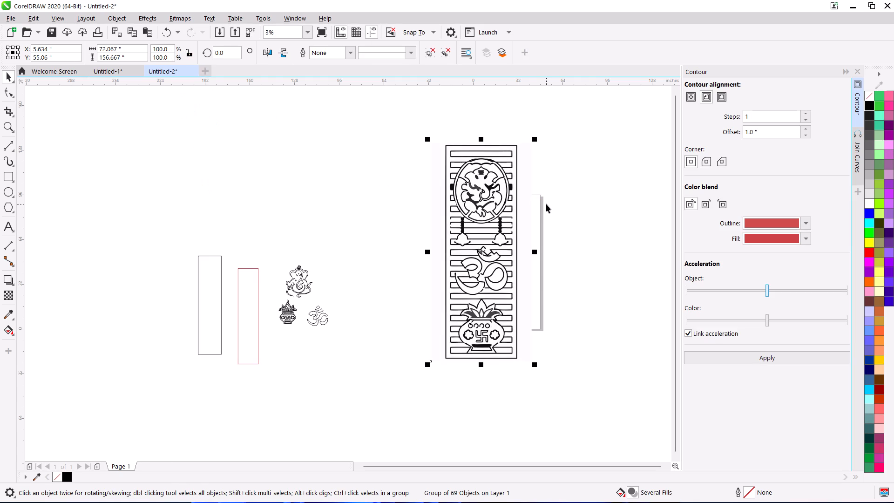
Separate the traced panel from its bitmap, placing the trace right of the page and the bitmap left of it.
left_click_drag(501, 211, 614, 215)
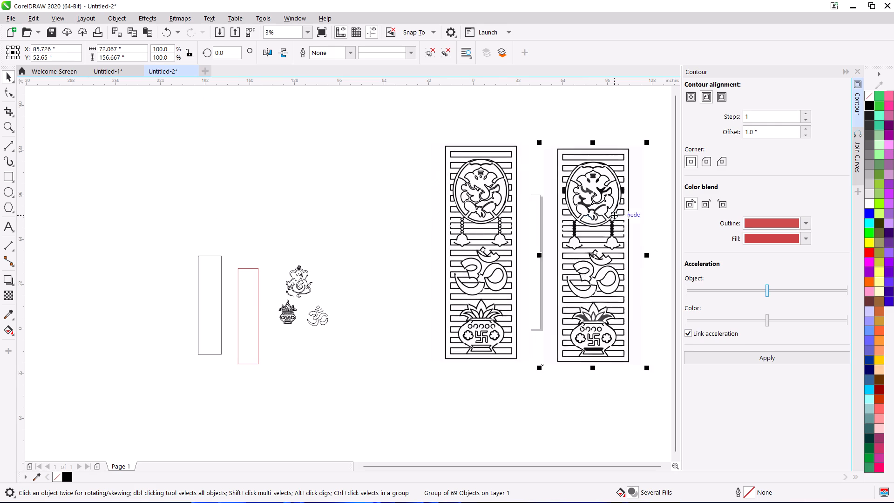
left_click_drag(499, 234, 416, 226)
Remove the traced panel's fill, give it a hairline outline, and check the traced Ganesha medallion.
left_click(593, 245)
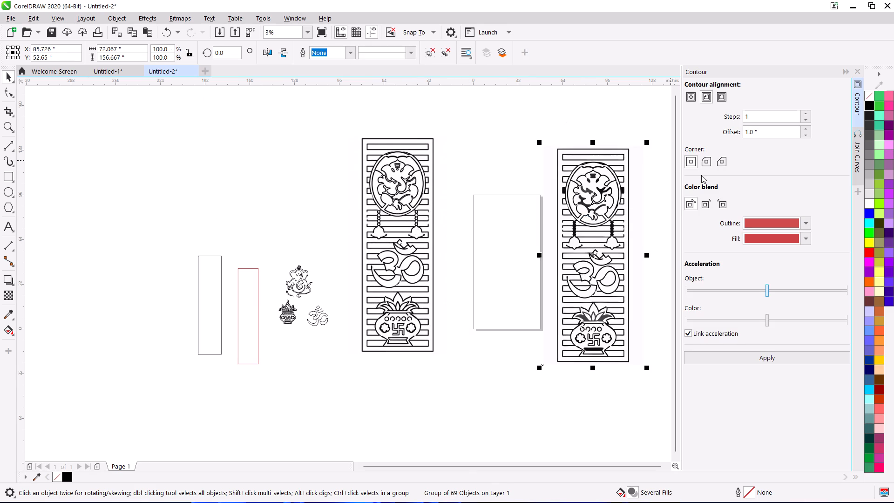
left_click(873, 94)
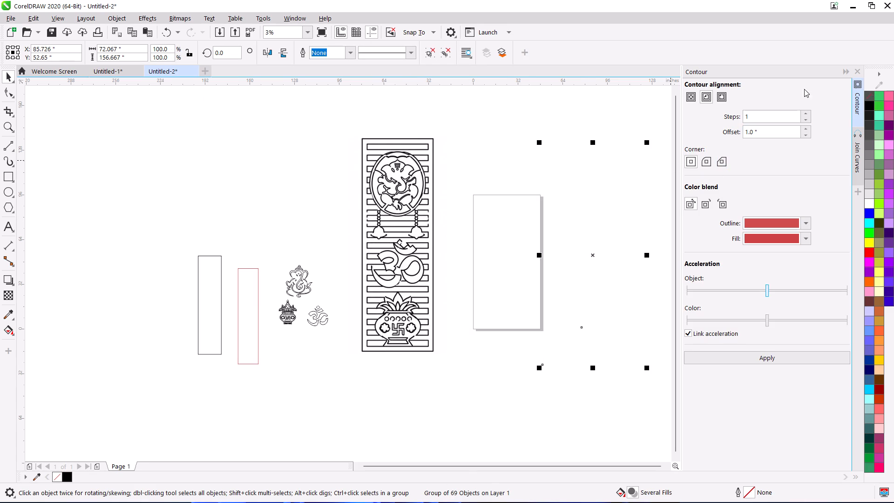
left_click(356, 53)
left_click(347, 57)
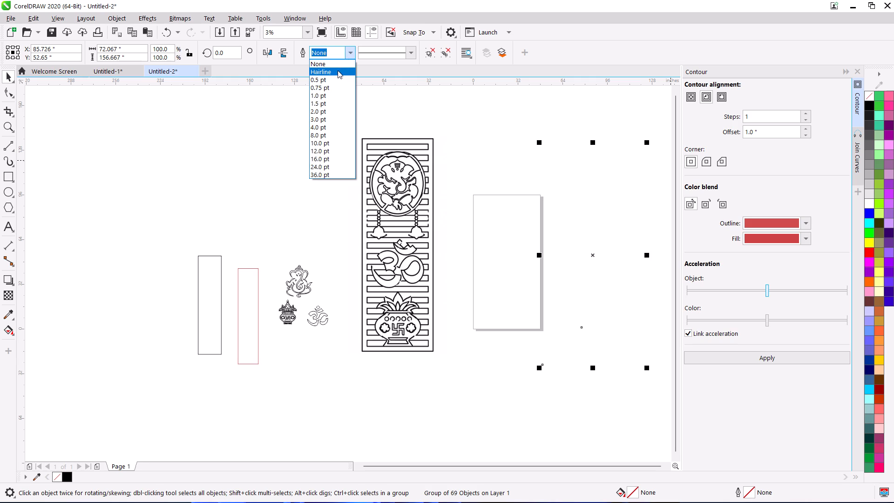
left_click(338, 70)
left_click(514, 126)
scroll(626, 154, "up", 1)
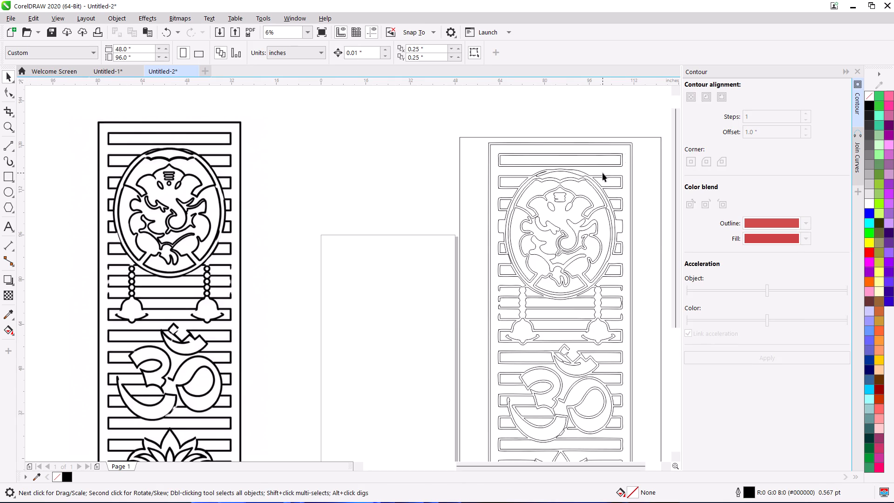
scroll(603, 173, "up", 1)
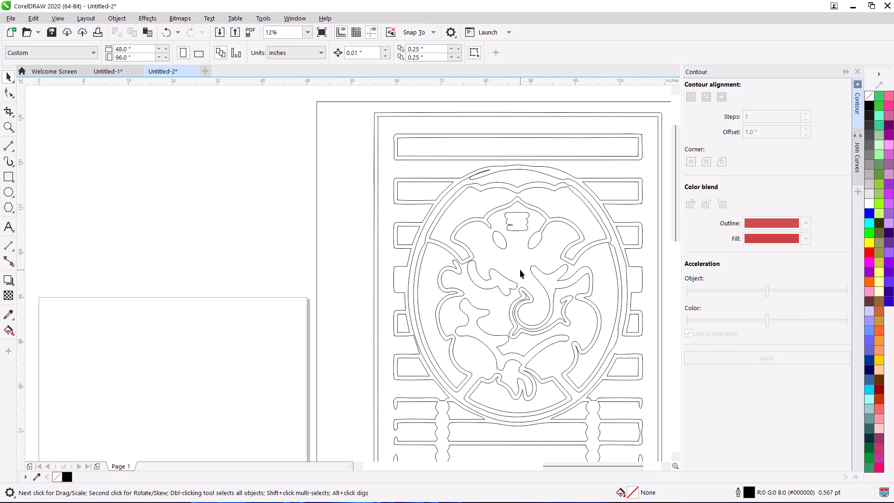
scroll(520, 270, "down", 1)
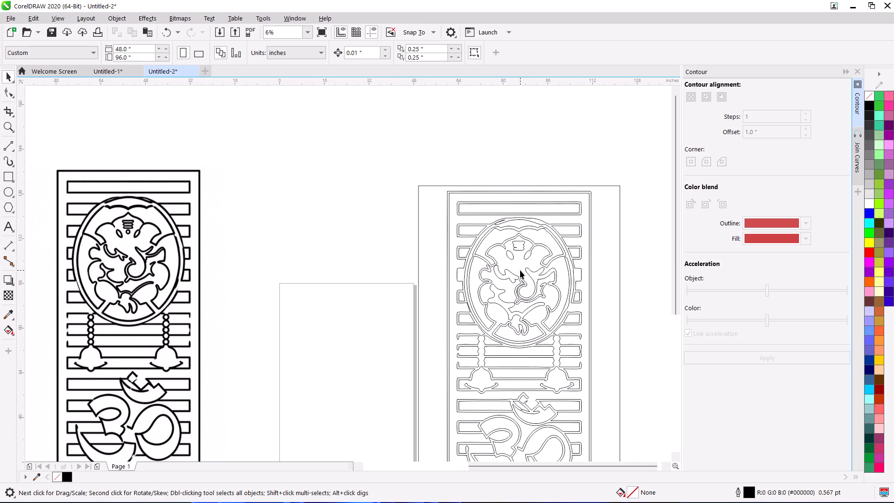
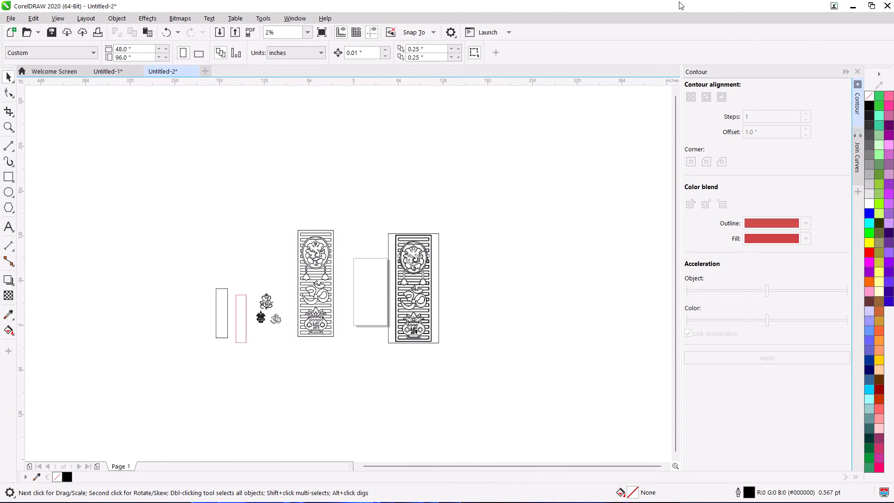
Restore the maximized CorelDRAW window and move it aside to uncover the desktop.
left_click_drag(672, 3, 704, 4)
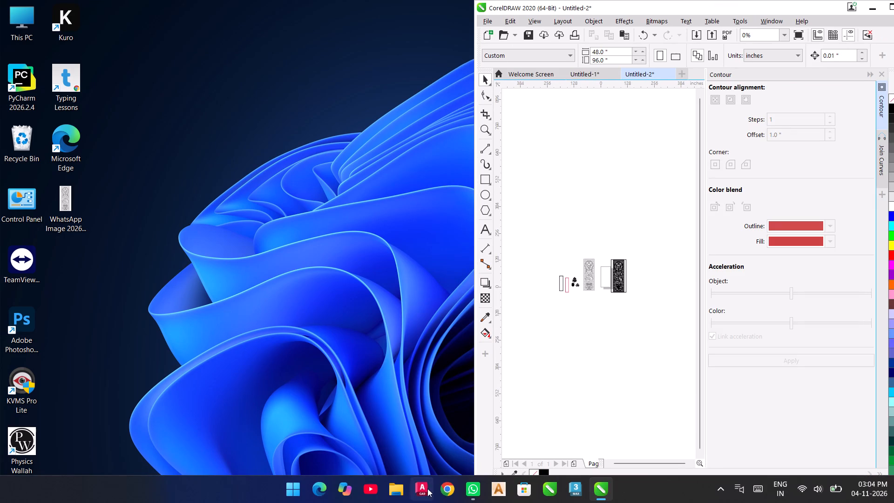
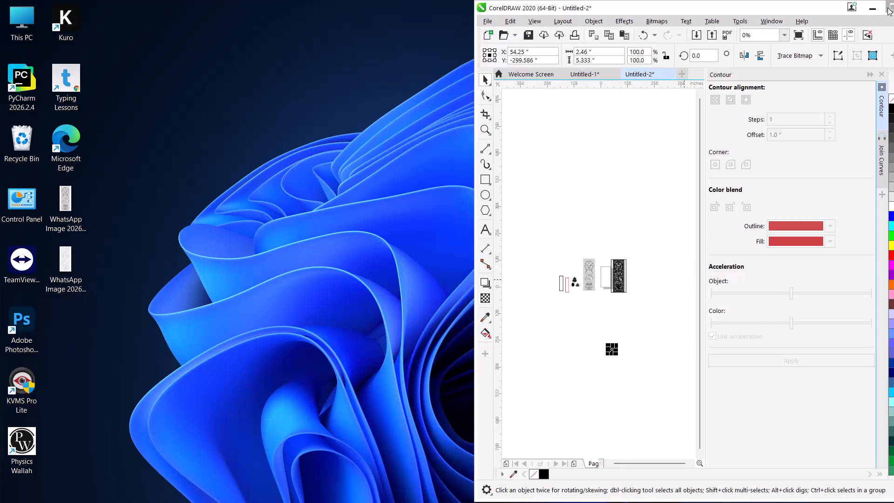
Move the small imported bitmap to the right of the existing panels and enlarge it proportionally to about 222 by 480 inches.
left_click(887, 7)
scroll(386, 353, "down", 1)
middle_click_drag(385, 355, 379, 302)
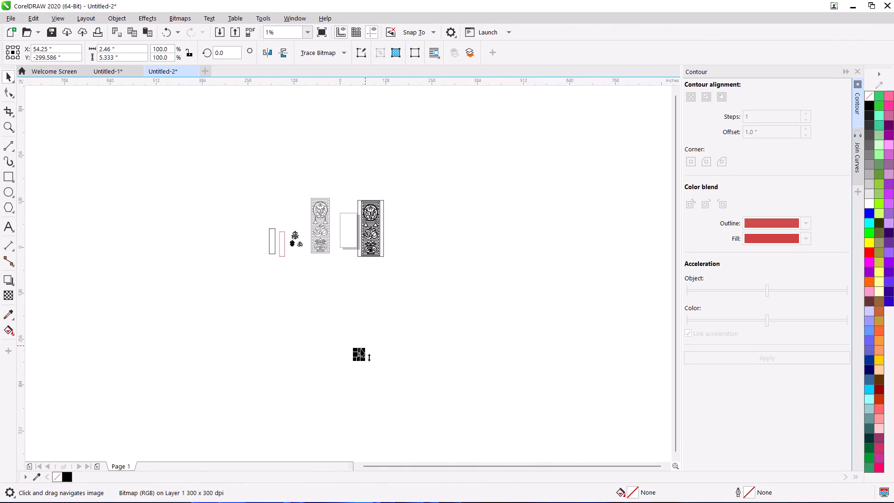
left_click_drag(359, 353, 492, 220)
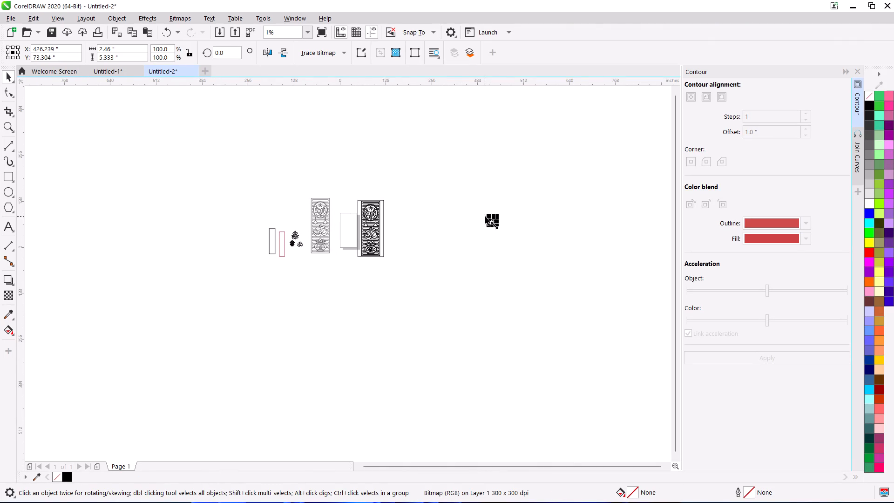
left_click_drag(486, 216, 379, 90)
left_click_drag(495, 231, 576, 295)
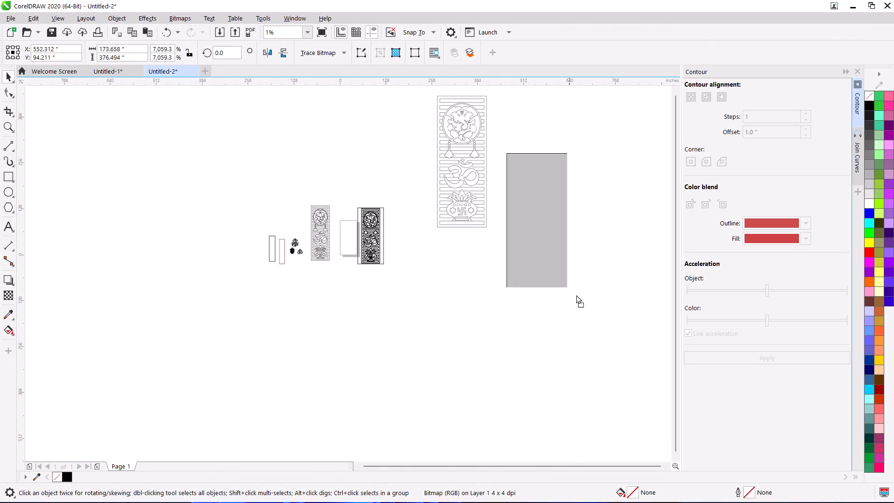
left_click_drag(576, 295, 576, 295)
left_click_drag(581, 298, 618, 334)
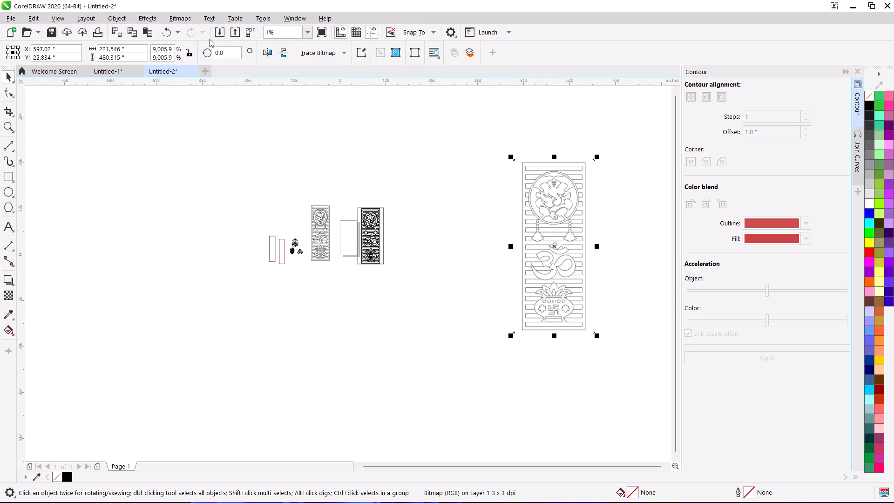
Convert the enlarged line-art panel bitmap into vector shapes with Quick Trace.
left_click(184, 51)
left_click(181, 24)
left_click(181, 16)
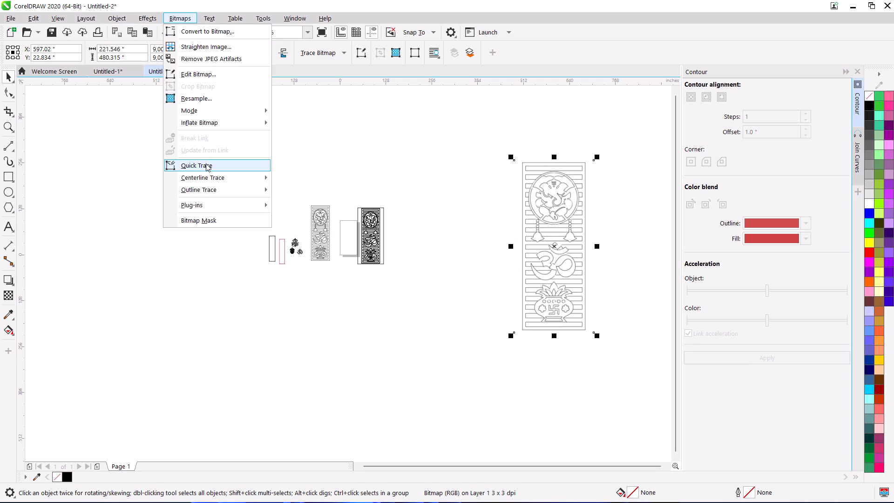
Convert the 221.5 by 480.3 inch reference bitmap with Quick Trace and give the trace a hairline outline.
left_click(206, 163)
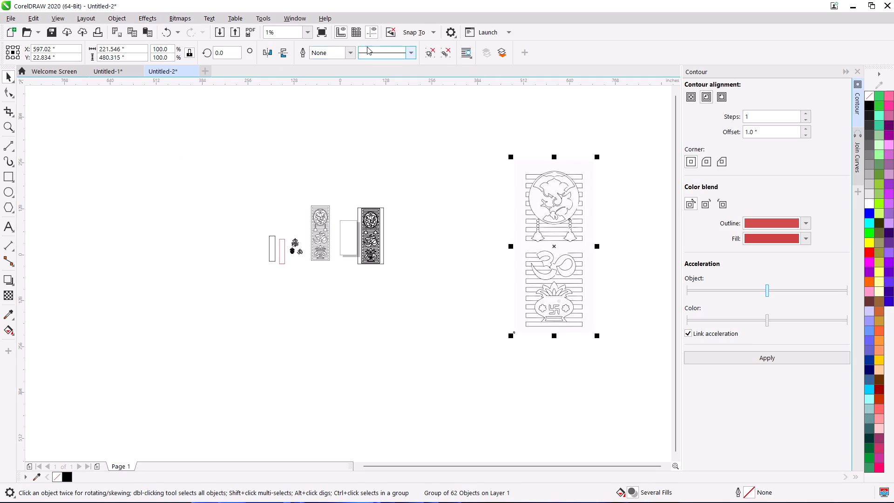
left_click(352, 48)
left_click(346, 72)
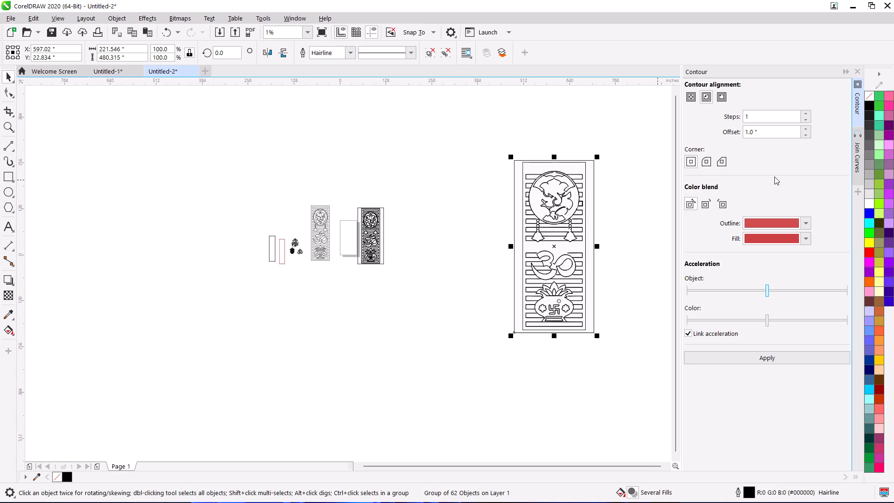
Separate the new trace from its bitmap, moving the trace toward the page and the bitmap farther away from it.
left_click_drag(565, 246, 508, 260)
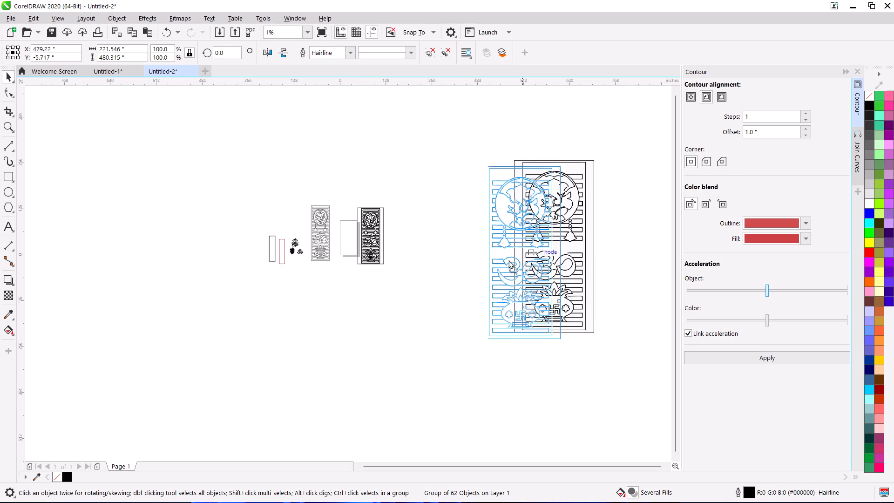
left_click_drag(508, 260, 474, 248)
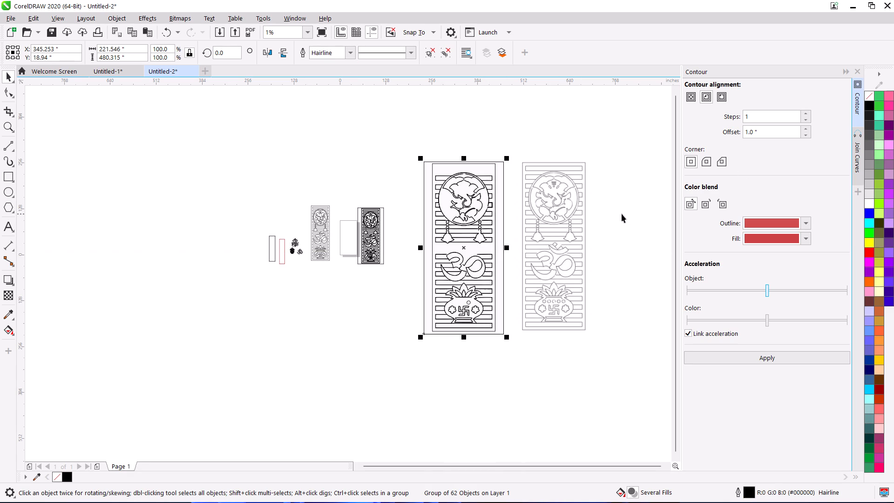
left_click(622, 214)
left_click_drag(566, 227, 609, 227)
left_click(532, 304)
Examine the new trace's Ganesha medallion and slat outlines against the source bitmap.
scroll(630, 174, "up", 1)
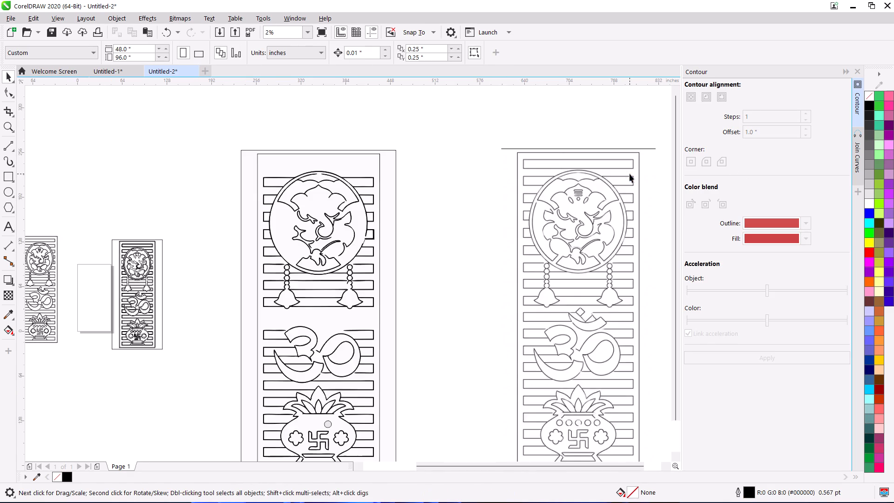
scroll(573, 189, "up", 1)
scroll(317, 229, "down", 1)
middle_click_drag(315, 231, 398, 226)
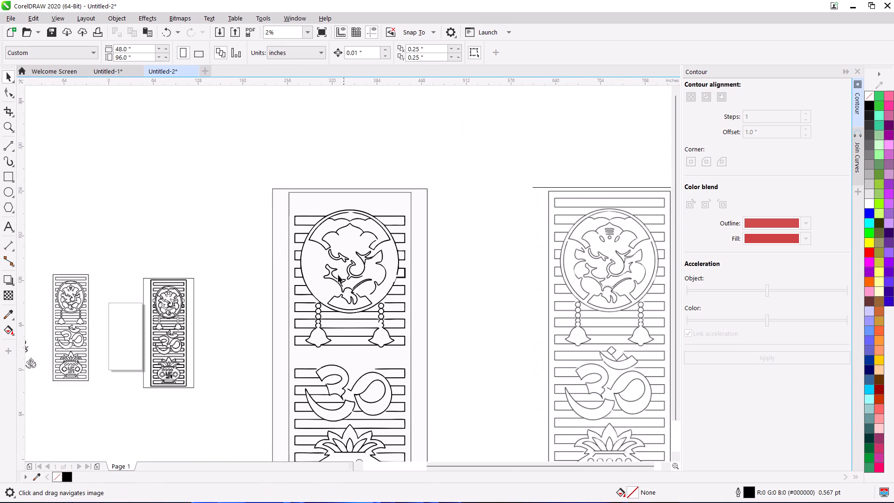
scroll(335, 279, "up", 3)
double_click(431, 275)
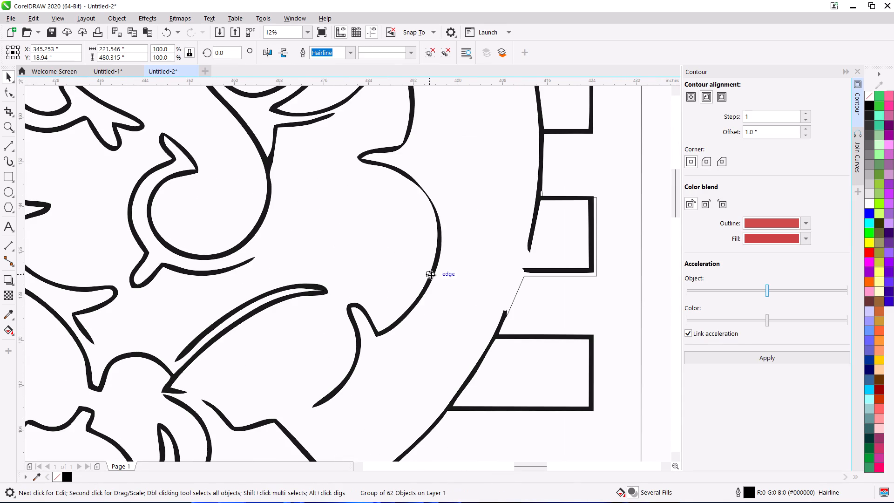
scroll(431, 275, "down", 5)
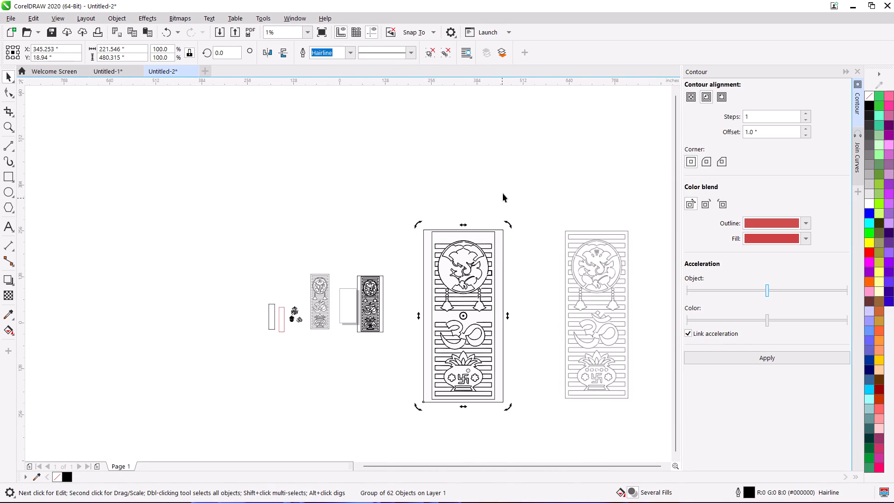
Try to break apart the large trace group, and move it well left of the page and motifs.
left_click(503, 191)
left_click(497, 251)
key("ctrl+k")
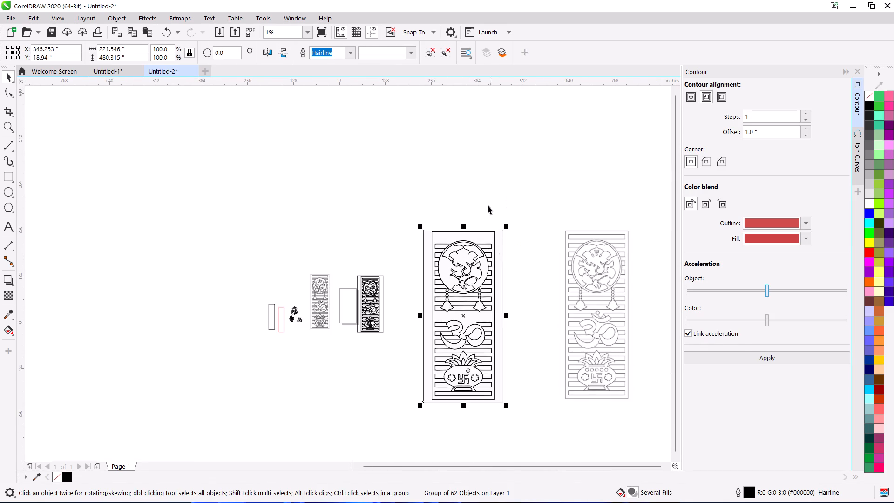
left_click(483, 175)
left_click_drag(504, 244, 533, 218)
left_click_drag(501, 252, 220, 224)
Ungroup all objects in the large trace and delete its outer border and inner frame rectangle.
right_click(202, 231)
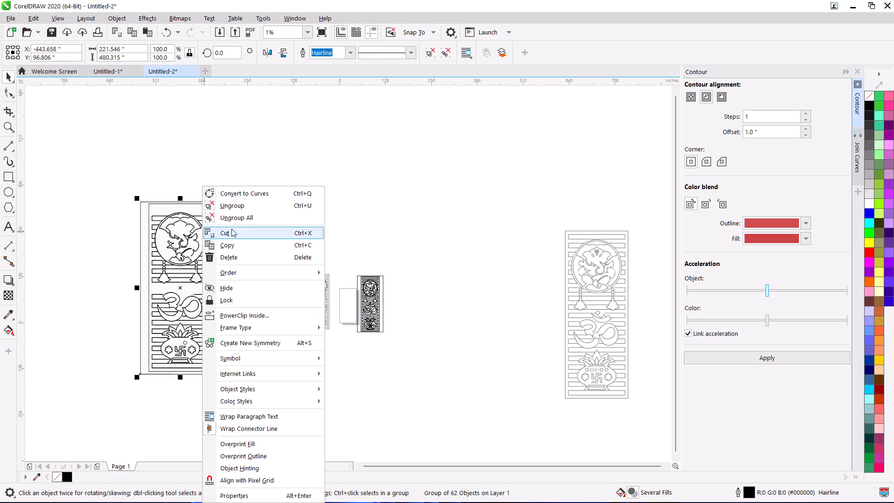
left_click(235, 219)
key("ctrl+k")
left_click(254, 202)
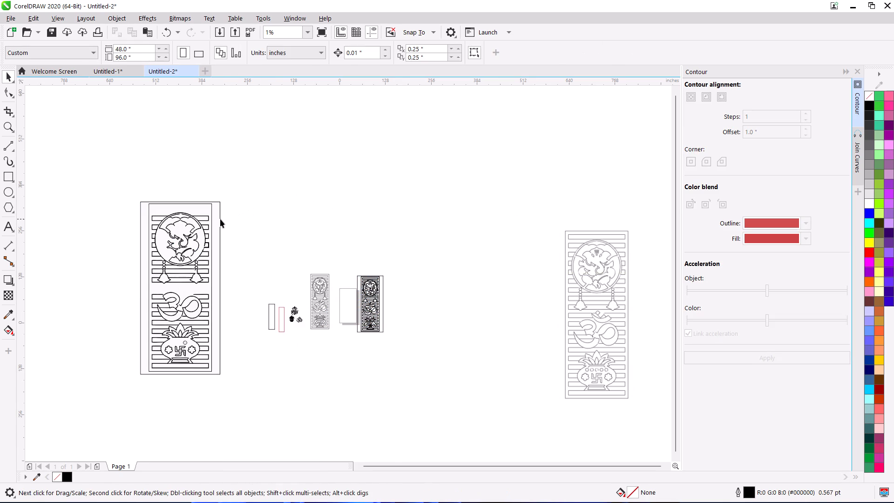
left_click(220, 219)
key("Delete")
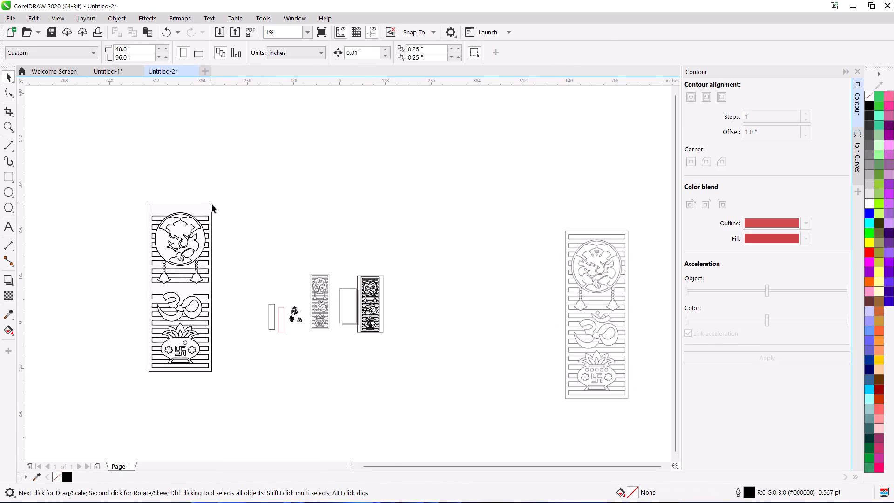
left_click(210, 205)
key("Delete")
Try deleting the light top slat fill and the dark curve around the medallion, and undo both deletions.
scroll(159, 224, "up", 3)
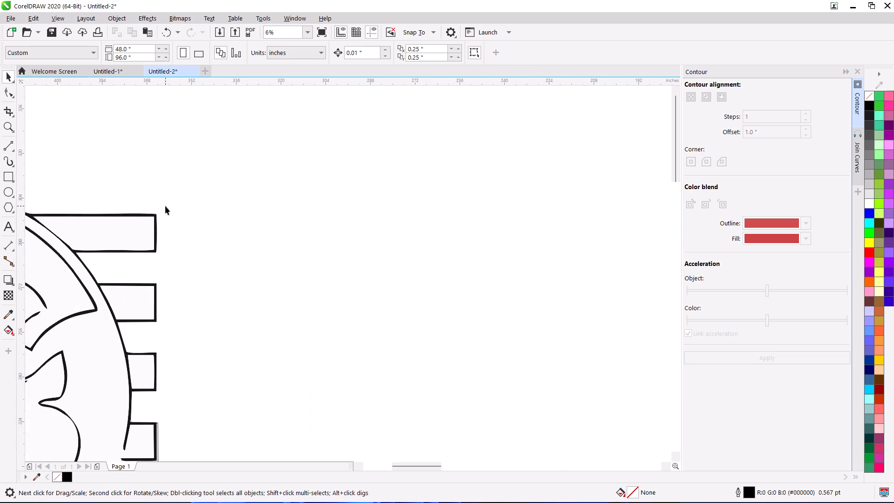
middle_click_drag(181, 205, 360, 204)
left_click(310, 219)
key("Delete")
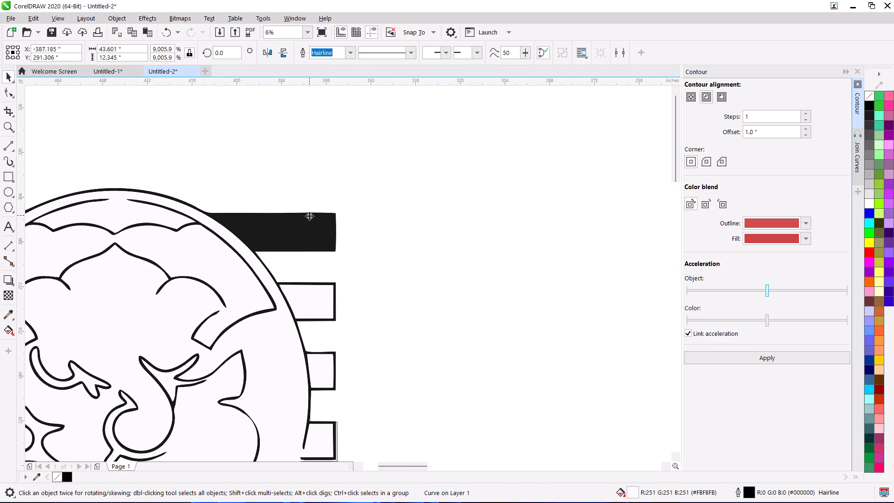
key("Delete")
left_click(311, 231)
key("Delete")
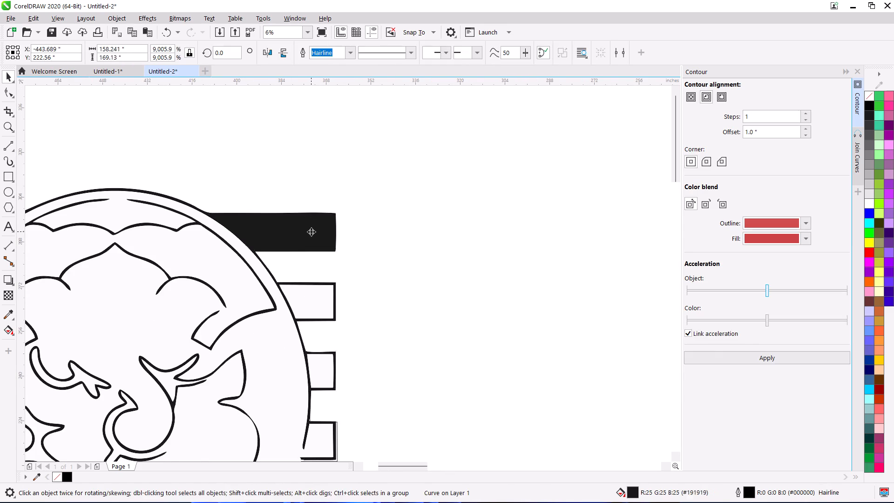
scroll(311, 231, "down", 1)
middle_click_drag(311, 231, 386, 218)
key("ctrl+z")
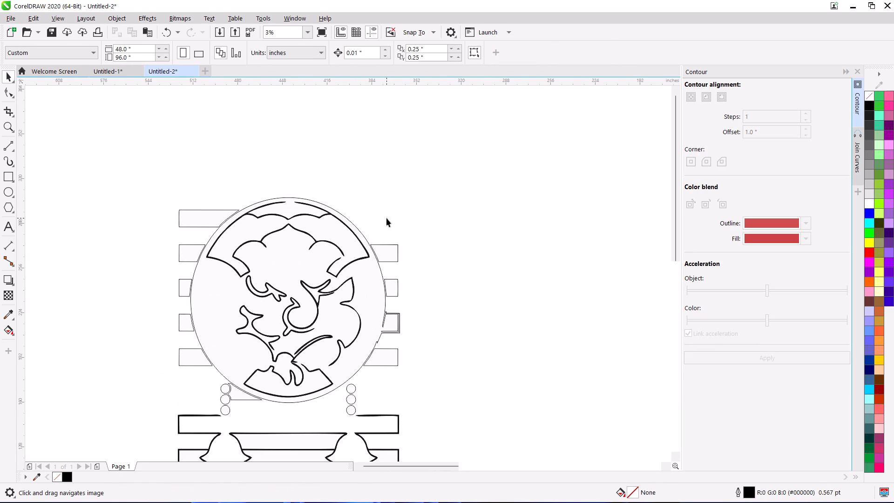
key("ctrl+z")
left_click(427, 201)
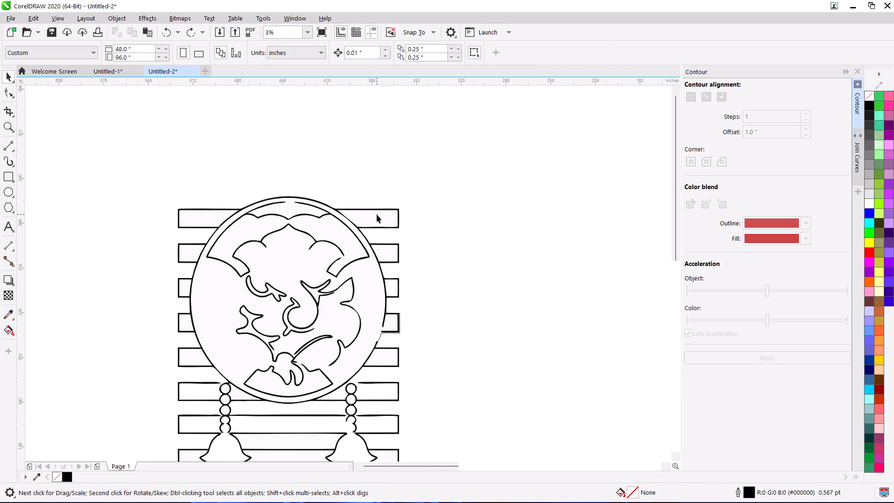
Inspect the nodes of the top slat shape and of the dark curve surrounding the traced medallion.
double_click(386, 211)
scroll(387, 215, "up", 2)
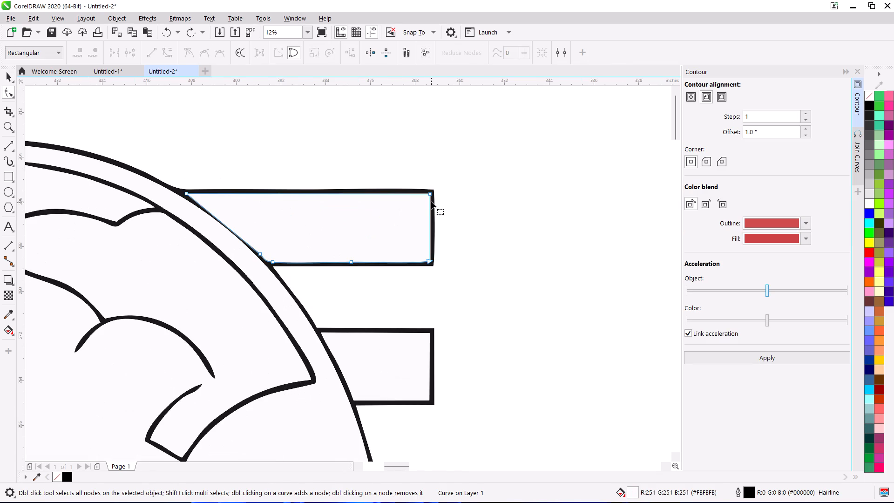
scroll(431, 200, "up", 1)
left_click(435, 195)
scroll(453, 192, "down", 1)
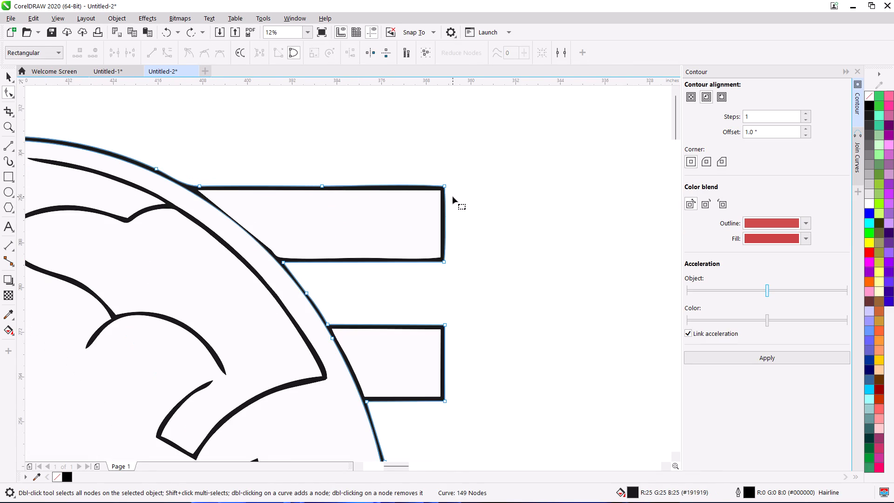
scroll(451, 199, "down", 3)
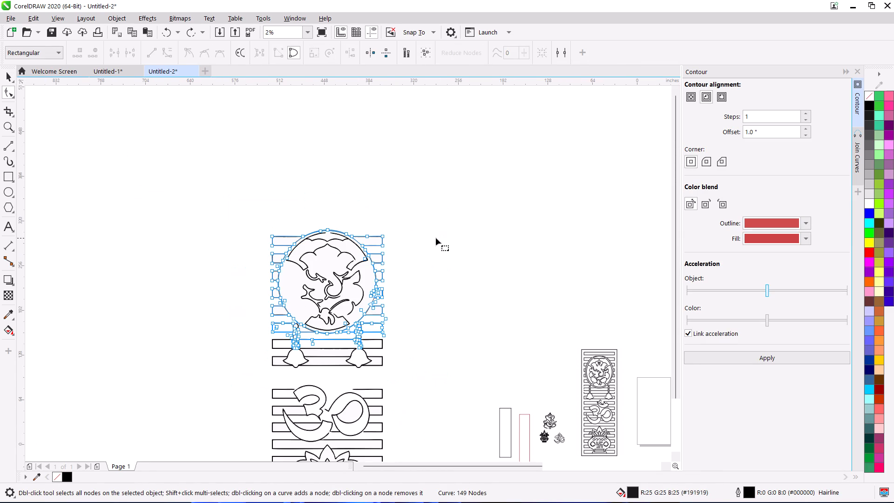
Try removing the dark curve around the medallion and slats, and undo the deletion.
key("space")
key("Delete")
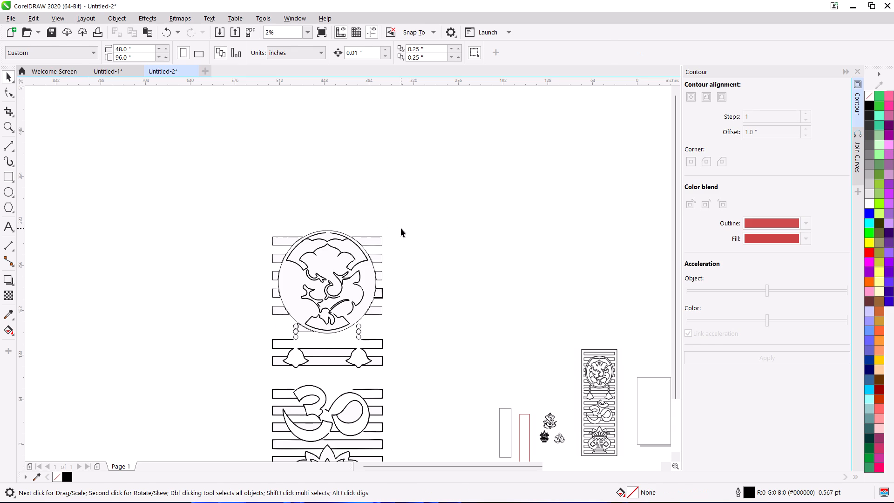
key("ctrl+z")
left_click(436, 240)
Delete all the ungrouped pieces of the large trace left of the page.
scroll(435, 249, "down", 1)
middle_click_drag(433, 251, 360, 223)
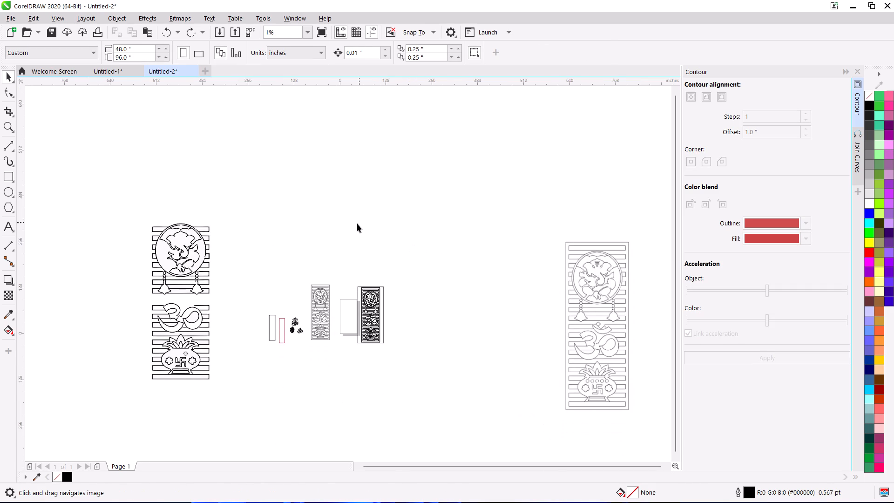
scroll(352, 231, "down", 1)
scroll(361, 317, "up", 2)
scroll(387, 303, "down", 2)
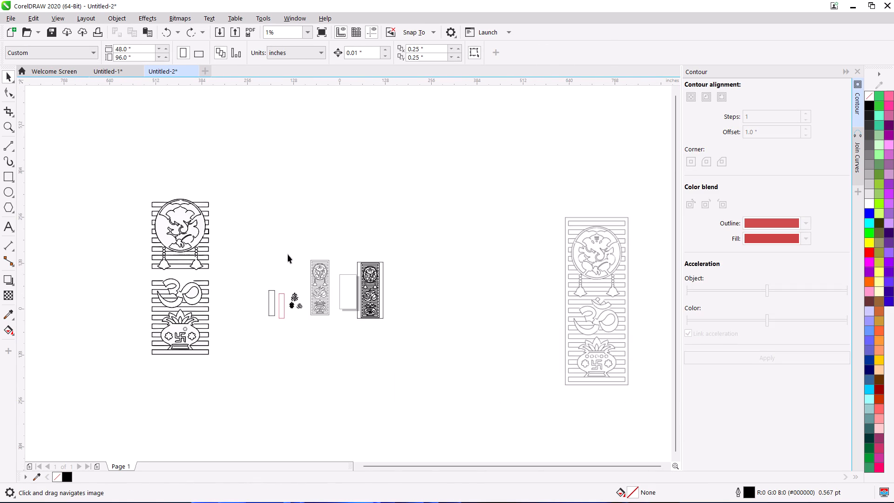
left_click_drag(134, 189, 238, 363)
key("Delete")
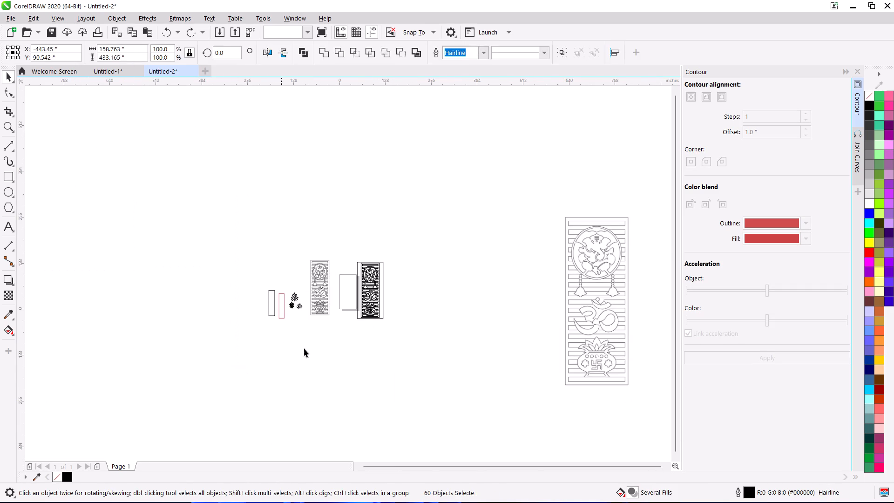
Bring the large reference bitmap nearer the page and examine its medallion, Om and kalash alongside the smaller traced panel.
left_click_drag(578, 254, 447, 207)
left_click(513, 236)
scroll(473, 182, "up", 1)
scroll(555, 188, "up", 2)
scroll(528, 139, "down", 1)
middle_click_drag(518, 140, 500, 158)
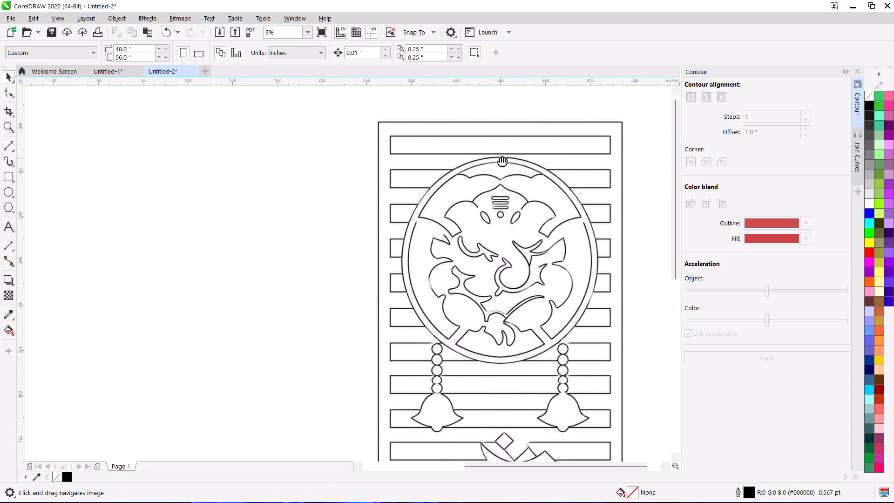
middle_click_drag(500, 158, 493, 157)
scroll(491, 156, "down", 1)
middle_click_drag(445, 291, 451, 199)
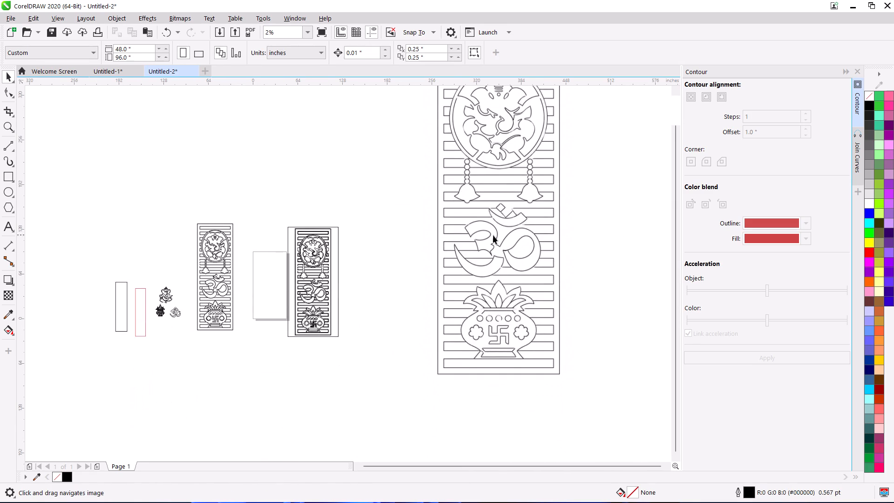
middle_click_drag(504, 241, 507, 256)
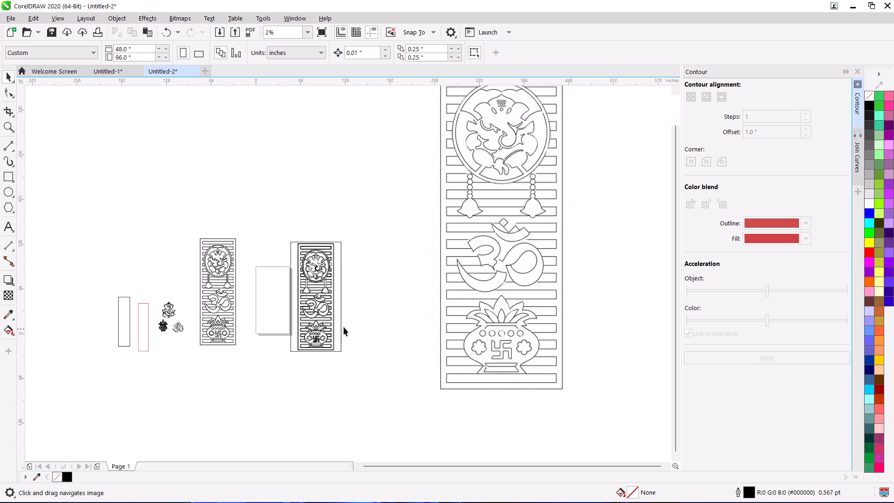
middle_click_drag(512, 139, 507, 239)
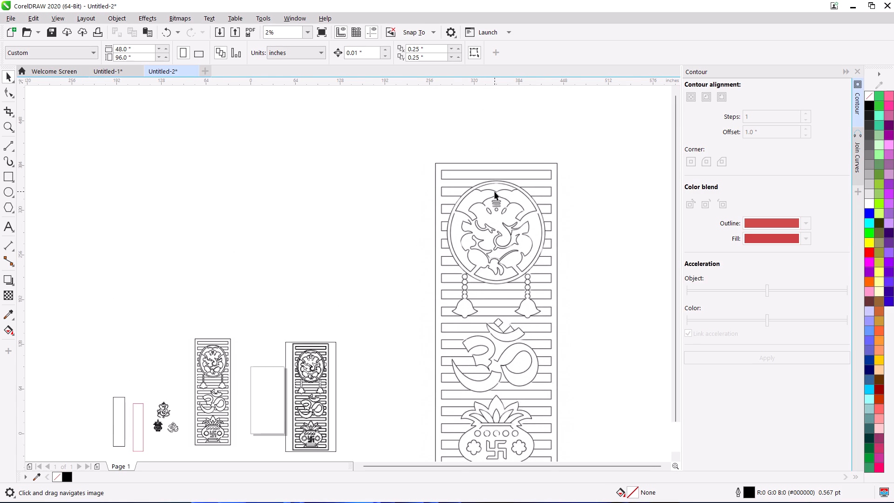
scroll(495, 190, "up", 1)
scroll(472, 253, "down", 1)
middle_click_drag(472, 257, 539, 179)
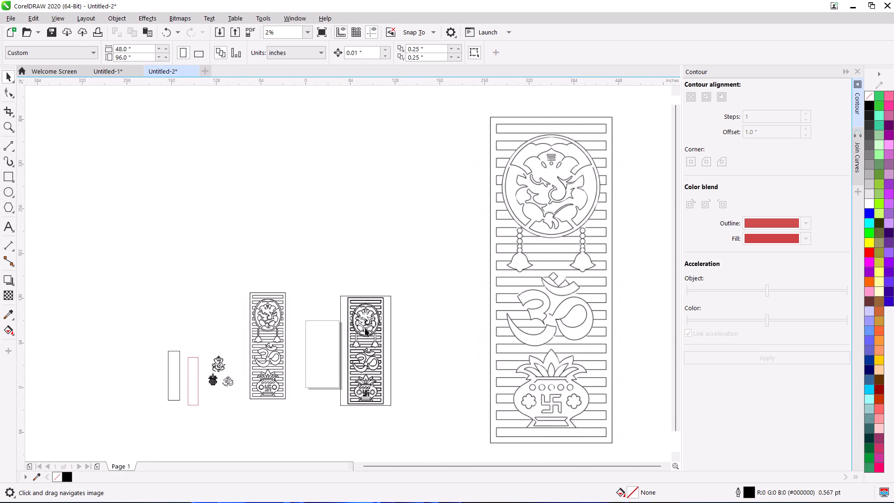
scroll(367, 322, "up", 2)
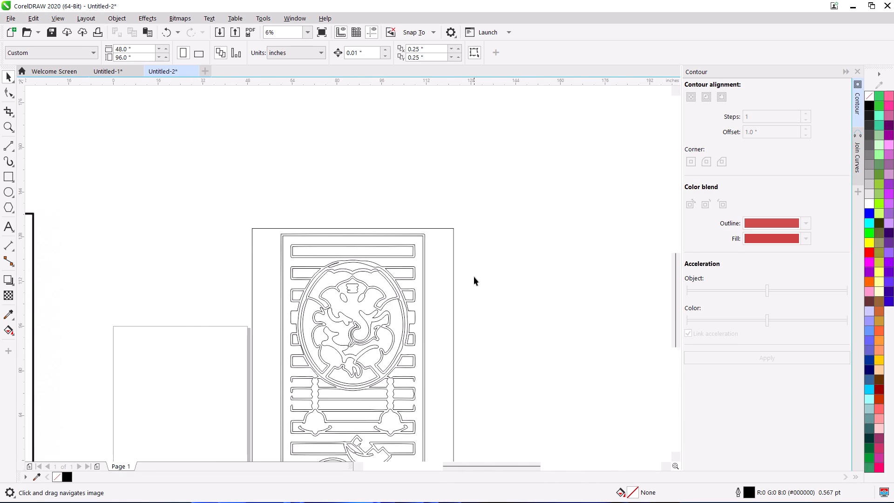
scroll(474, 277, "down", 2)
middle_click_drag(472, 278, 380, 252)
Delete the 221.5 by 480.3 inch reference bitmap.
left_click_drag(525, 224, 524, 246)
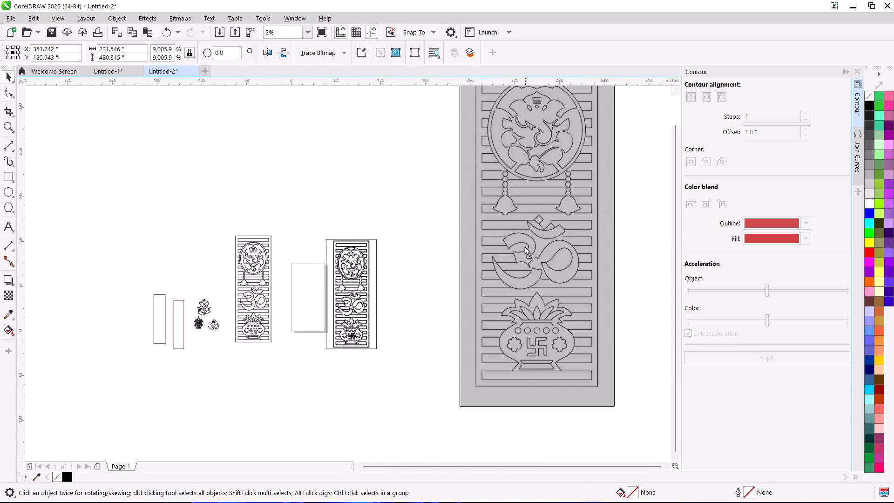
left_click_drag(524, 246, 522, 257)
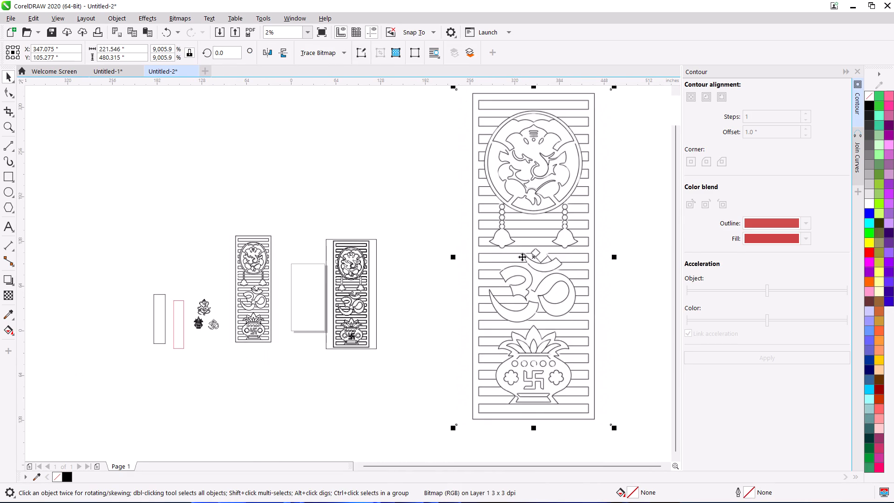
key("Delete")
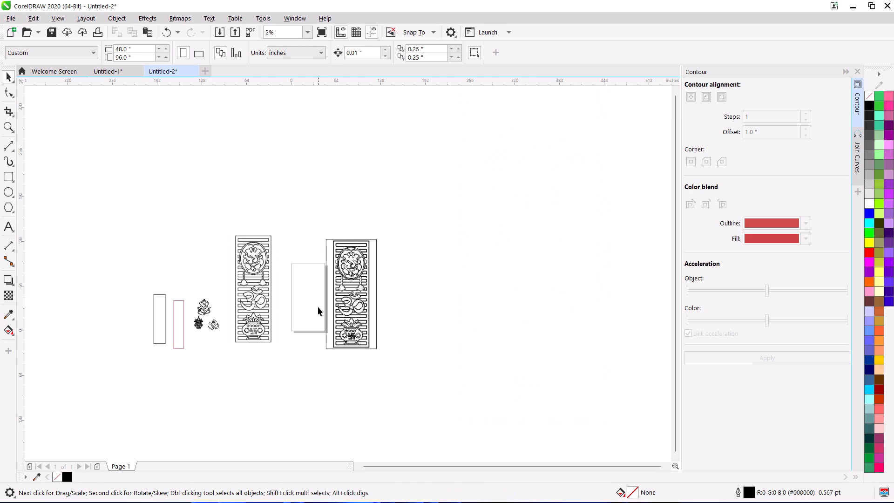
Move the 72 by 157 inch reference bitmap to the right of the traced panel, and shift the traced panel left over the page.
scroll(278, 291, "up", 1)
left_click_drag(252, 280, 575, 277)
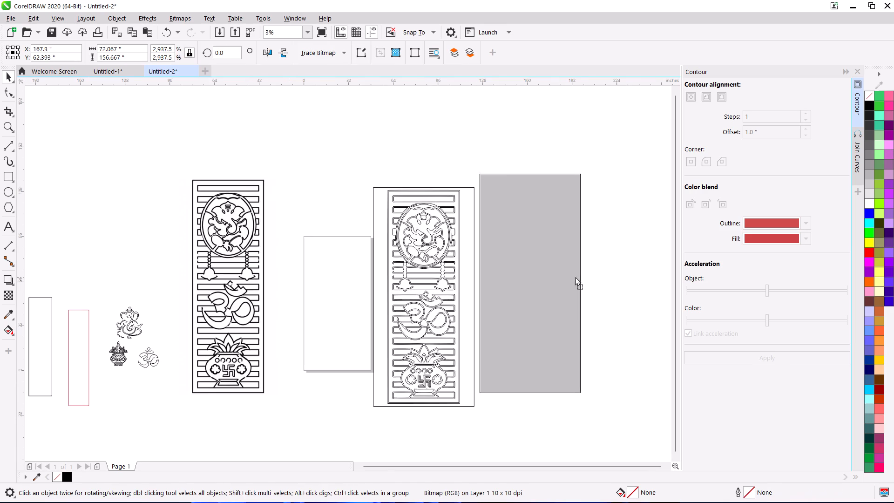
left_click_drag(575, 277, 605, 273)
left_click_drag(440, 293, 382, 281)
left_click(467, 274)
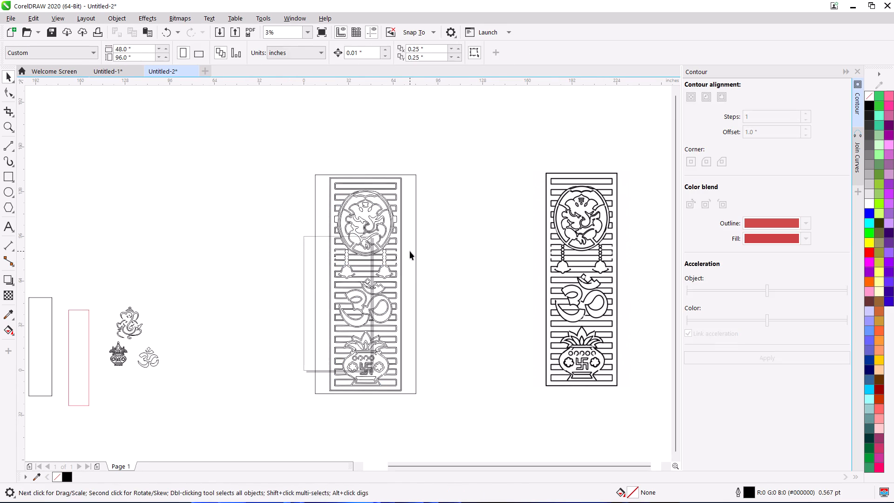
Ungroup the traced panel over the page into separate objects.
left_click(410, 251)
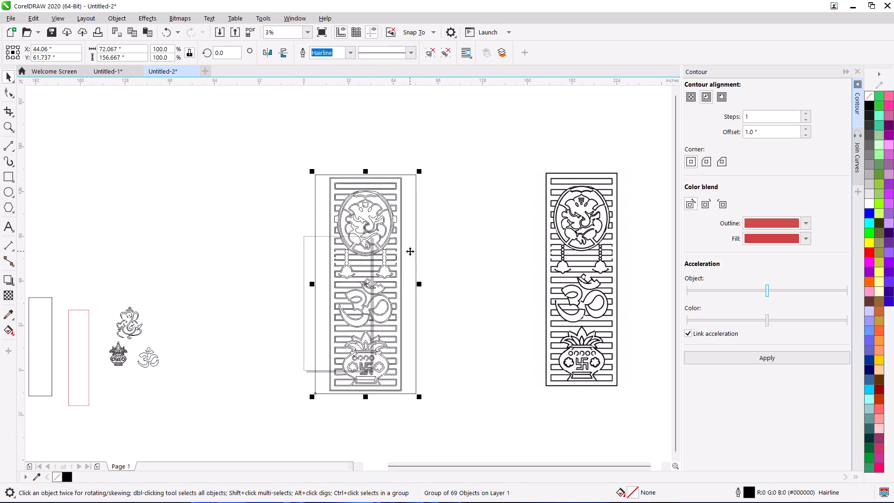
key("ctrl+k")
right_click(411, 249)
left_click(427, 218)
left_click(437, 201)
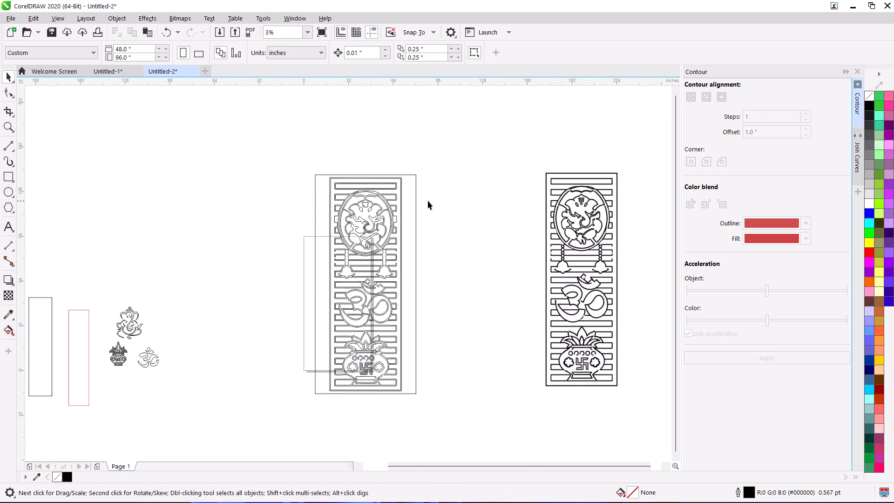
Delete the three outer rectangles surrounding the traced panel's bars and motifs.
left_click(416, 196)
key("Delete")
scroll(403, 186, "up", 1)
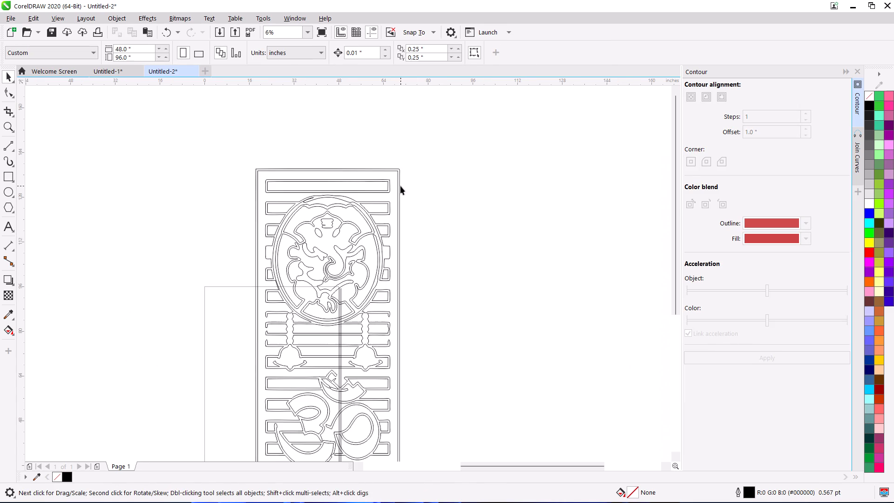
left_click(400, 172)
key("Delete")
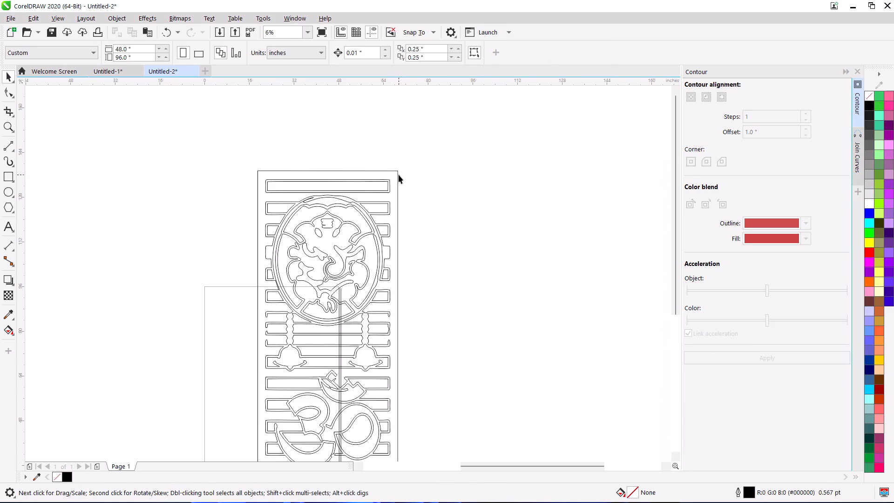
left_click(399, 175)
left_click(397, 176)
key("Delete")
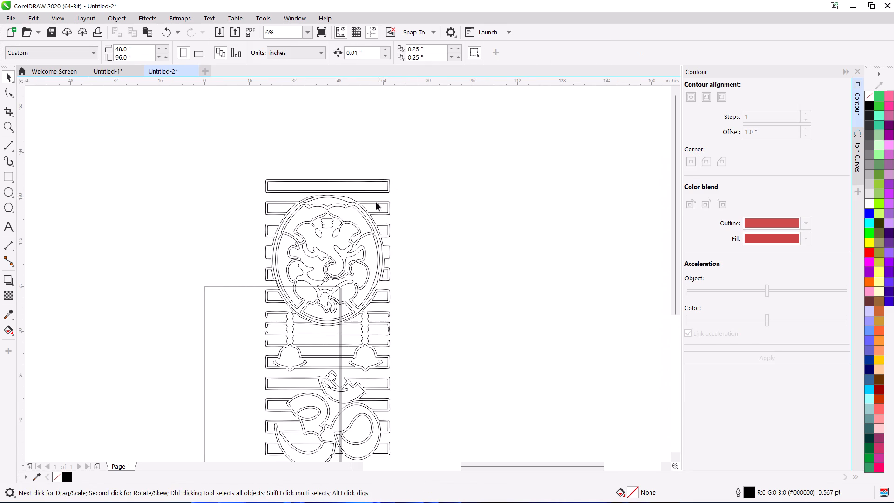
Remove three stray nodes from the bumpy traced edge beside the lower-right curve of the Om's 3-shaped part.
middle_click_drag(399, 248, 452, 177)
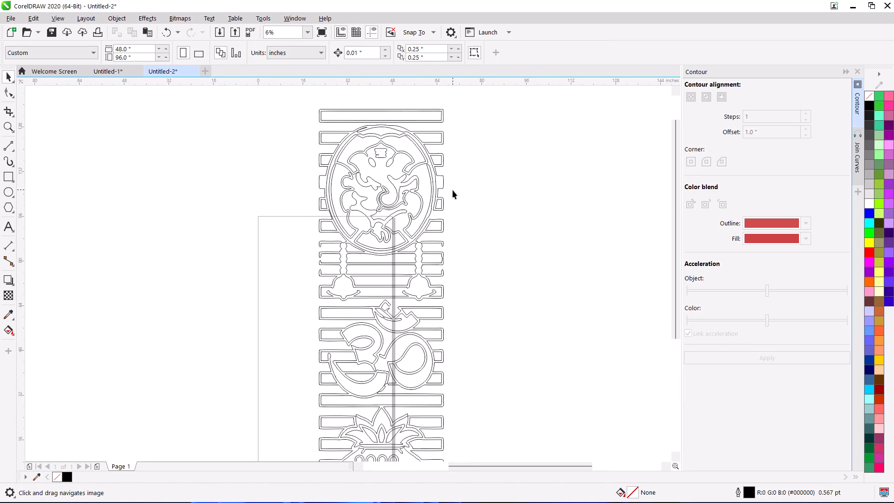
scroll(387, 385, "up", 2)
double_click(383, 380)
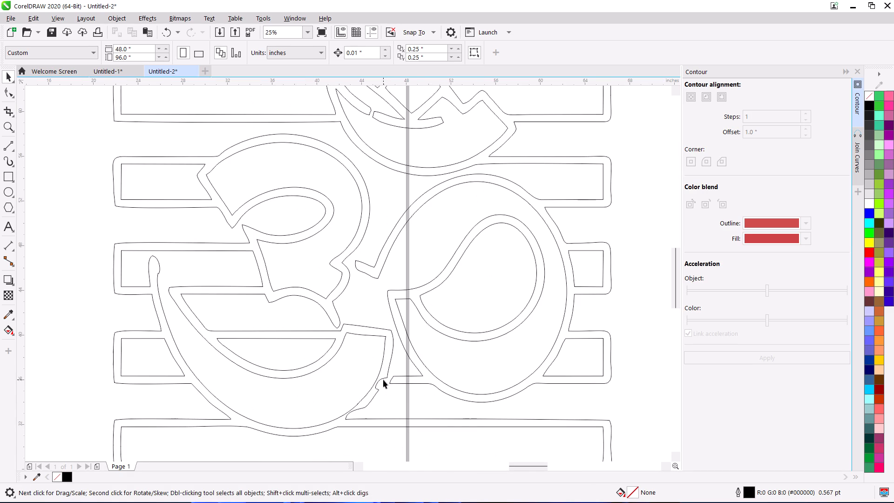
double_click(383, 379)
scroll(384, 376, "up", 1)
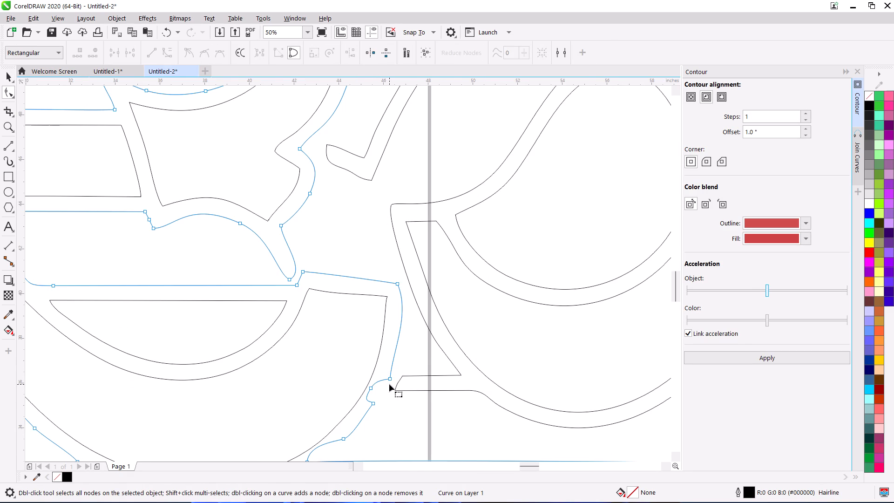
scroll(390, 385, "down", 1)
middle_click_drag(407, 385, 439, 350)
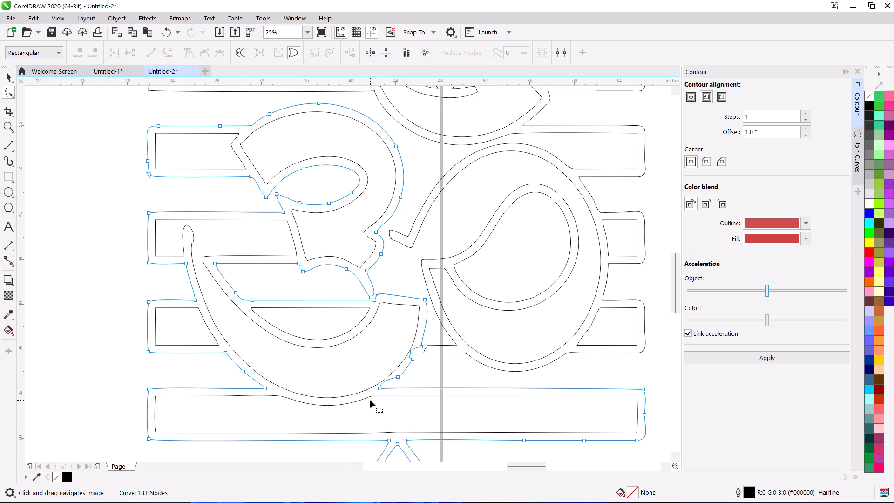
scroll(375, 400, "up", 2)
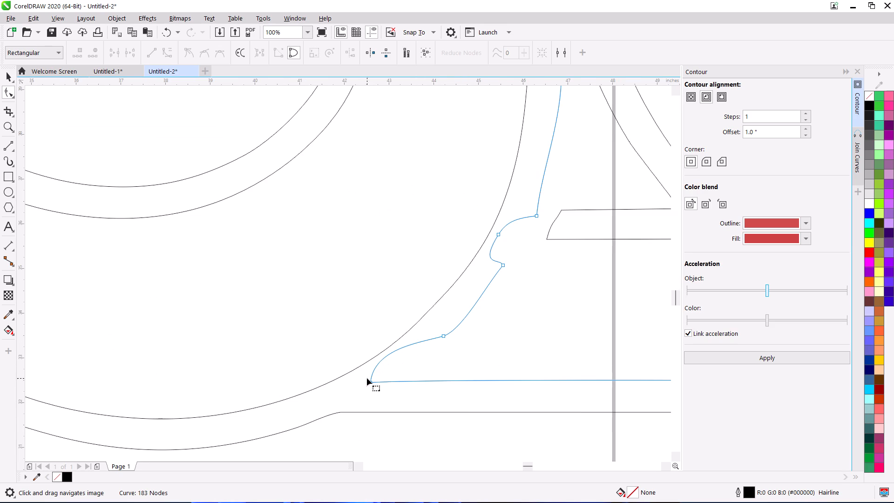
left_click_drag(366, 379, 386, 388)
left_click_drag(375, 347, 432, 353)
double_click(445, 336)
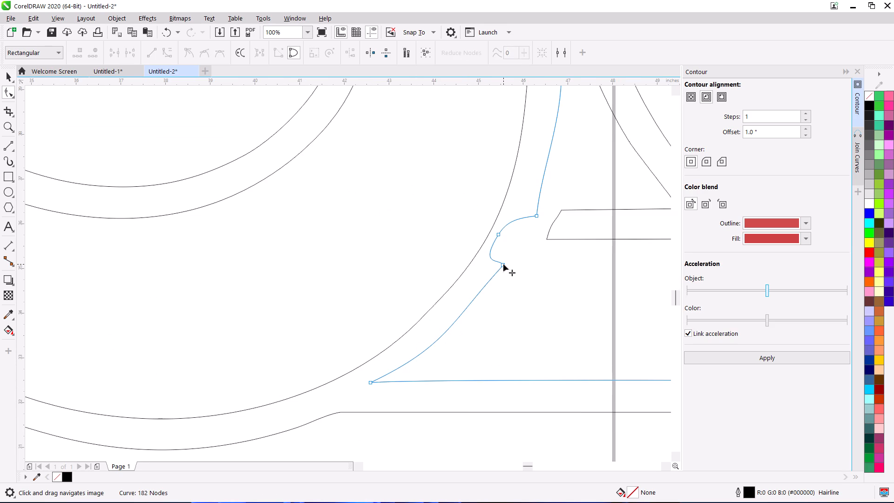
double_click(503, 264)
double_click(496, 235)
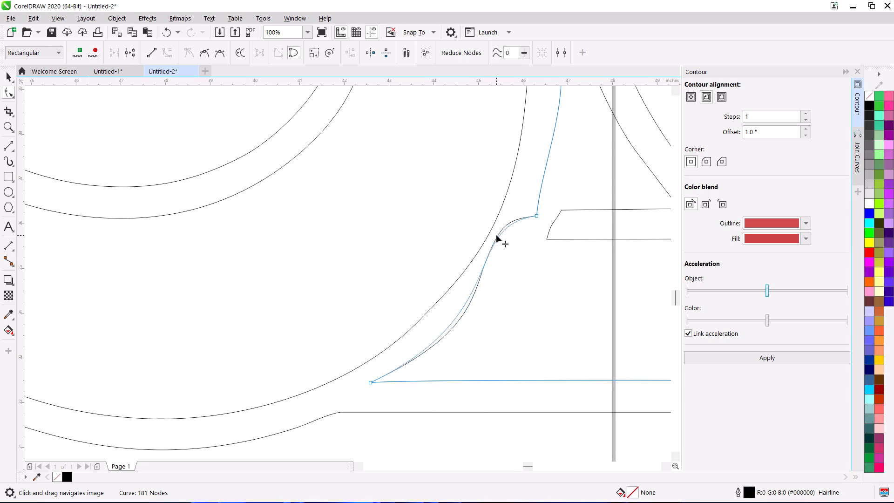
Reshape that edge to follow the Om's curve, adjusting its handles and making the node midway along it smooth.
left_click_drag(528, 211, 547, 227)
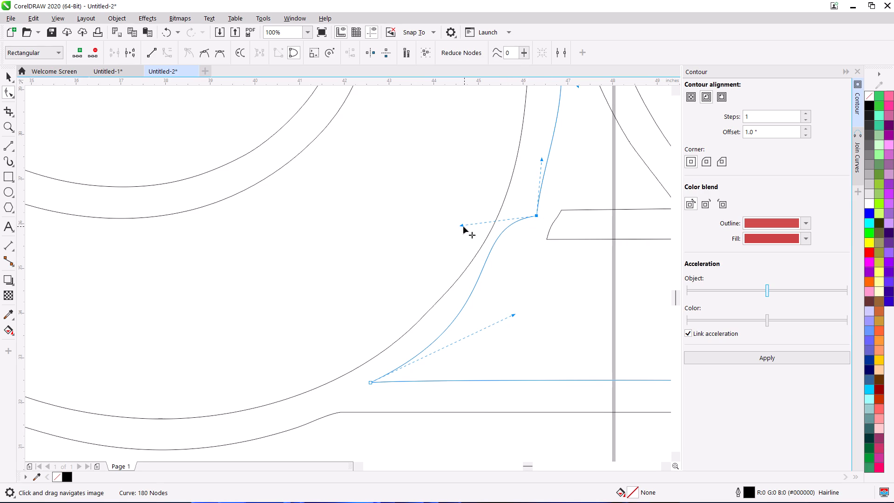
left_click_drag(462, 226, 520, 258)
scroll(523, 257, "down", 1)
middle_click_drag(522, 257, 514, 280)
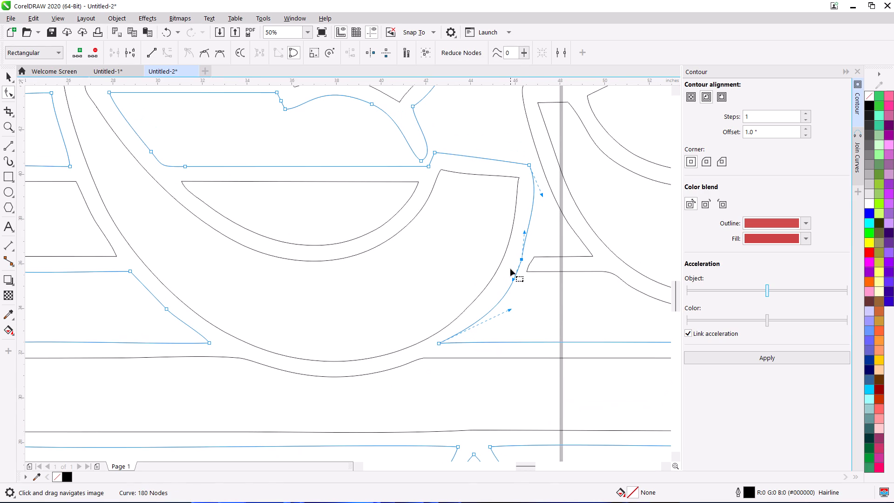
left_click_drag(520, 255, 536, 270)
right_click(524, 258)
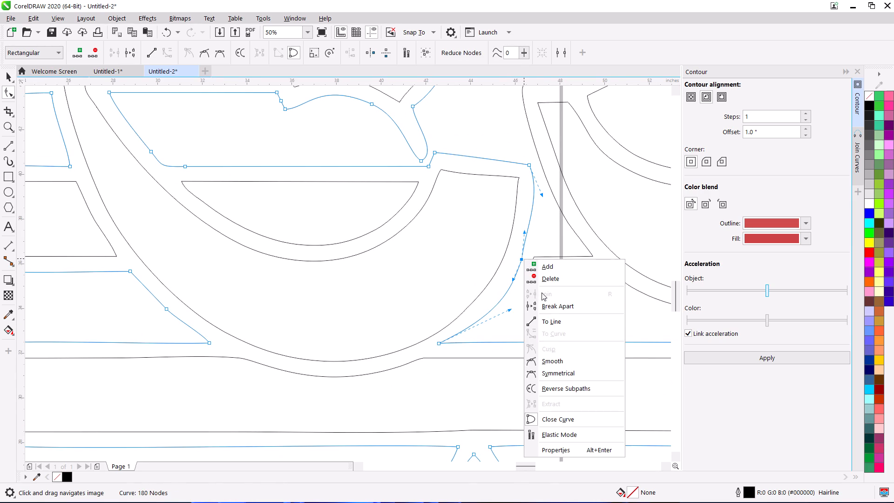
left_click(541, 360)
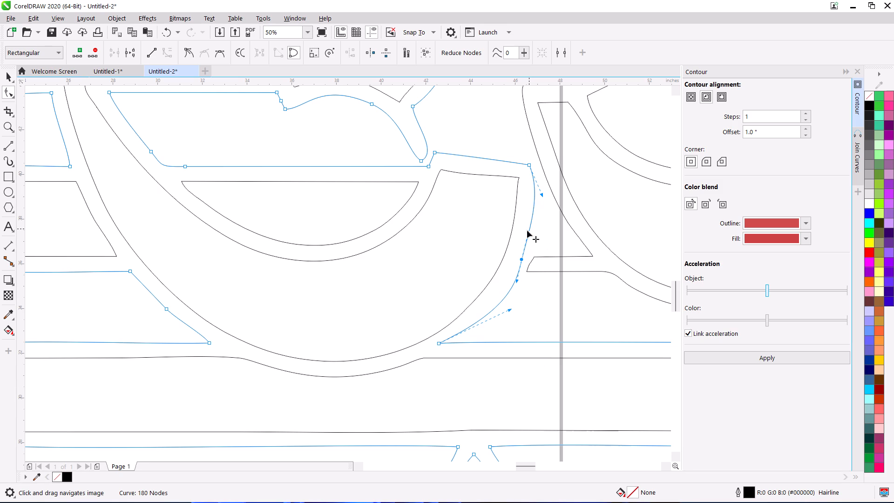
left_click(557, 234)
left_click(515, 284)
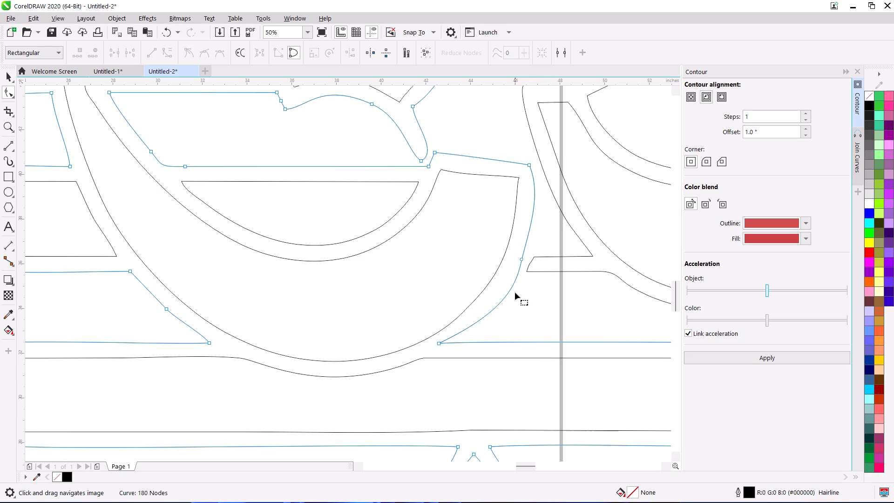
left_click_drag(430, 331, 449, 348)
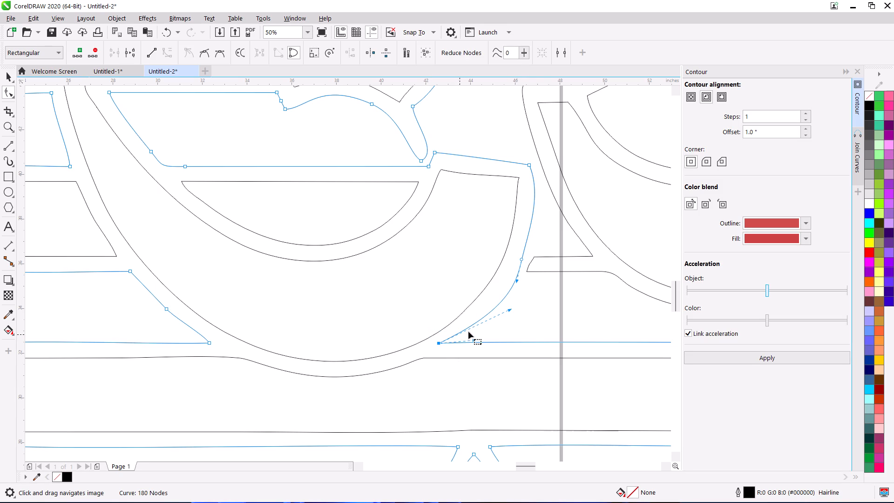
left_click_drag(508, 312, 498, 306)
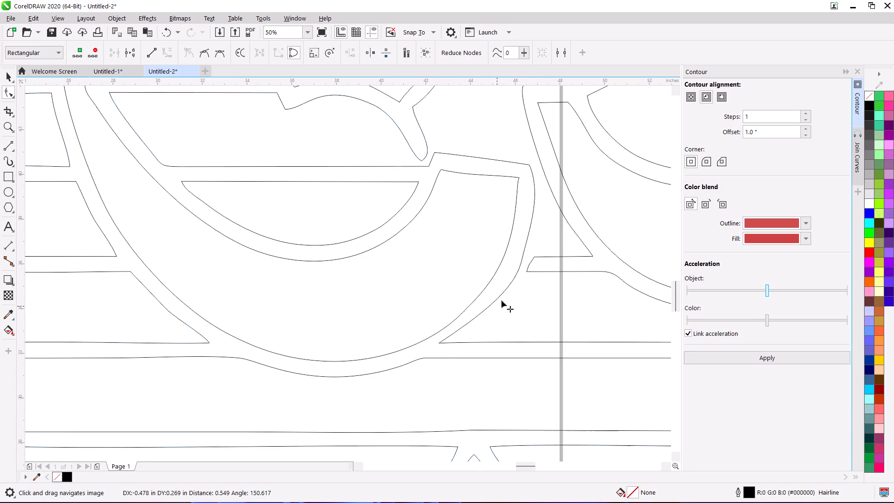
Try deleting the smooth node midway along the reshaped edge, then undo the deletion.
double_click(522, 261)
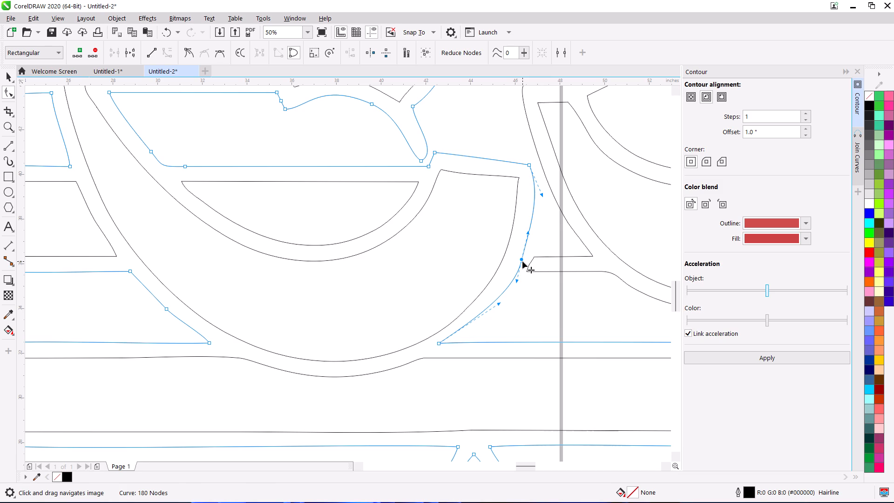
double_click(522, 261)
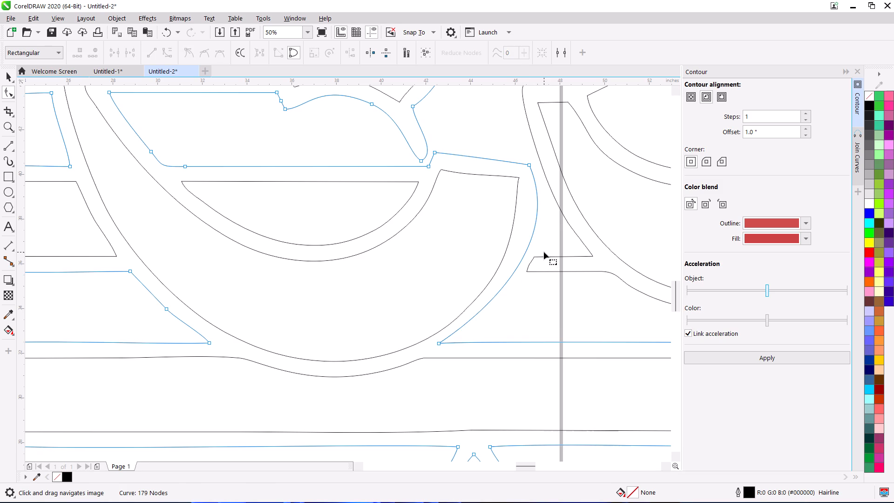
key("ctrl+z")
Bow the segment above the smooth node slightly outward by adjusting that node's upper handle.
left_click_drag(524, 156, 525, 157)
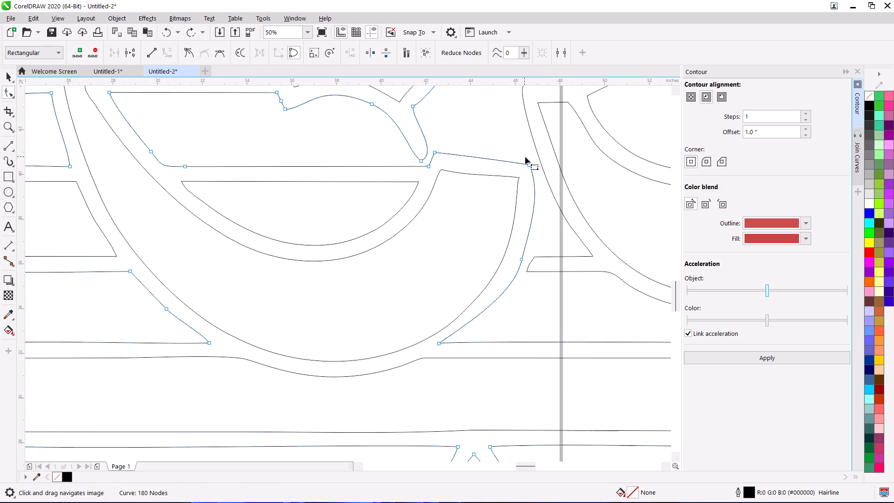
left_click_drag(525, 157, 542, 174)
left_click(521, 259)
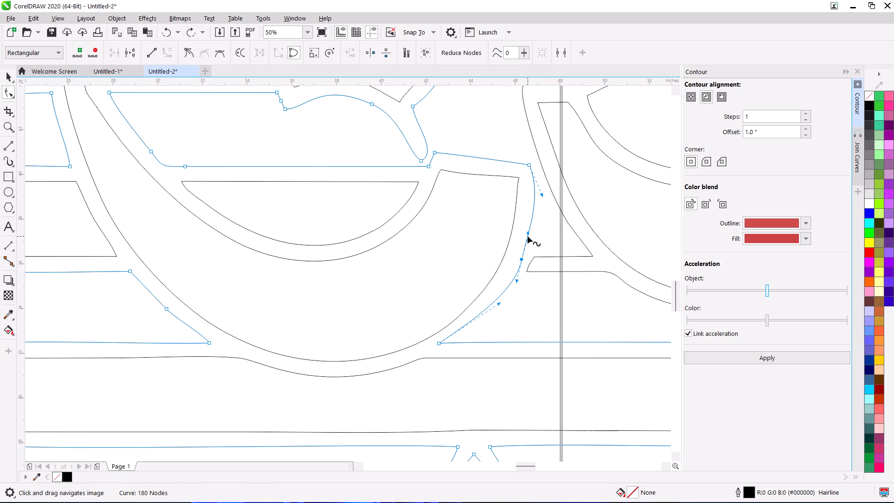
left_click_drag(529, 234, 535, 234)
left_click(516, 282)
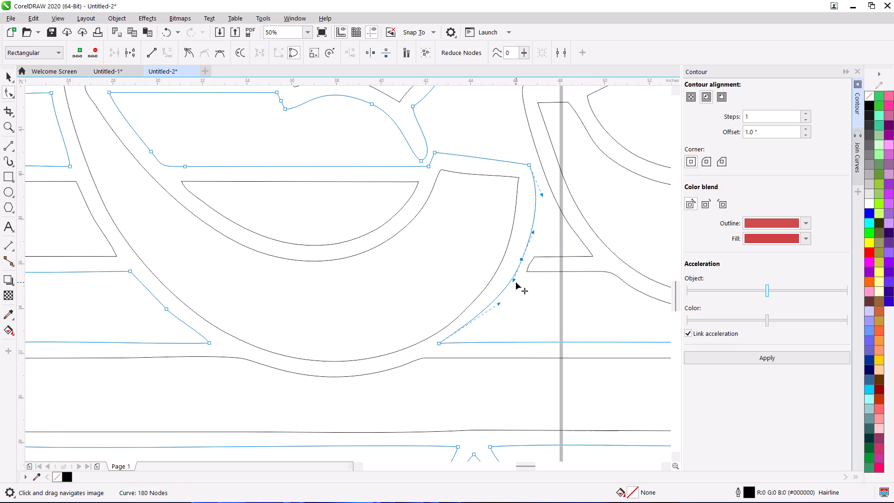
left_click(552, 240)
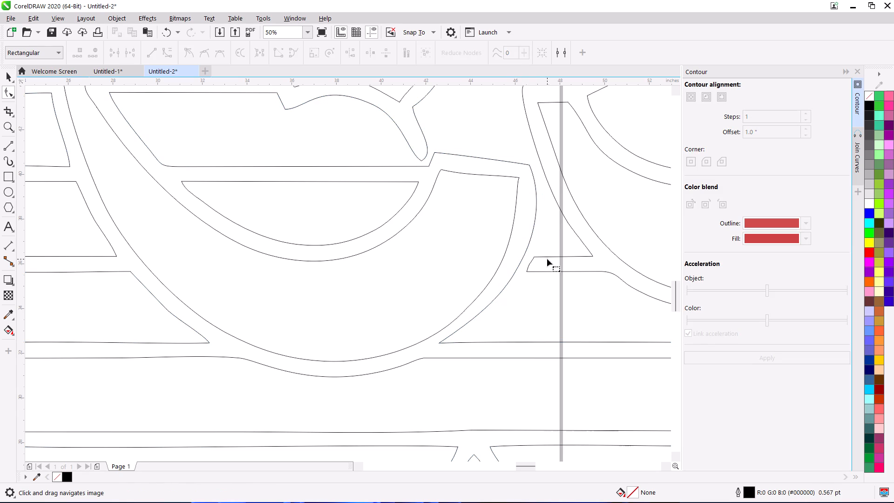
Move the edge's bottom corner node slightly right along the bar, away from the Om's curve.
left_click(521, 273)
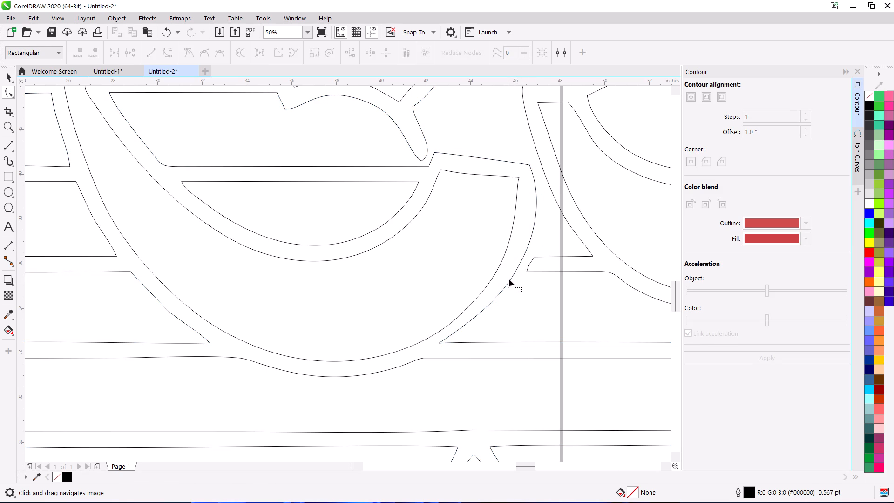
left_click(509, 279)
left_click_drag(419, 332, 447, 350)
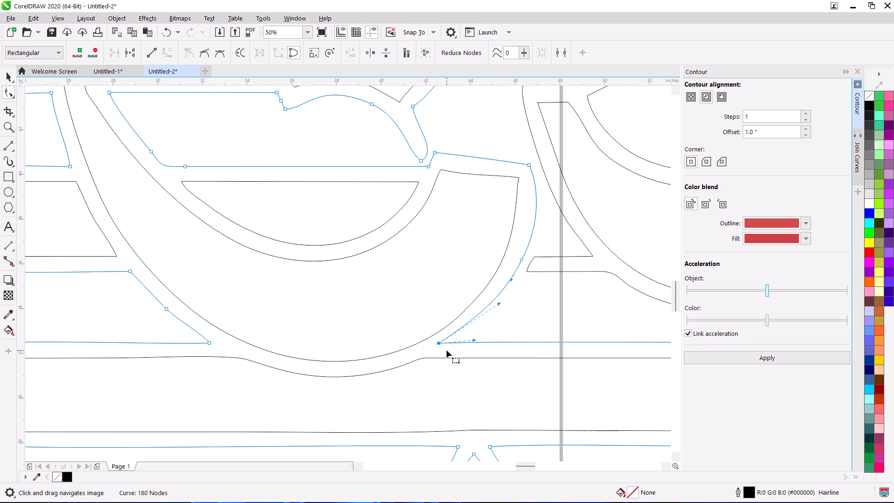
left_click_drag(439, 344, 444, 344)
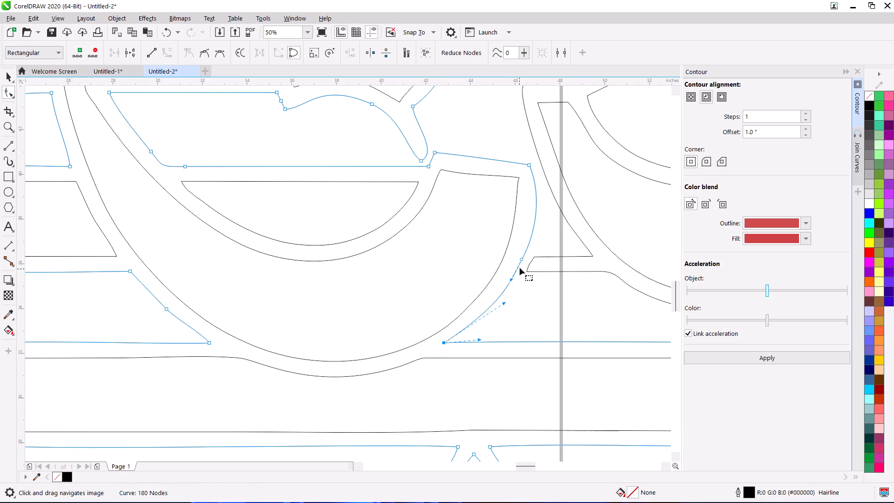
Bow the lower segment of the edge beside the Om's curve outward by lengthening the bottom corner node's upper handle.
left_click(521, 262)
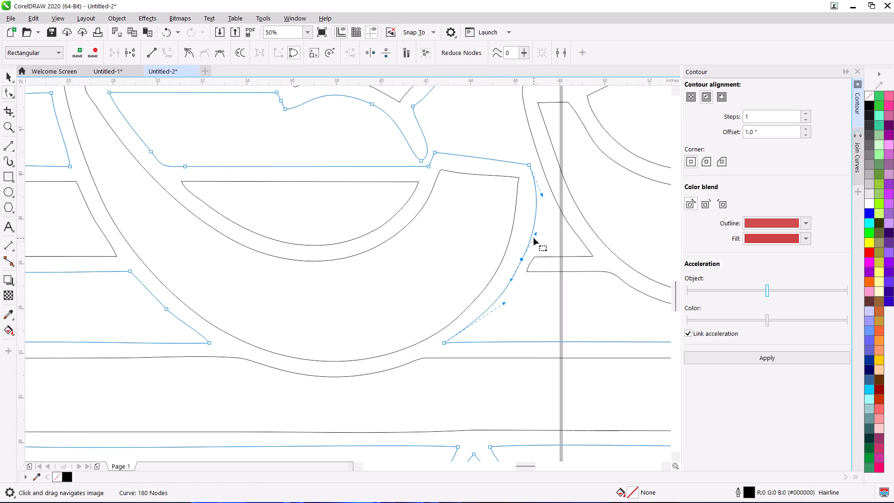
left_click(534, 238)
left_click_drag(514, 254, 529, 260)
scroll(527, 261, "up", 1)
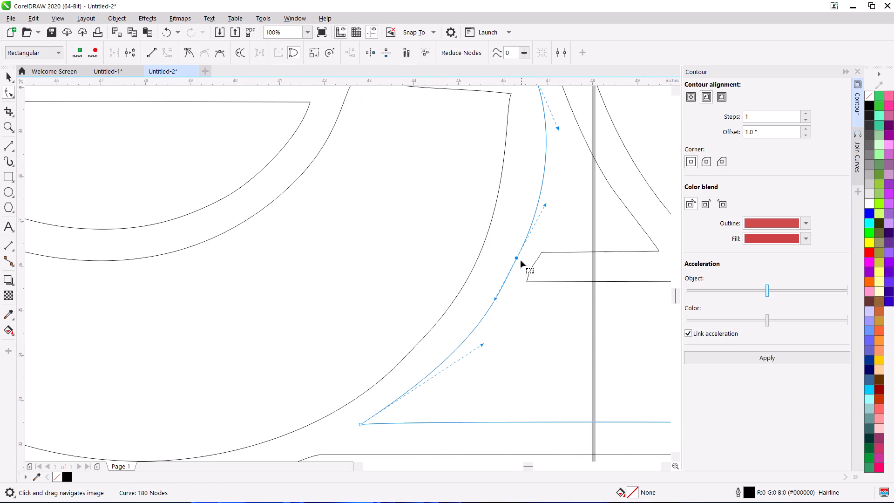
left_click_drag(517, 258, 513, 257)
left_click_drag(481, 346, 504, 321)
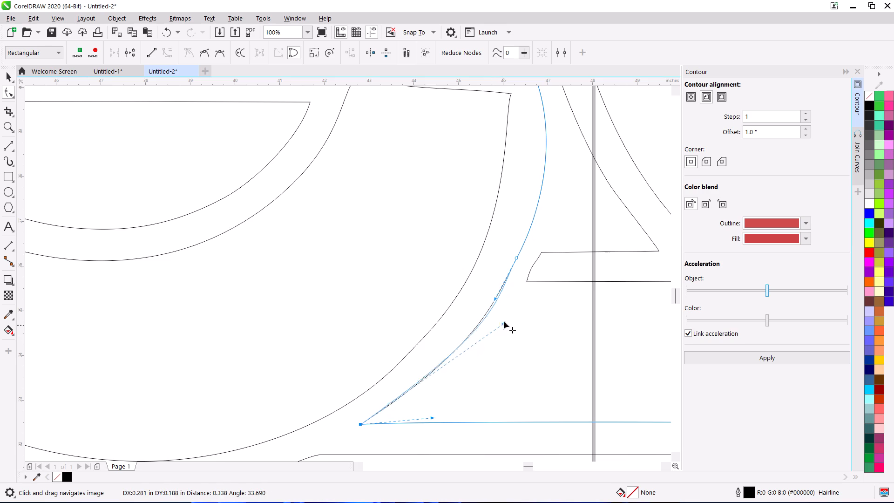
left_click_drag(504, 321, 509, 325)
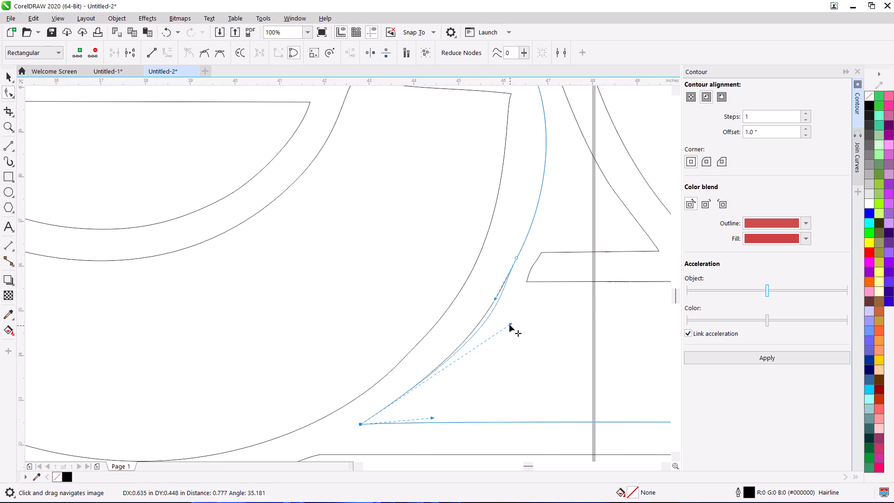
left_click_drag(509, 325, 504, 314)
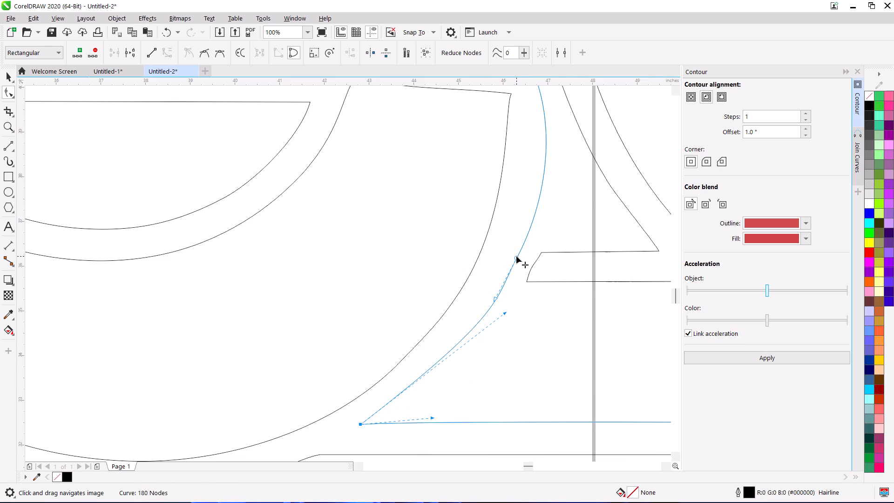
Add a node lower on that edge and delete the smooth node above it.
double_click(491, 308)
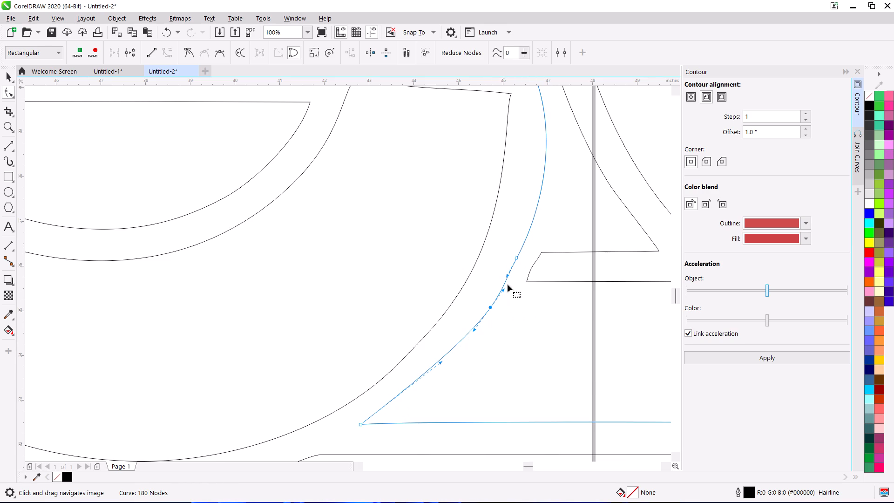
double_click(517, 256)
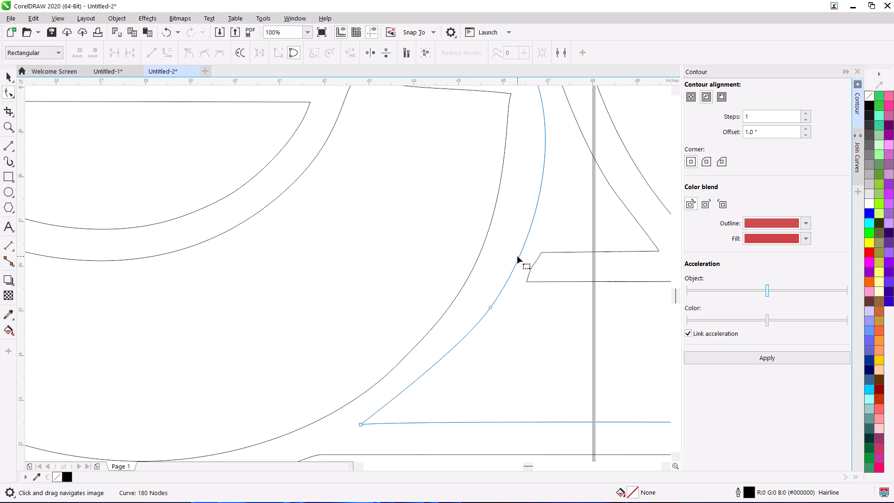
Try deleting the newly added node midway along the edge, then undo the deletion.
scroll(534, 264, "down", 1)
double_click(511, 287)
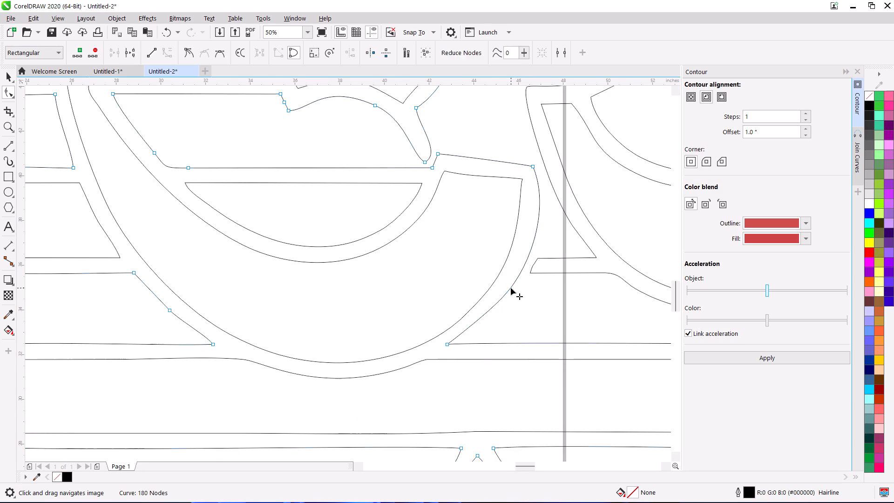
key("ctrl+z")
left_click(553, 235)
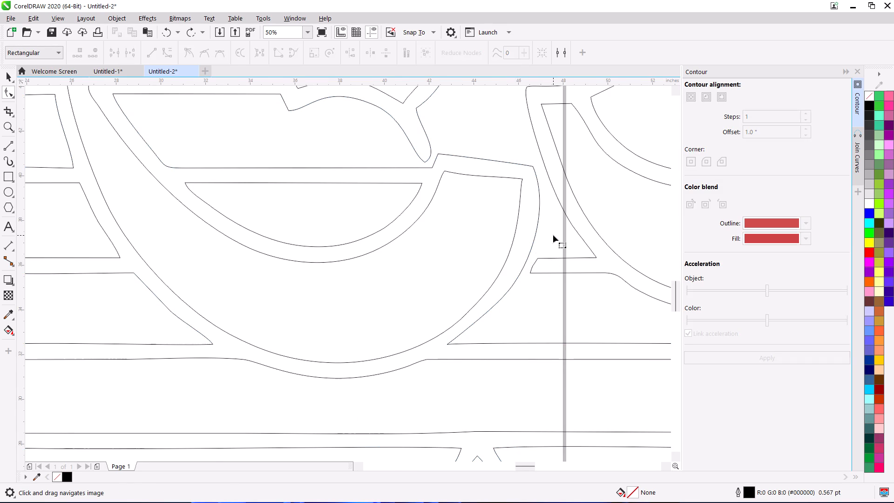
Add a node higher on the edge, level with the neighbouring bar, and delete the node below it.
left_click(505, 293)
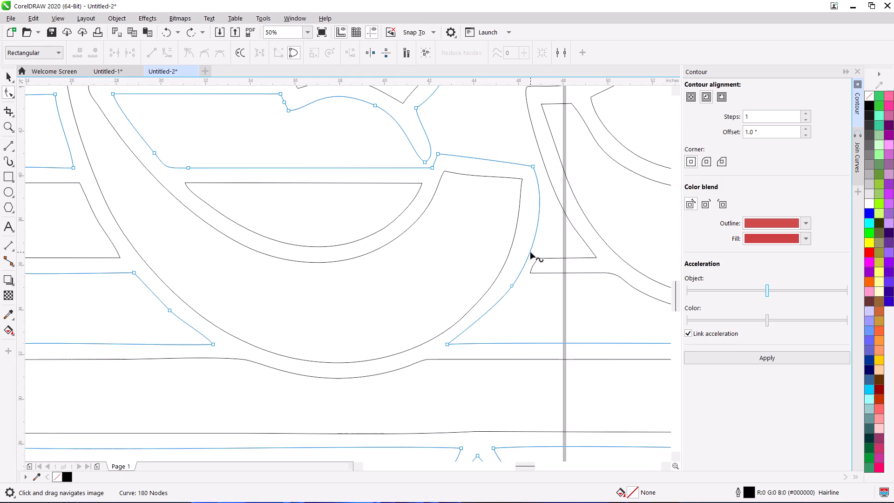
double_click(530, 252)
double_click(509, 285)
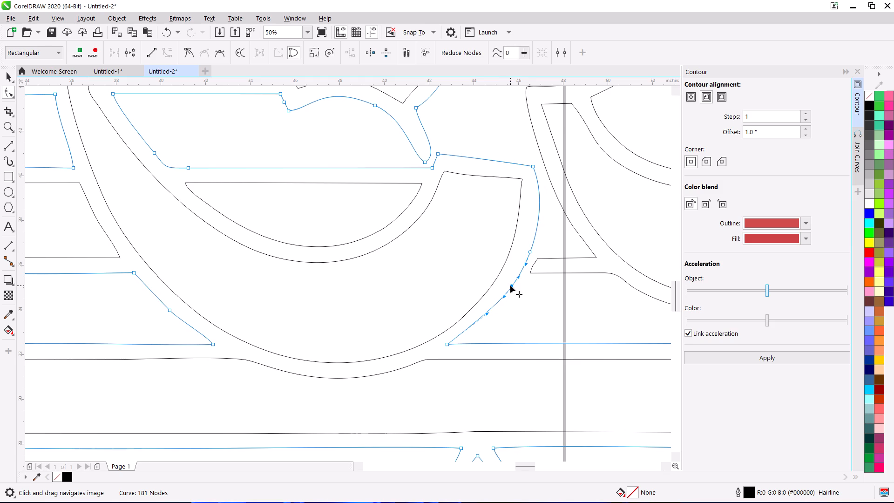
double_click(511, 288)
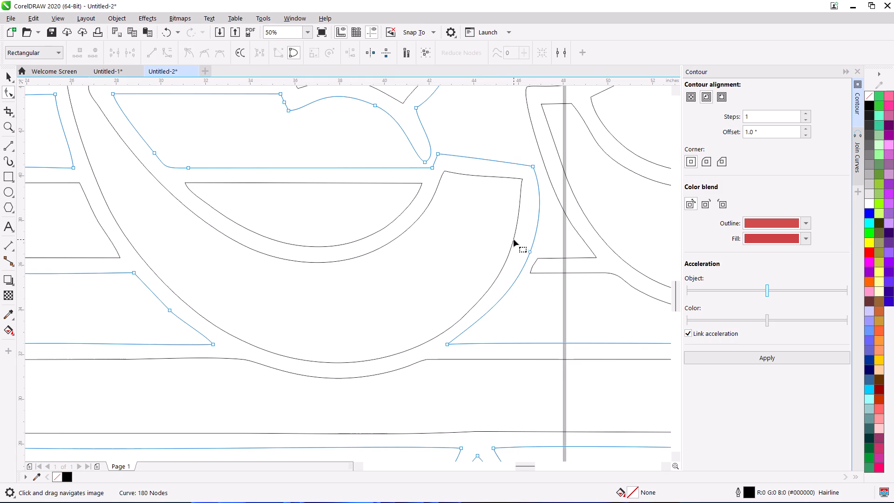
Lower both top corners of the Om's right-hand tip, moving the inner one about 0.65 in down-left and the outer one about 0.4 in down.
left_click(514, 239)
scroll(467, 172, "up", 1)
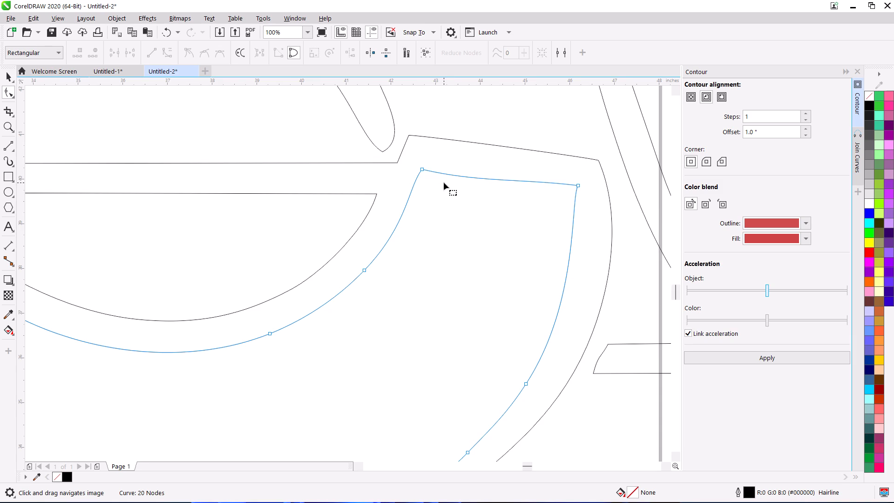
scroll(444, 199, "down", 2)
scroll(439, 190, "up", 1)
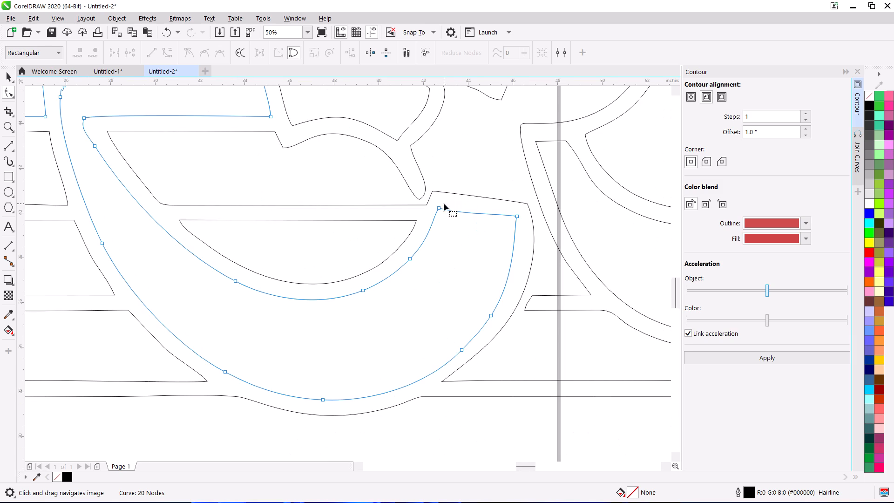
scroll(439, 214, "up", 1)
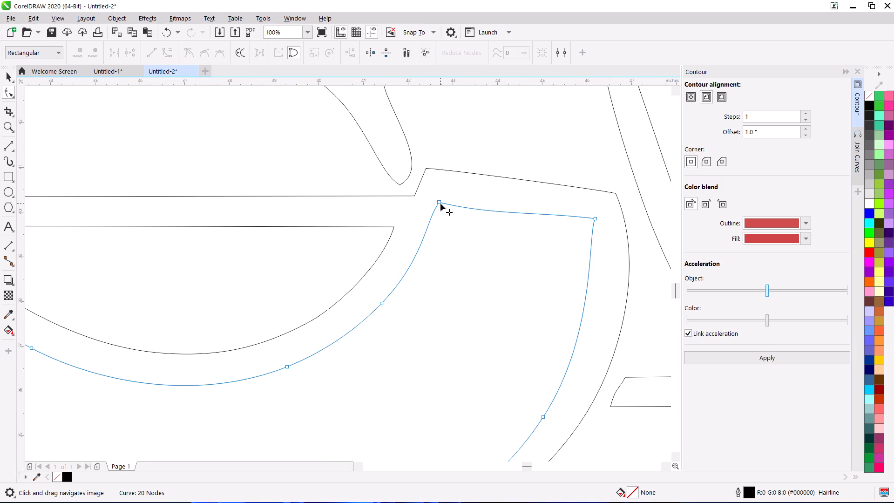
left_click_drag(440, 203, 427, 229)
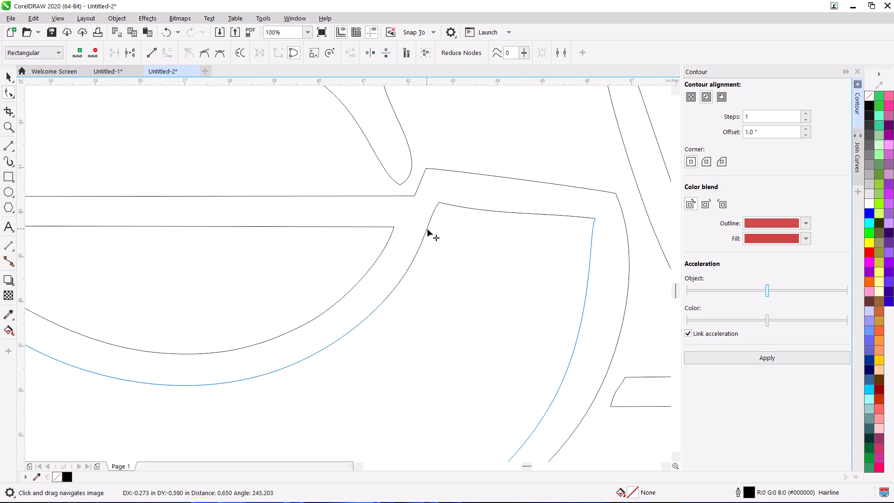
left_click_drag(577, 201, 604, 228)
left_click_drag(595, 219, 594, 238)
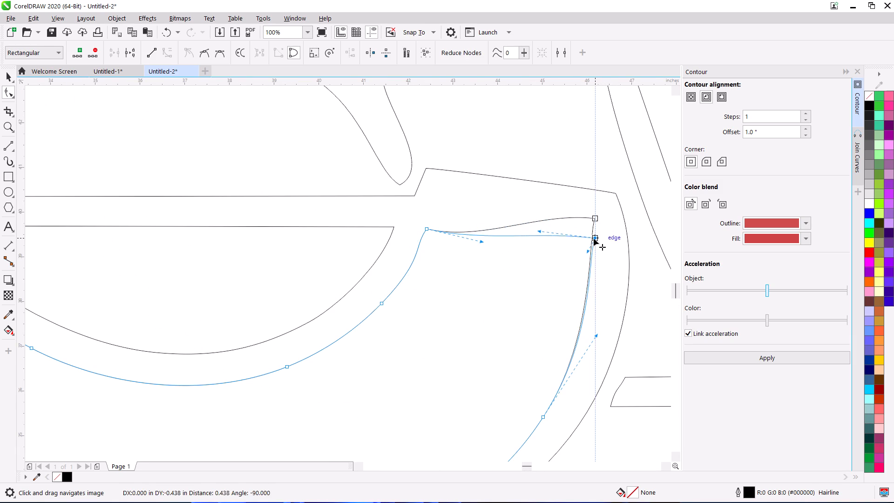
left_click_drag(594, 238, 593, 236)
Straighten the top edge between the tip's two corners by aligning its curve handles.
left_click_drag(417, 219, 466, 245)
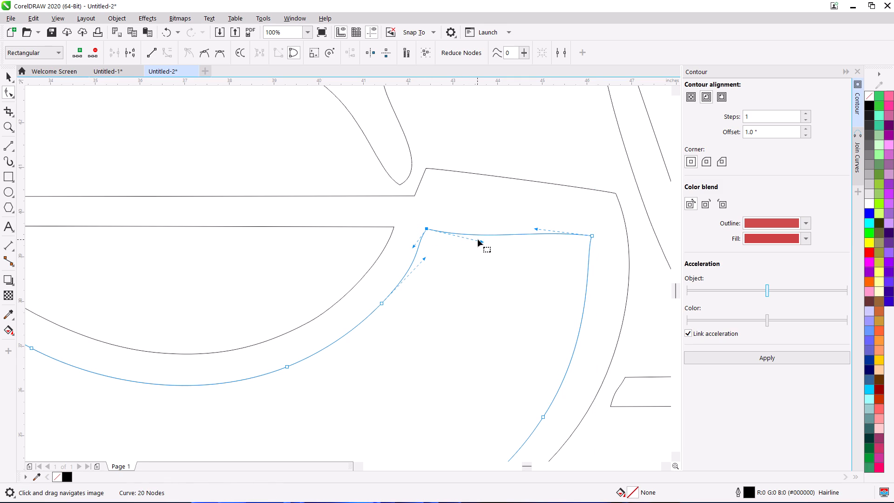
left_click_drag(480, 240, 481, 232)
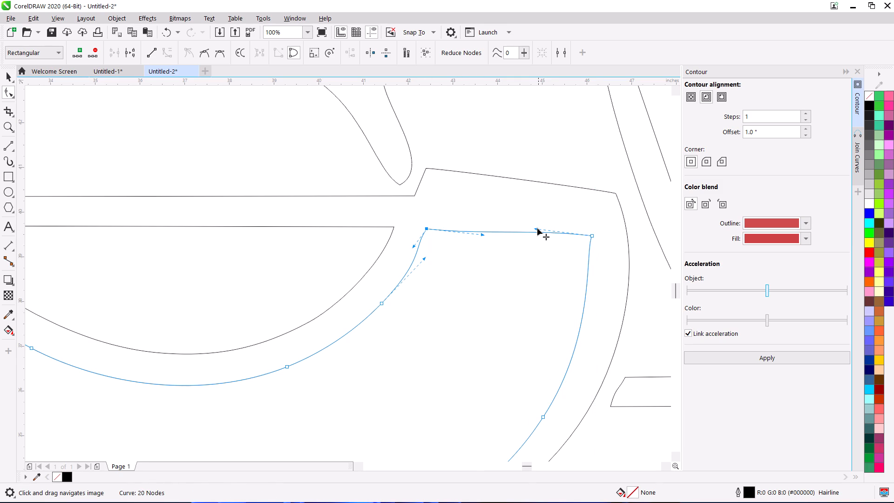
left_click_drag(537, 228, 535, 232)
left_click_drag(481, 235, 484, 234)
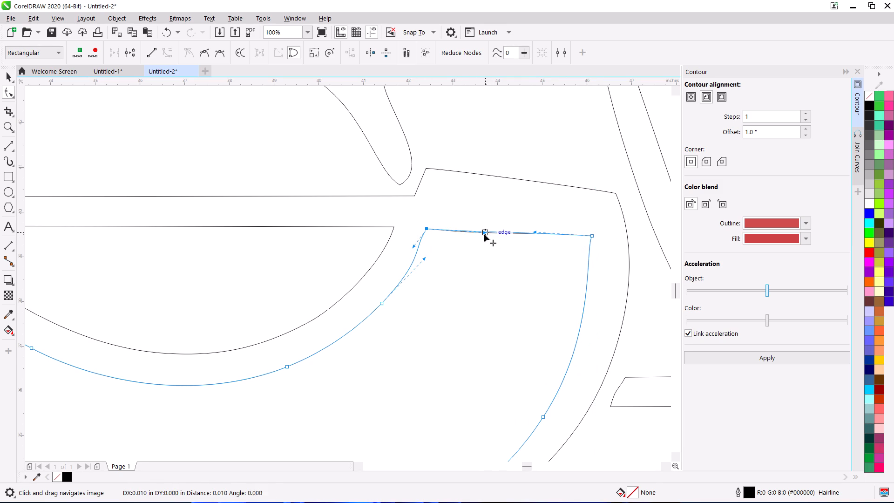
left_click_drag(484, 234, 486, 232)
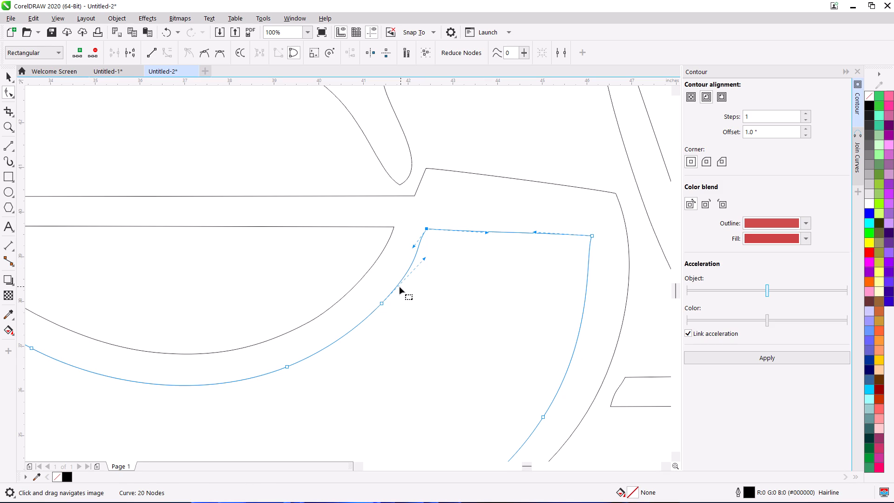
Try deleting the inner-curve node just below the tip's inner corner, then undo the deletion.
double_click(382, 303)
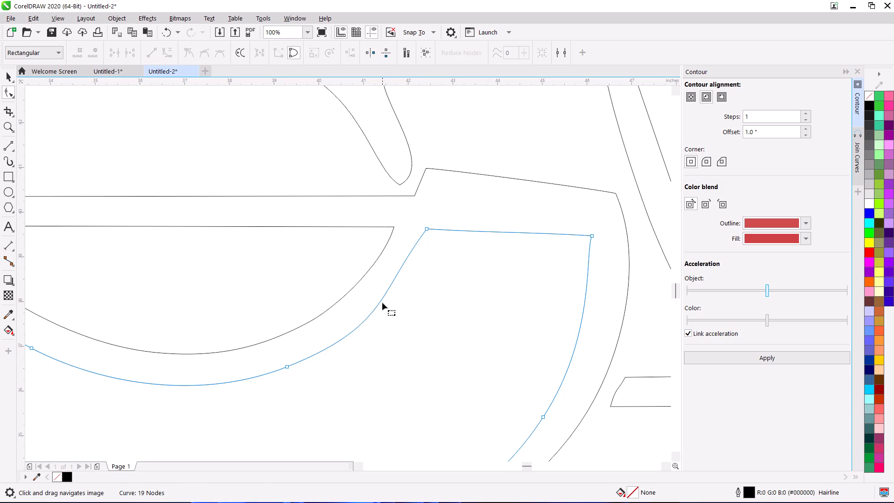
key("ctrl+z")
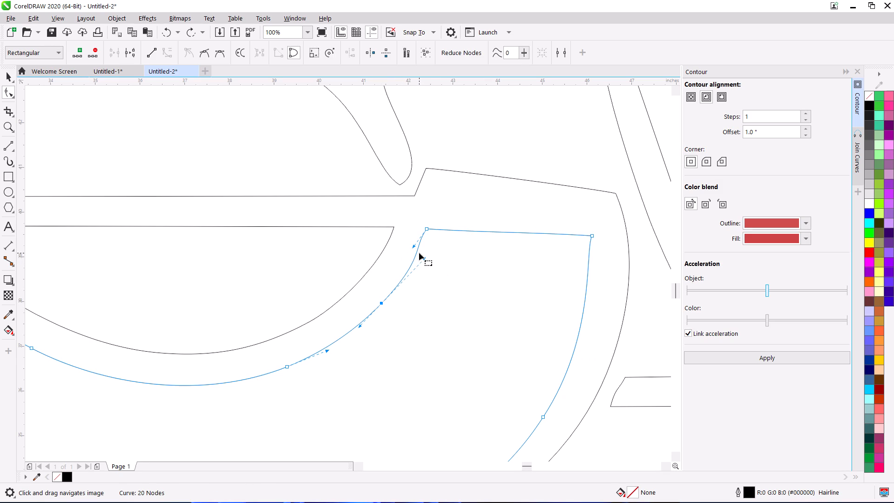
Adjust both handles of the segment below the tip's inner corner so it curves parallel to the inner half-moon.
left_click_drag(413, 245, 420, 245)
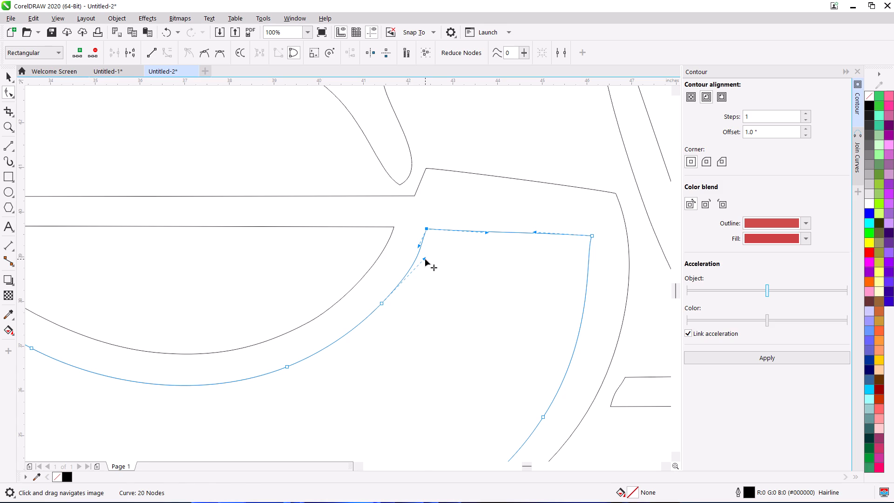
left_click_drag(425, 259, 416, 260)
left_click(437, 288)
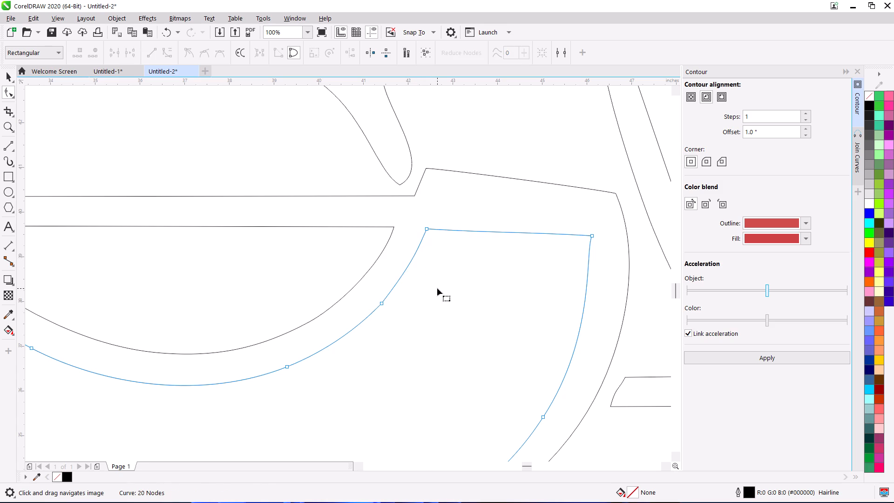
Make the two inner-curve nodes nearest the tip's inner corner smooth.
left_click_drag(367, 297, 420, 318)
right_click(381, 302)
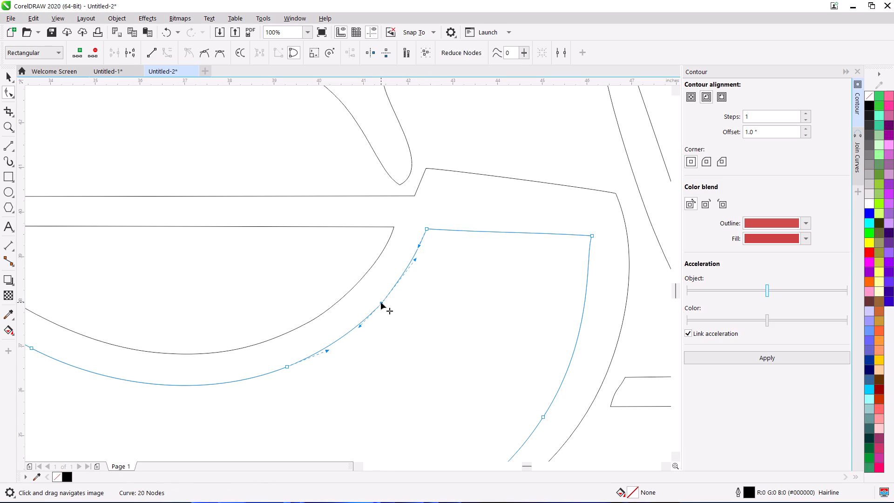
left_click(421, 408)
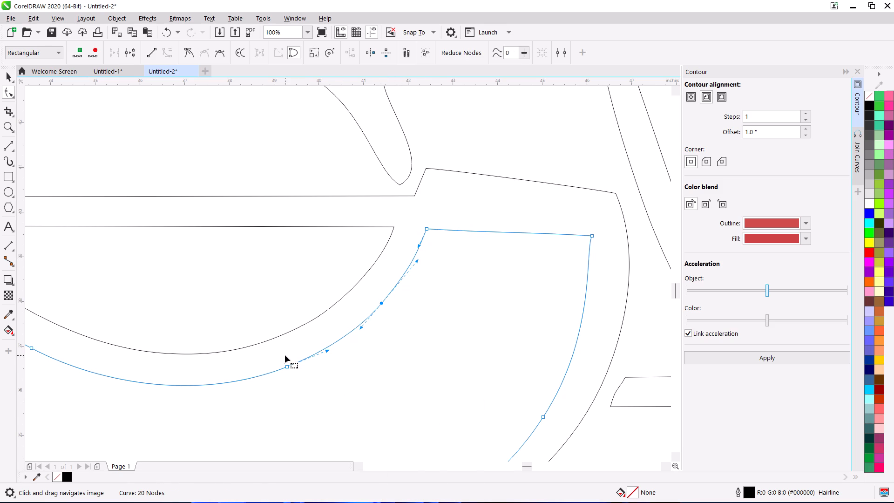
left_click_drag(285, 355, 305, 388)
right_click(286, 367)
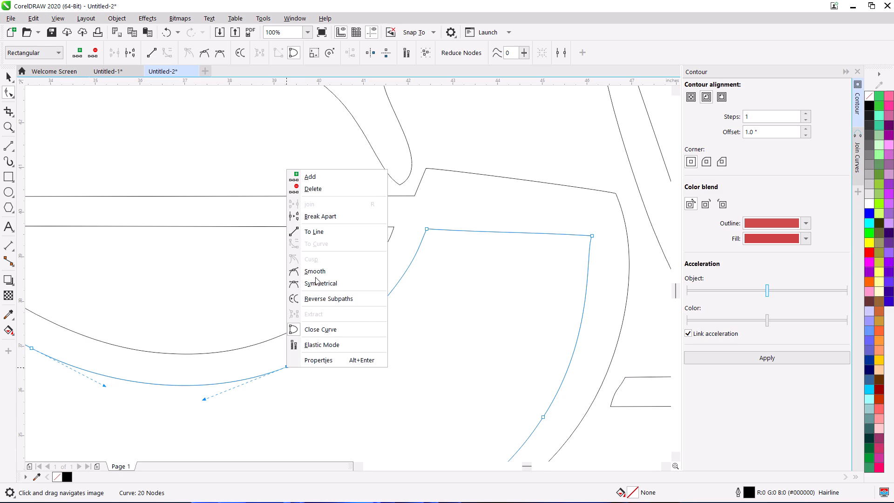
left_click(315, 275)
Make the remaining lower inner-curve node and the outer curve's three left and bottom nodes smooth.
scroll(365, 285, "down", 1)
middle_click_drag(373, 289, 463, 291)
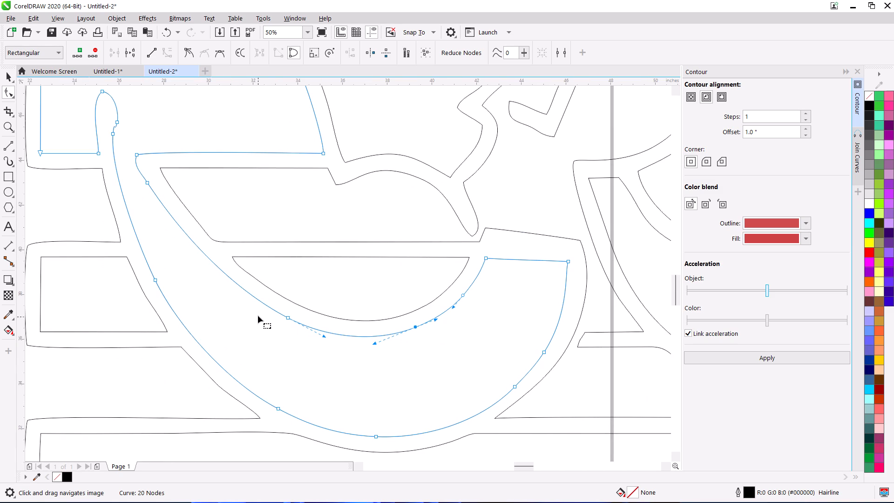
left_click_drag(264, 314, 315, 325)
left_click_drag(87, 225, 538, 416)
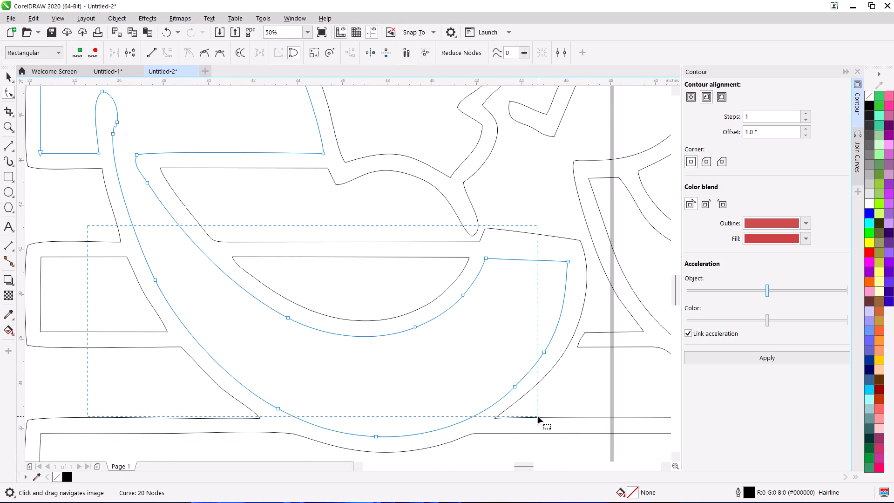
left_click_drag(538, 416, 469, 447)
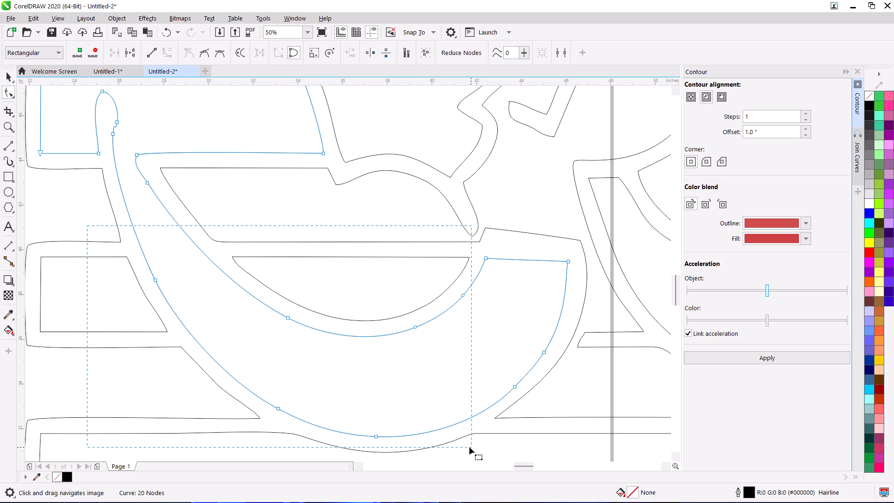
left_click_drag(469, 447, 403, 449)
right_click(375, 436)
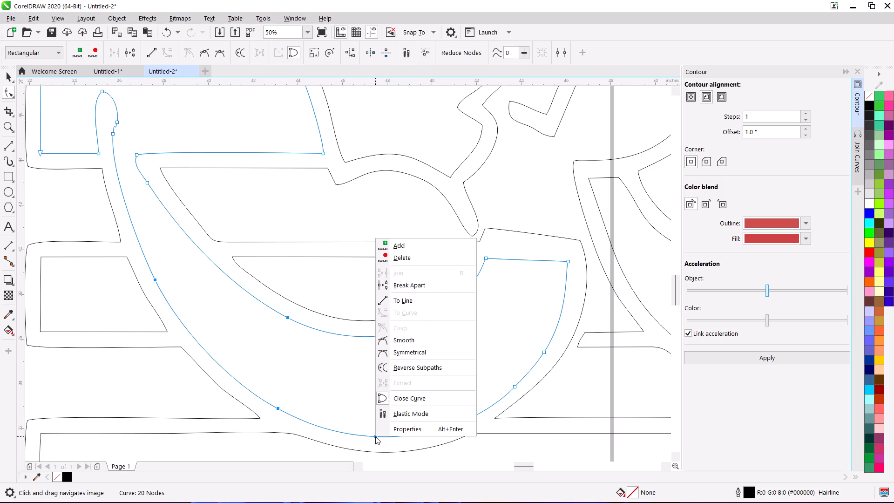
left_click(417, 340)
Make the outer curve's two lower-right nodes smooth and deselect the crescent outline.
left_click_drag(609, 377, 487, 439)
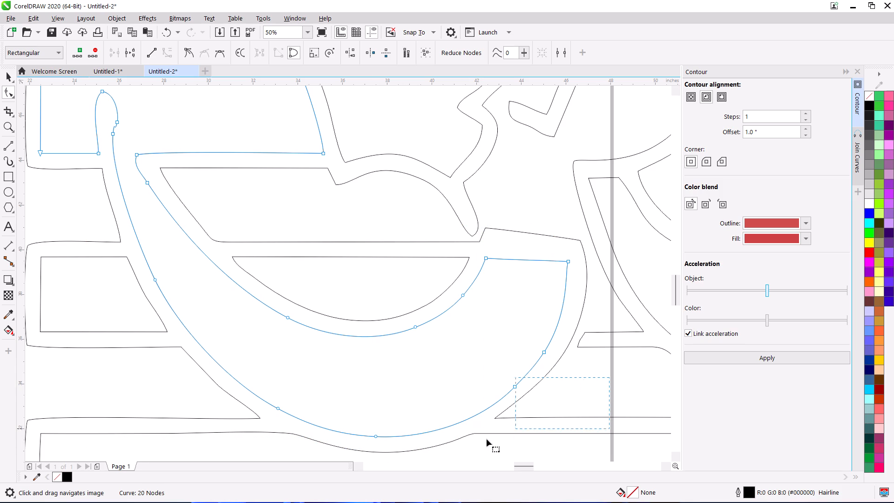
left_click_drag(487, 439, 507, 325)
left_click_drag(488, 329, 583, 394)
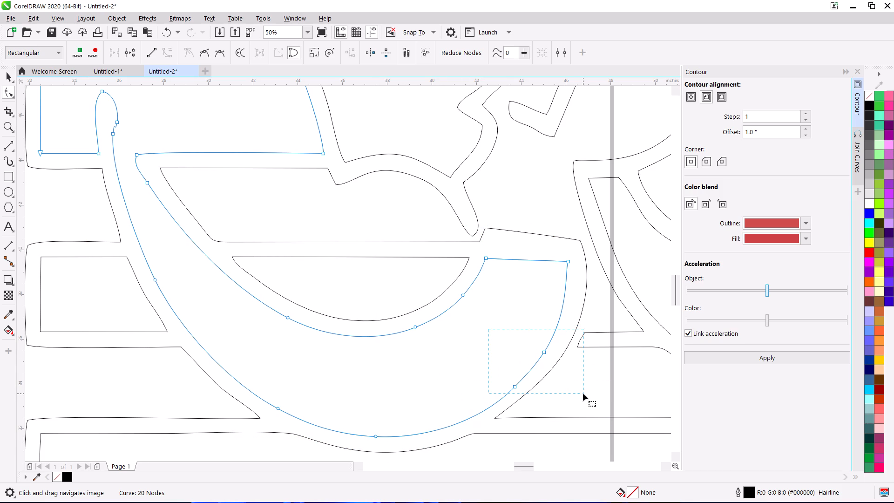
left_click_drag(583, 394, 583, 395)
right_click(546, 352)
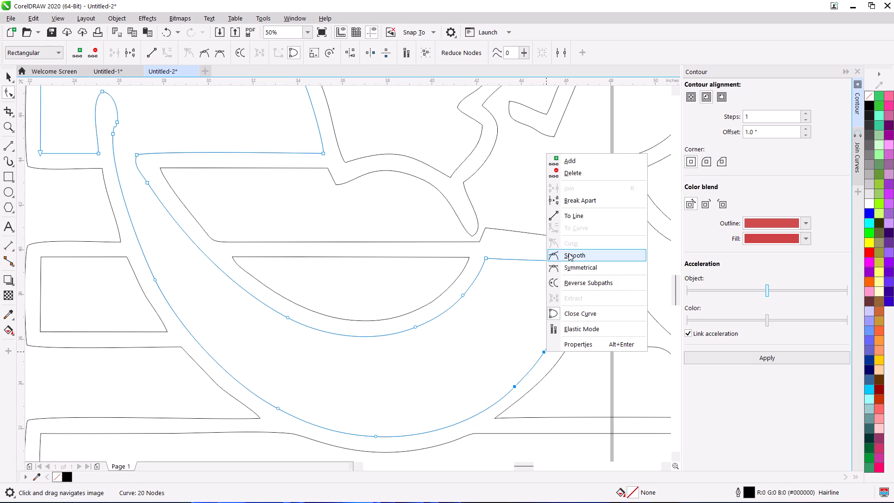
left_click(569, 253)
middle_click_drag(264, 245, 434, 309)
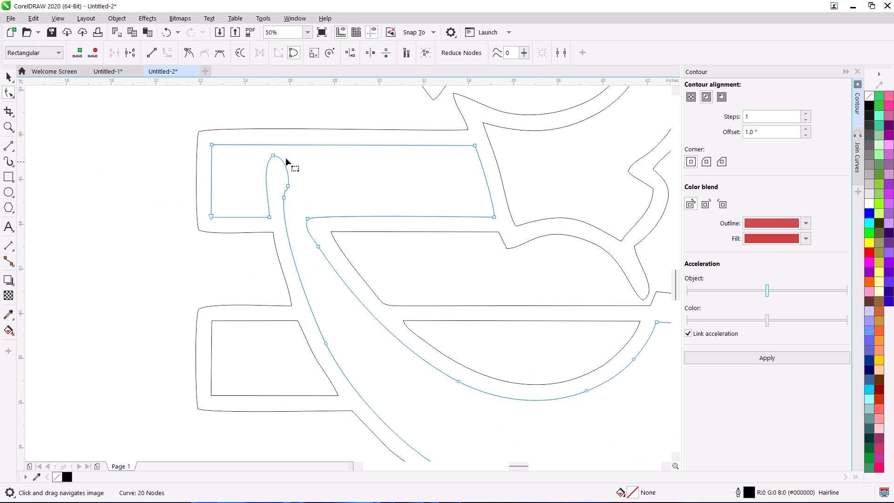
scroll(291, 175, "up", 1)
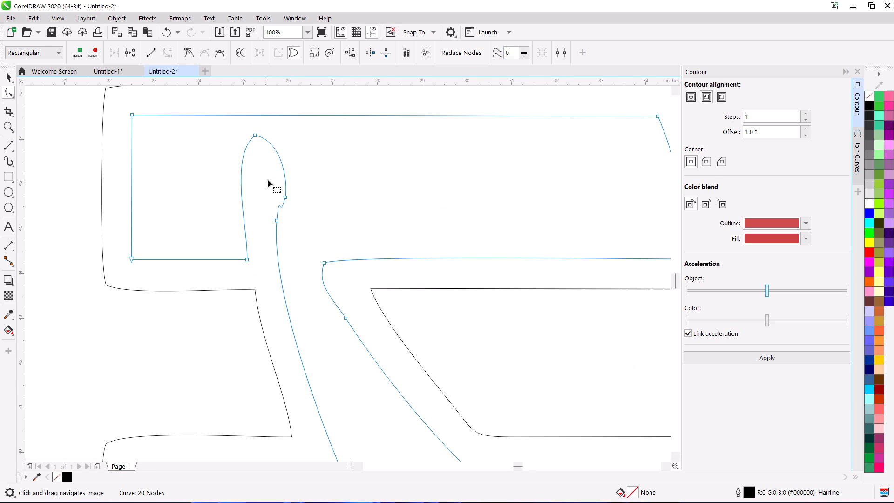
scroll(285, 201, "down", 2)
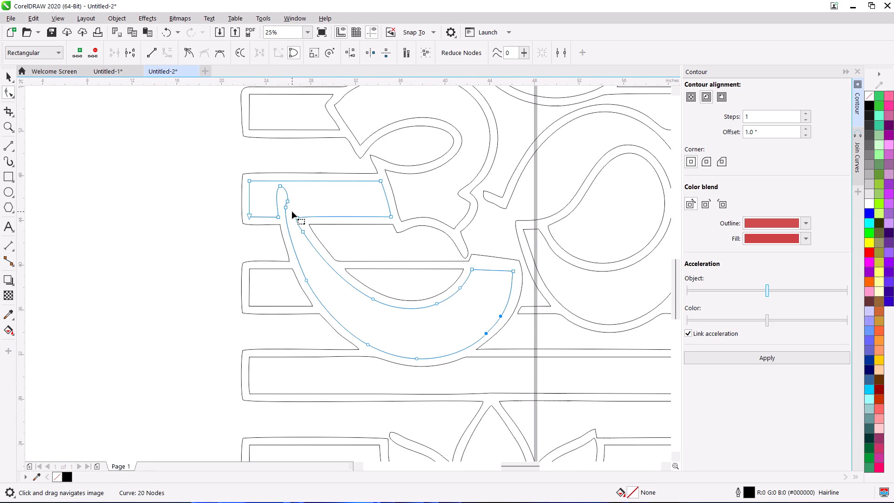
left_click(188, 225)
Move all the traced panel outlines off the page, beyond the two narrow rectangles, to about X -313.7, Y 56.2 inches.
scroll(370, 235, "down", 2)
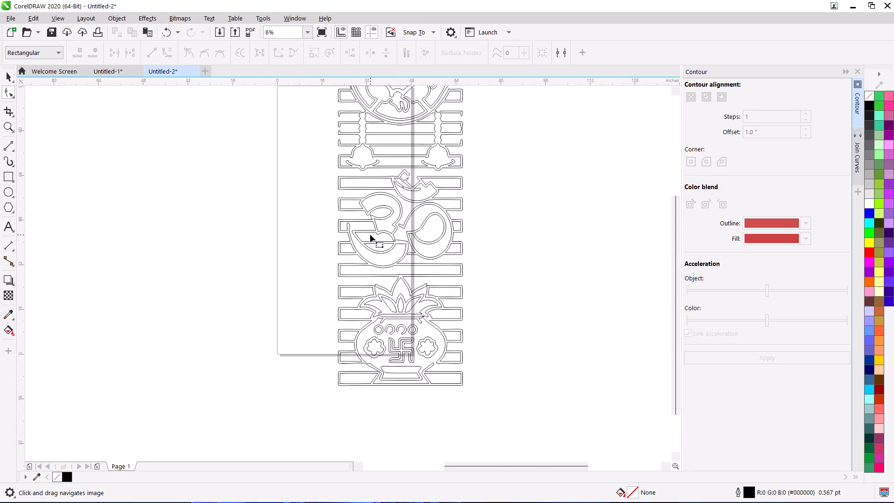
key("space")
scroll(510, 227, "down", 2)
left_click_drag(455, 157, 512, 293)
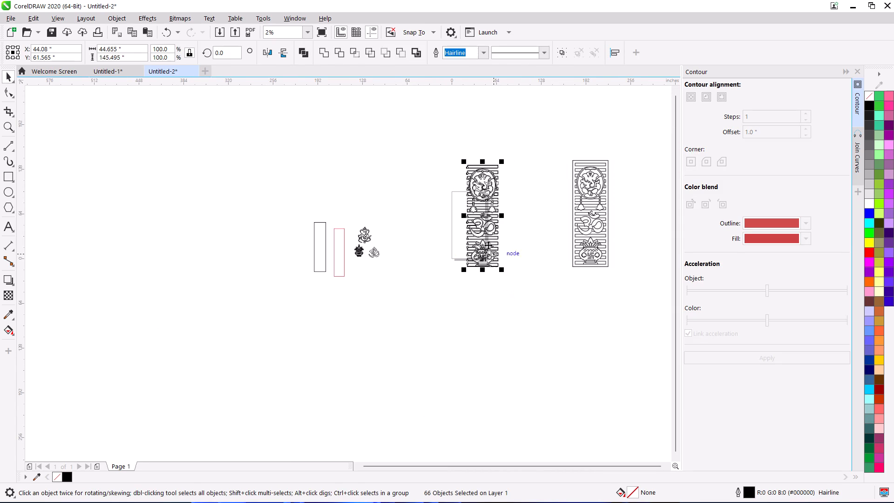
left_click_drag(474, 224, 224, 228)
left_click(285, 201)
Combine all the traced panel outlines into a single curve.
scroll(243, 186, "up", 1)
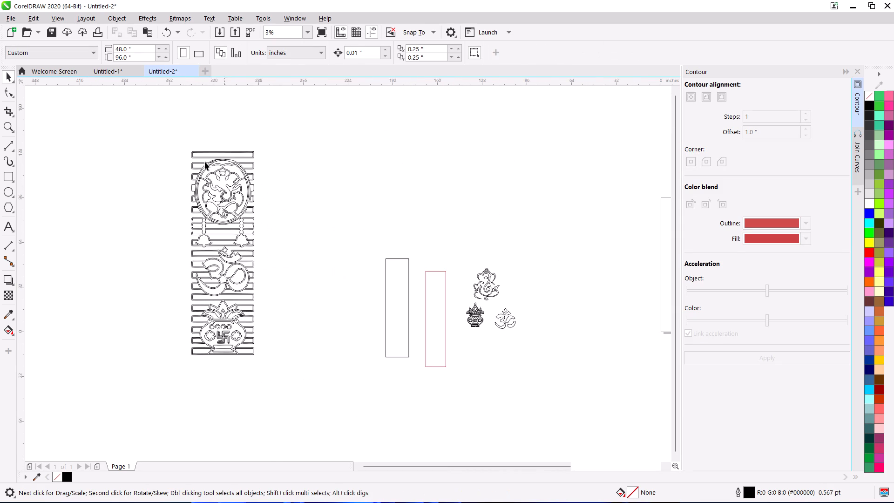
left_click_drag(168, 129, 287, 379)
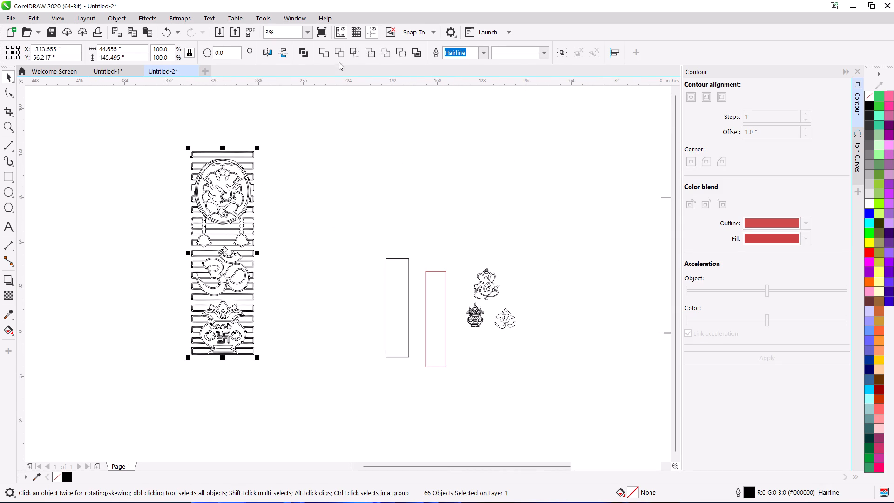
left_click(303, 54)
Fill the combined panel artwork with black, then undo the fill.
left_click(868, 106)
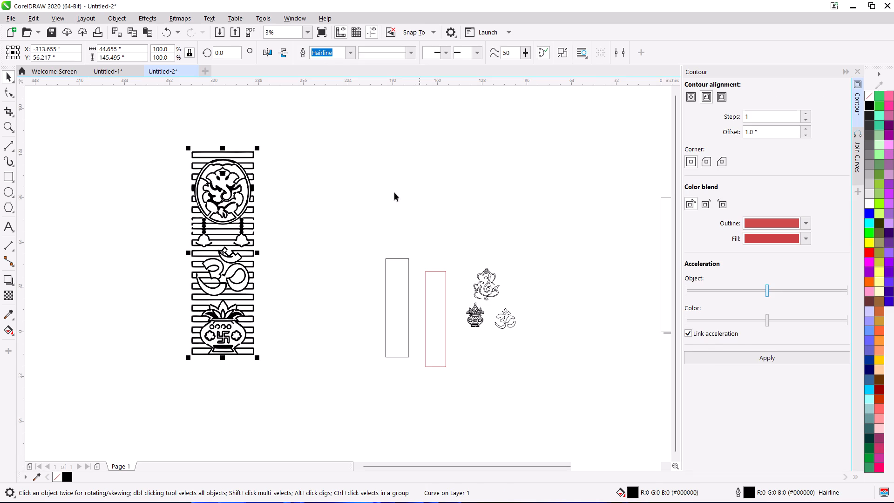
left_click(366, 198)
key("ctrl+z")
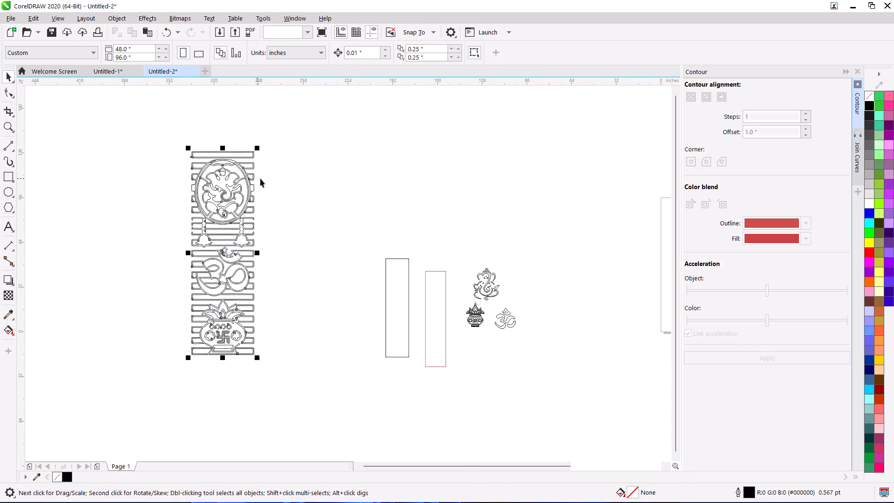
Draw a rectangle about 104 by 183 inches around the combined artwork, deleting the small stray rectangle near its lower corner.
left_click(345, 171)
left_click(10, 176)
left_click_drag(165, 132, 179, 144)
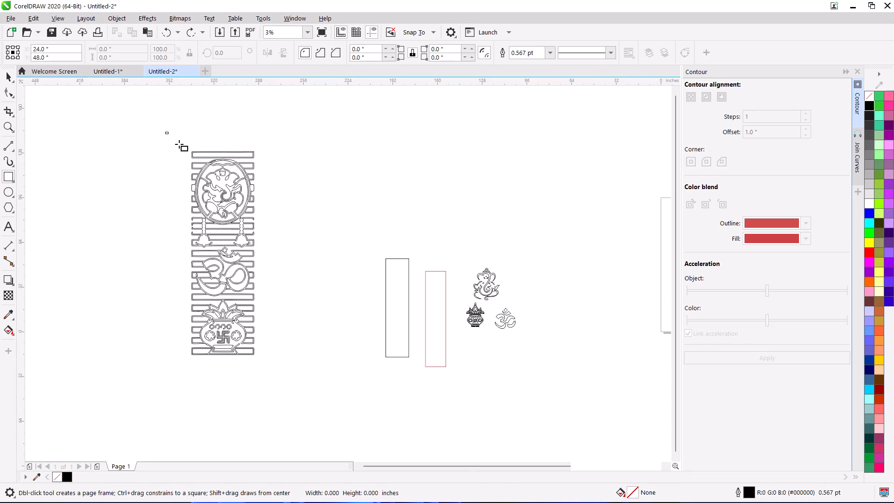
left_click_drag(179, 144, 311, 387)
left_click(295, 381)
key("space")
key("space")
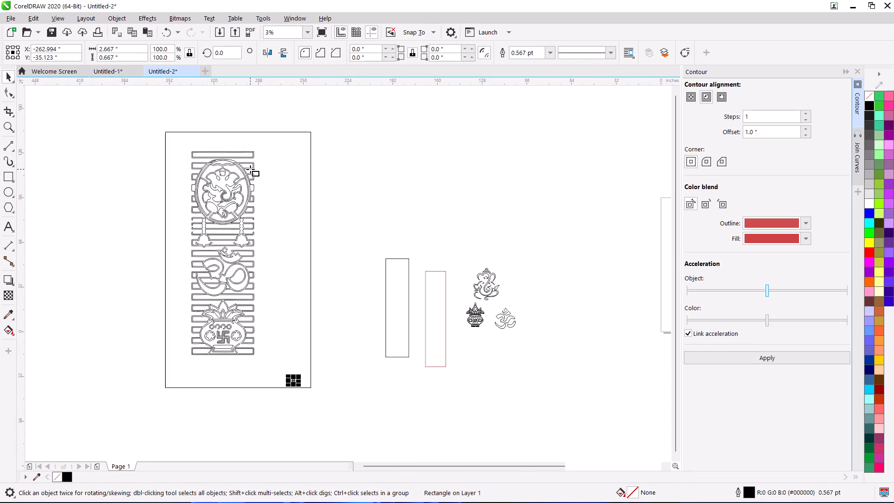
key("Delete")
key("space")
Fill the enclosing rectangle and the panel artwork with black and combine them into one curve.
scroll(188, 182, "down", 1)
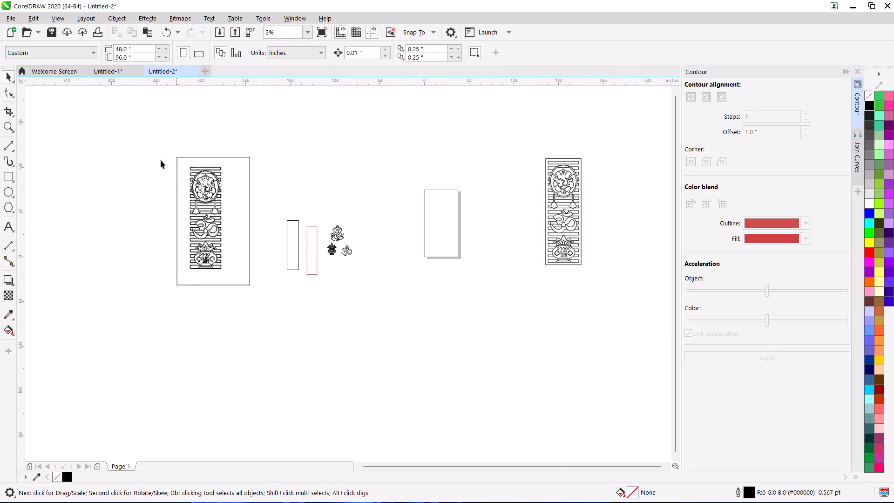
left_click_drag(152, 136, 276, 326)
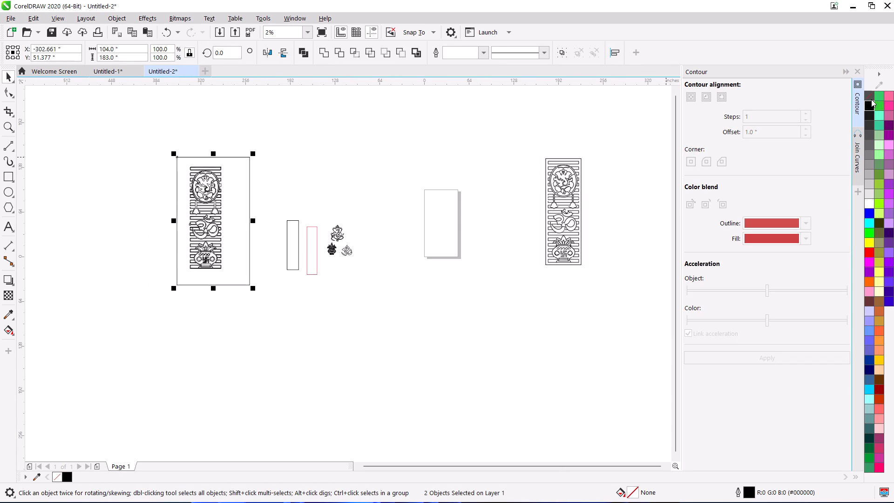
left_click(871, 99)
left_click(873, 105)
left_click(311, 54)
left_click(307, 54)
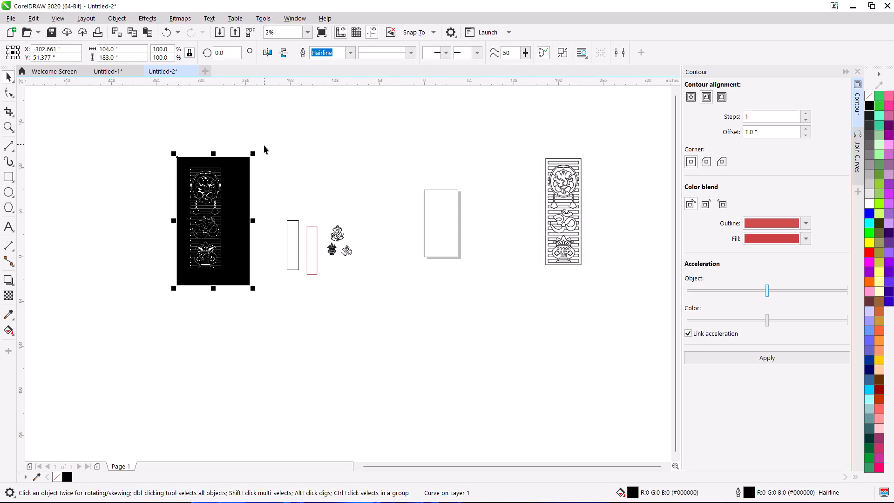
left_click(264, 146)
Examine the black silhouette's Ganesha medallion, bells, Om and kalash for gaps and flaws in the traced outlines.
scroll(204, 191, "up", 1)
scroll(217, 140, "up", 1)
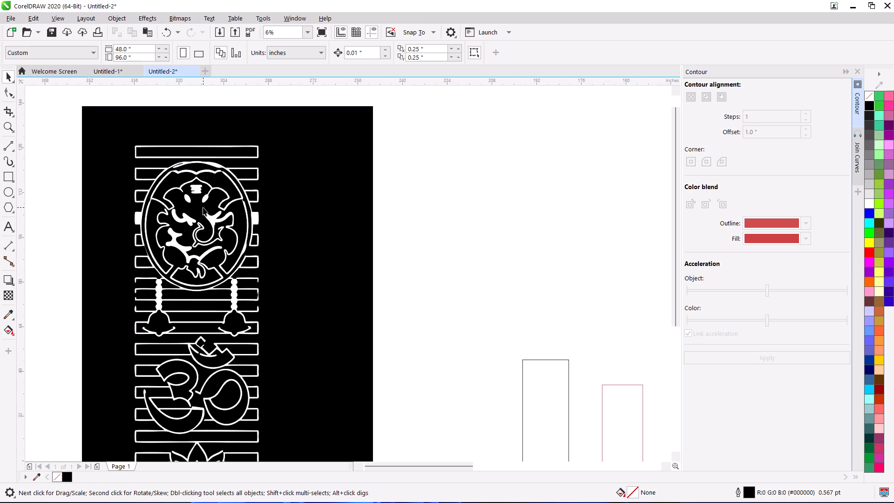
middle_click_drag(203, 207, 281, 220)
scroll(275, 182, "up", 2)
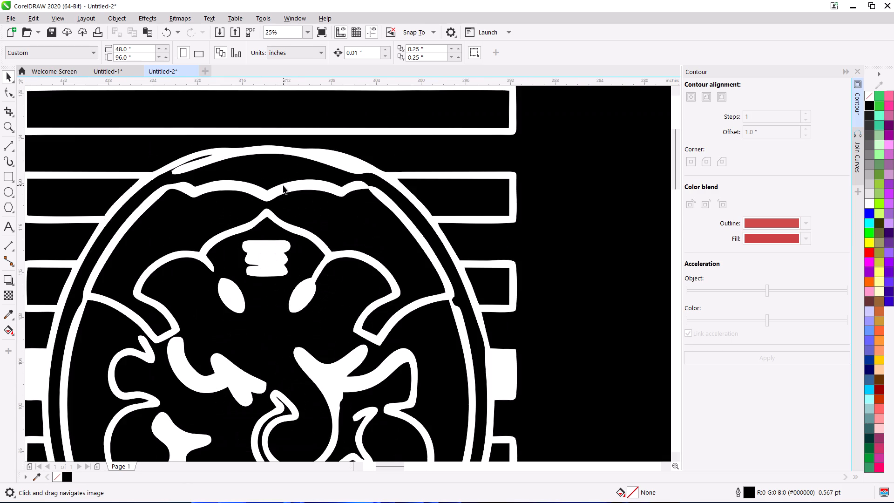
scroll(276, 205, "down", 2)
scroll(278, 269, "down", 1)
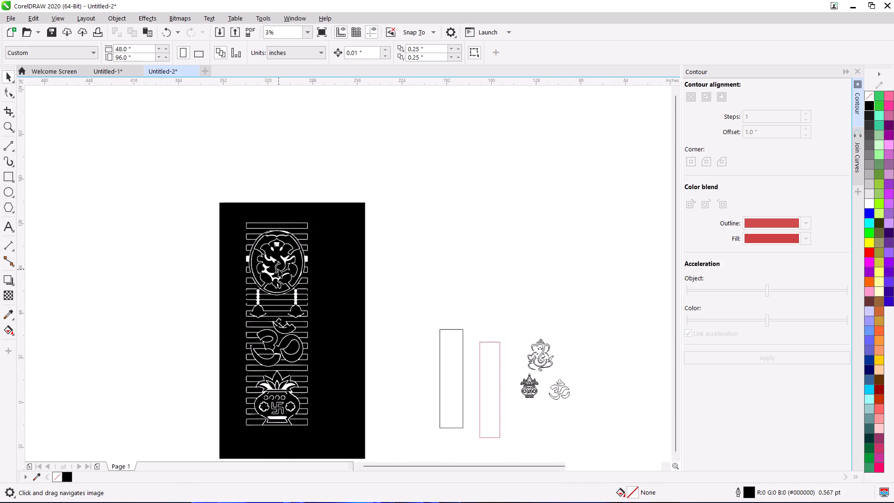
middle_click_drag(292, 271, 346, 205)
scroll(326, 294, "up", 1)
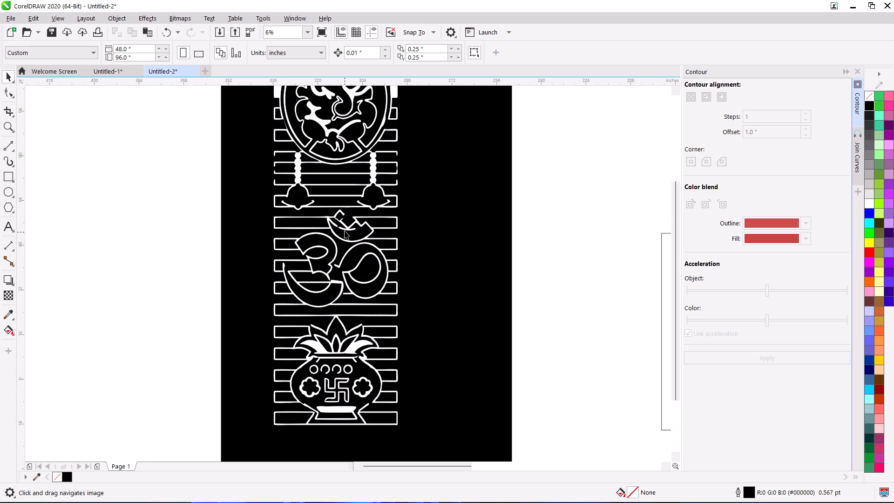
scroll(345, 223, "up", 2)
scroll(345, 219, "down", 2)
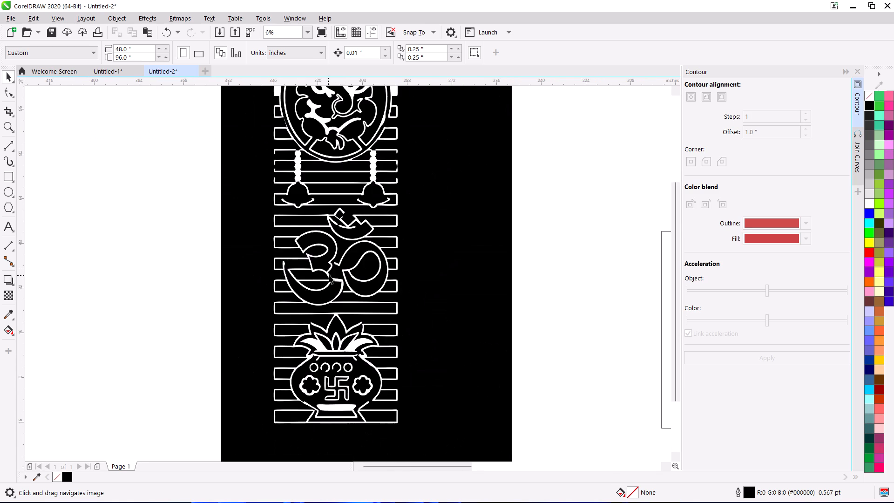
scroll(329, 274, "up", 1)
scroll(330, 274, "down", 1)
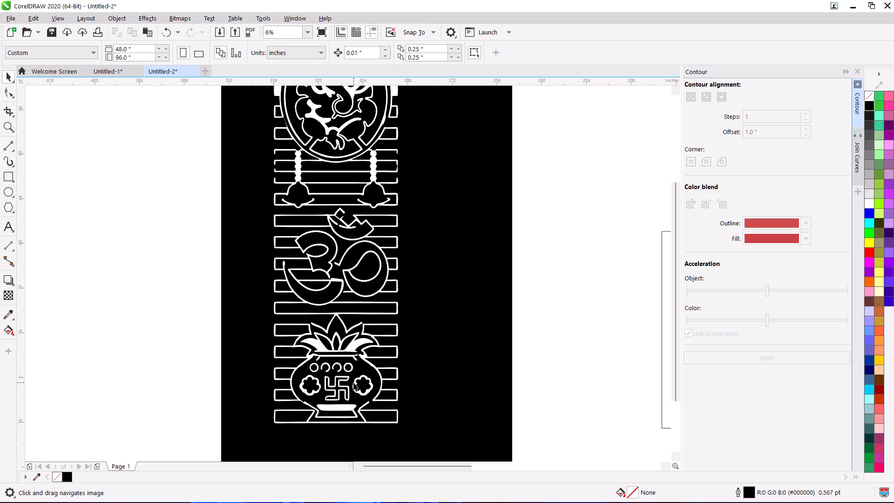
scroll(357, 380, "down", 2)
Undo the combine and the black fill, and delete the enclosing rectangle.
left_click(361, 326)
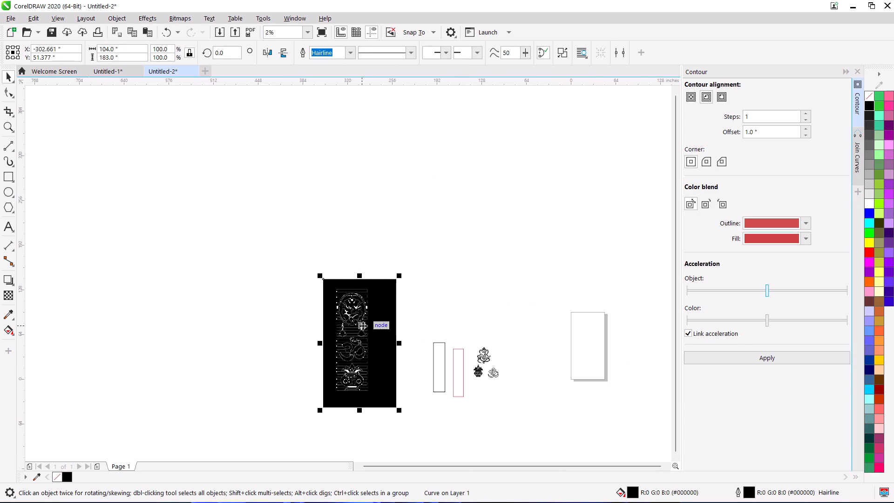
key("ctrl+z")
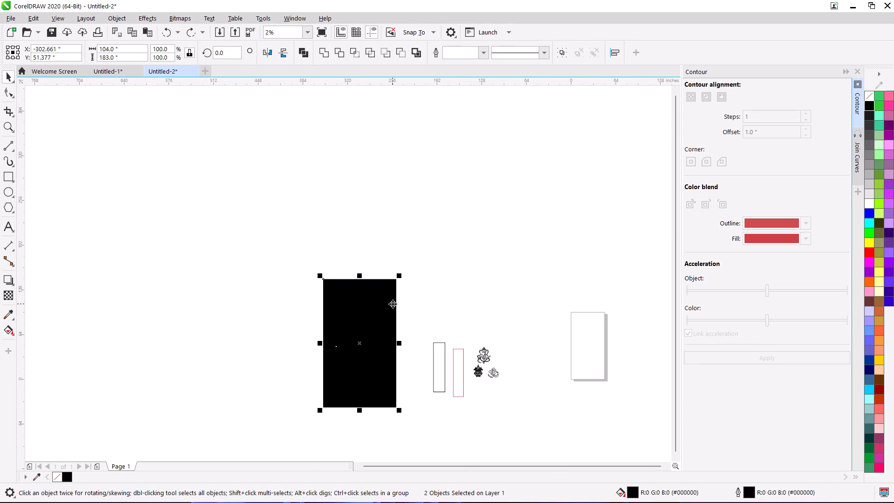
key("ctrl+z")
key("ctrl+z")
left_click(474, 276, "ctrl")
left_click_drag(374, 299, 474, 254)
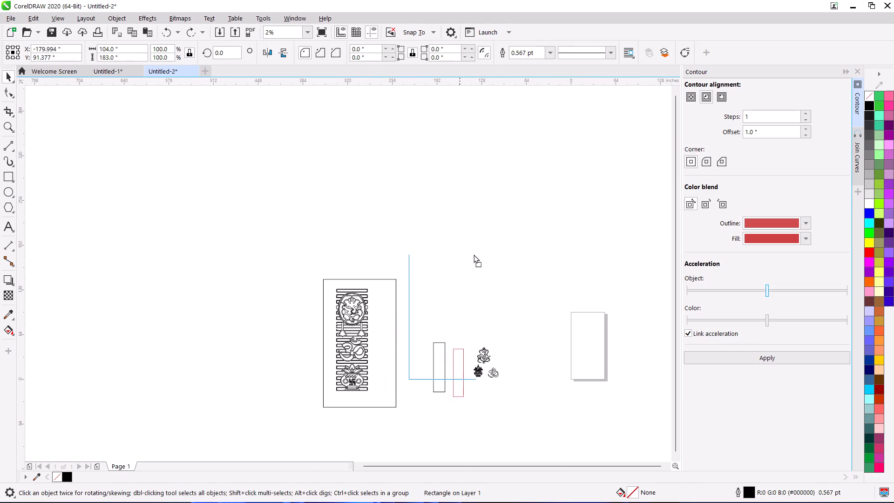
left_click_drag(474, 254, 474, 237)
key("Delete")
Move the red rectangle and the 16.5 by 70.4 inch black rectangle closer to the traced panel artwork.
scroll(361, 305, "up", 4)
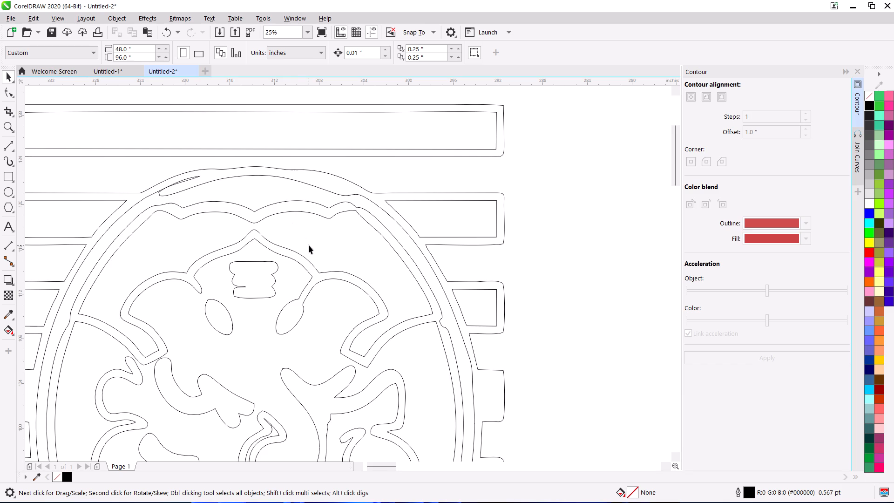
scroll(309, 245, "down", 2)
scroll(343, 279, "down", 1)
middle_click_drag(343, 279, 352, 227)
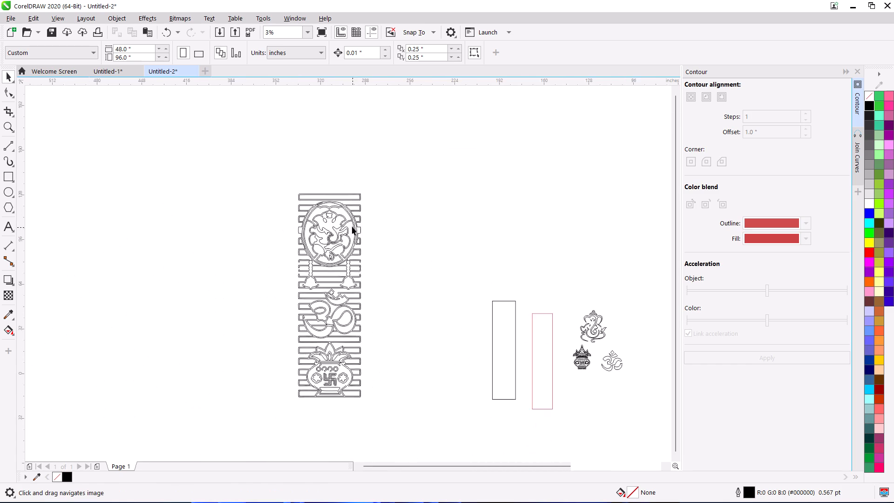
scroll(348, 224, "up", 2)
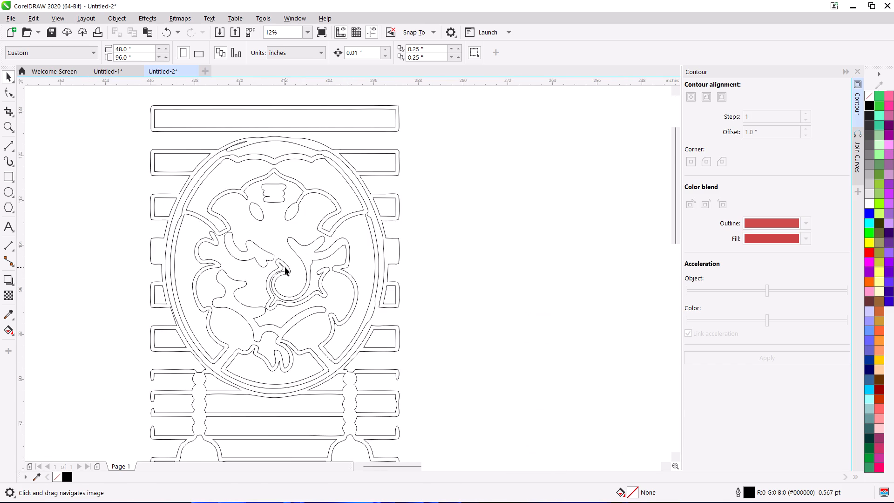
scroll(285, 266, "down", 2)
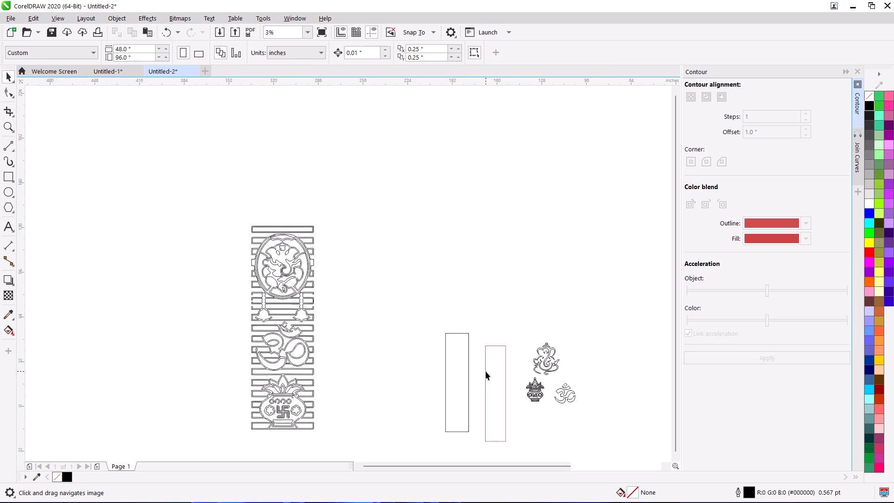
left_click_drag(486, 371, 386, 313)
left_click_drag(450, 372, 416, 328)
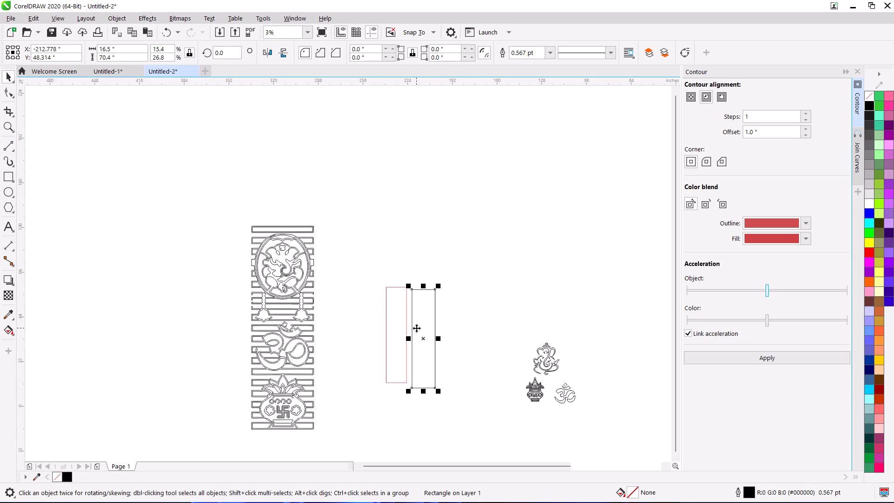
left_click(372, 254)
Draw a rectangle about 43.7 by 4.1 inches over the topmost horizontal slat of the panel bitmap and select it.
scroll(465, 244, "down", 2)
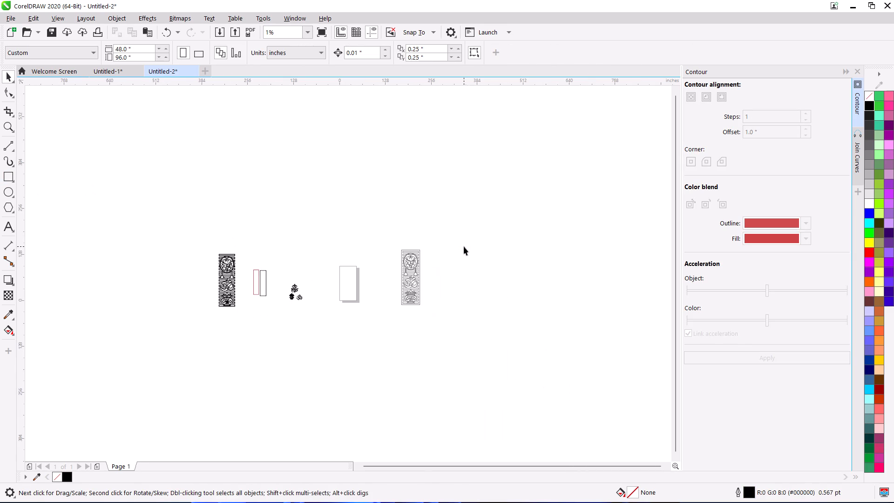
scroll(420, 262, "up", 2)
middle_click_drag(498, 269, 305, 238)
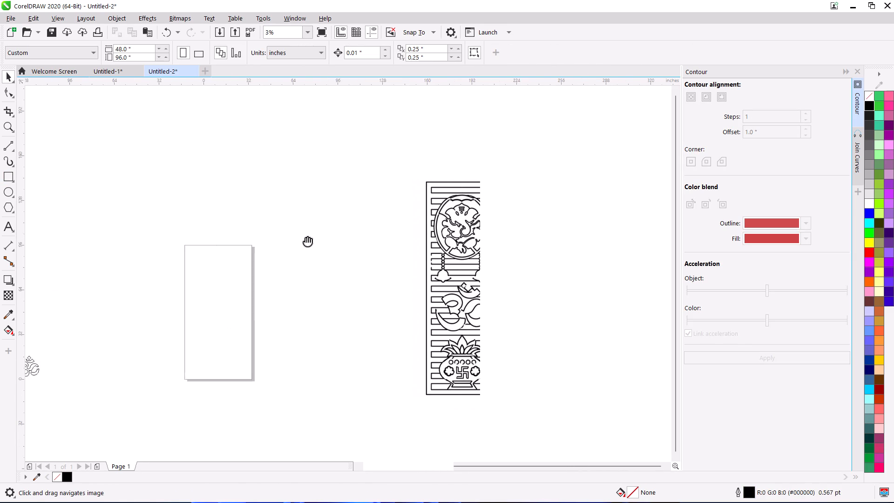
middle_click_drag(305, 238, 297, 238)
left_click(7, 176)
scroll(443, 190, "up", 1)
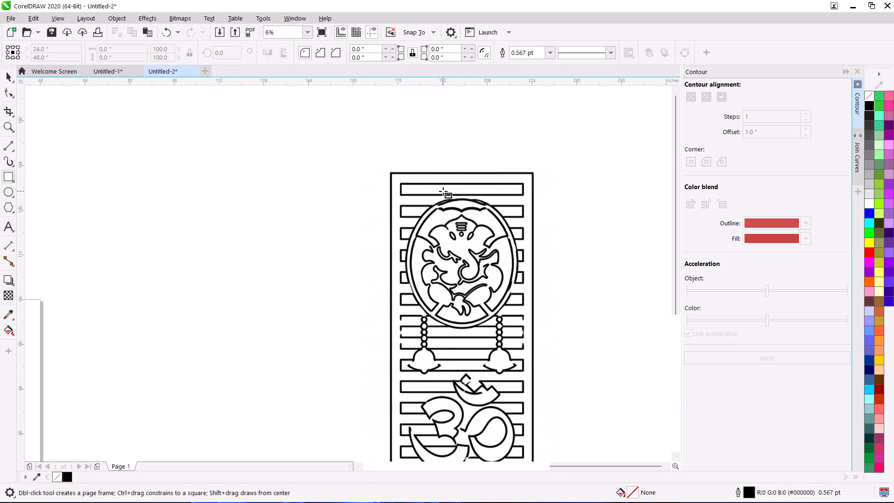
key("space")
left_click(484, 197)
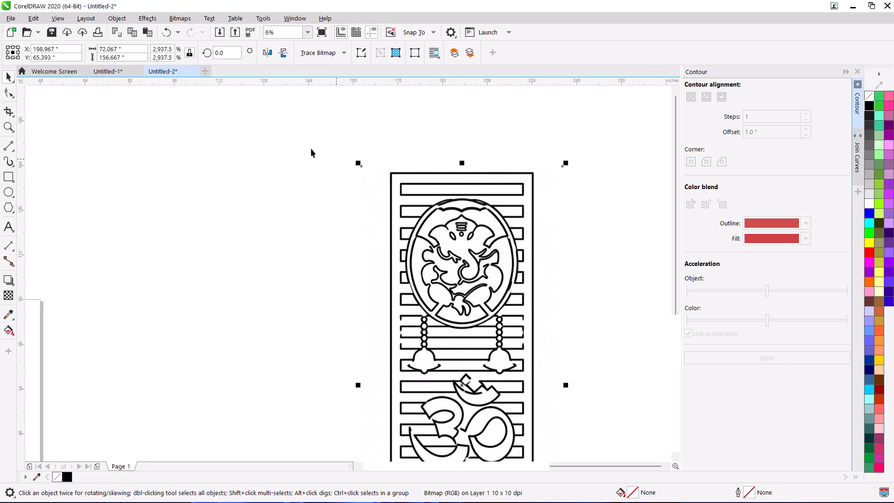
left_click(14, 171)
scroll(439, 162, "up", 2)
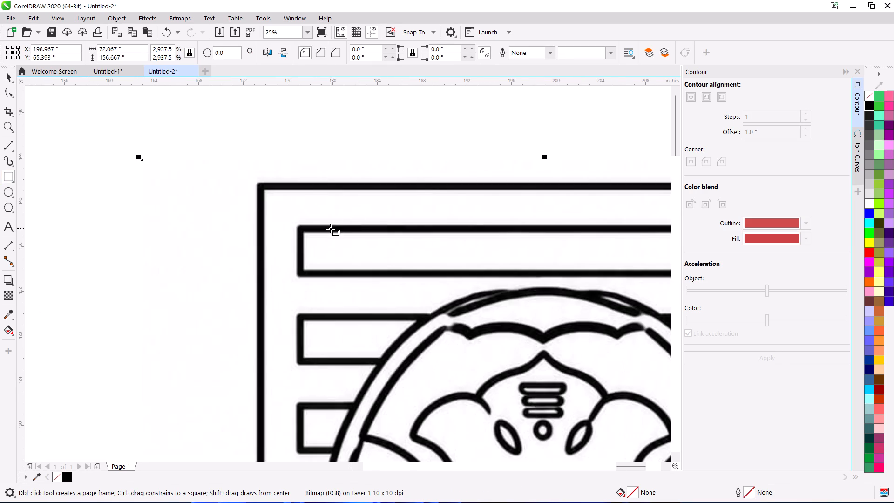
middle_click_drag(312, 234, 216, 203)
scroll(331, 221, "down", 1)
middle_click_drag(331, 228, 306, 228)
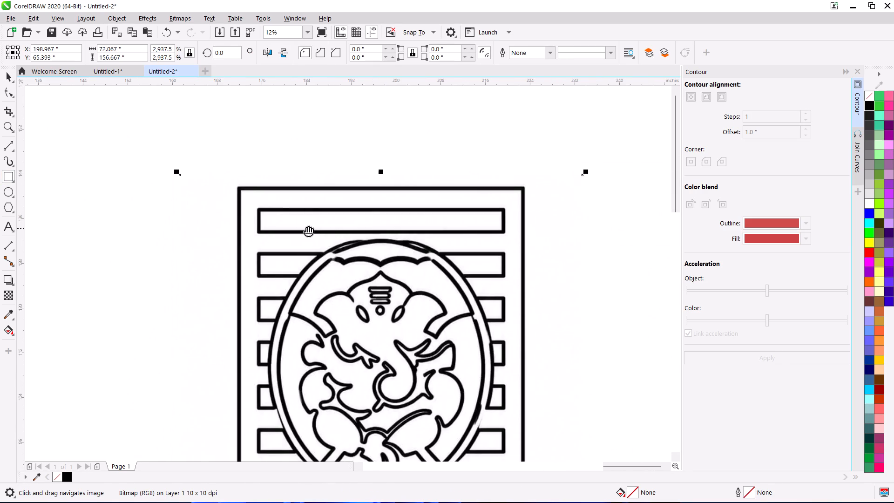
middle_click_drag(306, 228, 287, 226)
left_click_drag(224, 207, 401, 216)
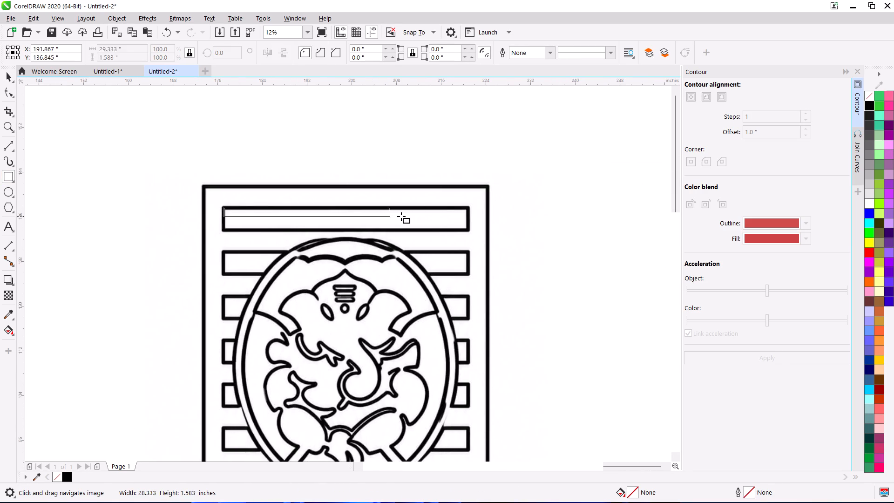
left_click_drag(401, 216, 468, 230)
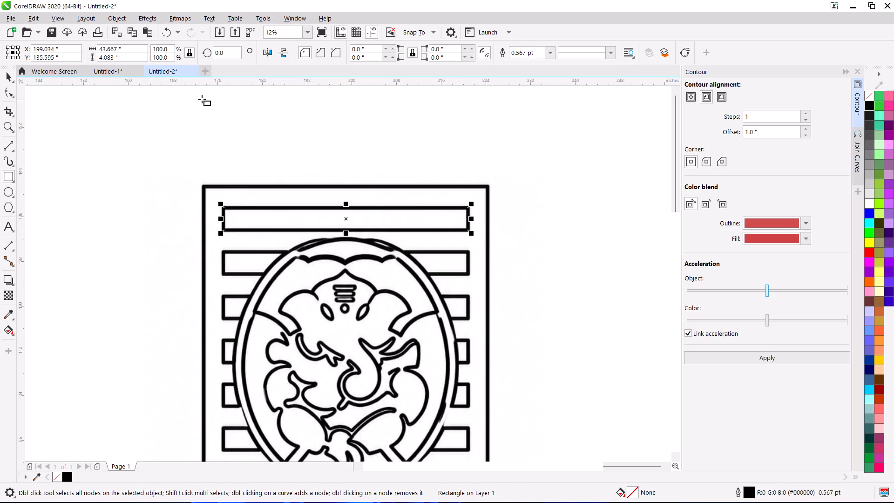
key("space")
left_click(145, 132)
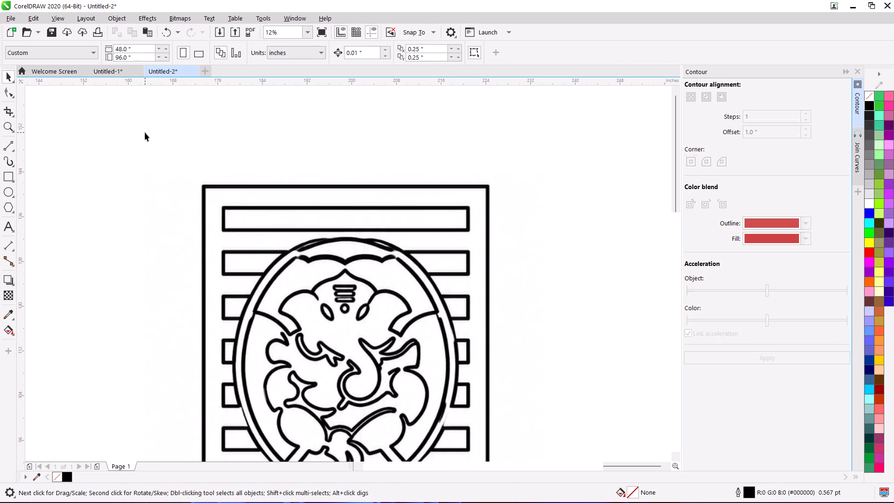
left_click(371, 214)
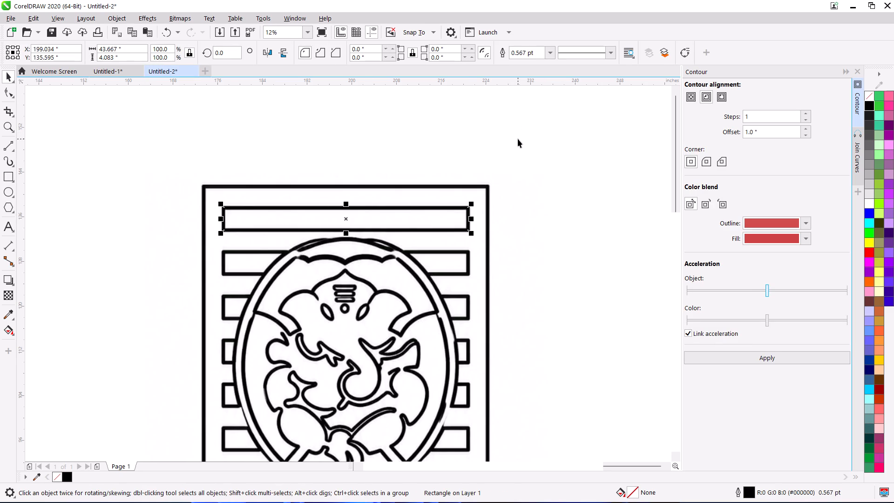
Delete the enlarged panel bitmap and the rectangle drawn over its topmost horizontal slat.
left_click(518, 139)
middle_click_drag(424, 241, 470, 149)
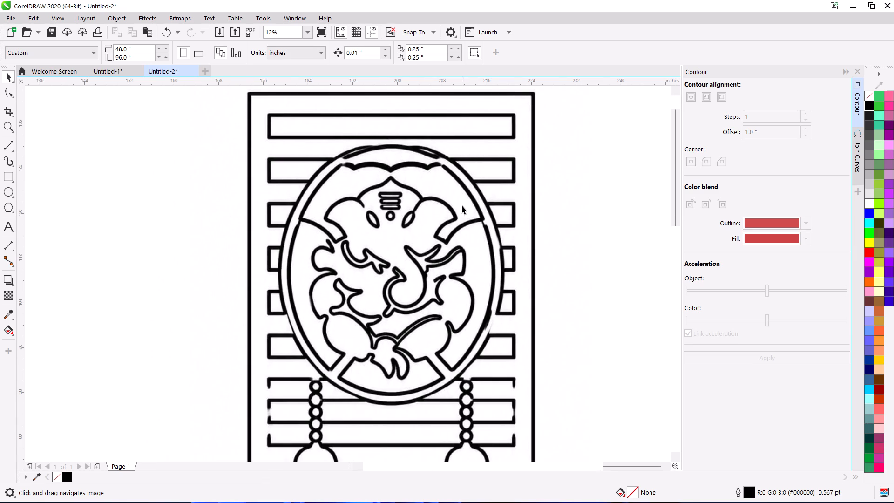
scroll(471, 253, "down", 2)
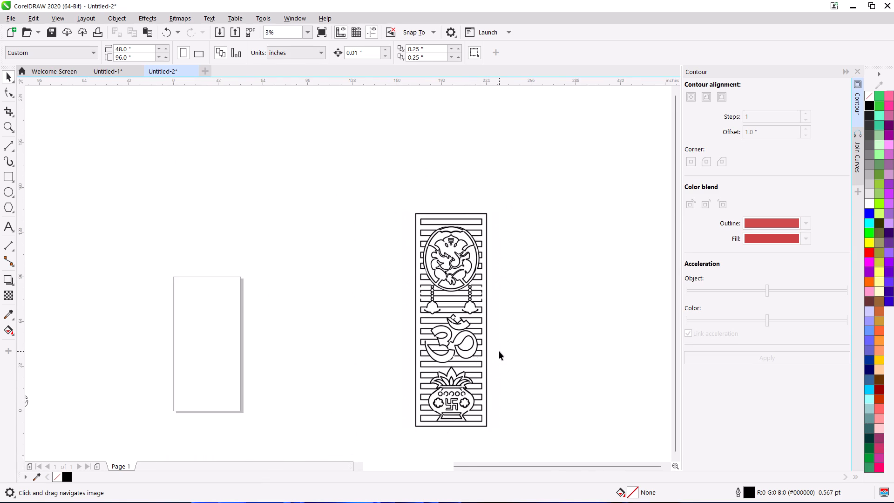
left_click(452, 241)
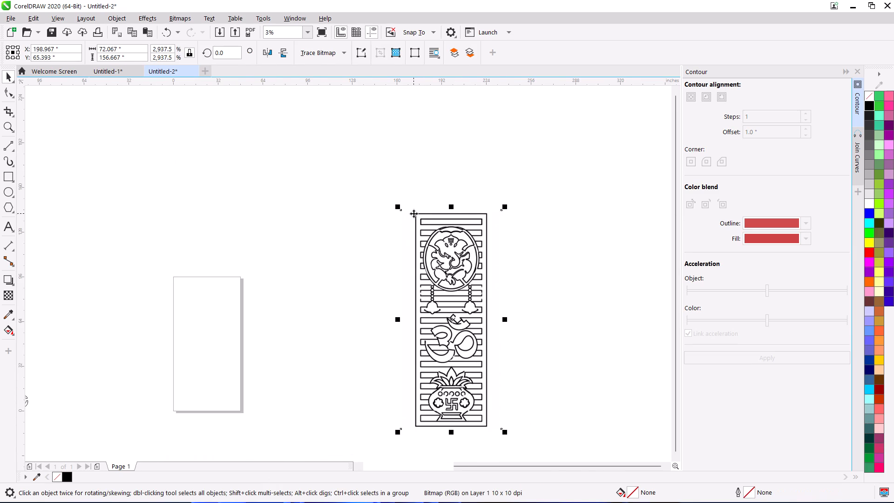
key("Delete")
left_click_drag(359, 169, 603, 317)
key("Delete")
Restore the CorelDRAW window from full screen and move it aside to expose the WhatsApp image files on the desktop.
left_click_drag(740, 4, 773, 10)
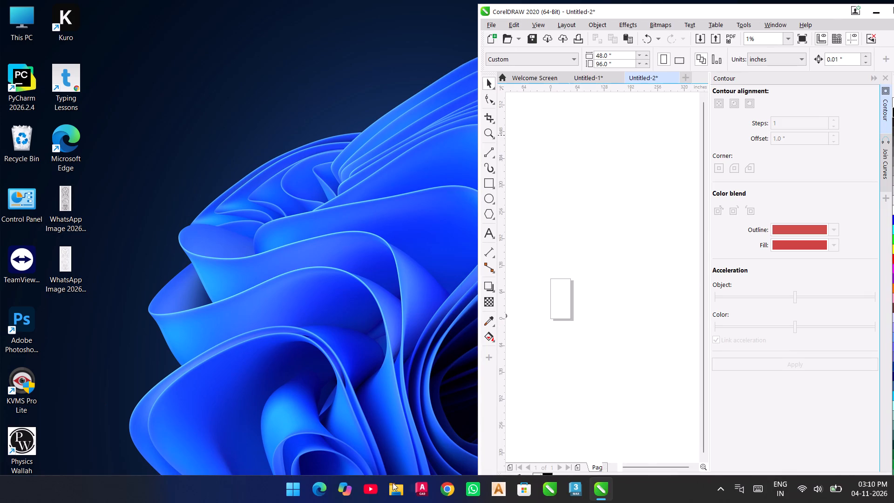
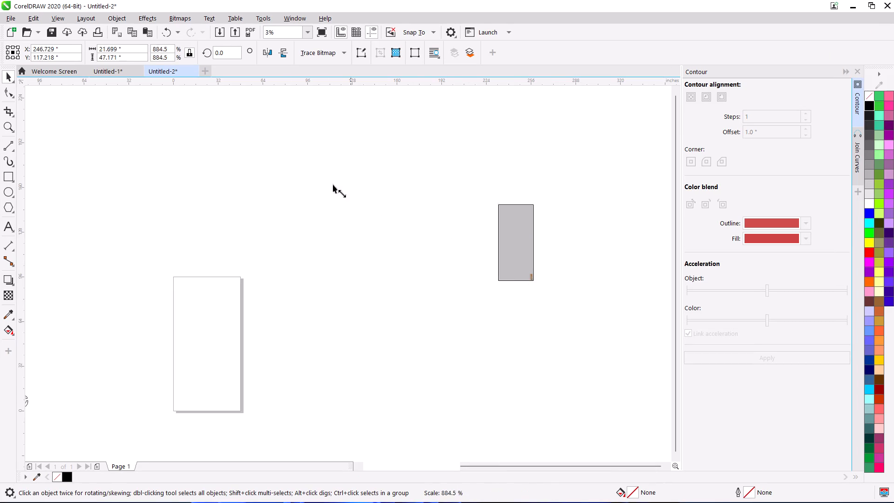
left_click_drag(333, 184, 266, 122)
left_click_drag(529, 206, 428, 276)
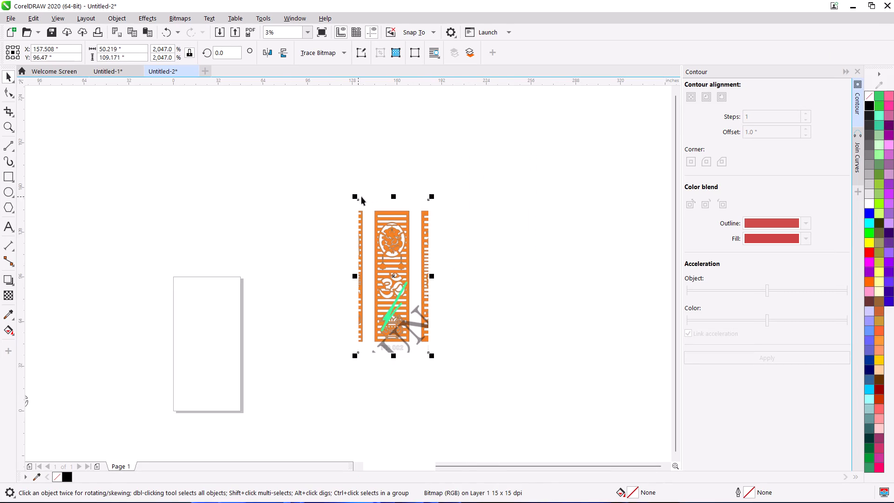
left_click(350, 195)
left_click(380, 220)
left_click_drag(361, 201, 345, 188)
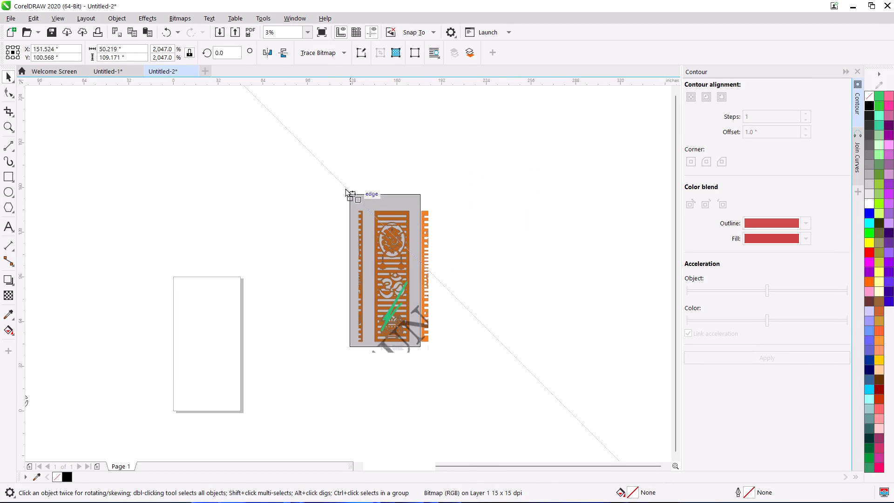
left_click_drag(345, 188, 332, 167)
left_click_drag(327, 166, 344, 242)
left_click_drag(340, 239, 241, 142)
left_click(247, 206)
left_click(331, 239)
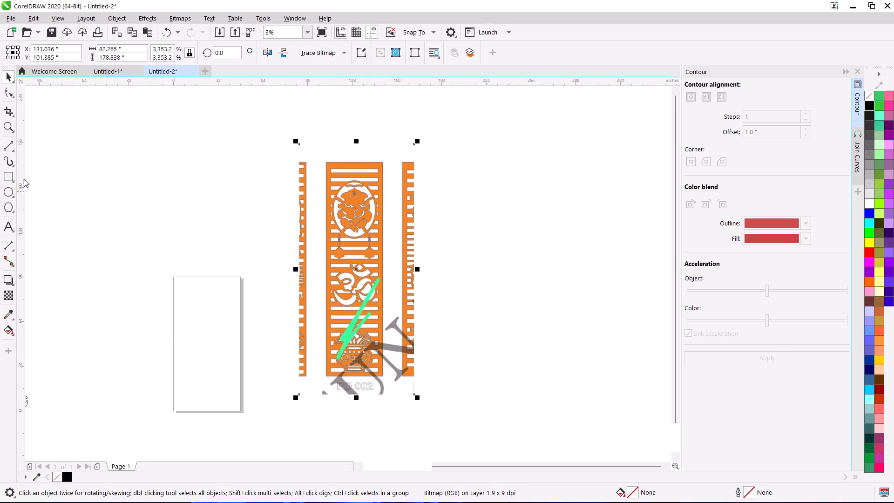
Draw a rectangle about 33.9 by 2.7 inches over the topmost white slot of the middle panel in the bitmap.
left_click(221, 156)
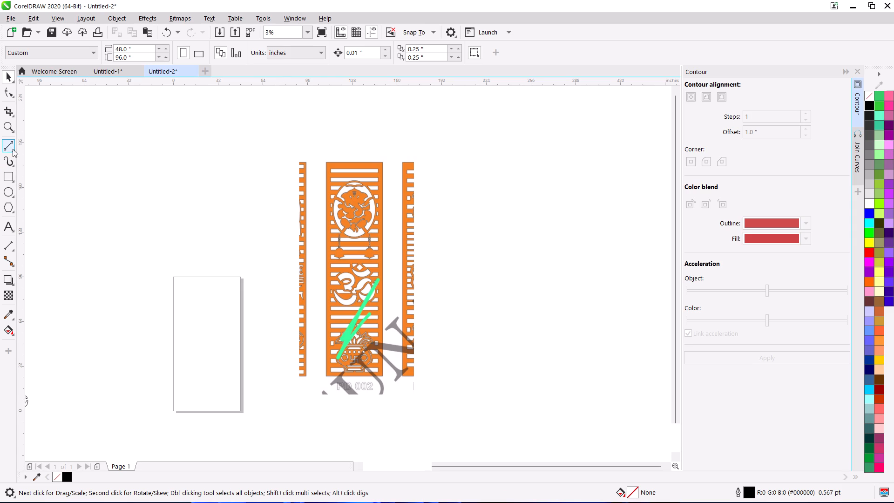
left_click(13, 174)
scroll(362, 168, "up", 2)
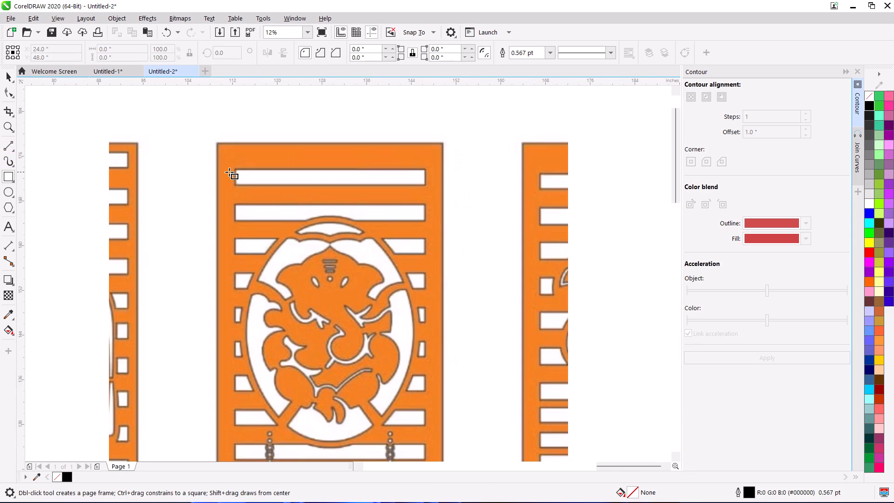
scroll(229, 172, "up", 1)
left_click_drag(242, 166, 622, 201)
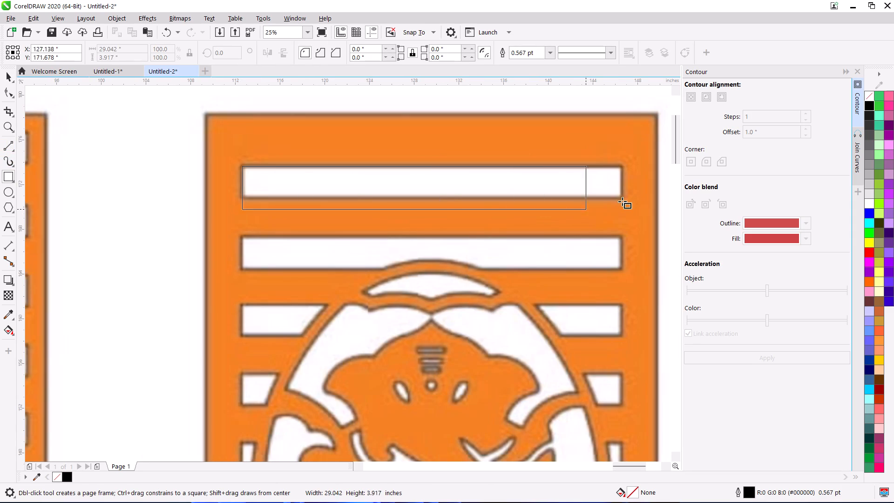
left_click_drag(622, 201, 621, 197)
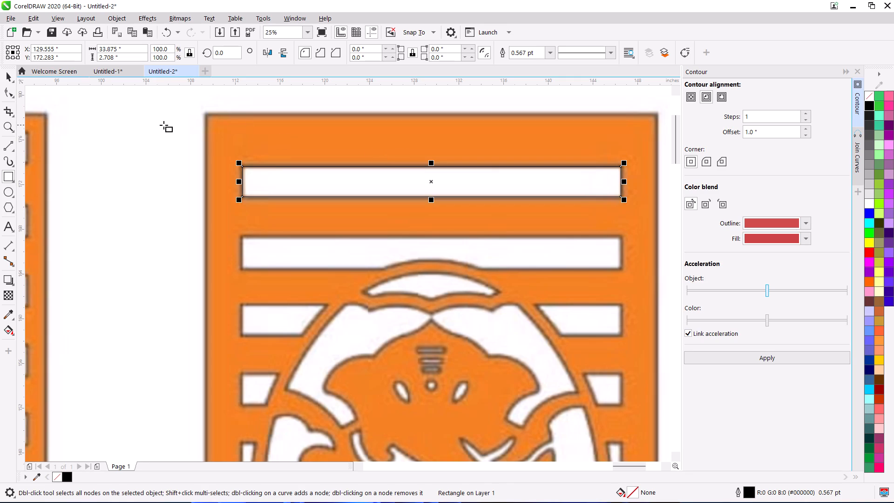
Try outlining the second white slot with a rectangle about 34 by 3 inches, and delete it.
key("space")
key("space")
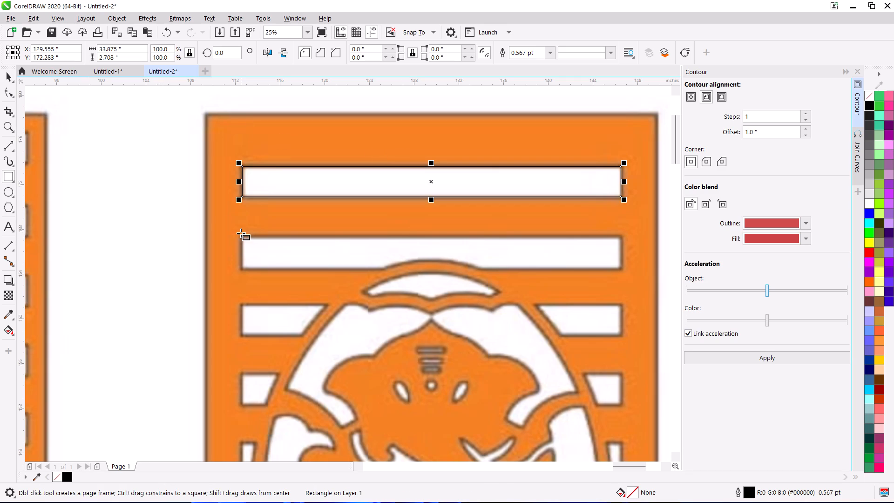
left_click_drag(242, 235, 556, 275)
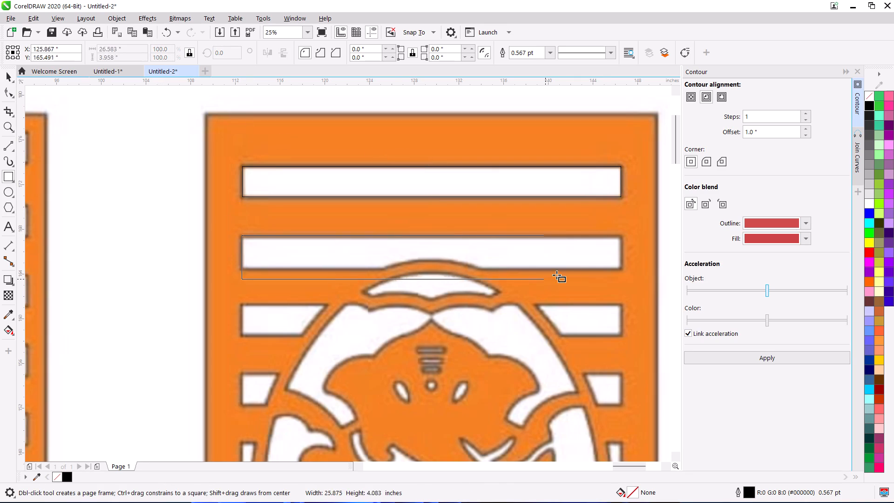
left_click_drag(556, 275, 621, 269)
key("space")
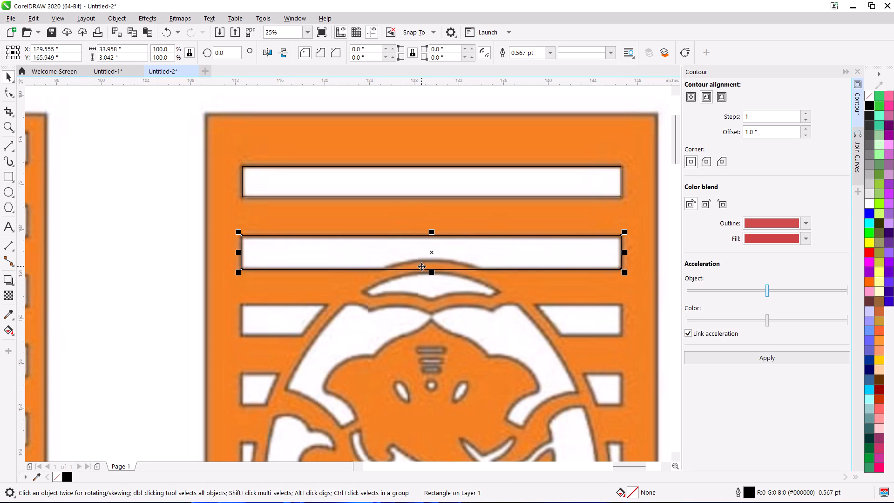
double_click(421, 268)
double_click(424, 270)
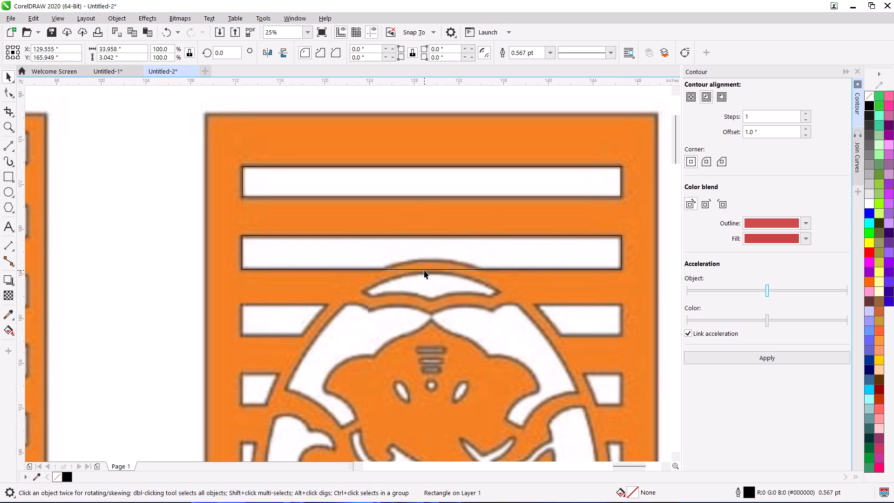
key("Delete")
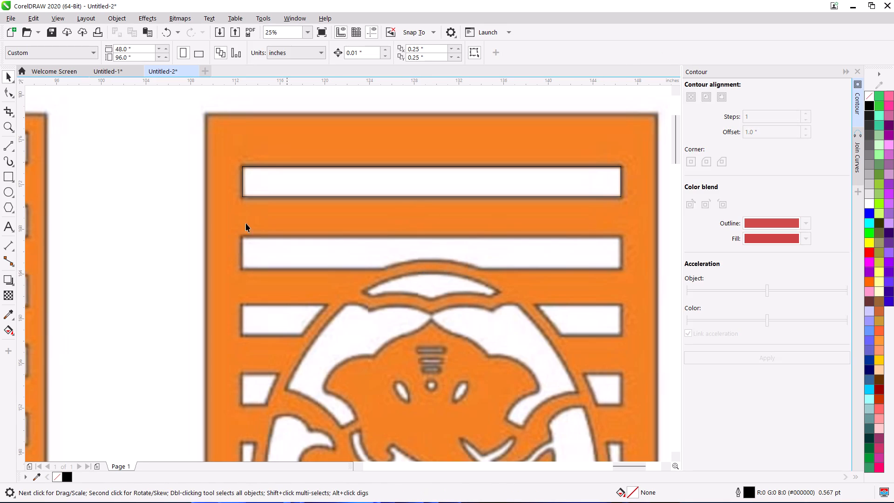
Trace the second slot's left edge, about 2.6 inches, and its top edge, about 33.9 inches, with two-point lines.
left_click(7, 147)
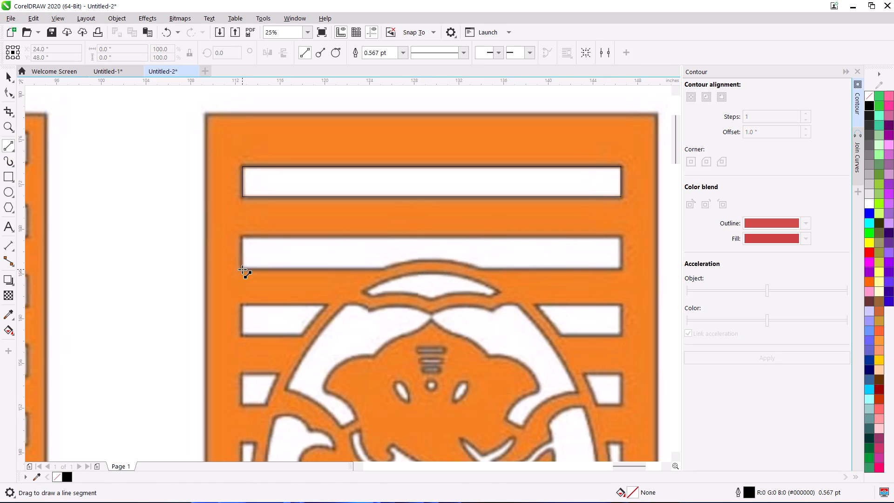
left_click_drag(242, 266, 241, 237)
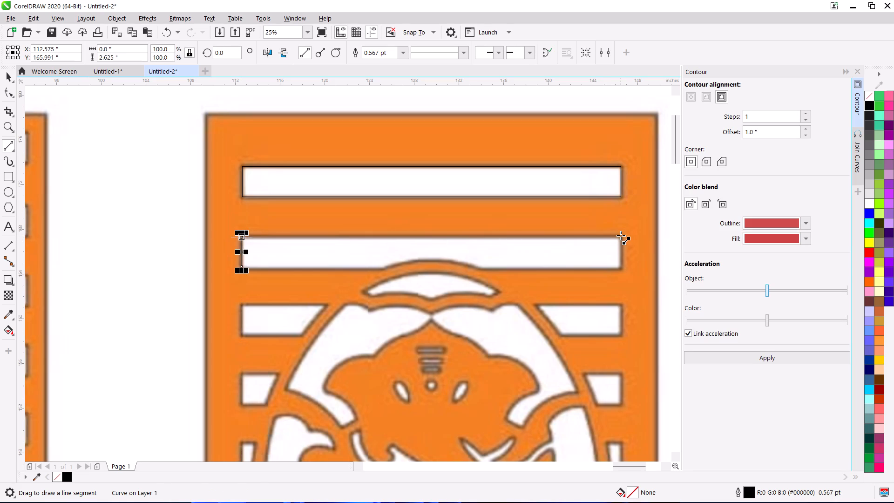
left_click_drag(621, 235, 232, 235)
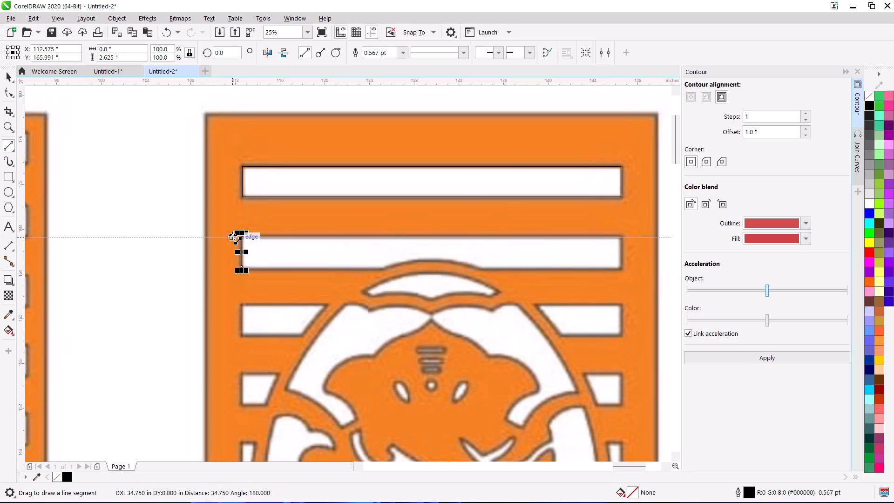
left_click_drag(232, 235, 241, 238)
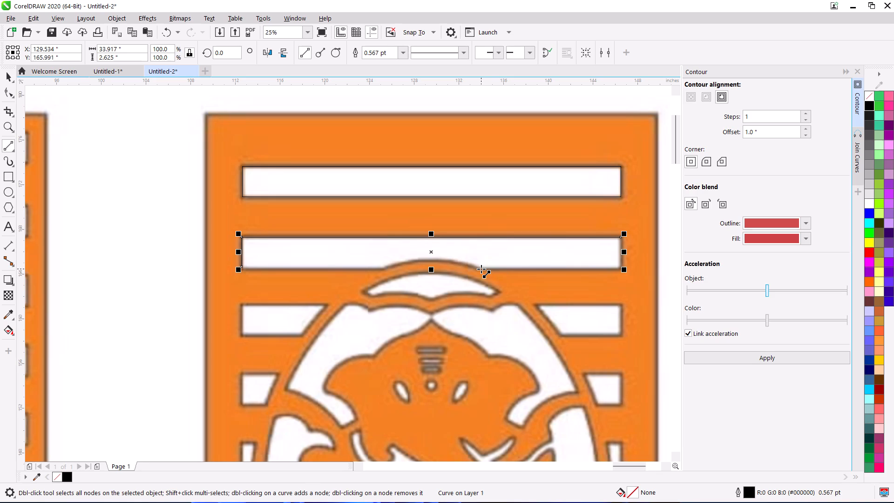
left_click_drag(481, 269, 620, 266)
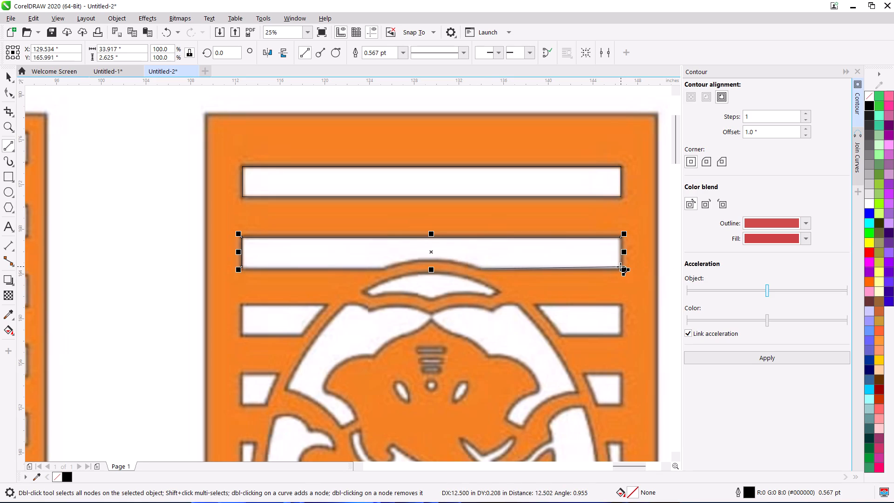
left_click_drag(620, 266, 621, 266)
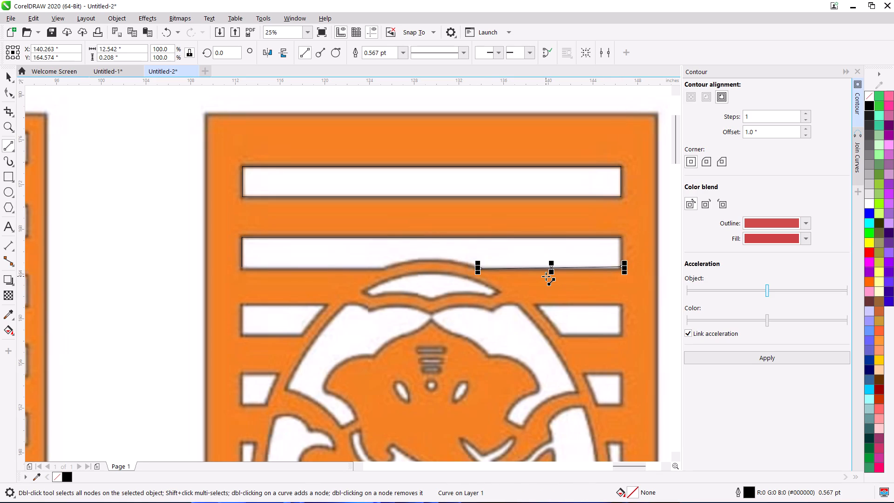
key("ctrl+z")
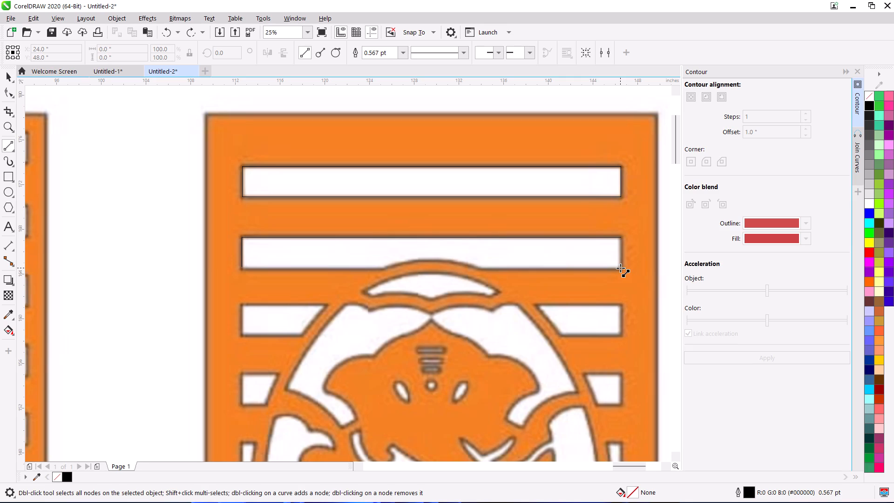
Trace the second slot's right edge and the straight bottom segments either side of the arch, about 12.2 and 12.6 inches long.
left_click_drag(620, 268, 484, 270)
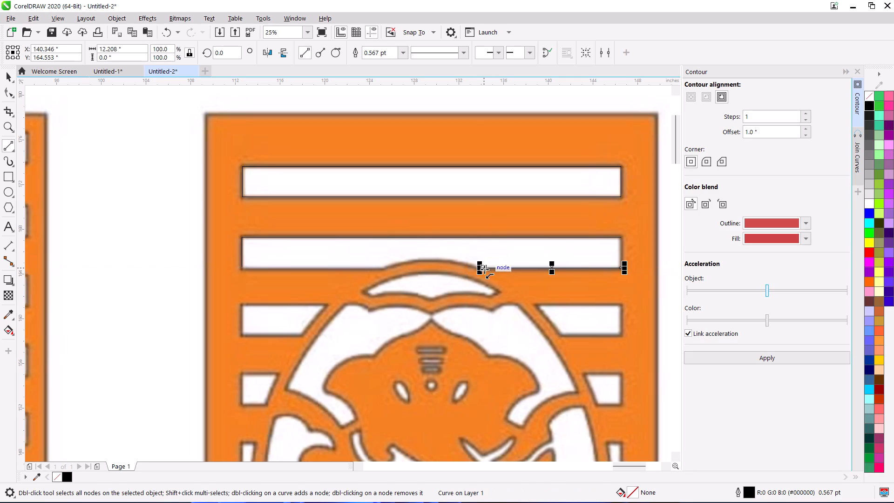
left_click_drag(621, 238, 620, 268)
left_click_drag(243, 266, 269, 272)
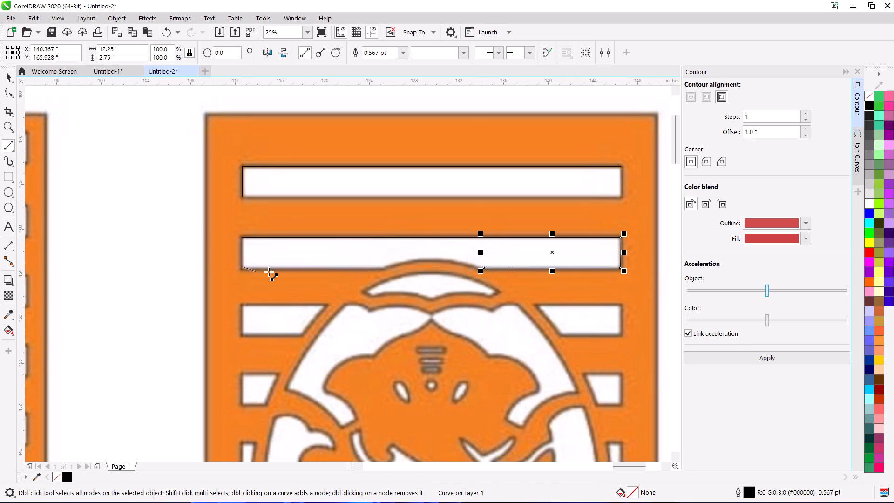
left_click_drag(269, 272, 383, 268)
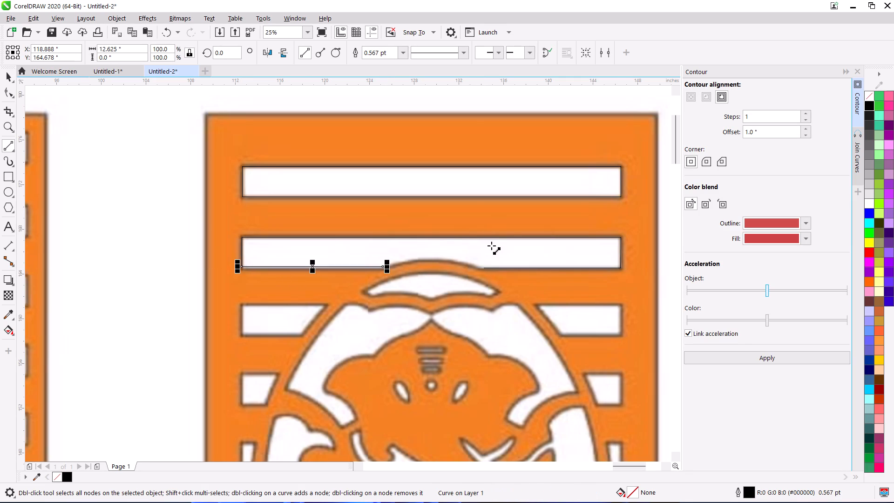
Bridge the two bottom segments of the second slot with a 3-point curve following the arch above the medallion.
left_click(13, 150)
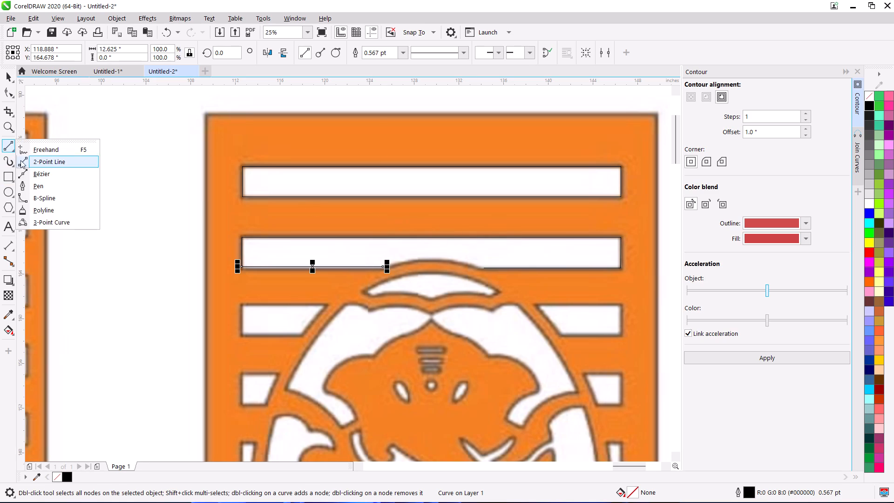
left_click(29, 220)
scroll(441, 244, "up", 1)
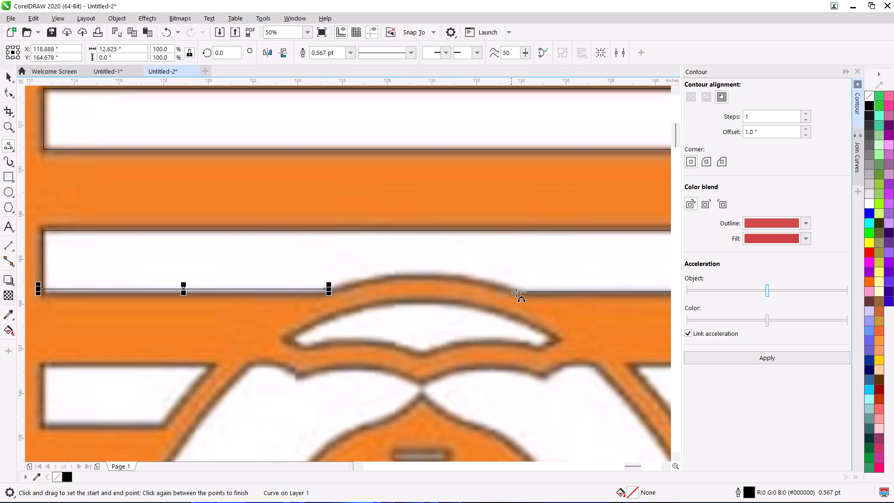
left_click_drag(528, 292, 326, 288)
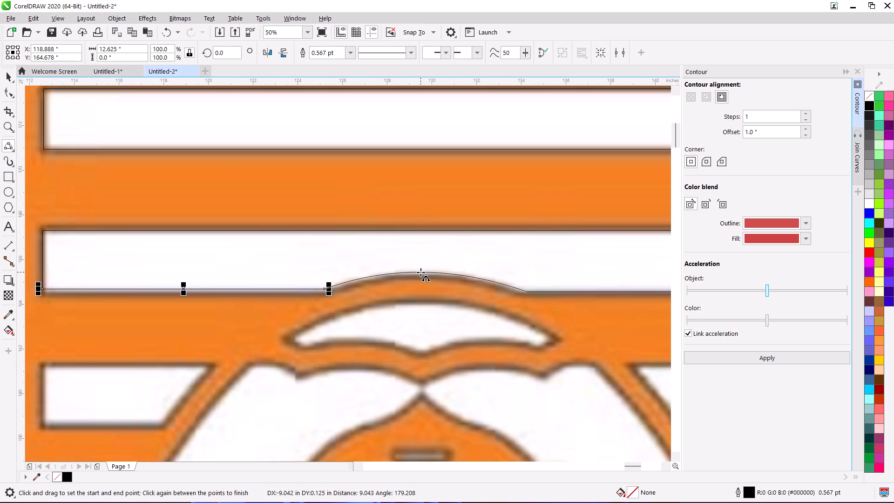
left_click(420, 273)
key("space")
scroll(452, 229, "down", 1)
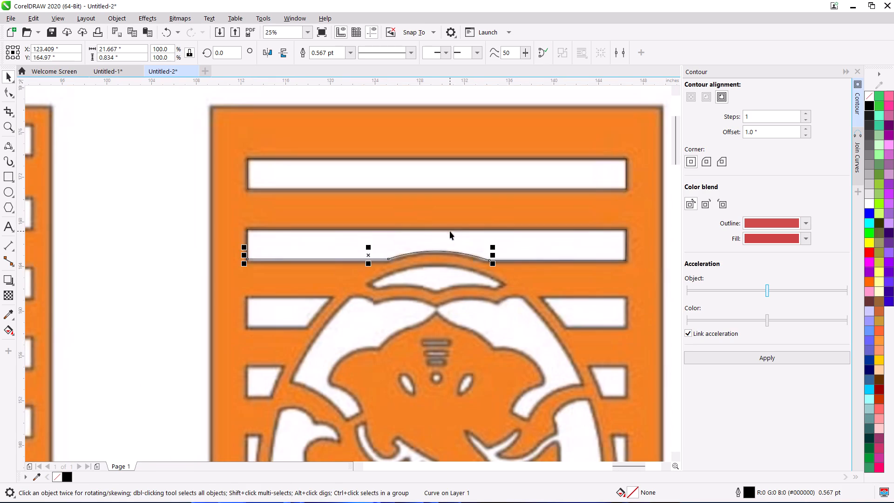
Lower both nodes of the second slot's left bottom segment onto the slot's bottom edge.
left_click(122, 273)
scroll(303, 264, "up", 1)
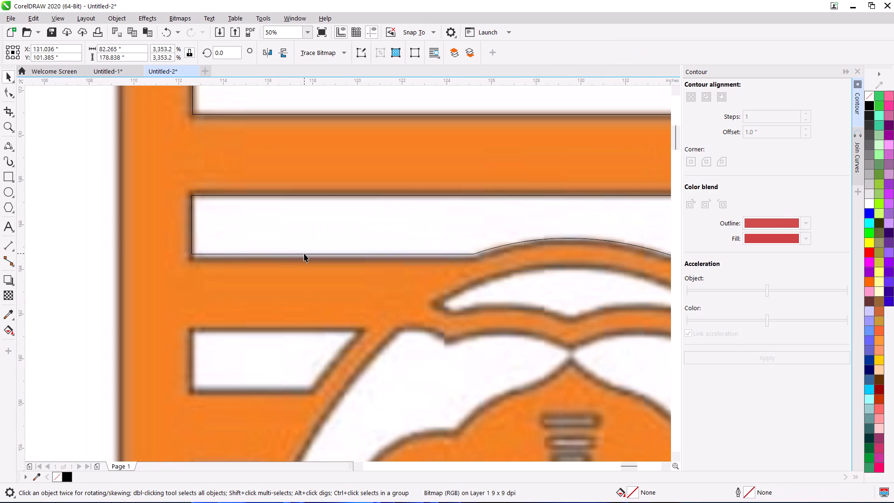
double_click(304, 253)
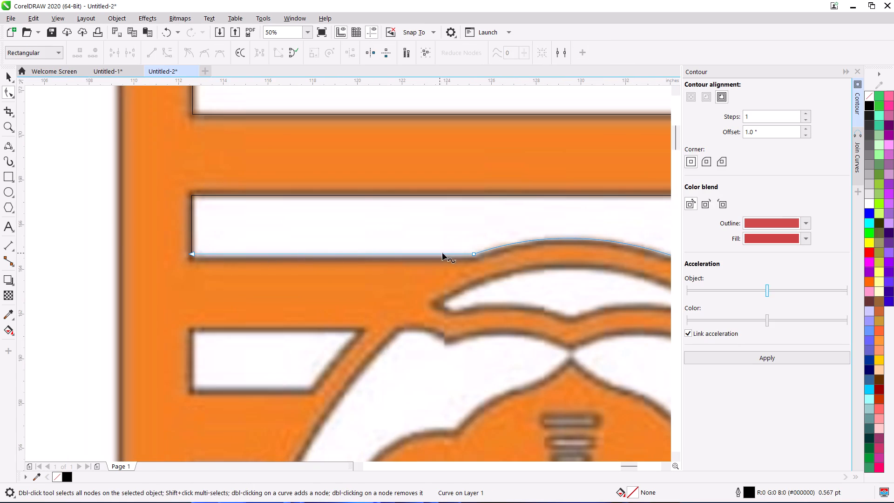
left_click(475, 253)
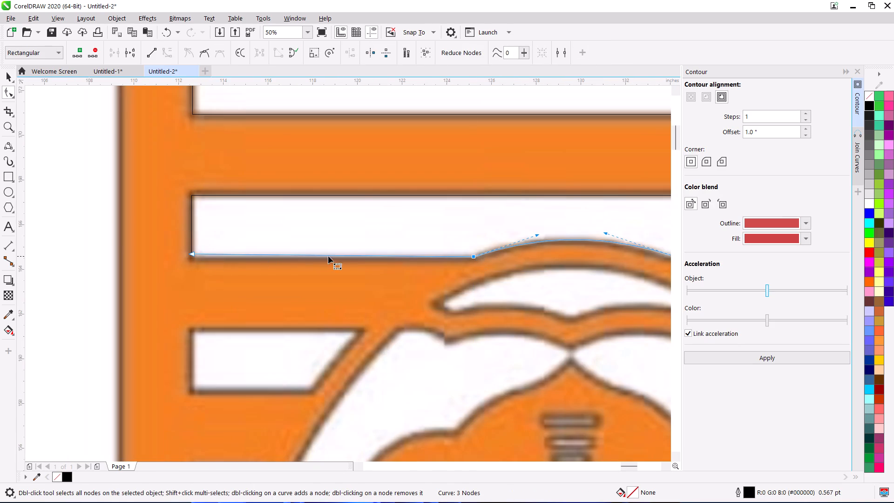
left_click_drag(192, 255, 192, 259)
scroll(203, 238, "down", 1)
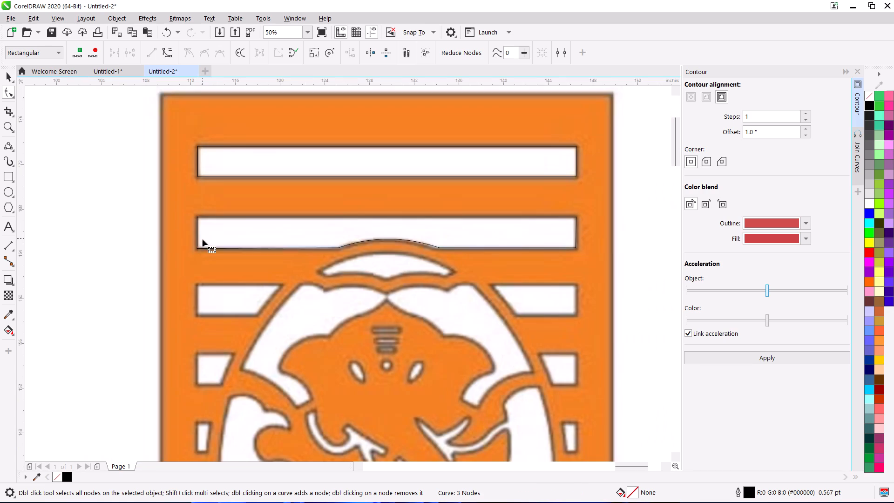
left_click(121, 235)
left_click(98, 234)
key("space")
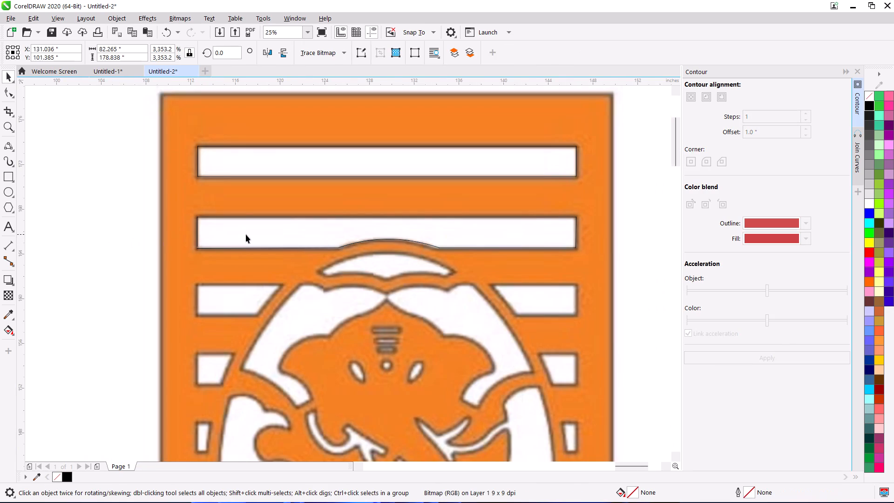
Extend the second slot's left edge line down to the bottom segment by lowering its end node.
scroll(271, 234, "up", 1)
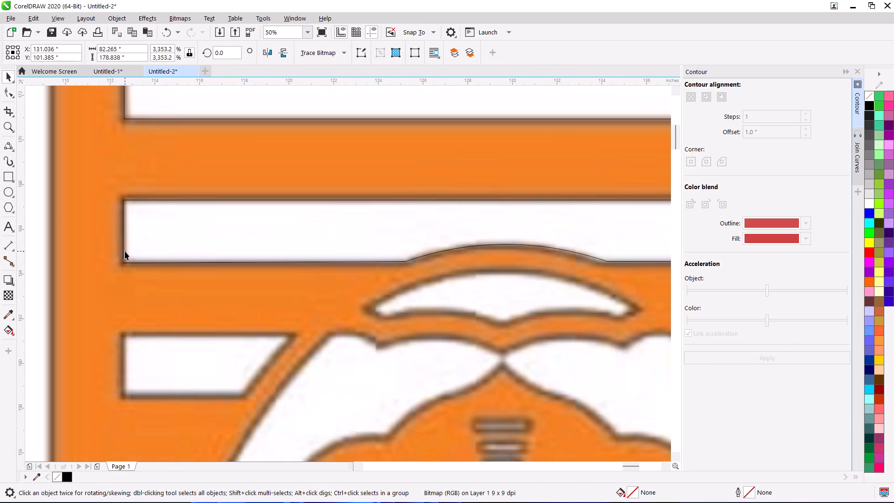
double_click(122, 249)
scroll(127, 260, "up", 1)
left_click_drag(120, 257, 120, 265)
scroll(203, 238, "down", 2)
left_click(106, 245)
key("space")
Trace the top, slanted and bottom edges of the third row's left slot with 2-point lines, starting about 7.5 inches along the top.
scroll(132, 245, "down", 1)
scroll(151, 256, "up", 1)
middle_click_drag(223, 252, 335, 236)
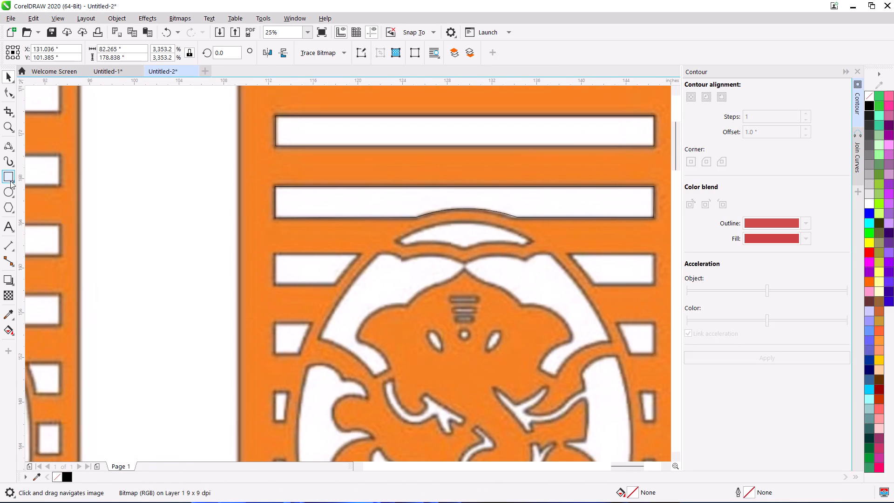
left_click(8, 144)
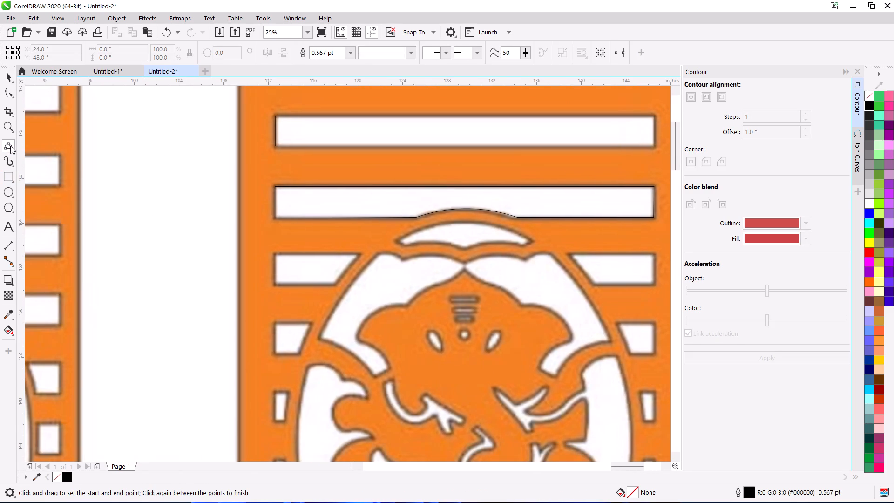
left_click(13, 150)
left_click(21, 162)
scroll(296, 284, "up", 1)
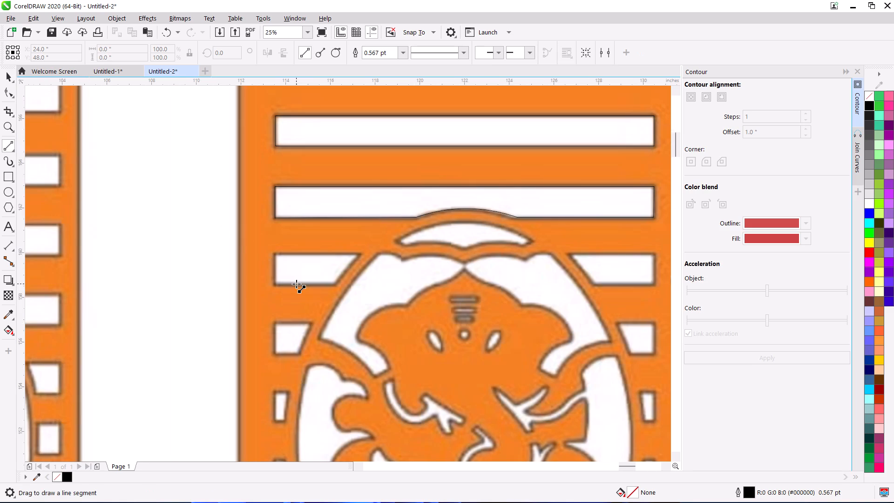
left_click_drag(254, 223, 417, 225)
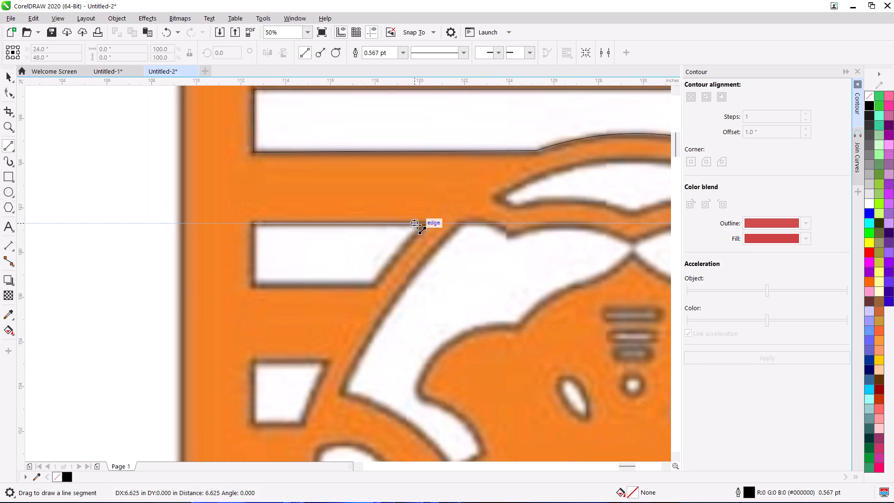
left_click_drag(417, 225, 422, 225)
left_click_drag(422, 225, 377, 285)
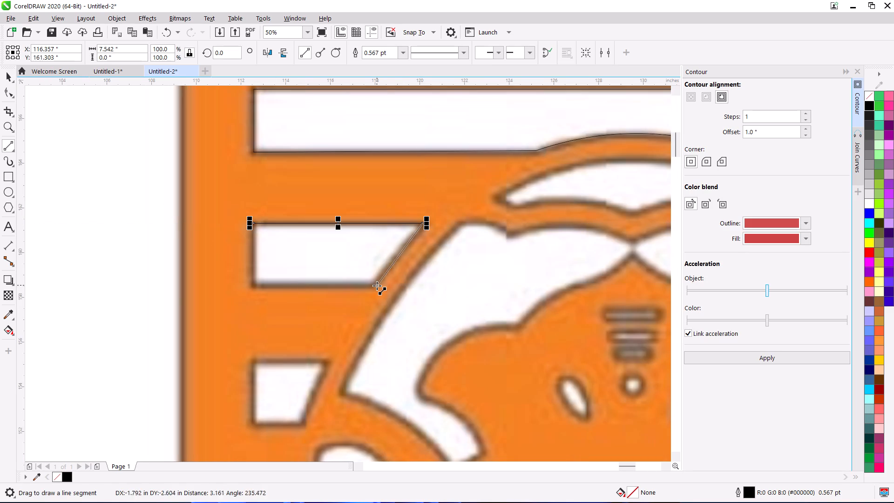
left_click_drag(377, 285, 372, 283)
left_click_drag(372, 282, 265, 283)
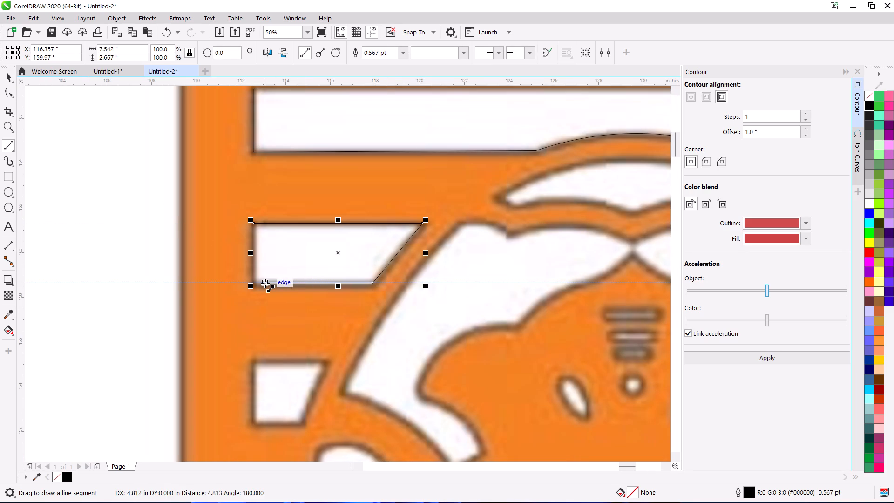
left_click_drag(265, 283, 253, 284)
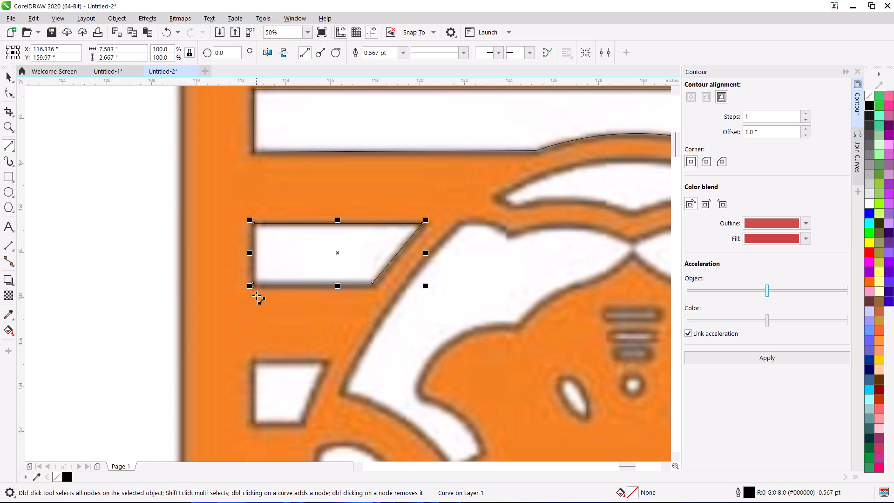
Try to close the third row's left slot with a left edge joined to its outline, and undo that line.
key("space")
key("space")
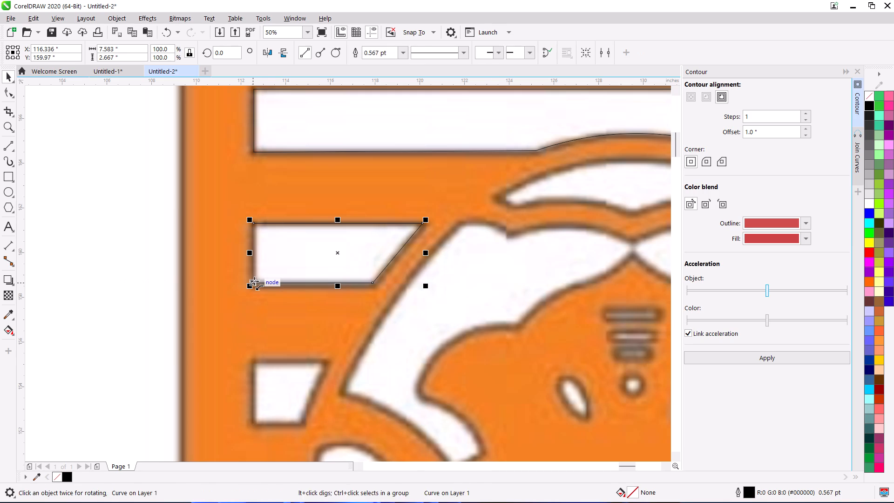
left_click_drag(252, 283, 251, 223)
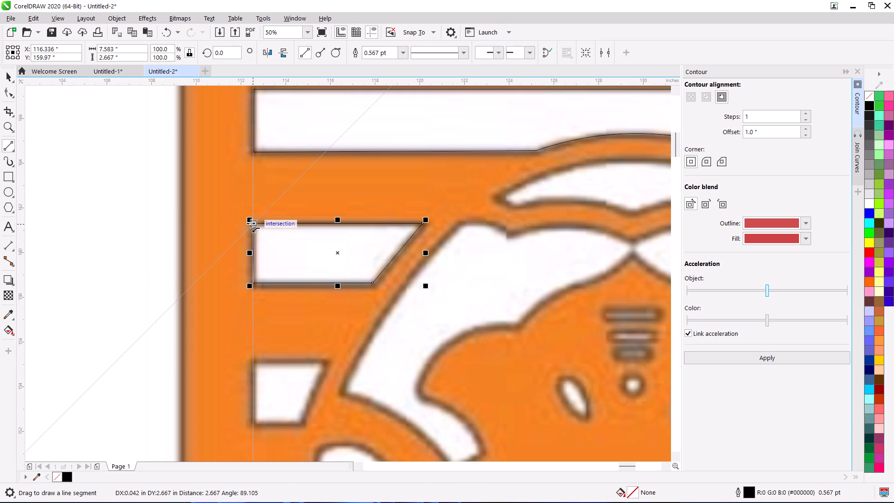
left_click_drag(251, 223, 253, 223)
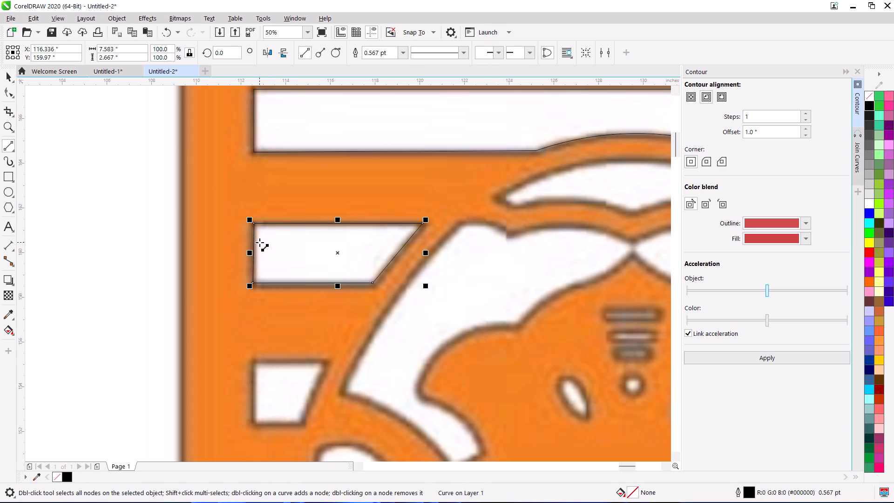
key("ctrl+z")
Draw the third row's left slot's left edge as a separate vertical line about 2.7 inches long.
scroll(248, 257, "up", 1)
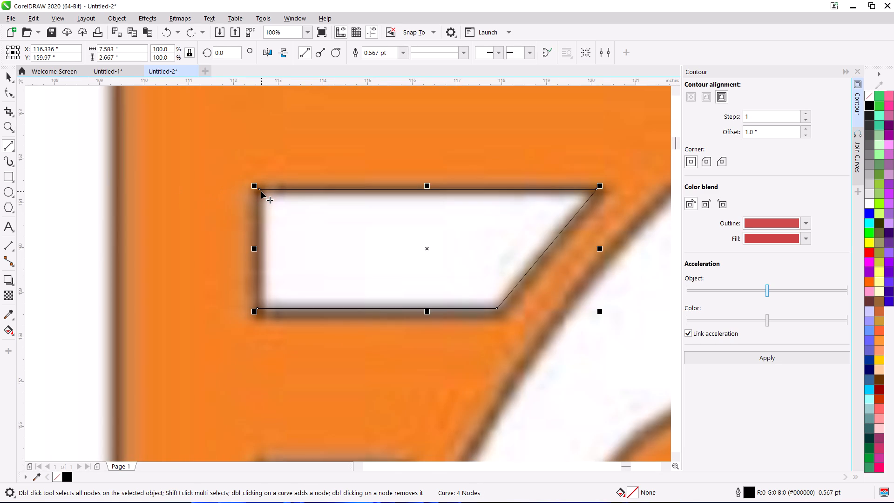
key("space")
key("space")
scroll(192, 224, "down", 2)
middle_click_drag(251, 224, 380, 224)
scroll(369, 228, "down", 1)
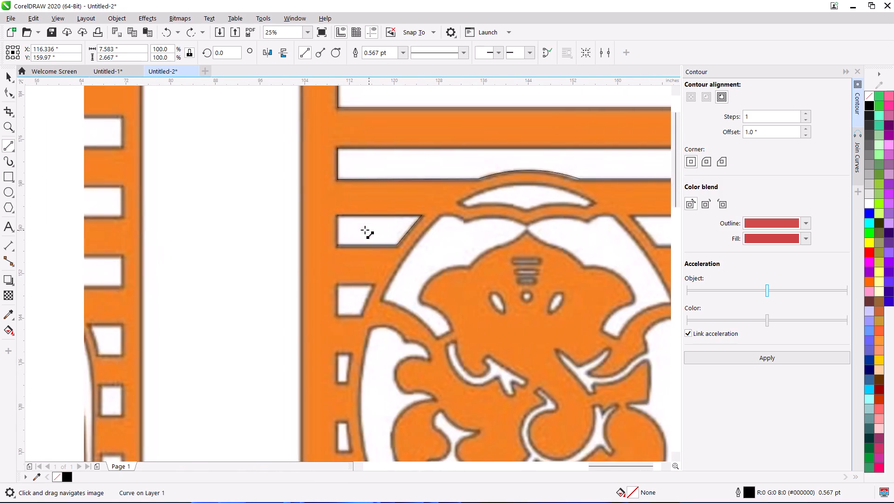
key("space")
left_click(152, 225)
key("space")
scroll(354, 225, "up", 2)
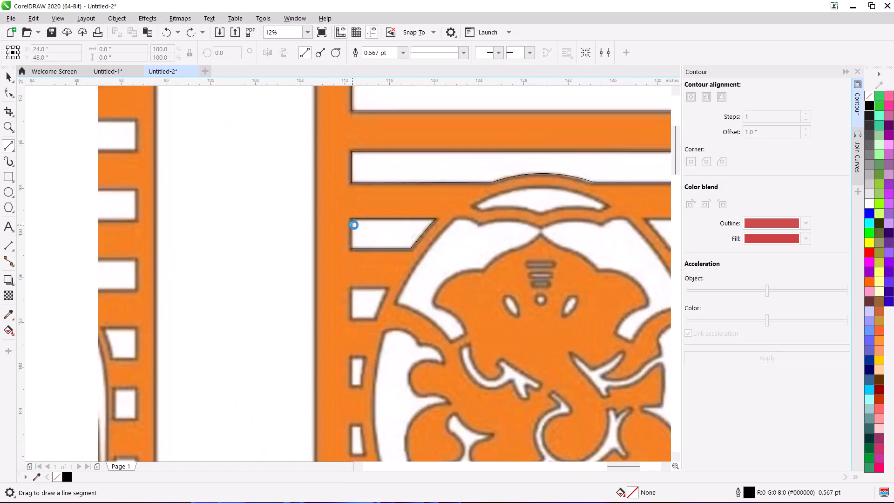
left_click_drag(348, 211, 350, 277)
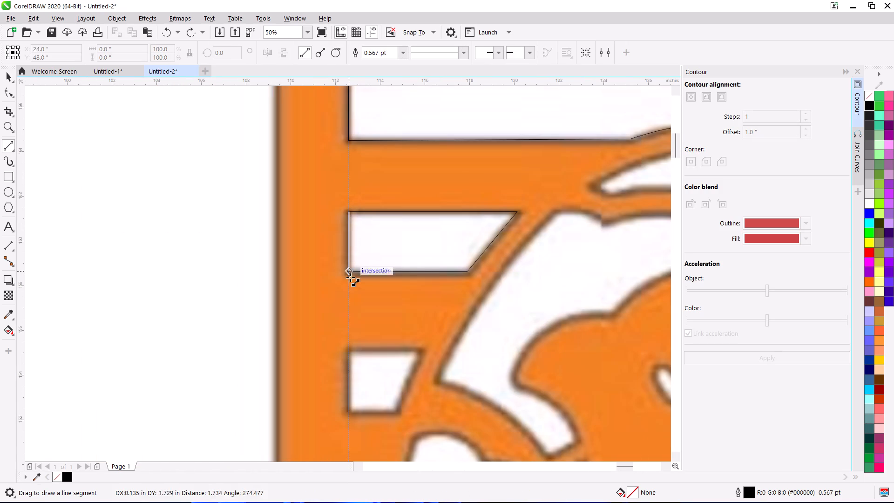
left_click_drag(350, 277, 349, 272)
Shorten the separate left edge line to about 2.67 inches so its lower end meets the slot's bottom edge.
scroll(351, 271, "up", 3)
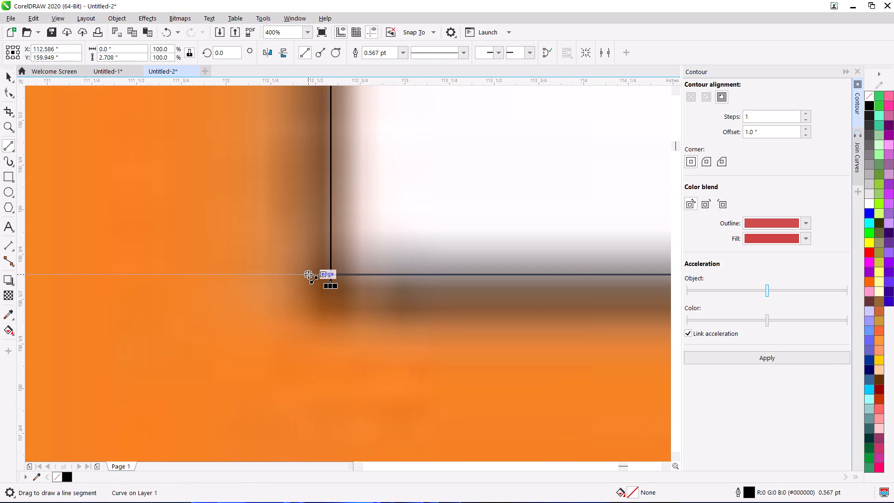
key("space")
left_click_drag(328, 286, 330, 278)
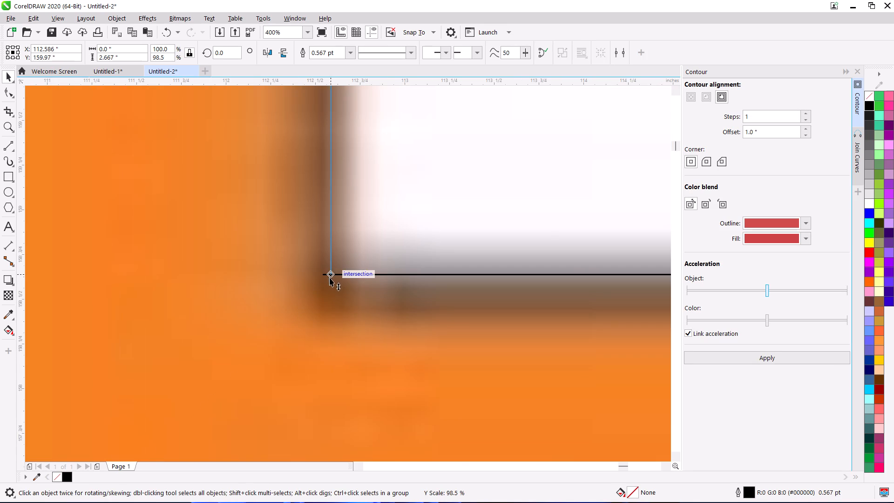
left_click_drag(330, 278, 330, 276)
Scale the slot's three-sided outline to about 99.7 percent by bringing its bottom-left corner toward the left edge line.
left_click(339, 274)
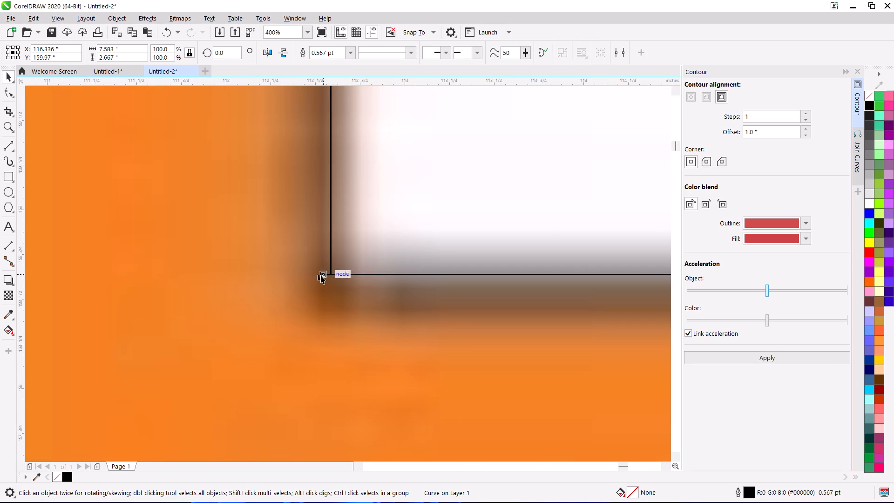
left_click_drag(320, 277, 327, 277)
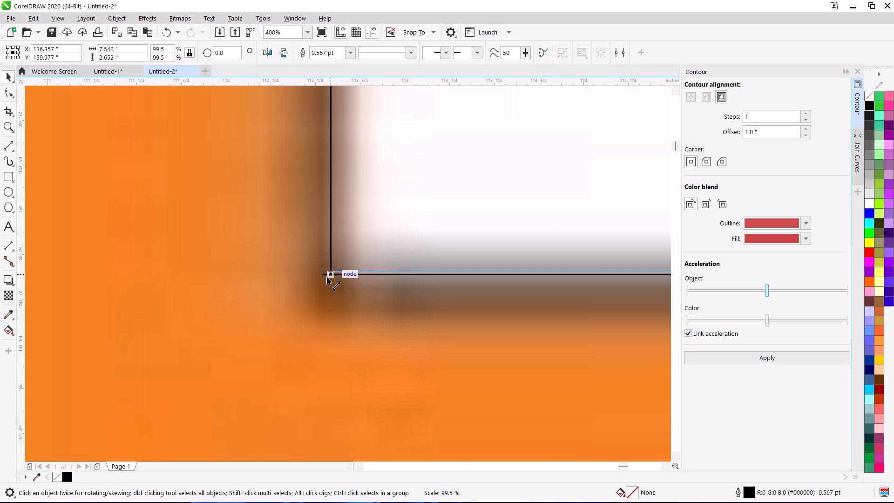
left_click_drag(327, 277, 326, 280)
left_click_drag(326, 280, 326, 280)
scroll(326, 280, "down", 3)
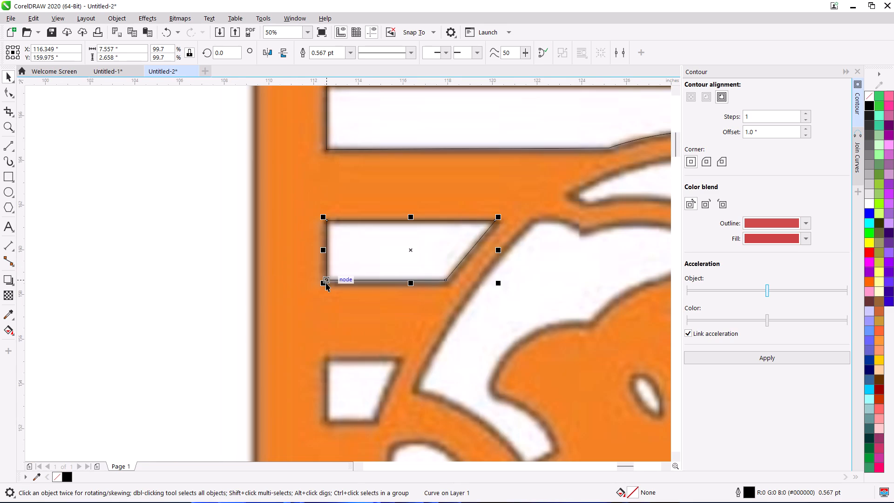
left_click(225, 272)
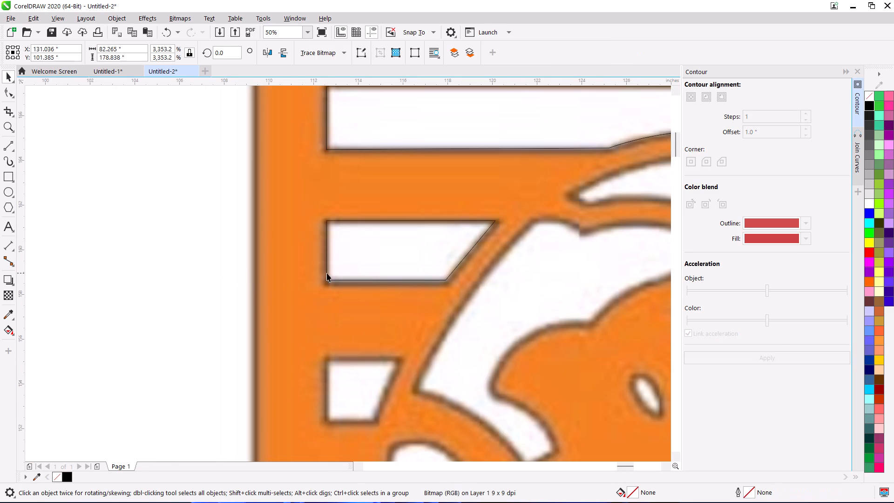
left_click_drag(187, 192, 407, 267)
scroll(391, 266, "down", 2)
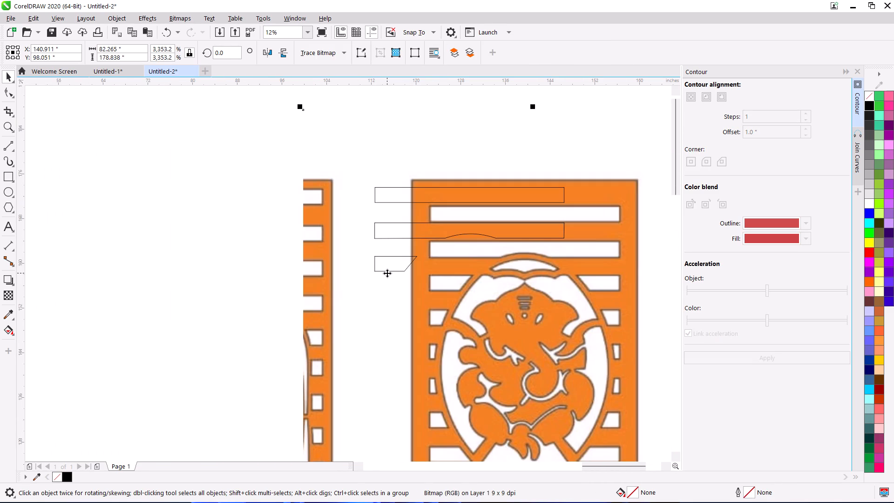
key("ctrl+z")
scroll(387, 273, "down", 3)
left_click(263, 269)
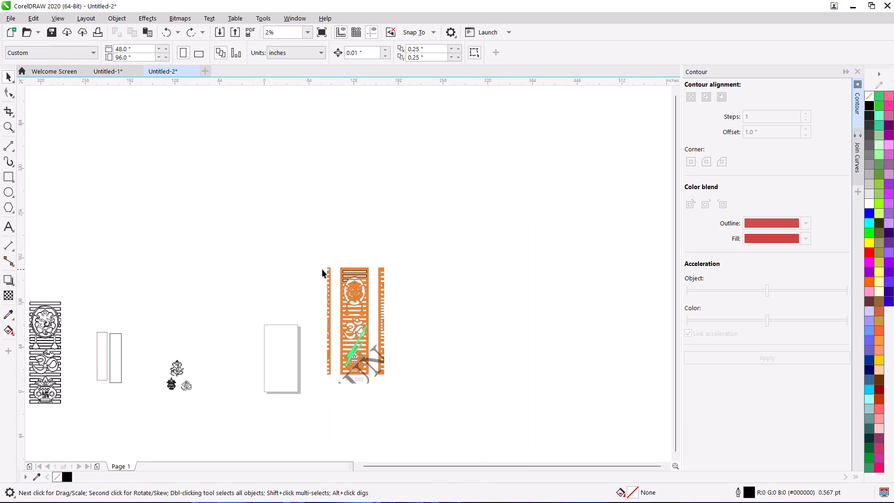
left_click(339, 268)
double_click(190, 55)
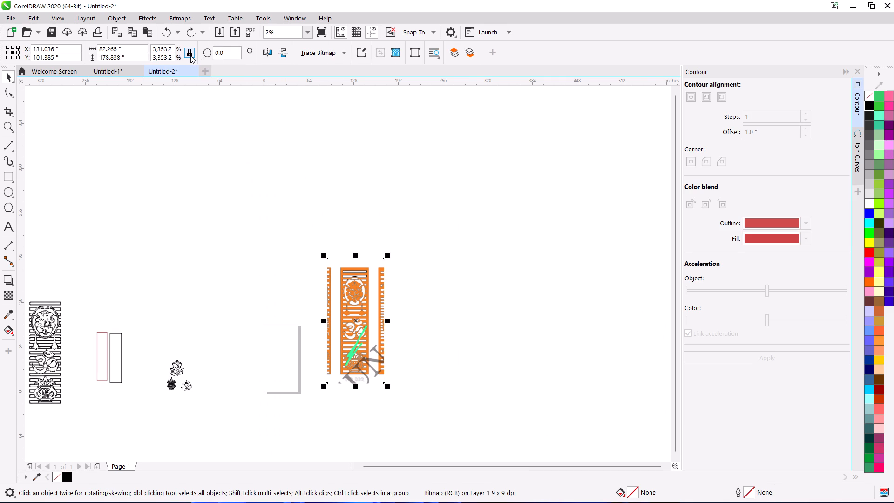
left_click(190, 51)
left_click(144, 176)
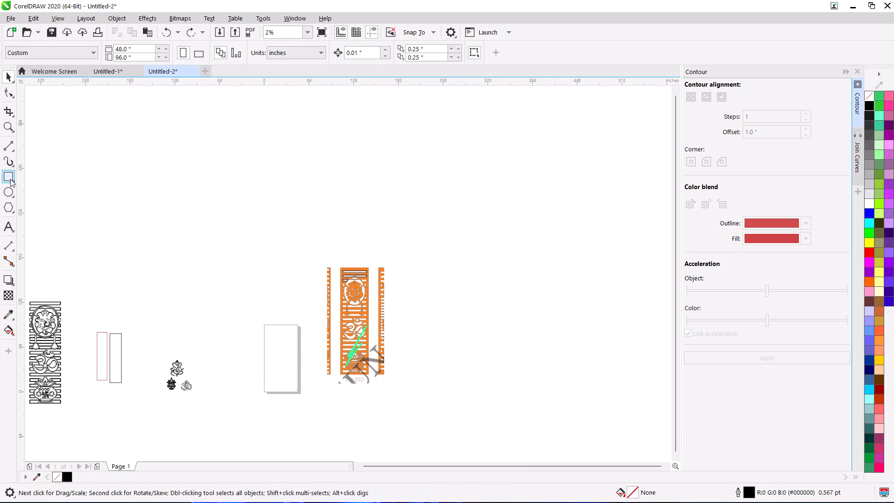
Draw a rectangle around the bitmap's central panel and lower its top edge to the panel, making it about 46.3 by 156 inches.
left_click(10, 179)
scroll(405, 392, "up", 1)
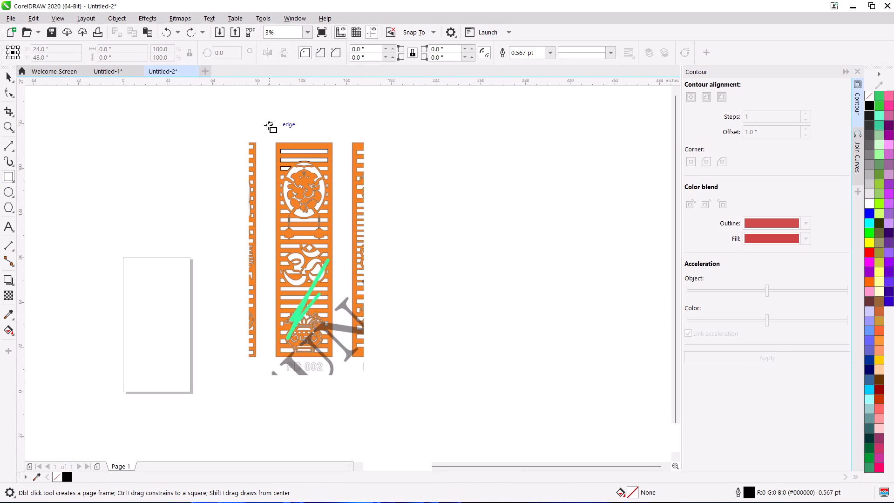
left_click_drag(271, 110, 341, 372)
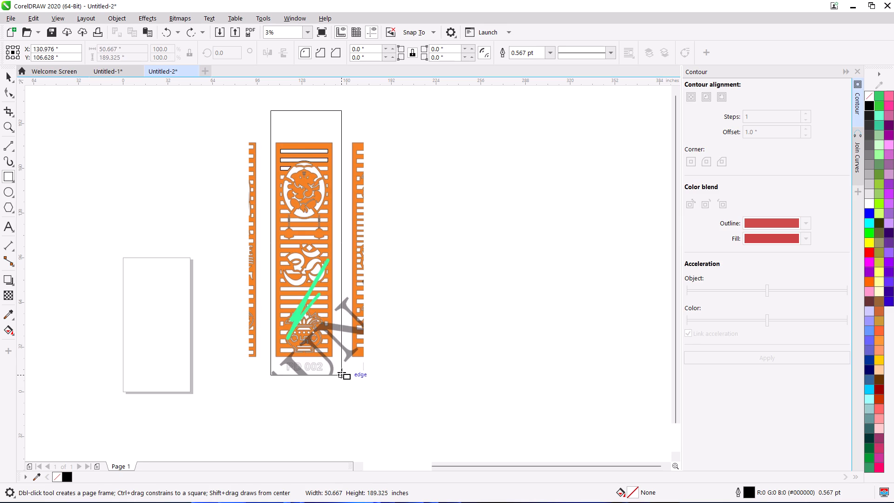
left_click_drag(341, 372, 335, 360)
key("space")
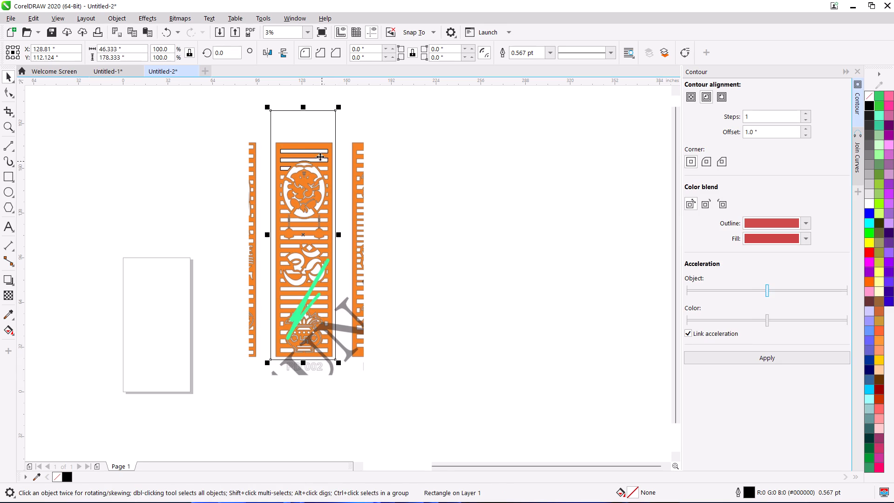
left_click_drag(302, 107, 305, 138)
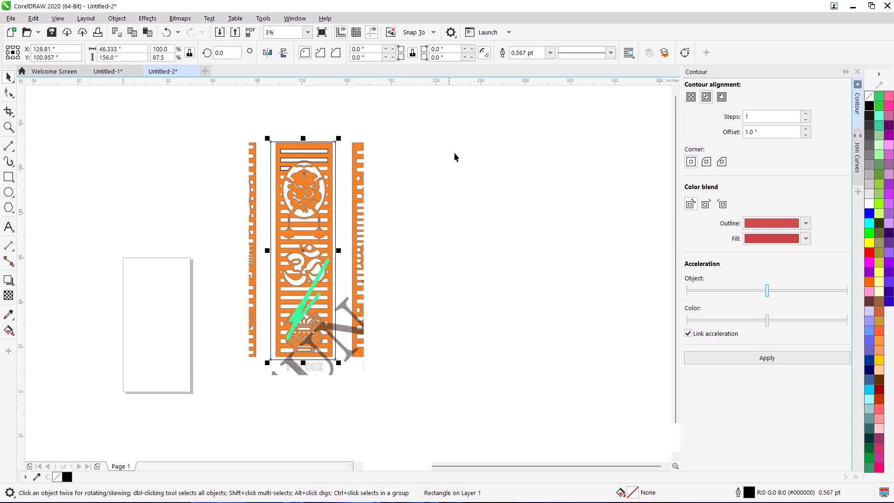
Intersect the bitmap with the rectangle, and move the rectangle and the cropped central panel away from the original image.
left_click(363, 167, "shift")
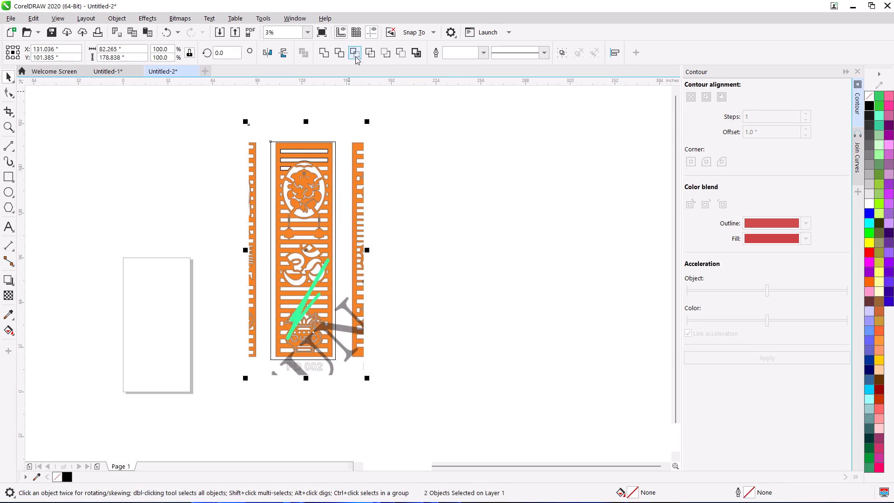
left_click(360, 53)
left_click_drag(305, 179, 585, 186)
left_click_drag(299, 197, 520, 190)
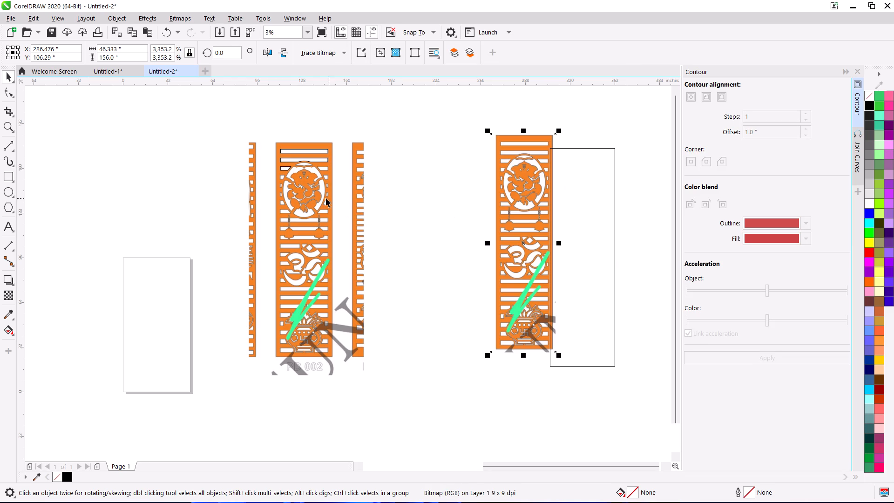
Delete the original uncropped bitmap from behind the traced slots.
left_click(321, 198)
key("Delete")
Move the cropped panel image into the gap between the traced slots and the cropping rectangle.
left_click_drag(516, 152, 467, 166)
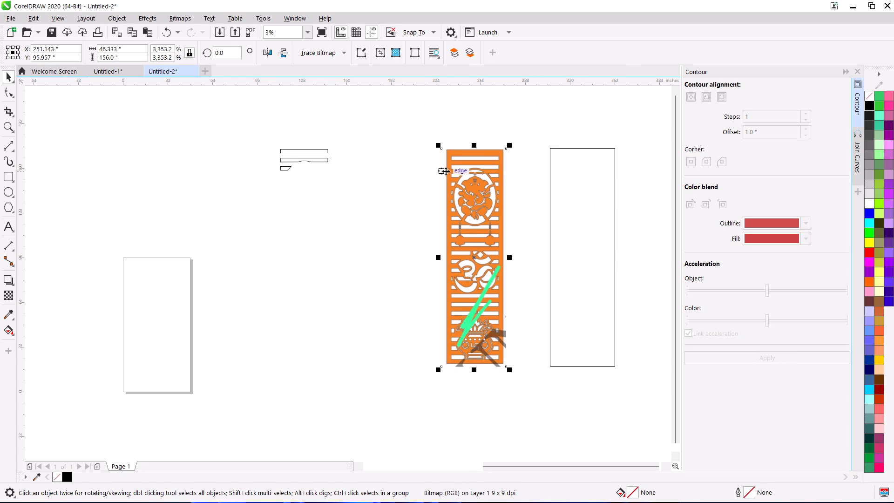
left_click_drag(473, 179, 424, 178)
Move the cropped panel image across to sit beside the traced slots, on their side away from the cropping rectangle.
left_click(325, 198)
left_click(412, 193)
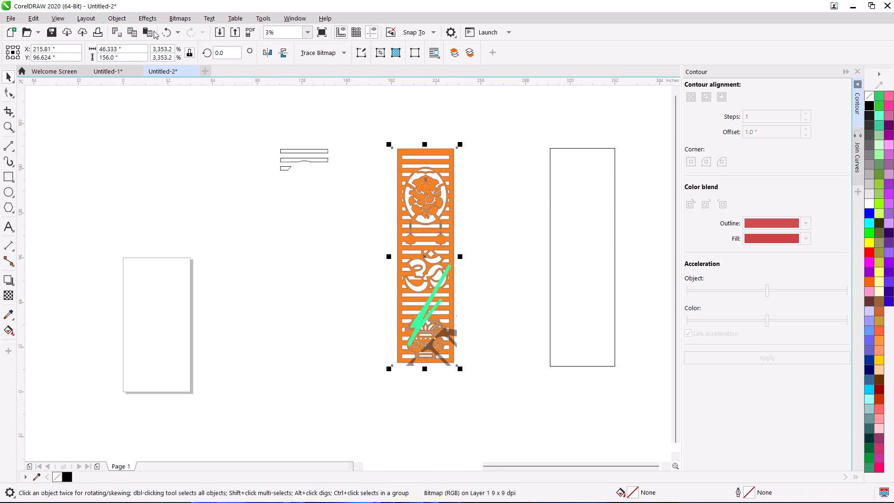
left_click(186, 54)
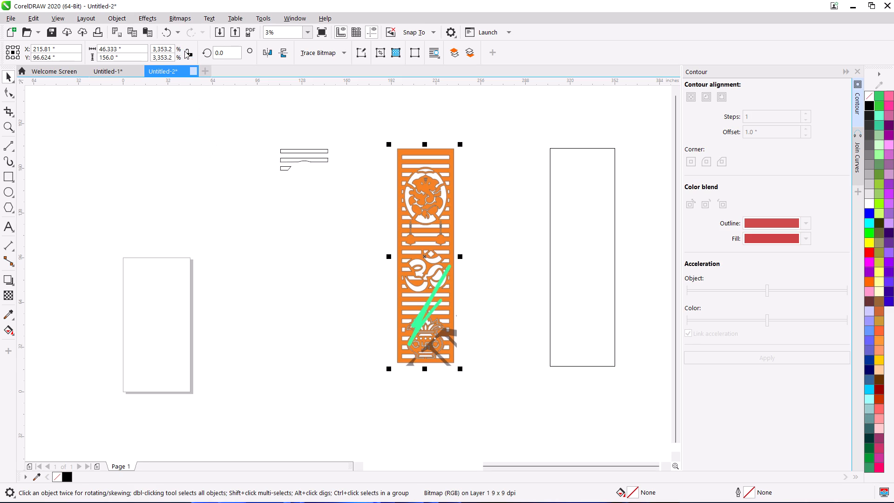
left_click(184, 51)
left_click_drag(409, 196, 230, 196)
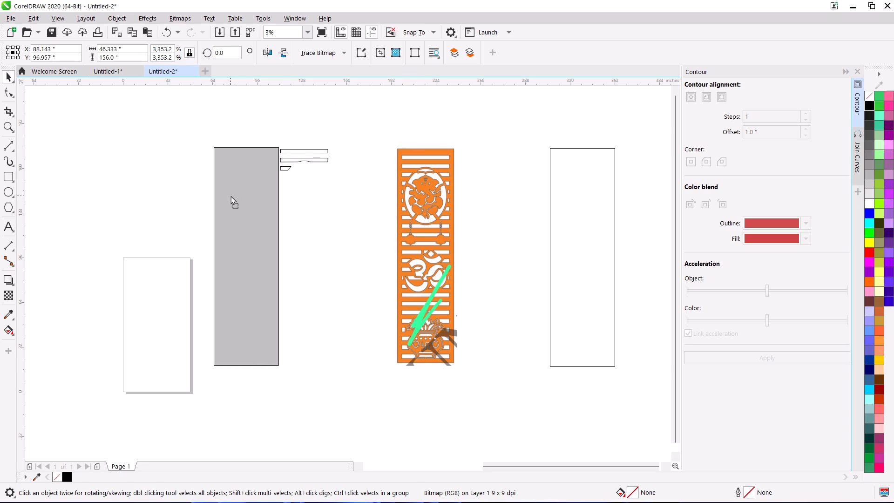
left_click_drag(230, 196, 224, 195)
Lock the cropped panel image in place.
right_click(236, 188)
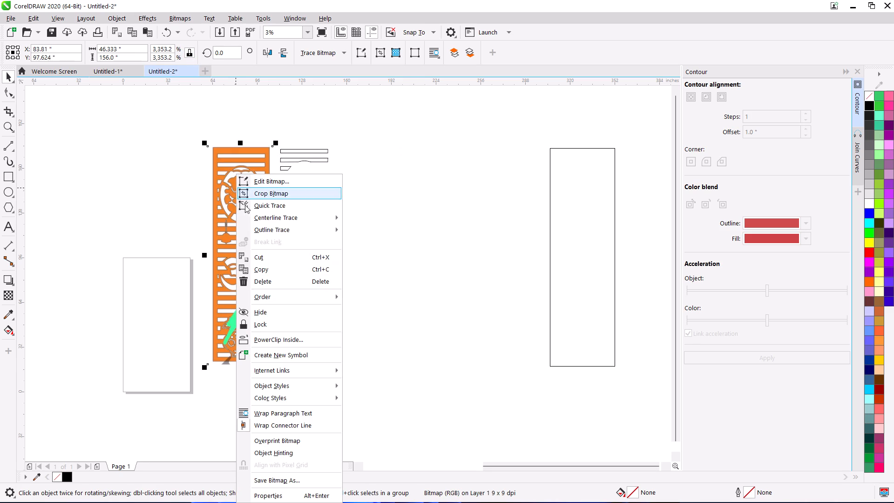
left_click(259, 324)
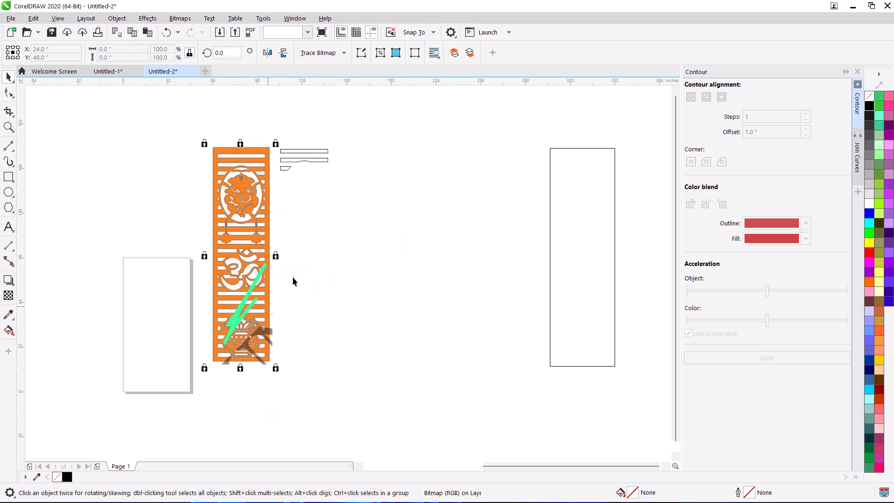
left_click(332, 225)
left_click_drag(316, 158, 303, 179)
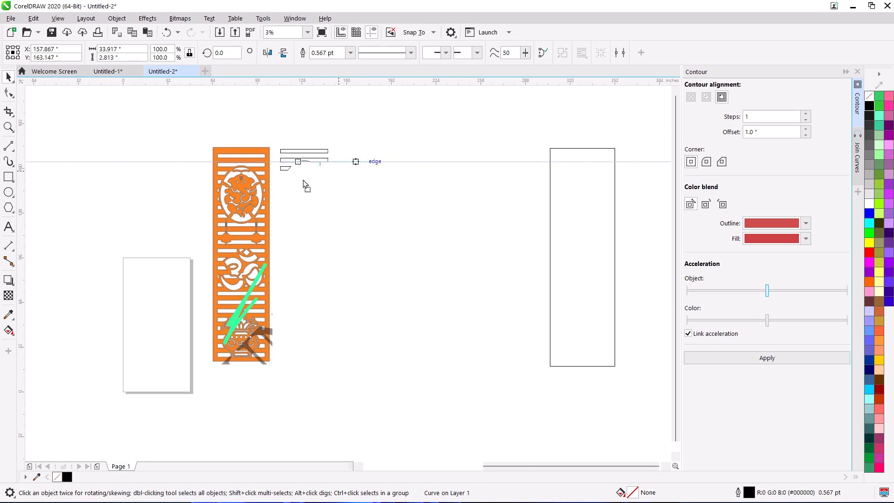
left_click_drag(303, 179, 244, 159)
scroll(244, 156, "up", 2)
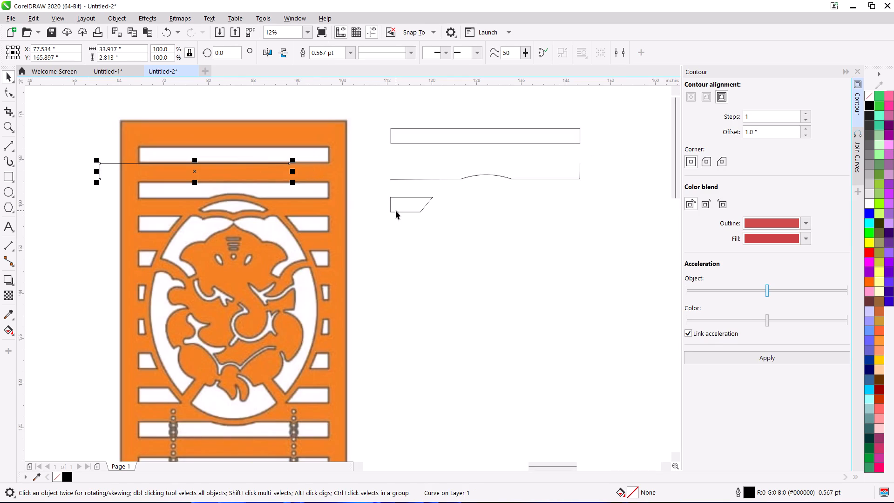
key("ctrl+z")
Move all the traced slot outlines together onto the matching openings at the top of the locked panel image.
left_click_drag(365, 109, 622, 245)
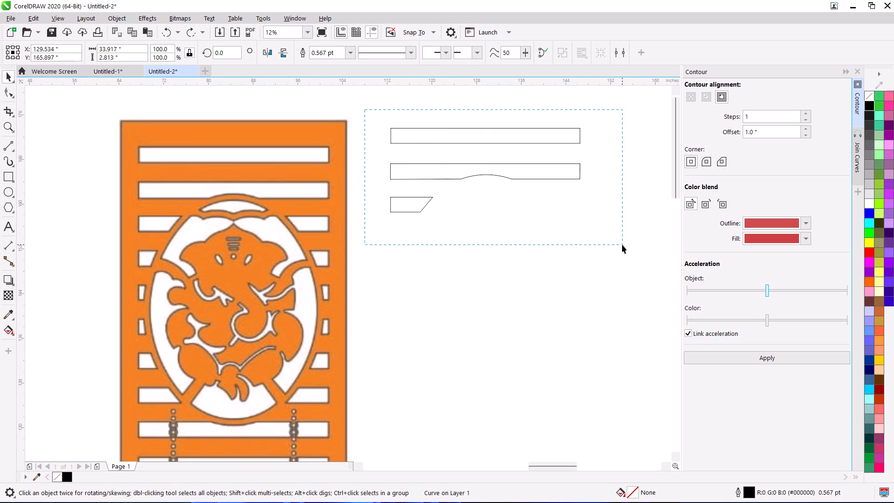
left_click_drag(622, 245, 620, 245)
left_click(579, 128)
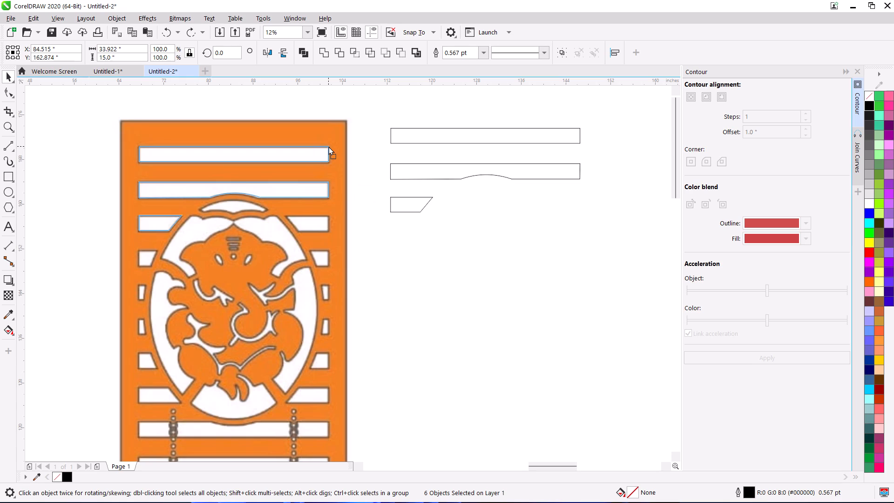
left_click(440, 109)
Select all the traced slots and nudge them down 0.06 inches to align with the image's top opening.
scroll(116, 210, "up", 1)
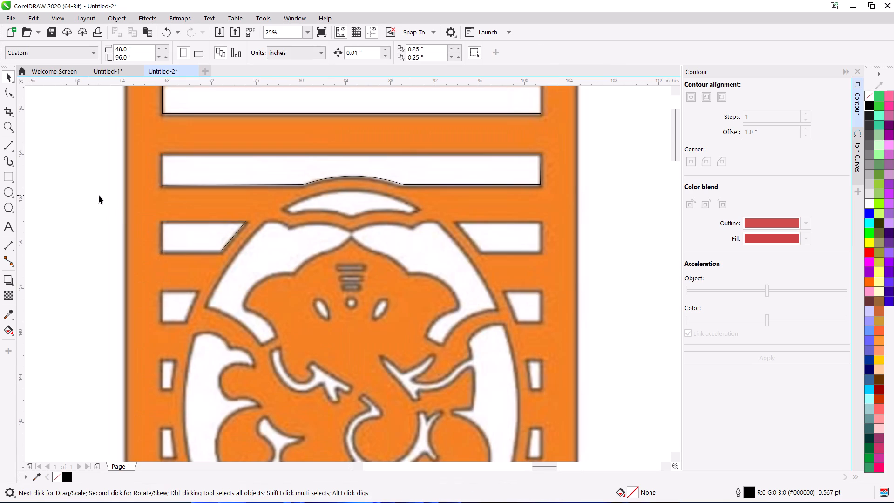
scroll(105, 215, "down", 1)
middle_click_drag(106, 216, 168, 247)
scroll(168, 247, "up", 1)
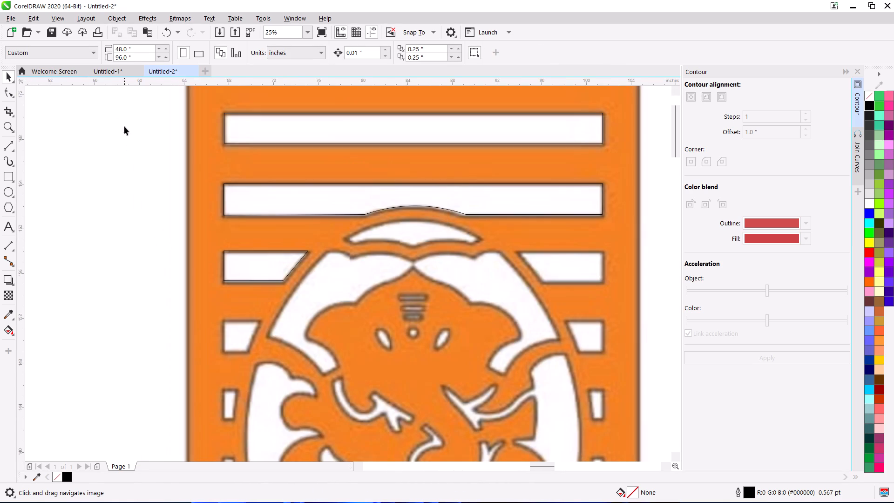
scroll(123, 115, "down", 1)
left_click_drag(124, 116, 271, 156)
left_click_drag(107, 109, 367, 217)
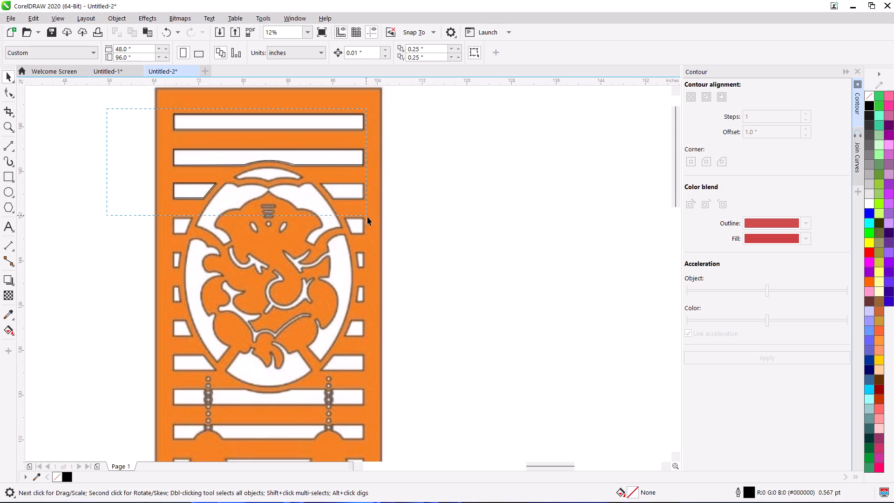
left_click_drag(367, 217, 422, 203)
scroll(370, 108, "up", 3)
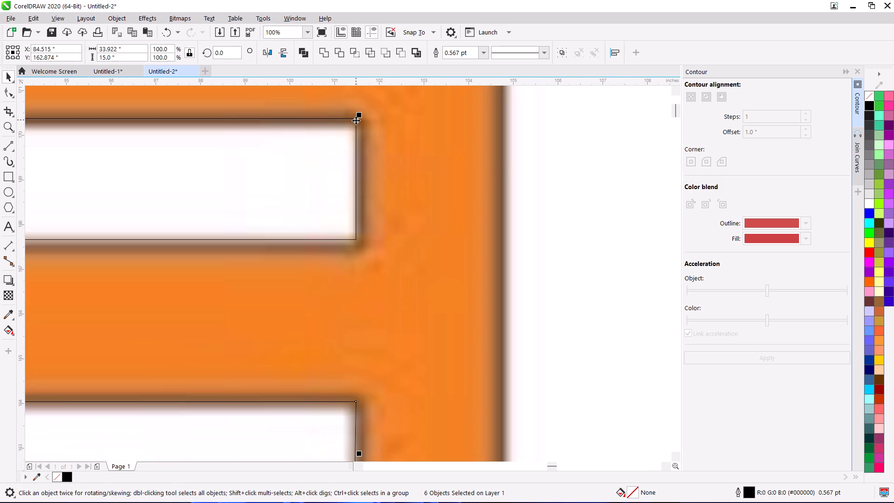
key("Down")
key("Down")
key("Down")
key("Down")
key("Down")
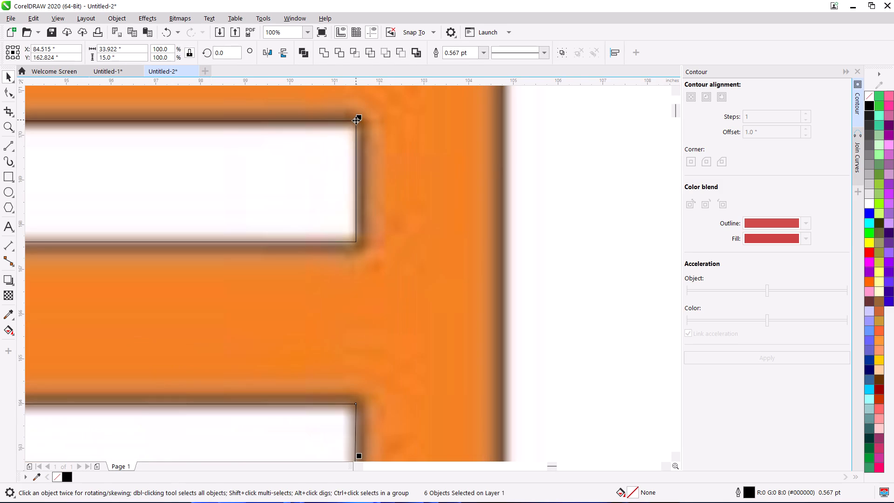
key("Down")
Fine-tune the traced slots' vertical position to about 162.79 inches, matching the angled opening beside Ganesha's head.
scroll(365, 136, "down", 1)
scroll(397, 170, "down", 2)
middle_click_drag(397, 170, 459, 168)
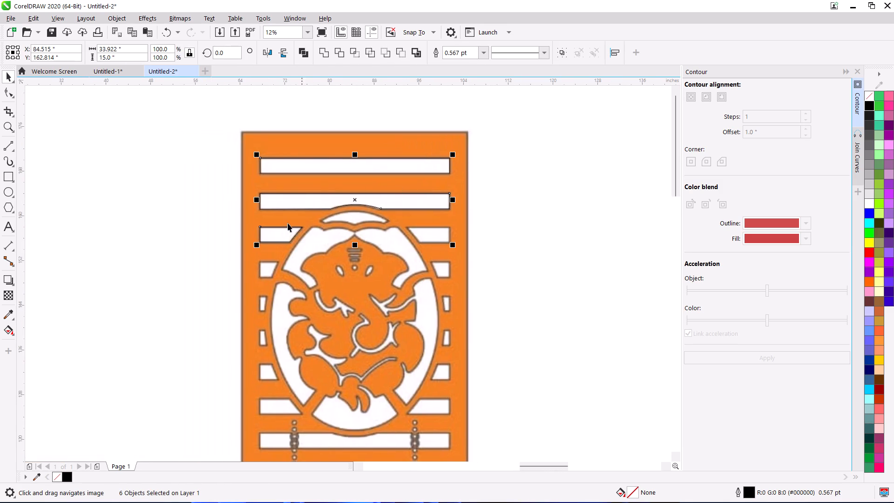
scroll(283, 231, "up", 2)
key("Down")
key("Down")
key("Down")
key("Down")
key("Down")
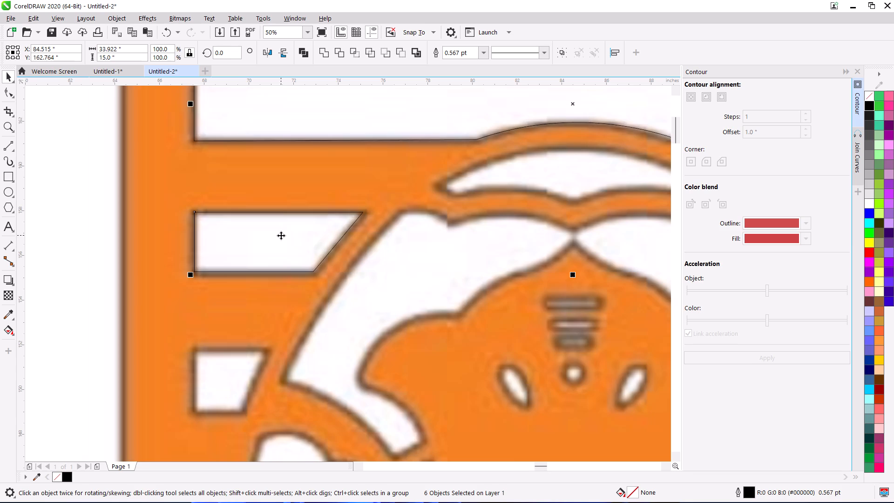
scroll(282, 235, "down", 1)
key("Up")
key("Up")
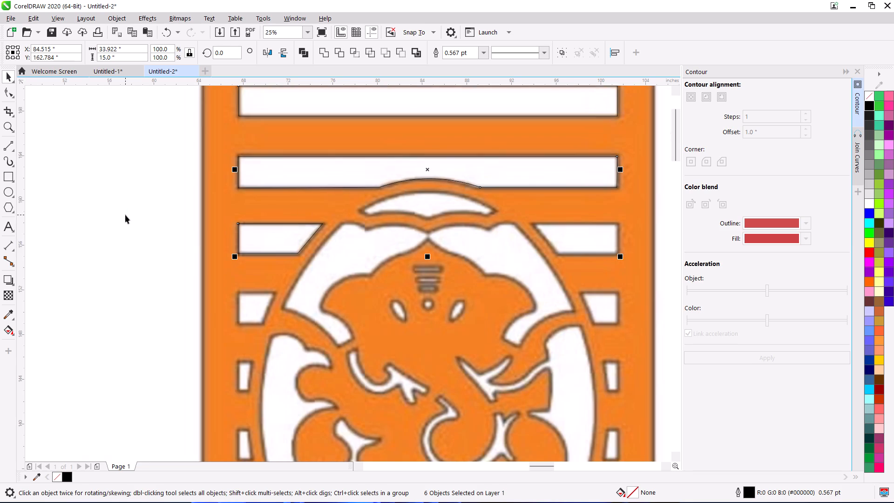
key("Up")
left_click(131, 214)
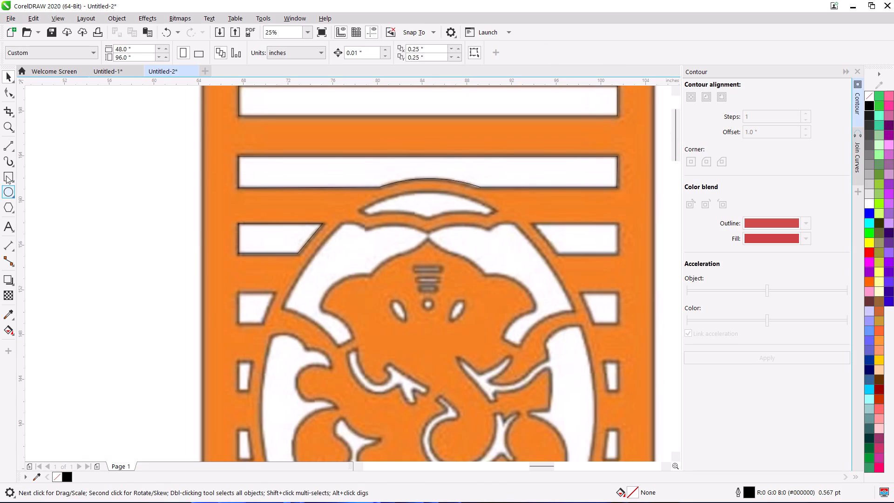
Draw a 3-point curve about 11.8 inches wide along the upper edge of the crescent opening above Ganesha's head.
left_click(15, 151)
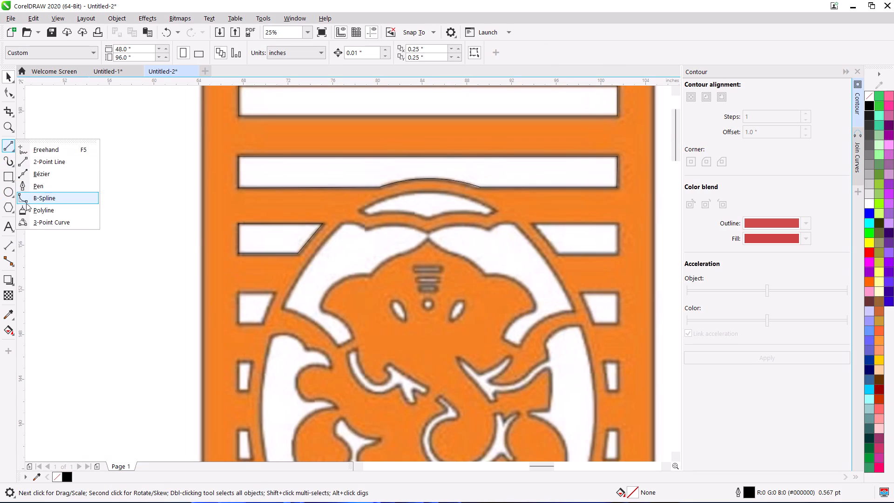
left_click(30, 218)
scroll(372, 219, "up", 1)
middle_click_drag(469, 204, 420, 221)
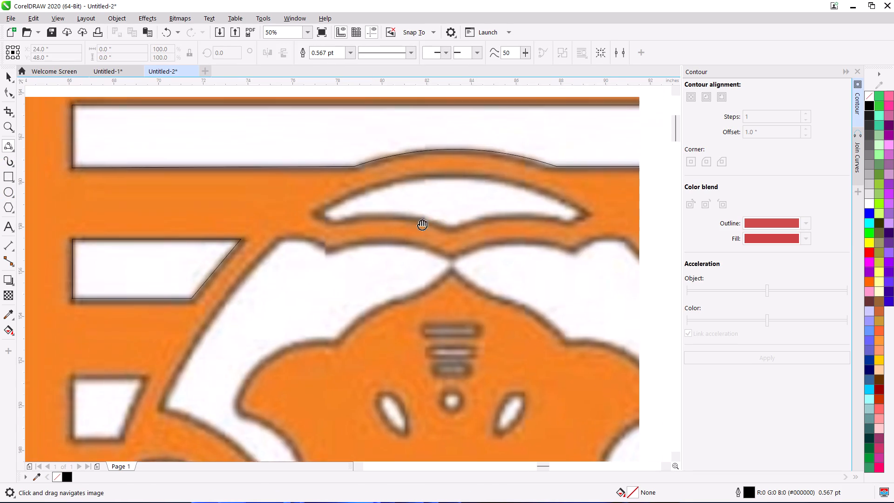
middle_click_drag(420, 221, 393, 230)
scroll(299, 234, "up", 1)
middle_click_drag(303, 233, 242, 254)
scroll(242, 254, "down", 1)
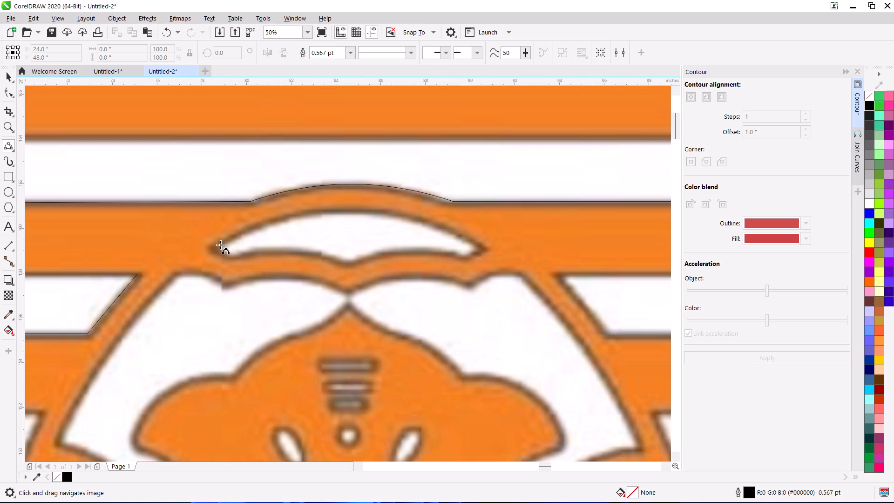
left_click_drag(216, 248, 480, 248)
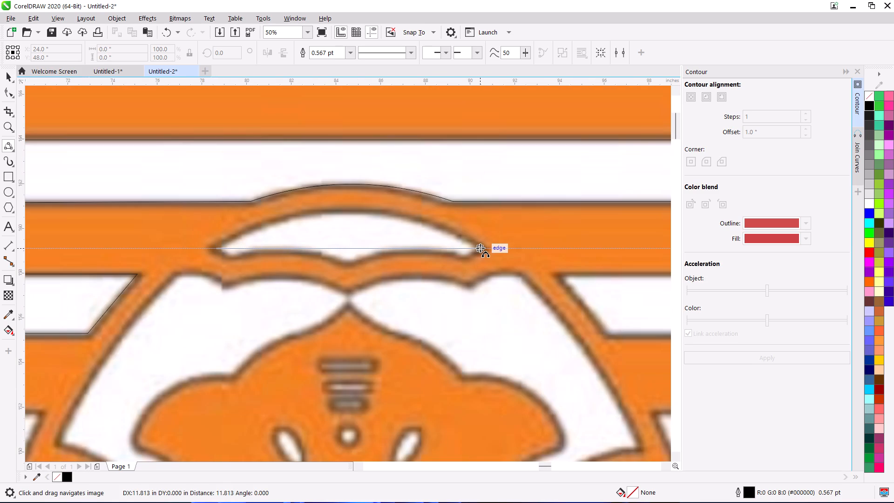
left_click_drag(480, 248, 479, 248)
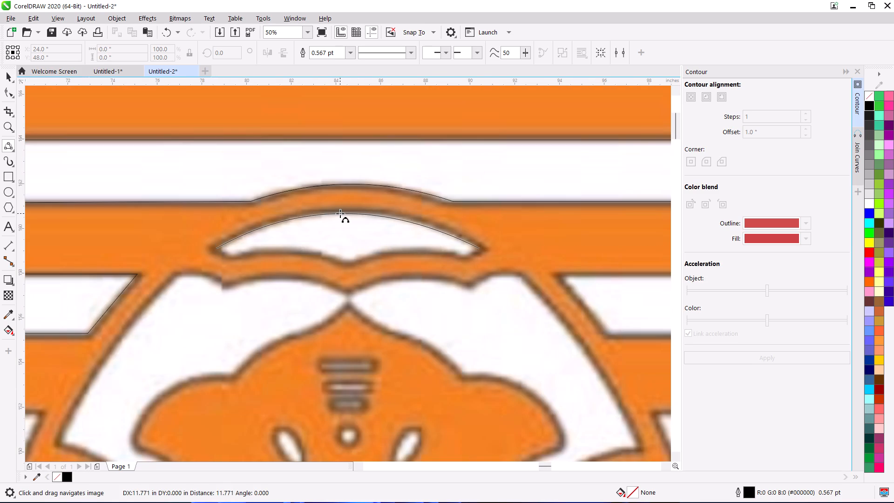
left_click(343, 212)
Draw a 3-point curve about 5.9 inches wide along the crescent's lower edge, from its centre point to the right tip.
left_click_drag(349, 261, 442, 239)
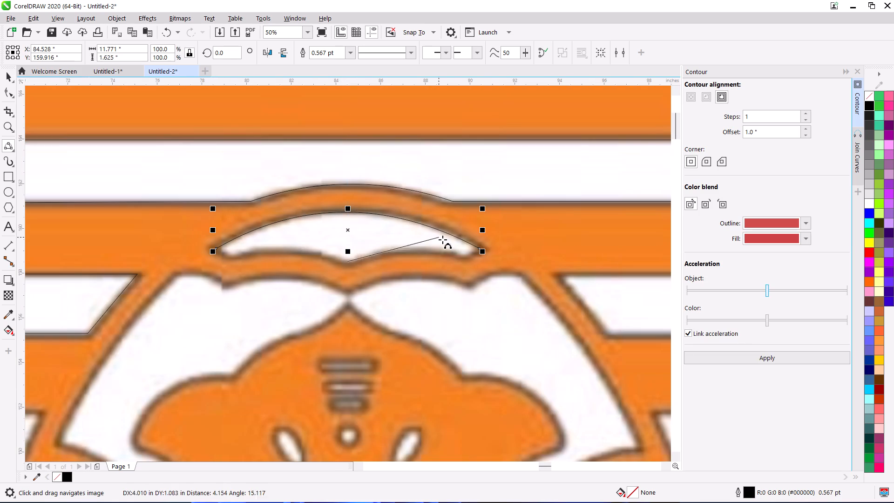
left_click_drag(442, 239, 477, 248)
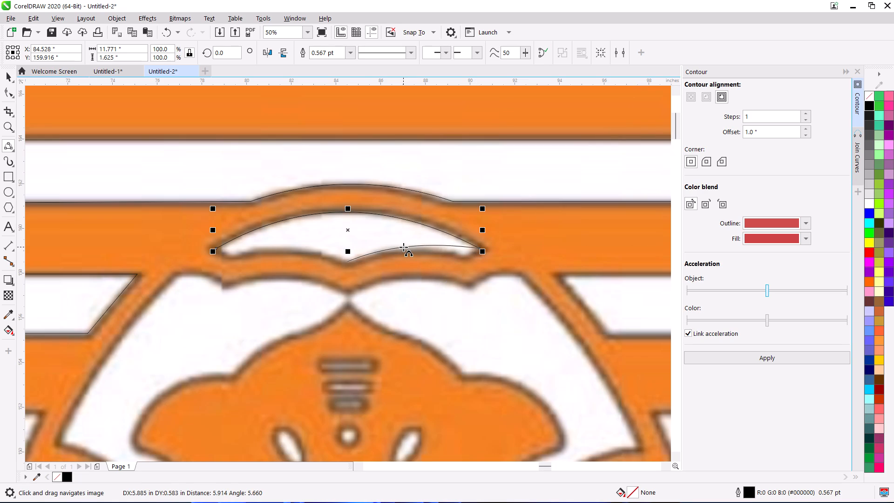
left_click(403, 247)
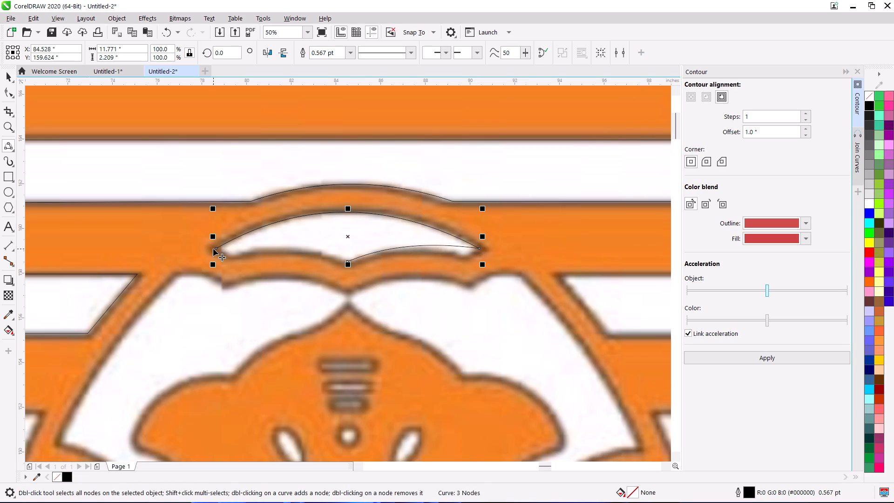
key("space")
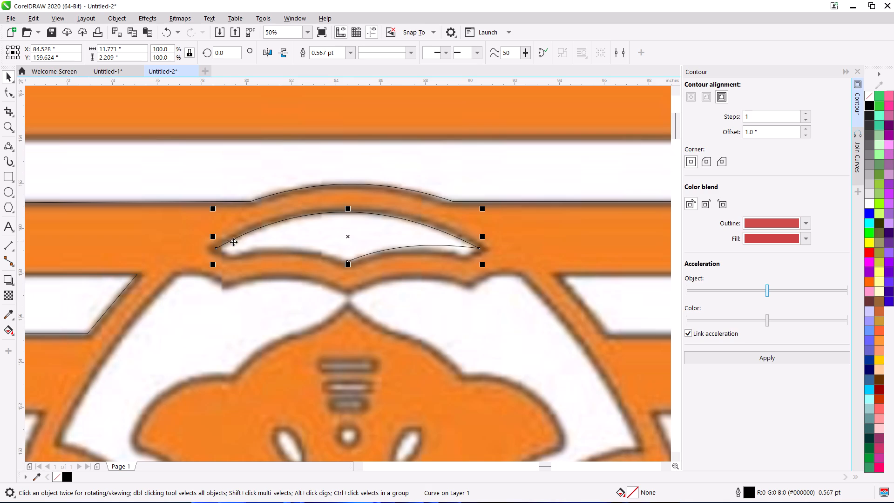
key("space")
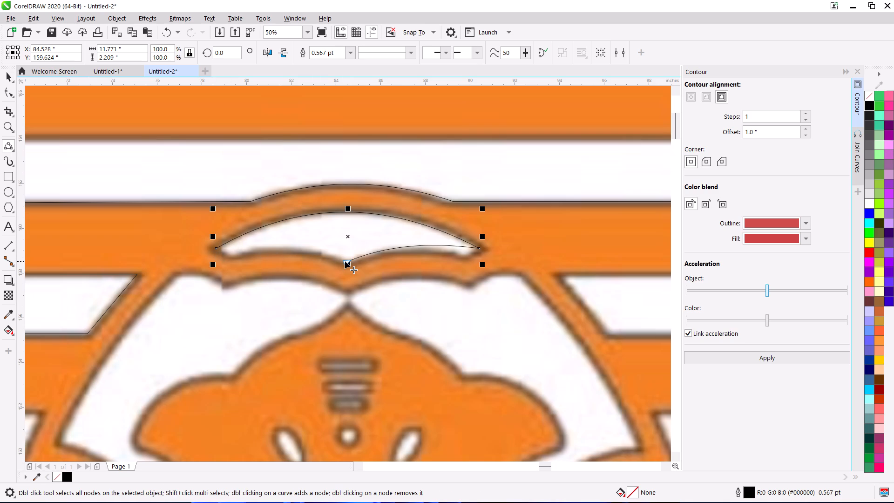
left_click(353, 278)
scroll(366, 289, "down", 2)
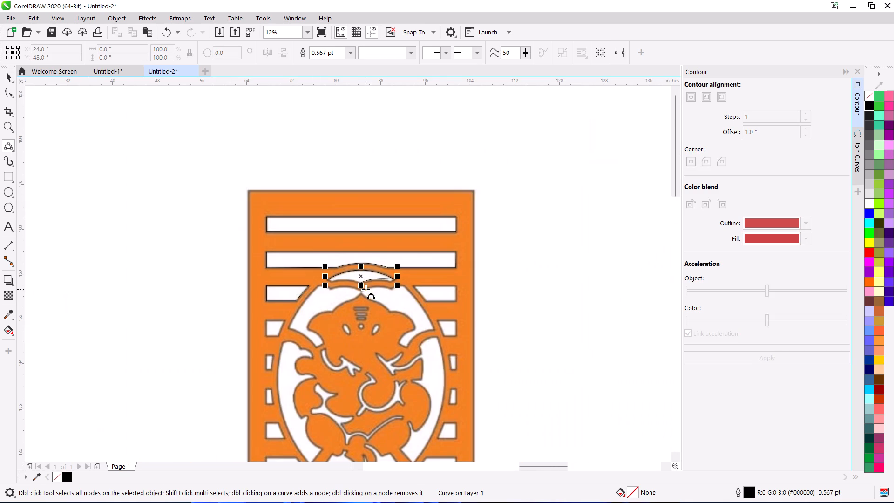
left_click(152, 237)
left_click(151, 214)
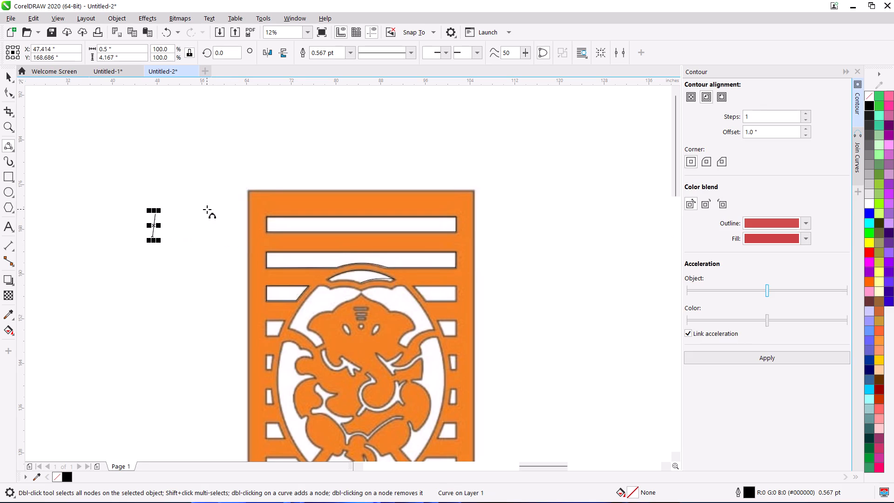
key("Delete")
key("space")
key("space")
Draw a matching 3-point curve about 5.9 inches wide along the crescent's lower edge, from its left tip to the centre point.
scroll(353, 270, "up", 1)
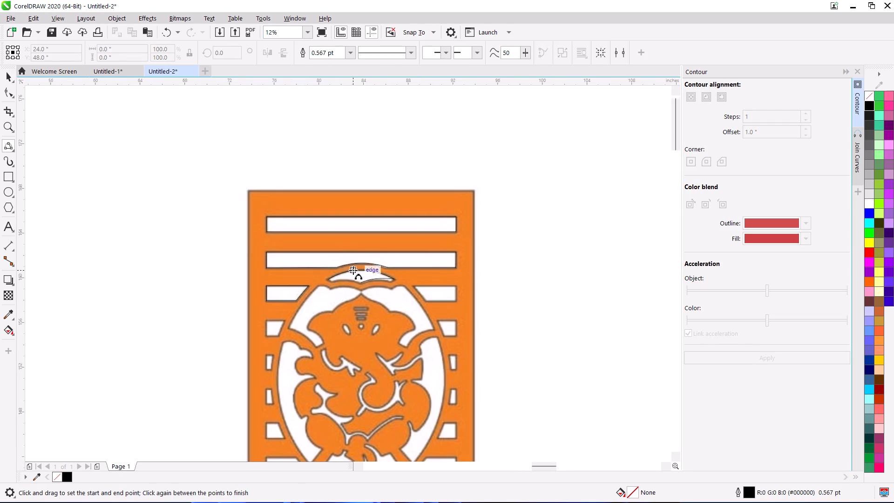
scroll(353, 270, "up", 1)
left_click_drag(255, 306, 386, 320)
left_click(329, 304)
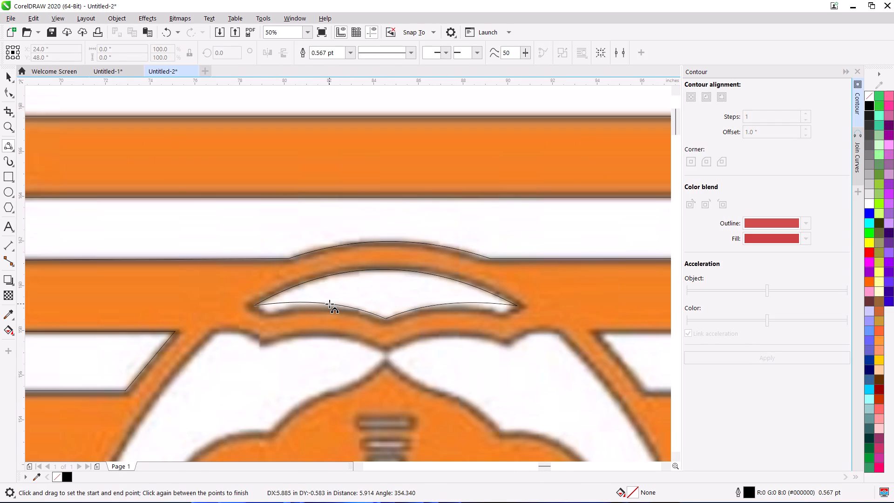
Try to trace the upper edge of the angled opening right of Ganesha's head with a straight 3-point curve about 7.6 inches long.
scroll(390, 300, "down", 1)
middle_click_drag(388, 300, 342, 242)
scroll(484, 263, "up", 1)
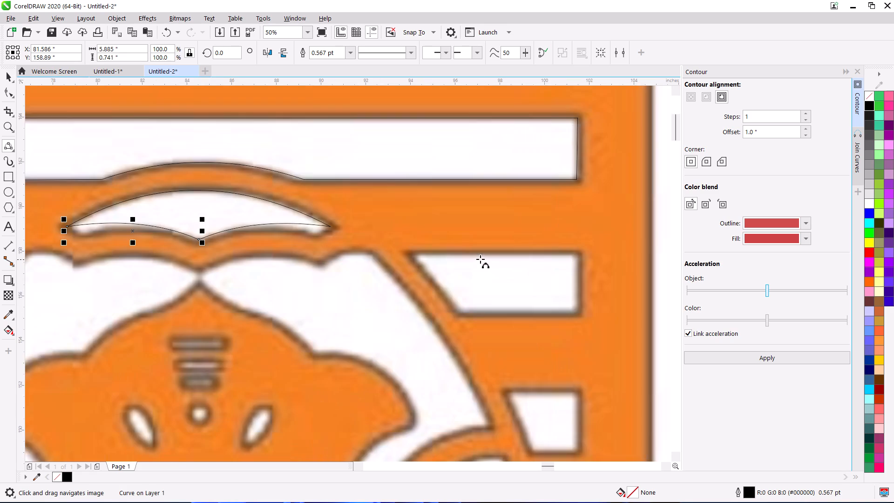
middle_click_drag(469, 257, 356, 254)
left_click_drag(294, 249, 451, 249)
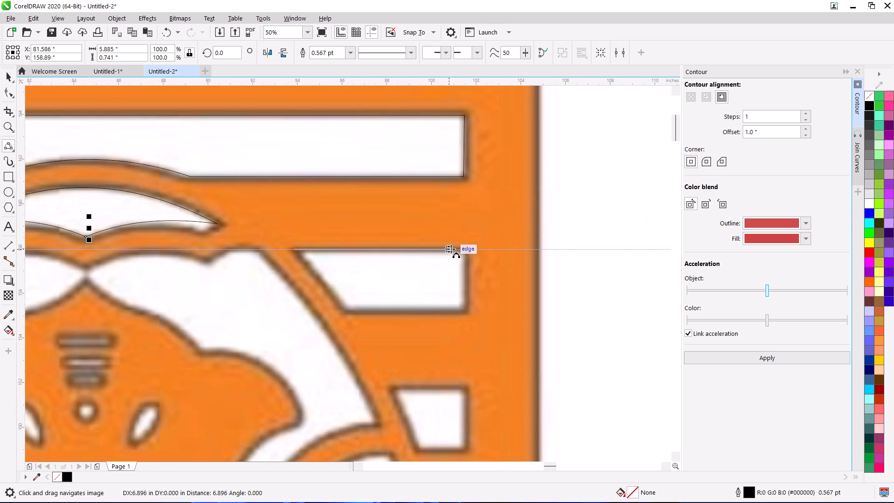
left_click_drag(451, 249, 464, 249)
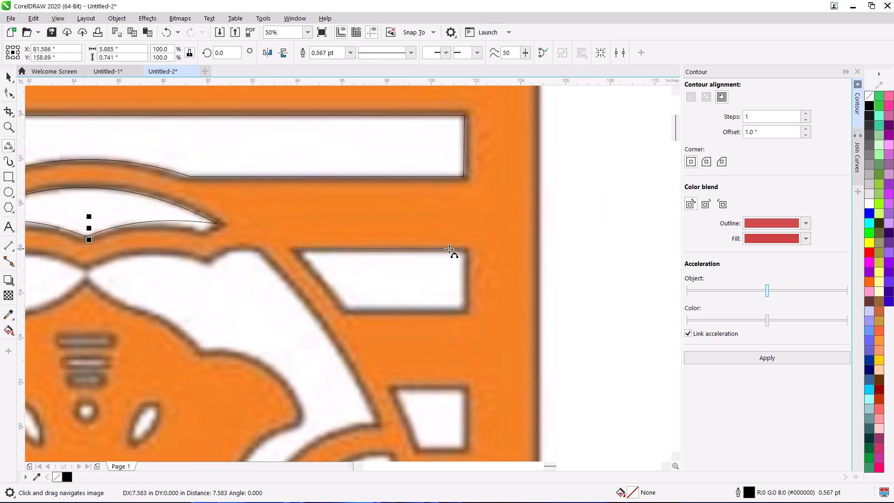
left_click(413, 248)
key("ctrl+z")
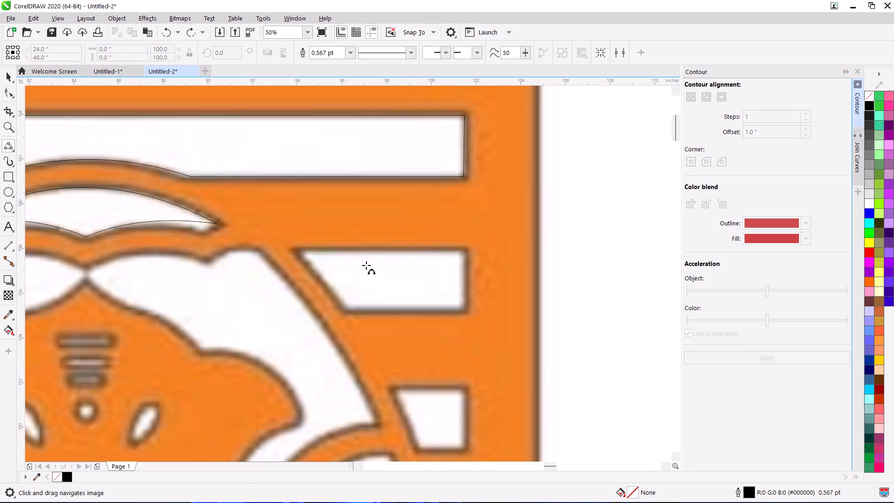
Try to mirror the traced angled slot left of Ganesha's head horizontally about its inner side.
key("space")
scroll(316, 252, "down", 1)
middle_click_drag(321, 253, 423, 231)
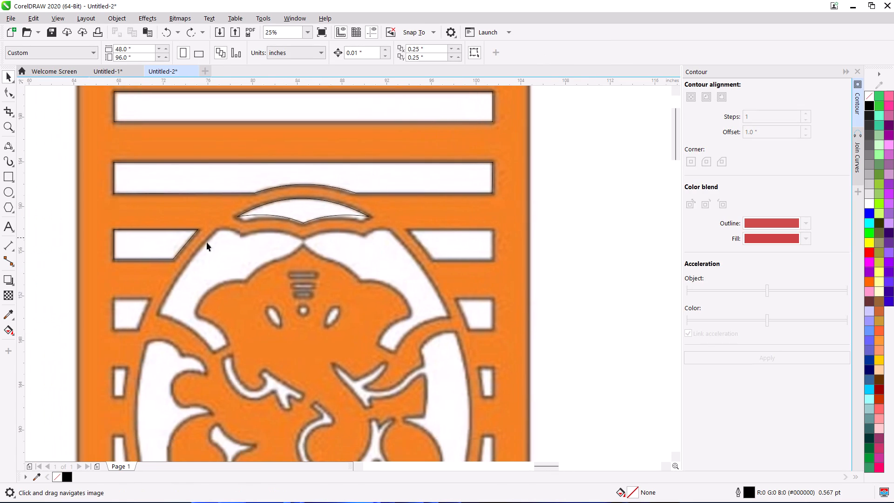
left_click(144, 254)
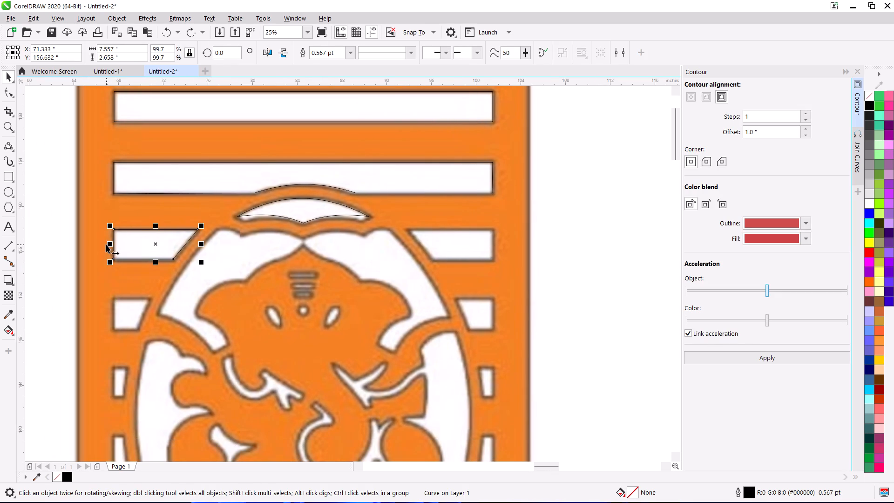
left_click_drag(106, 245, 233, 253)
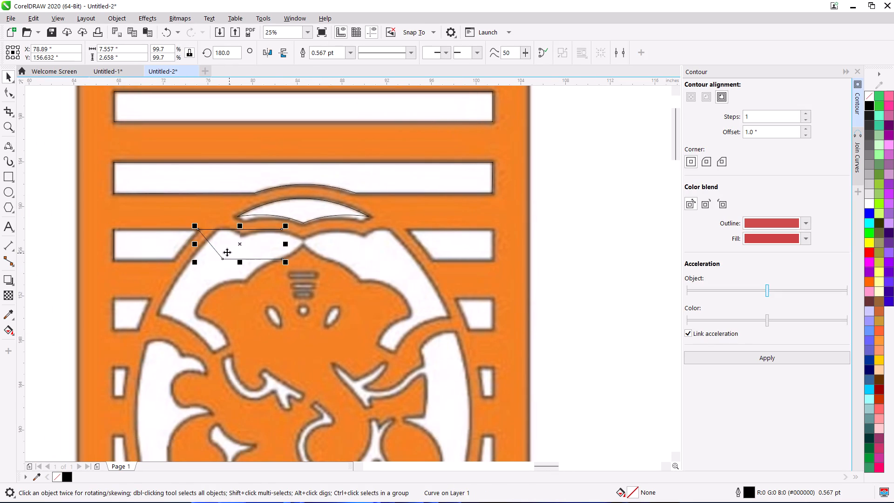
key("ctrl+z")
Combine all eight traced slot and crescent curves at the top of the panel into one object.
scroll(152, 238, "down", 1)
middle_click_drag(153, 238, 308, 301)
left_click_drag(192, 212, 192, 198)
left_click_drag(192, 188, 556, 321)
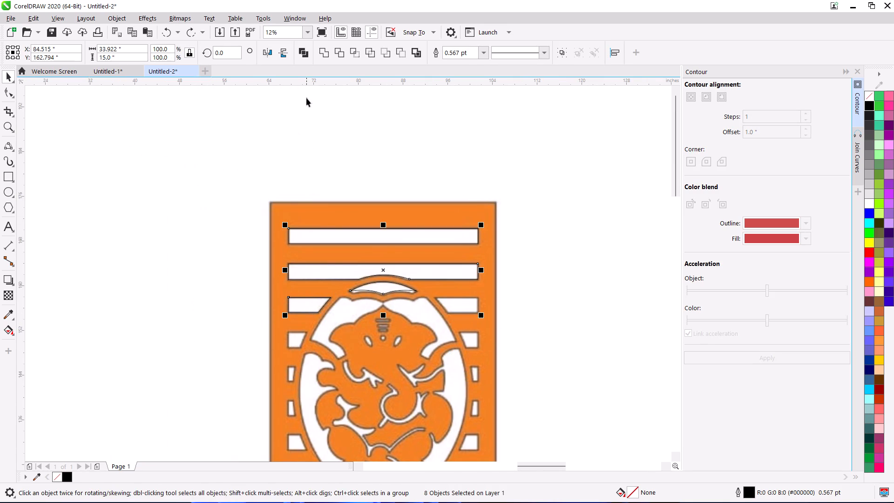
left_click(309, 53)
Join the open corner nodes on the outer side of the angled slot left of Ganesha's head.
double_click(308, 271)
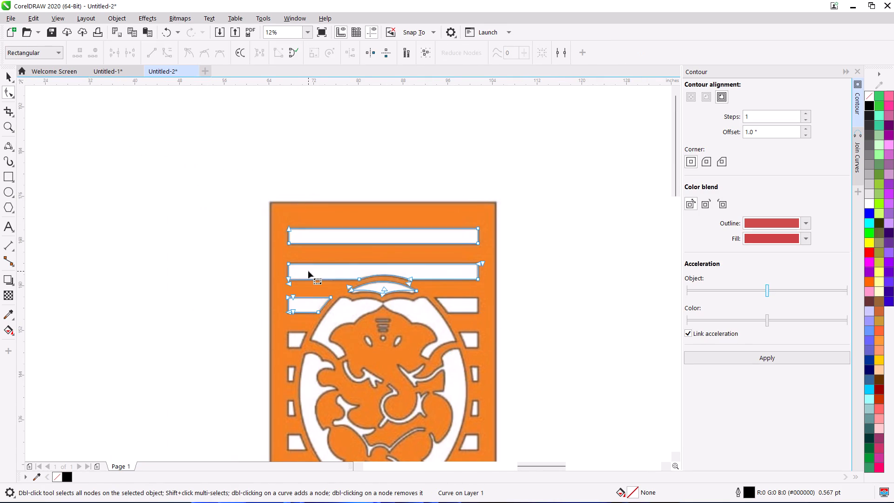
scroll(308, 316, "up", 1)
left_click_drag(254, 263, 310, 288)
key("r")
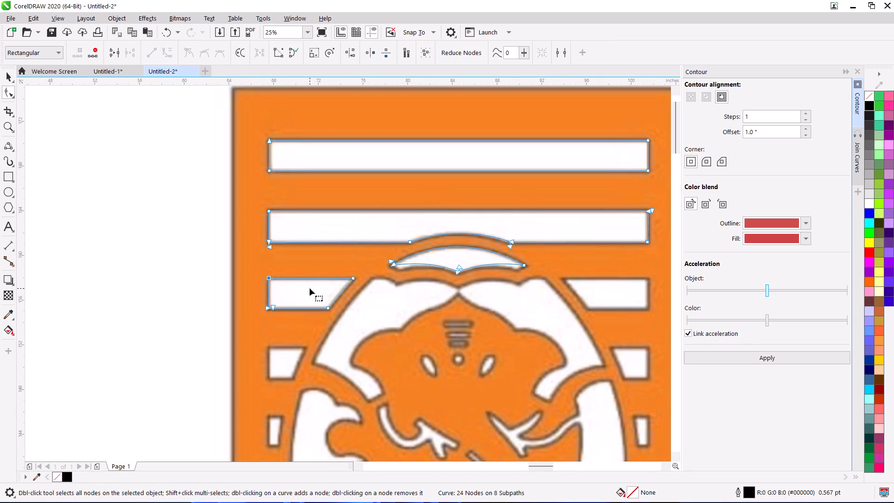
left_click_drag(256, 293, 296, 318)
key("r")
Join the crescent's curve ends at its left tip and at the lower centre point.
left_click_drag(390, 245, 409, 280)
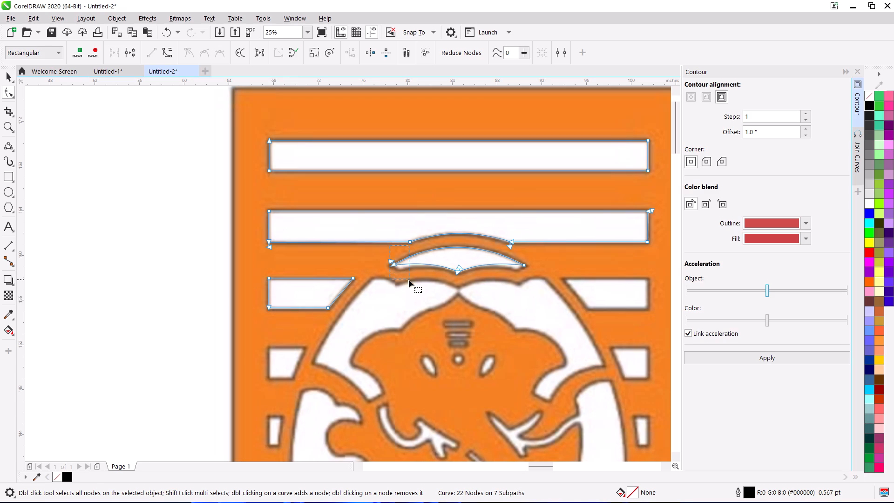
left_click_drag(409, 280, 409, 280)
key("r")
left_click_drag(427, 274, 481, 264)
key("r")
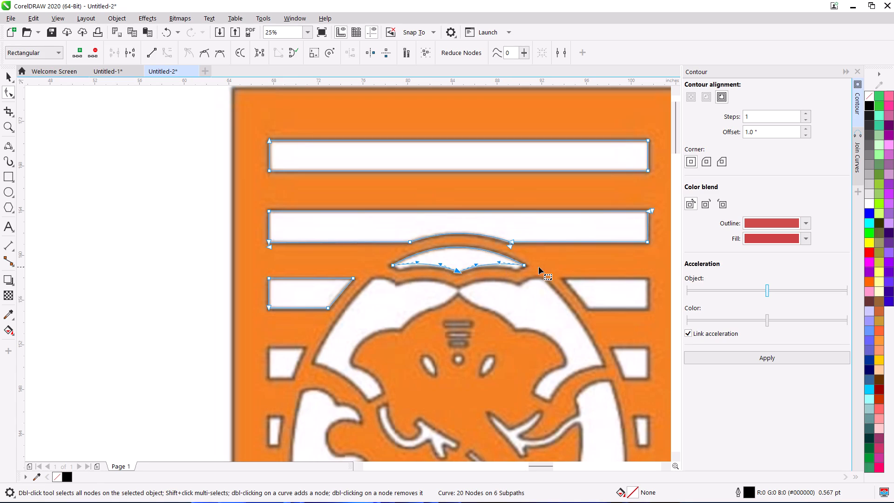
Join the arched slot's open nodes at the arch's right end, the upper-right corner and the lower-left corner.
left_click(532, 256)
left_click(516, 241)
left_click_drag(495, 231, 529, 247)
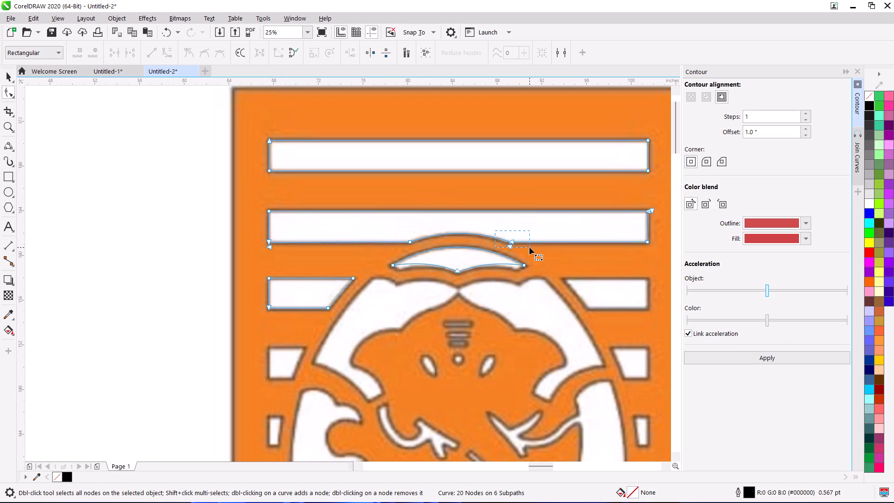
left_click_drag(529, 247, 529, 248)
key("r")
left_click_drag(625, 201, 671, 223)
key("r")
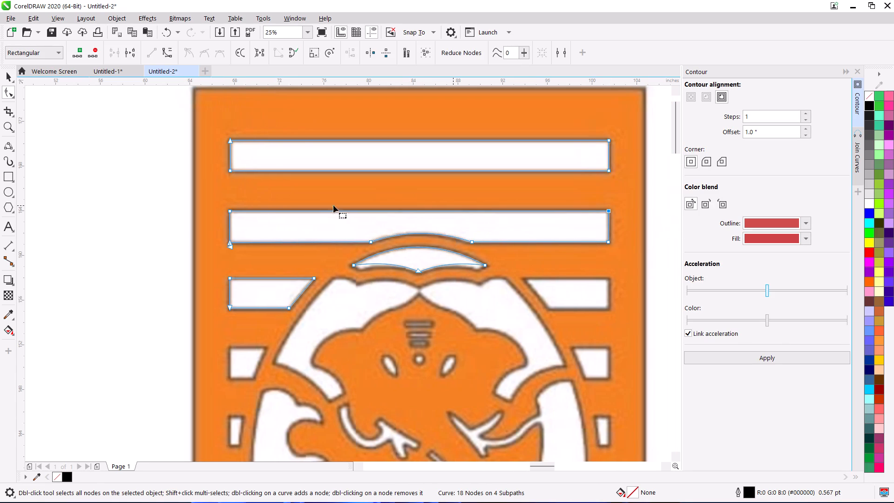
left_click_drag(218, 231, 251, 256)
key("r")
key("space")
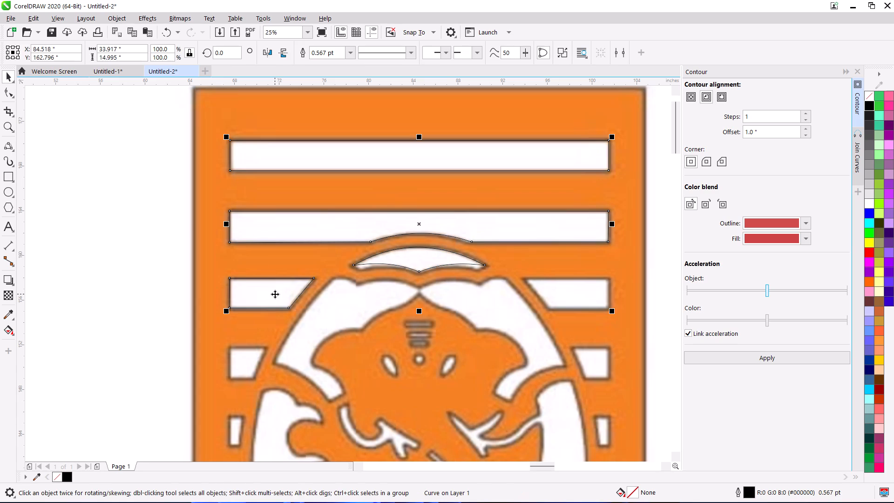
Break the combined curve apart into separate shapes and clear the selection.
key("ctrl+k")
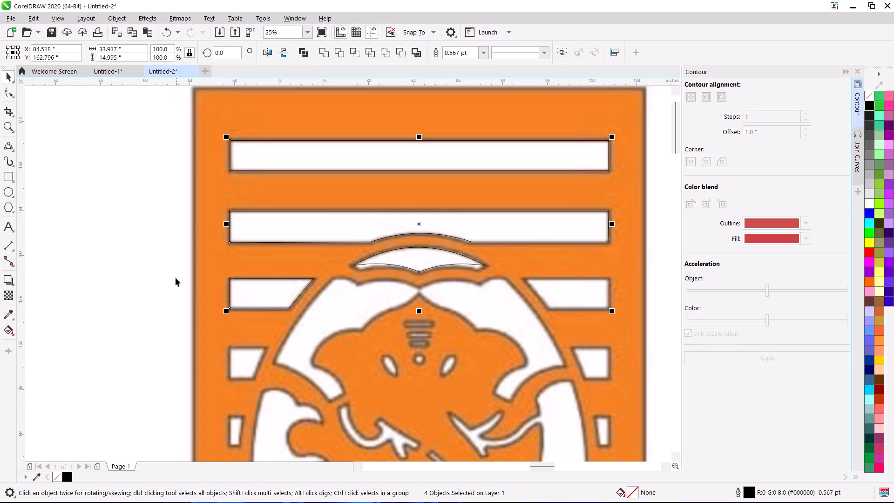
left_click(158, 274)
Duplicate the left angled slot, mirror the copy horizontally and fit it over the matching opening right of Ganesha's head.
left_click_drag(249, 291, 102, 276)
right_click(102, 276)
left_click_drag(82, 277, 154, 277)
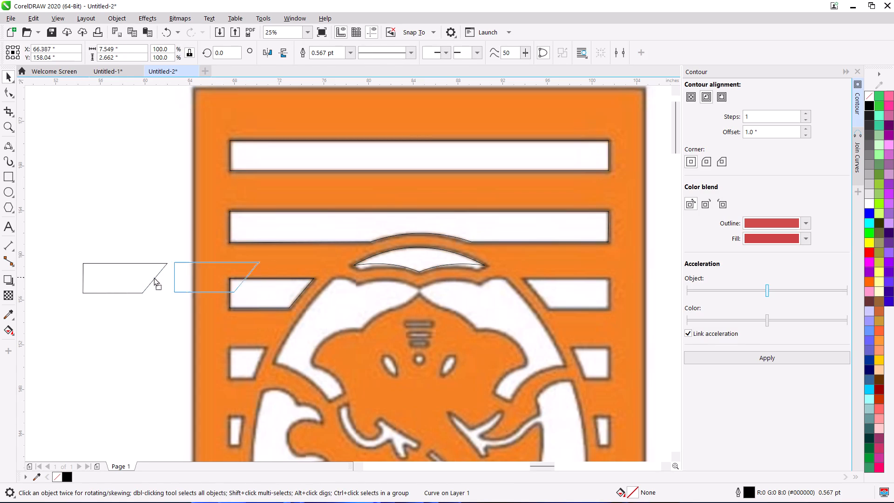
left_click_drag(154, 277, 118, 277)
left_click_drag(116, 277, 246, 278)
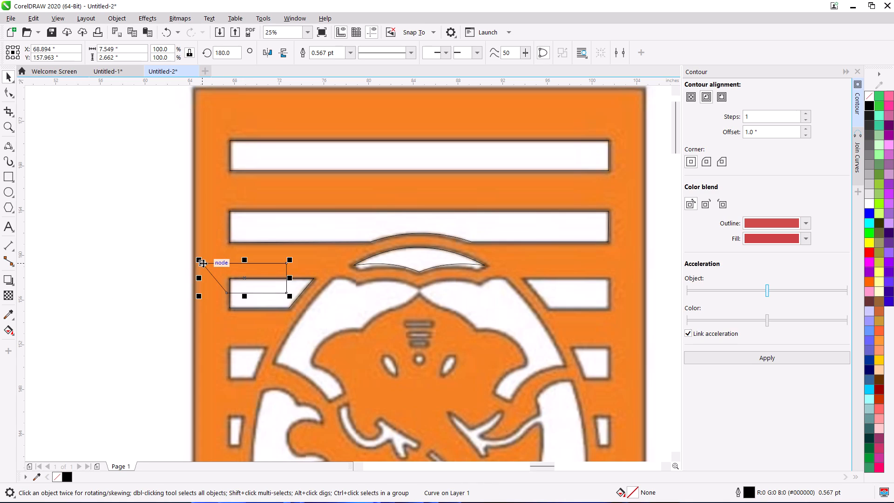
left_click_drag(203, 263, 525, 278)
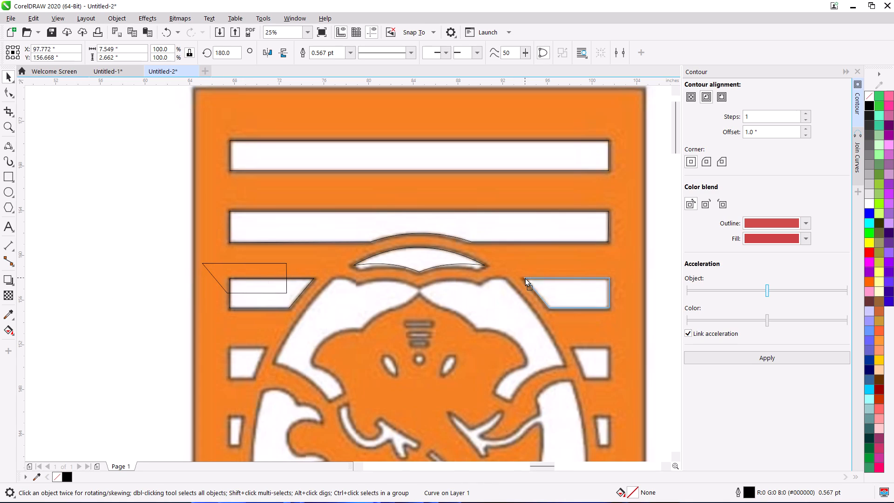
left_click_drag(525, 278, 525, 279)
scroll(284, 307, "down", 1)
middle_click_drag(284, 308, 305, 251)
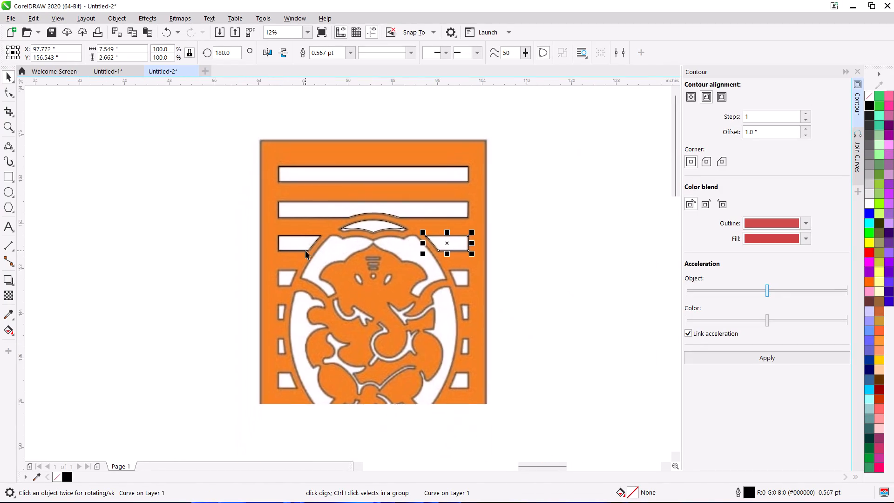
Duplicate the right angled slot, narrow the copy to about 3.04 inches and fit it over the opening directly below.
scroll(306, 250, "up", 1)
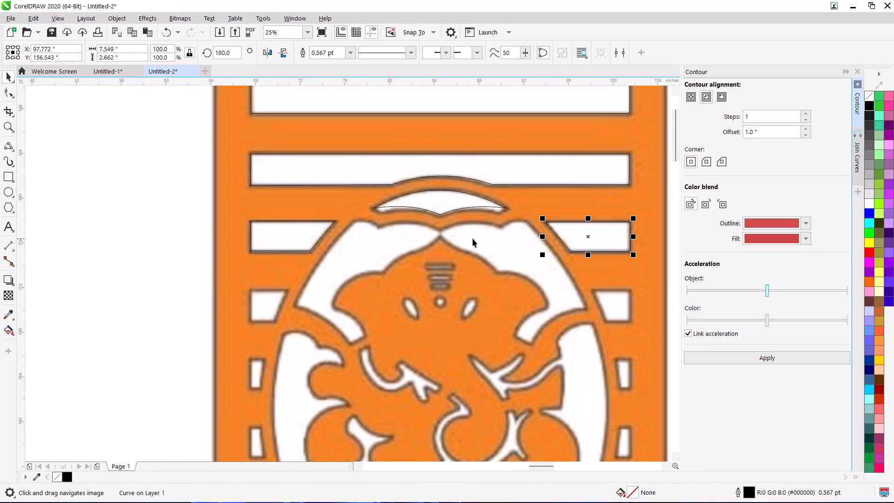
left_click_drag(588, 238, 148, 318)
right_click(148, 318)
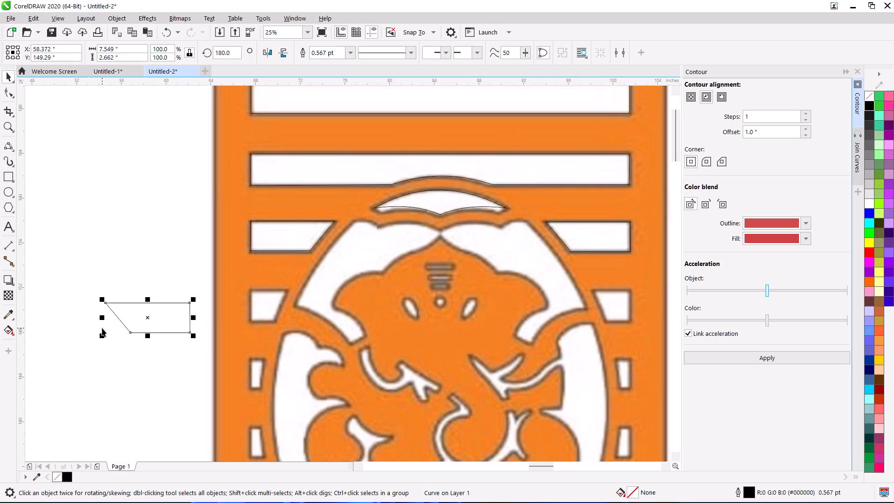
left_click_drag(102, 318, 157, 321)
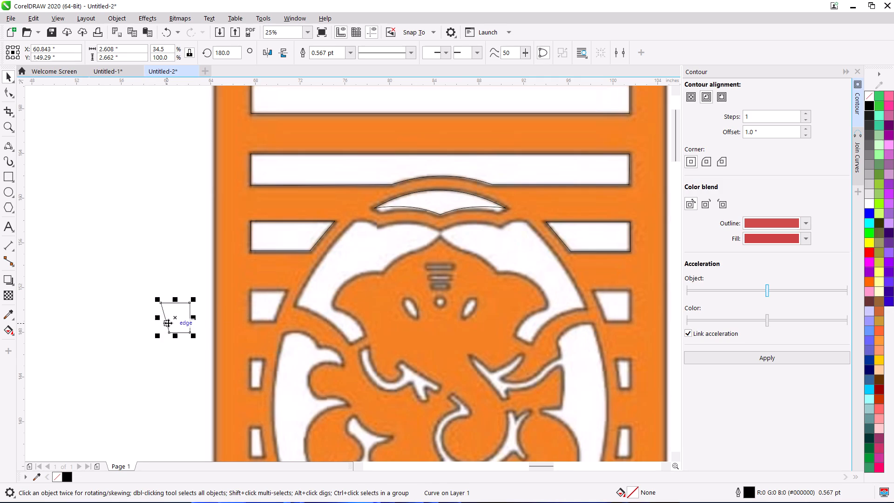
left_click_drag(168, 323, 604, 311)
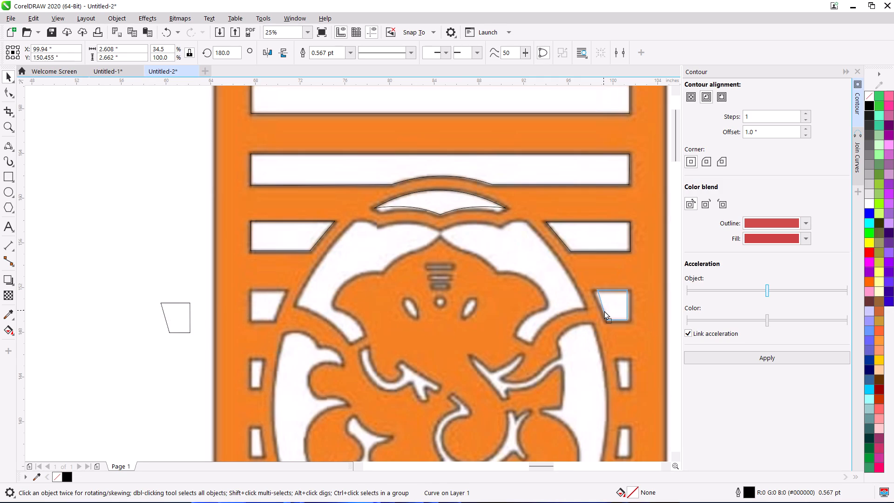
left_click_drag(604, 311, 606, 312)
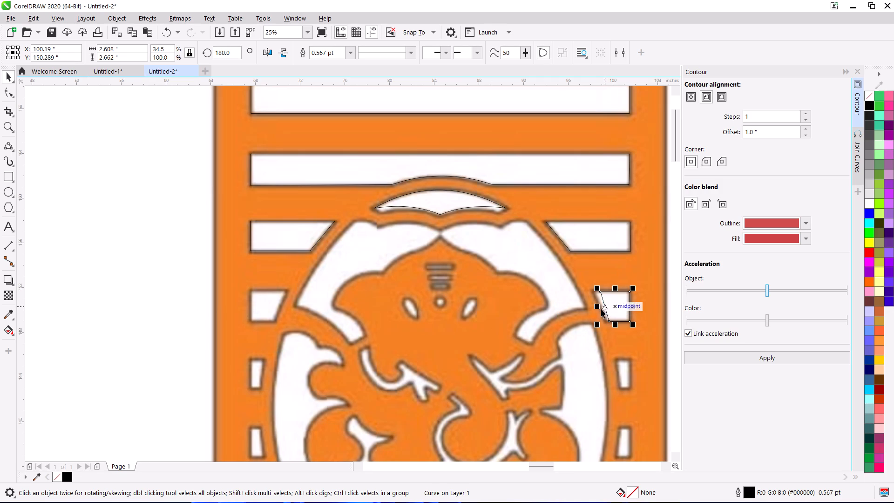
left_click_drag(599, 308, 594, 307)
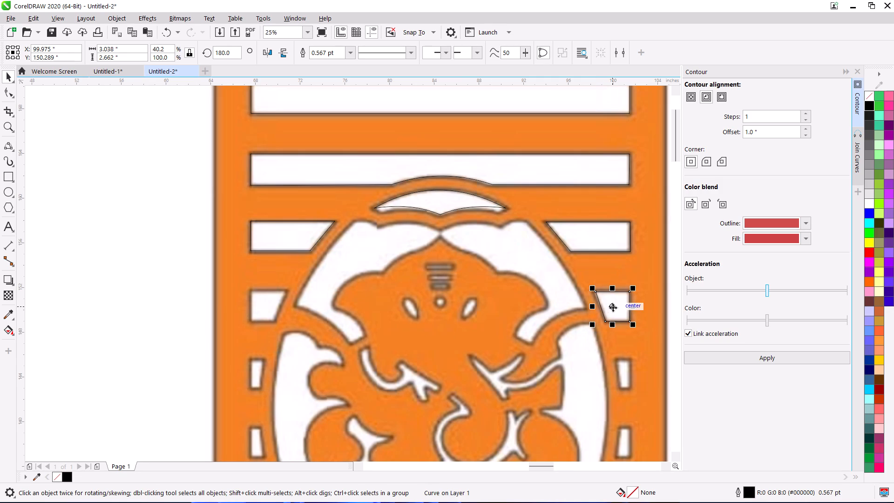
Duplicate the narrowed slot, mirror the copy horizontally and fit it over the matching second-row opening on the left side.
left_click_drag(613, 307, 149, 307)
right_click(149, 307)
left_click_drag(125, 308, 234, 315)
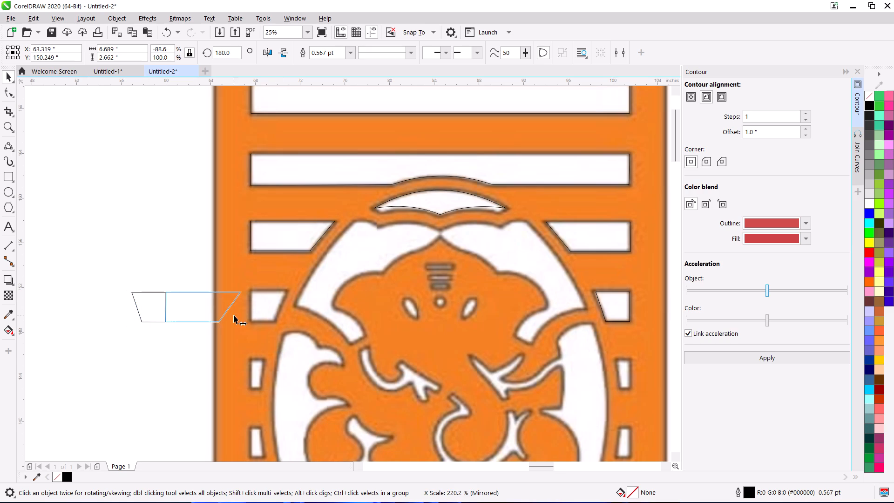
left_click_drag(234, 315, 189, 315)
left_click_drag(180, 313, 257, 313)
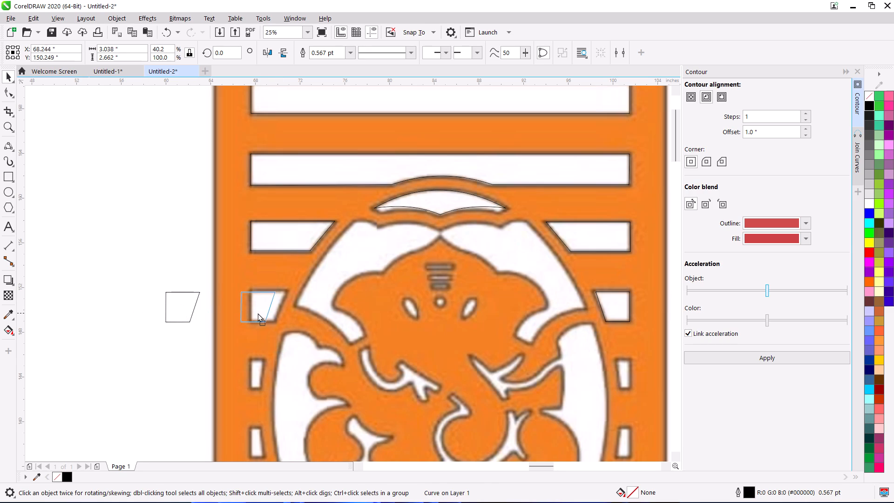
left_click_drag(257, 313, 264, 312)
Duplicate the left second-row slot, place the copy over the opening below and narrow it to about 1.3 inches.
left_click_drag(266, 308, 156, 349)
right_click(156, 349)
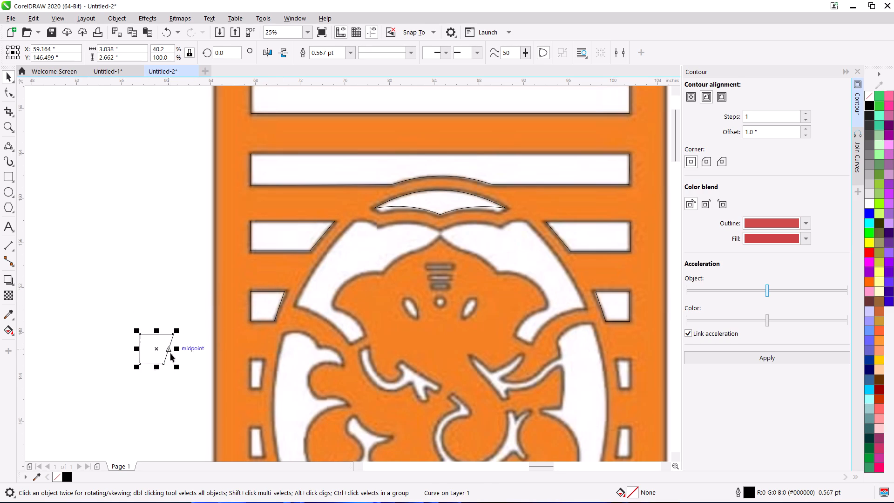
left_click_drag(176, 348, 158, 344)
left_click_drag(149, 349, 254, 373)
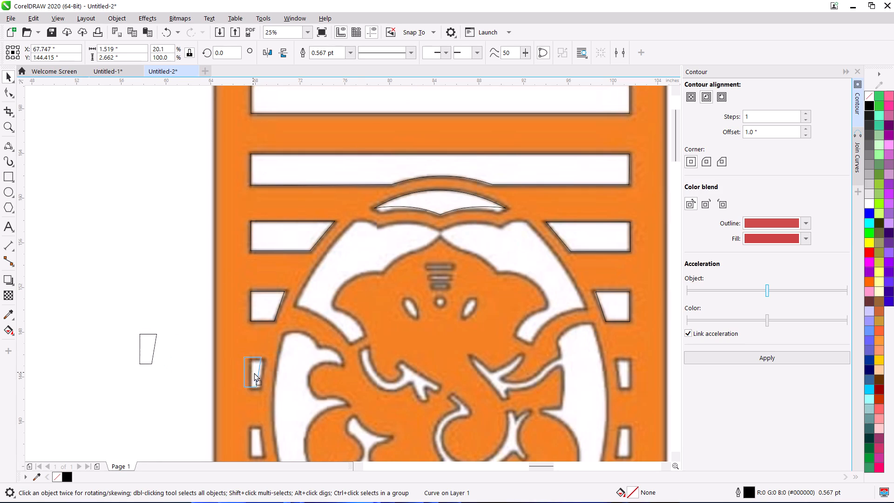
left_click_drag(254, 373, 258, 374)
scroll(257, 374, "up", 2)
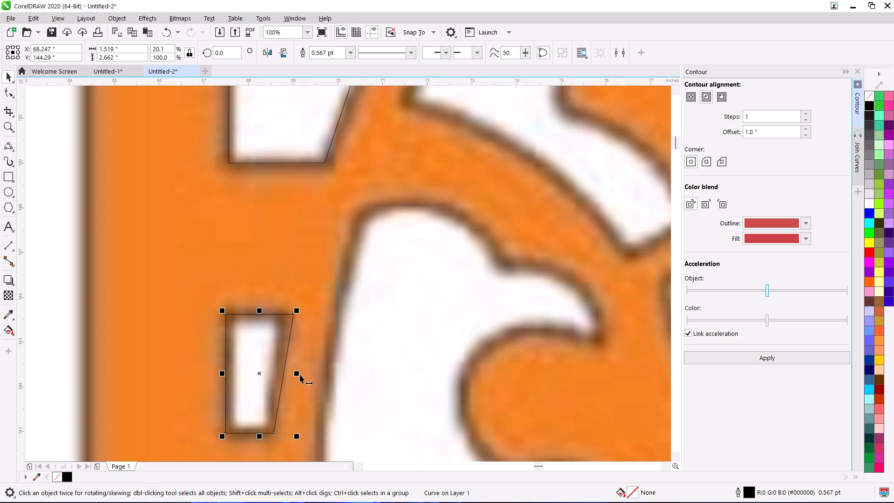
left_click_drag(299, 375, 293, 375)
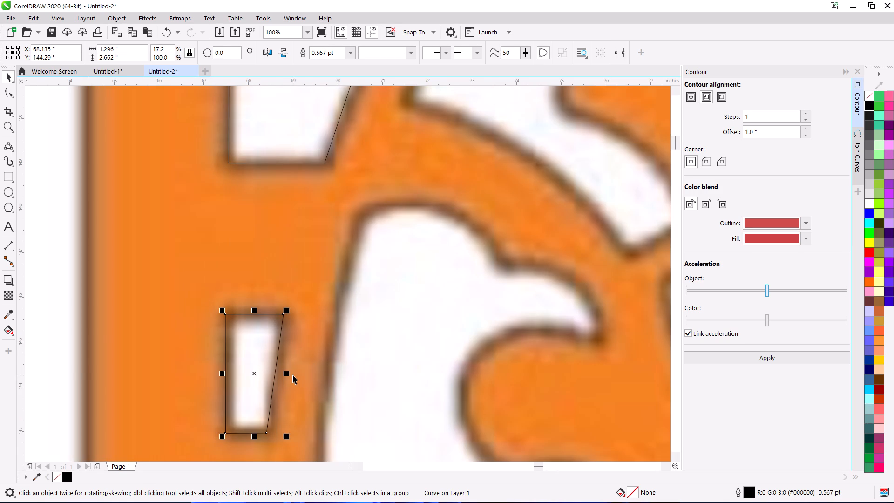
Nudge the narrow left slot to about X 68.18, Y 144.33 inches to match its opening.
scroll(290, 378, "down", 1)
middle_click_drag(284, 379, 246, 369)
key("Right")
key("Right")
key("Right")
key("Right")
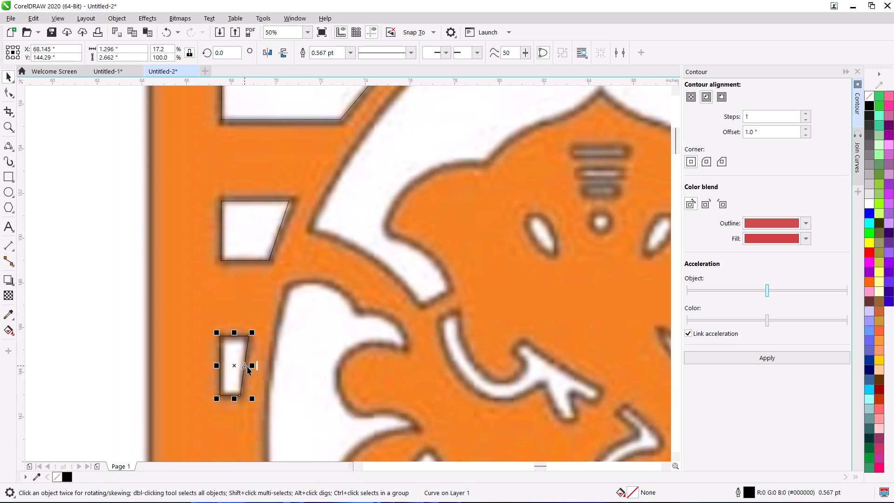
key("Up")
key("Up")
key("Up")
key("Up")
Duplicate the narrow left third-row slot, mirror the copy horizontally and place it over the matching opening on the panel's right side.
scroll(247, 367, "down", 1)
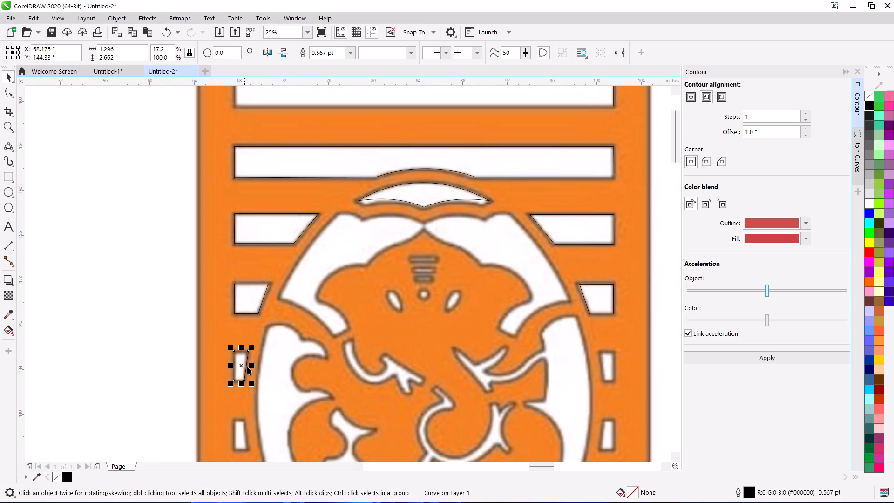
middle_click_drag(247, 367, 210, 344)
left_click_drag(203, 343, 555, 346)
right_click(555, 346)
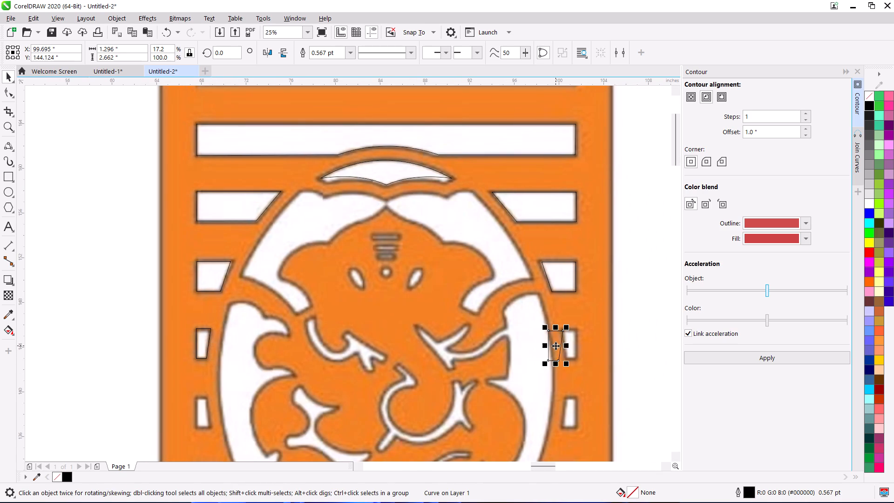
left_click_drag(547, 345, 550, 350)
left_click_drag(543, 351, 548, 351)
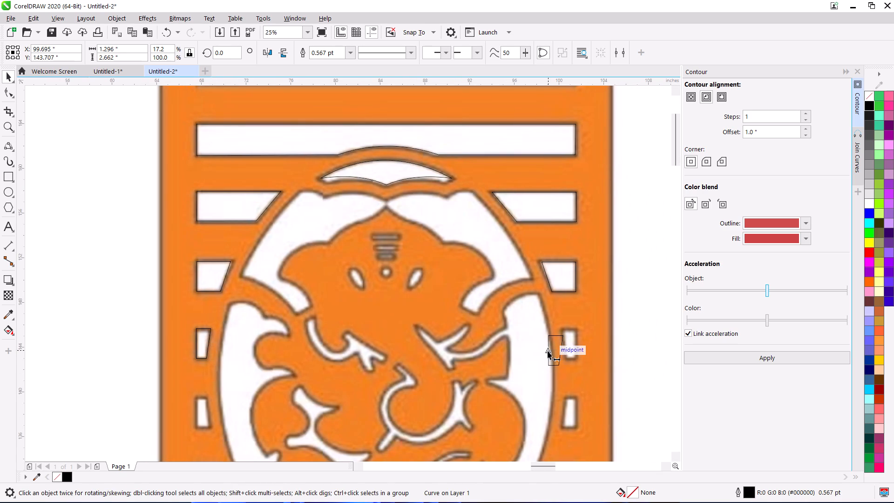
left_click_drag(548, 351, 577, 353)
left_click_drag(573, 350, 572, 346)
left_click_drag(572, 346, 569, 345)
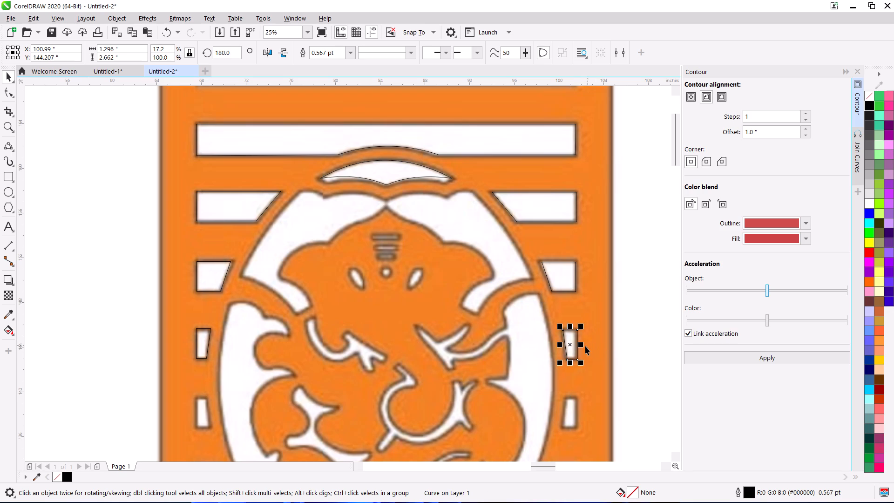
Nudge the mirrored third-row slot to about X 100.91, Y 144.27 inches to match its opening.
key("Left")
key("Left")
key("Left")
key("Left")
key("Left")
key("Left")
key("Up")
key("Up")
key("Up")
key("Up")
key("Up")
key("Up")
key("Up")
key("Up")
key("Left")
key("Down")
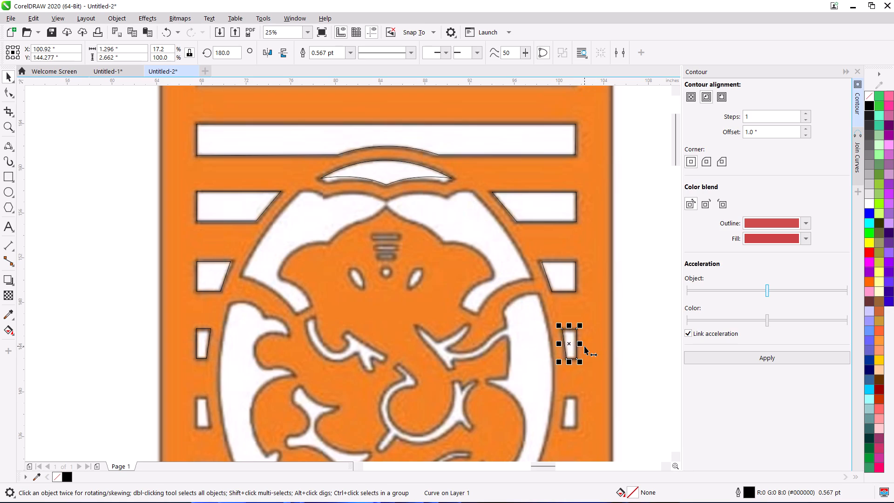
key("Down")
key("Left")
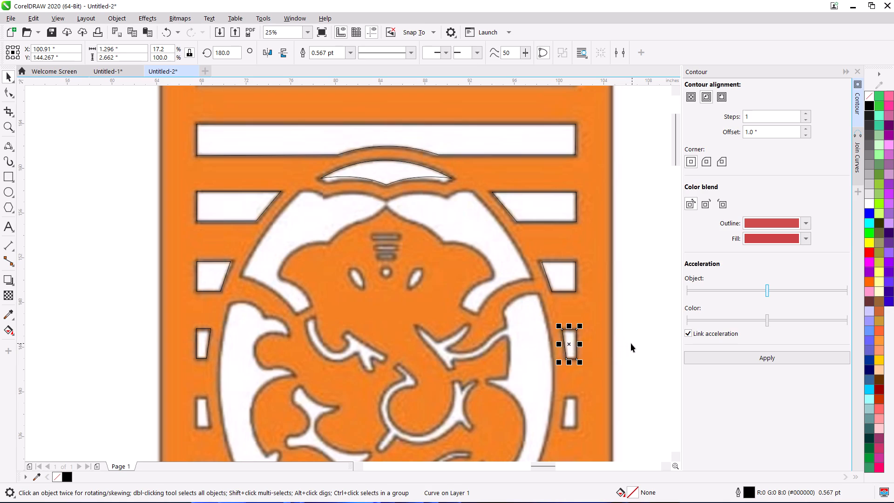
left_click(628, 343)
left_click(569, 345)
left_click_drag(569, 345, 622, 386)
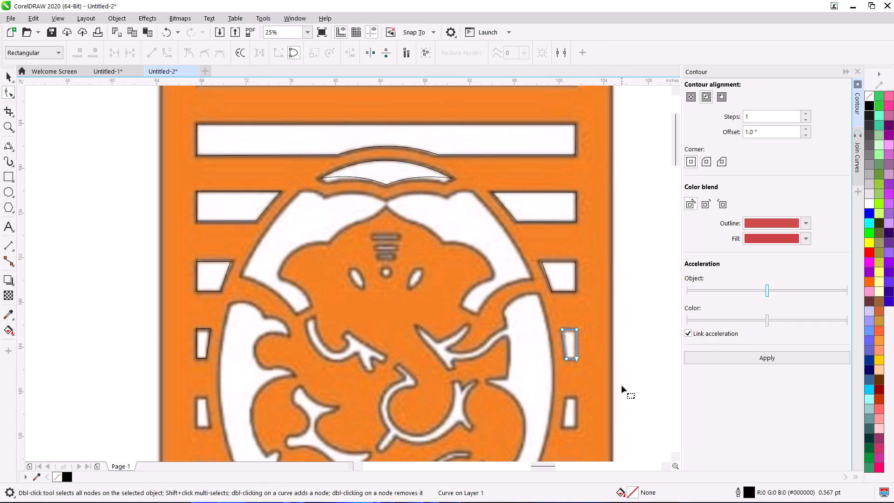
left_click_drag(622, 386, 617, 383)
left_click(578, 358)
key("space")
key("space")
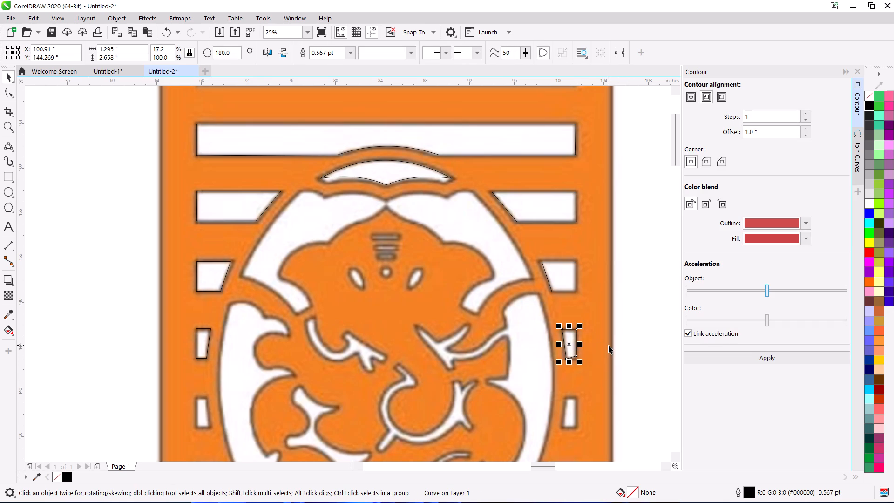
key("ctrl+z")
Duplicate the narrow right third-row slot, mirror the copy vertically and fit it over the opening below at about X 100.88, Y 138.2 inches.
left_click_drag(569, 343, 613, 377)
right_click(613, 377)
left_click_drag(612, 394, 602, 343)
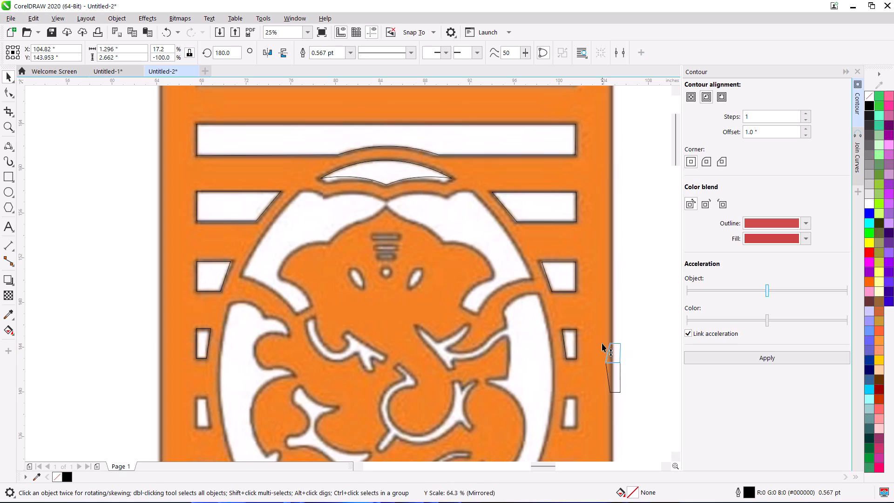
left_click_drag(602, 343, 602, 341)
left_click_drag(614, 350, 576, 406)
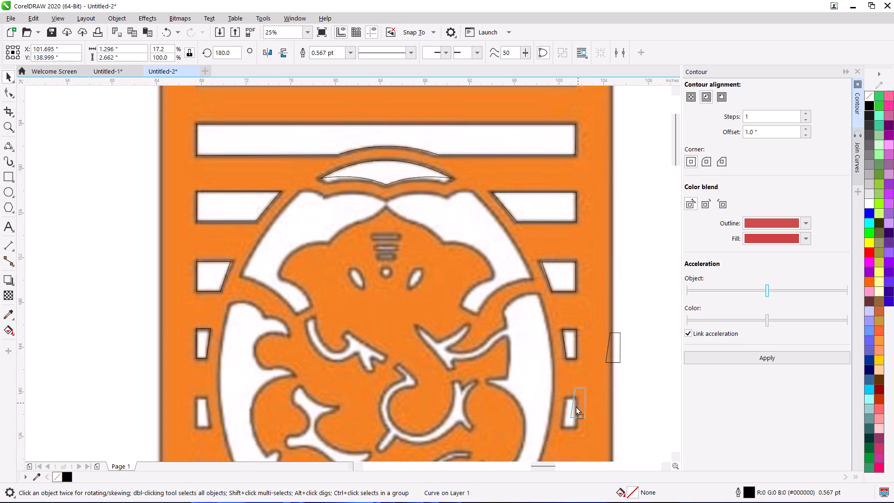
left_click_drag(576, 406, 569, 412)
scroll(570, 414, "up", 1)
middle_click_drag(570, 414, 569, 414)
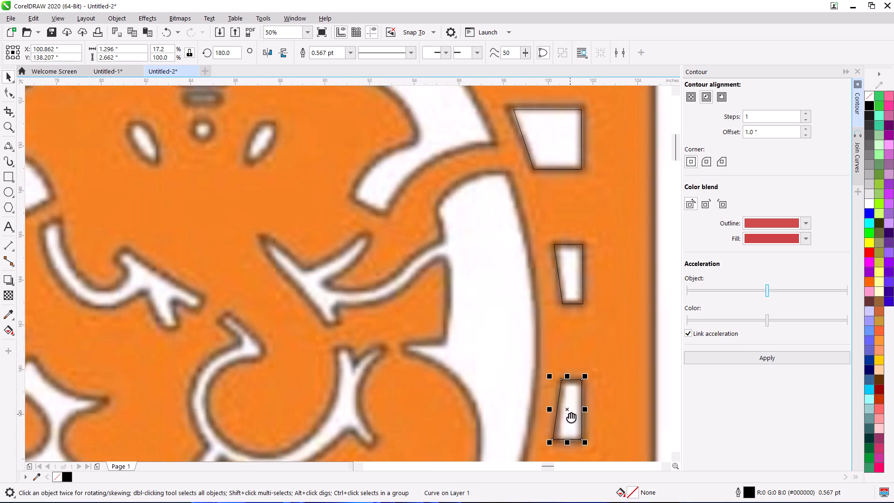
middle_click_drag(569, 414, 557, 377)
key("Right")
key("Right")
key("Down")
key("Down")
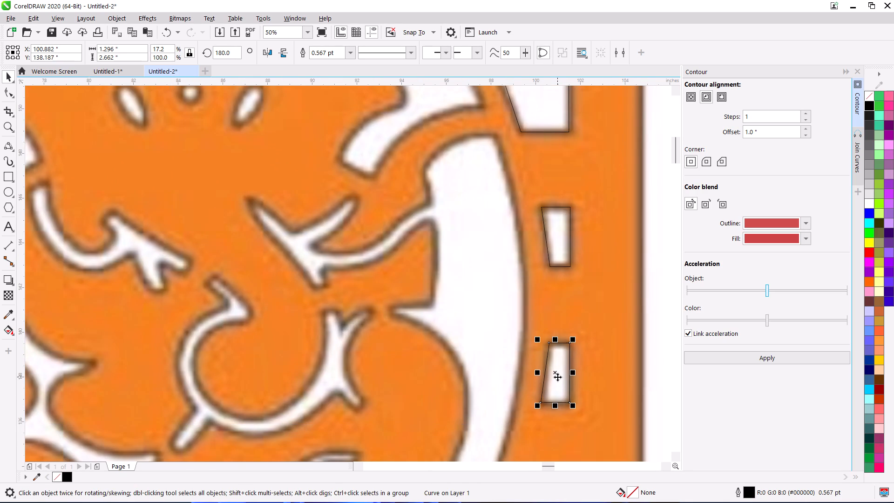
key("Down")
key("Down")
Duplicate the right fourth-row slot, mirror the copy horizontally and place it over the matching opening on the panel's left side.
scroll(557, 376, "down", 1)
left_click_drag(557, 376, 155, 383)
right_click(155, 383)
left_click_drag(143, 381, 179, 386)
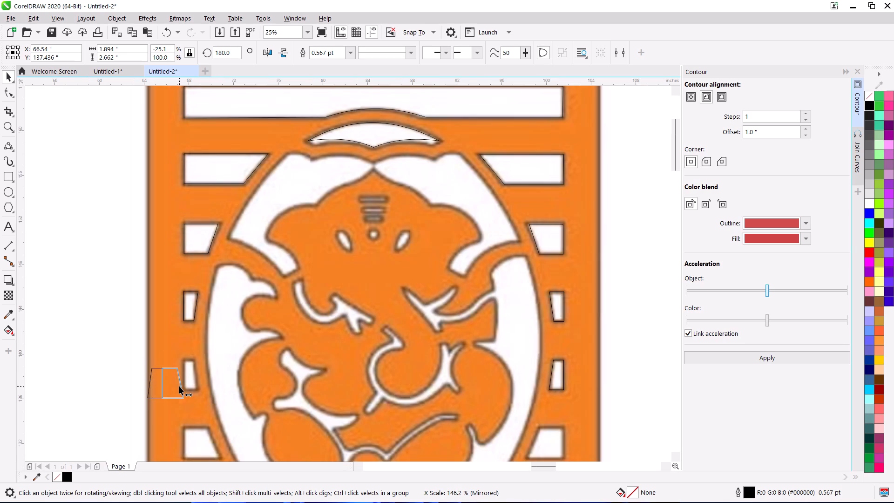
left_click_drag(179, 386, 169, 388)
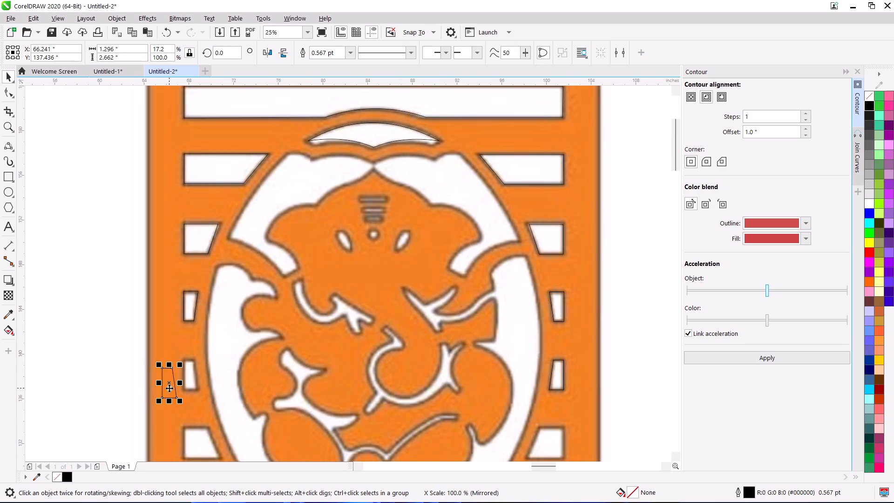
key("space")
key("space")
left_click_drag(168, 382, 184, 383)
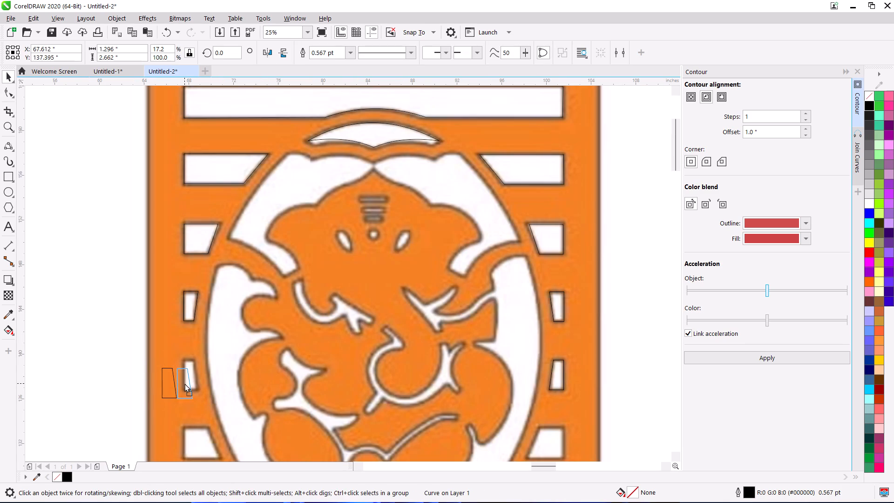
left_click_drag(184, 383, 190, 376)
Nudge the left fourth-row slot to about X 68.2, Y 138.1 inches to match its opening.
key("Up")
key("Up")
key("Up")
key("Up")
key("Up")
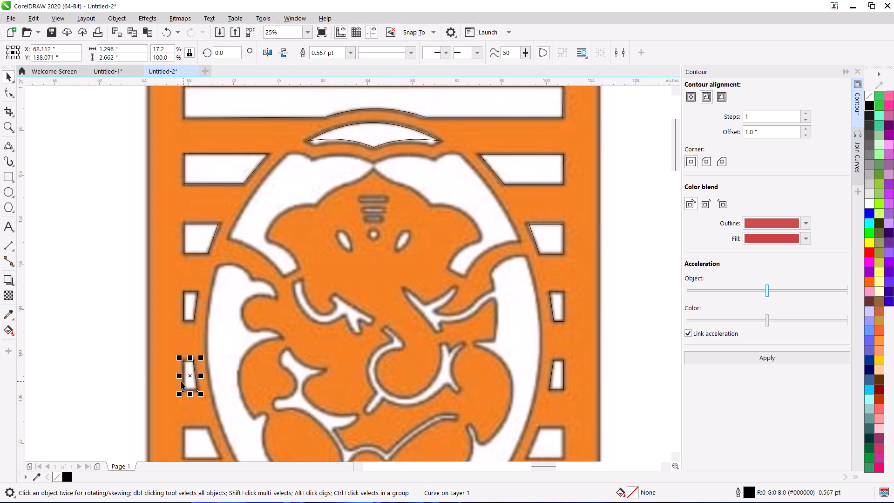
key("Right")
key("Right")
key("Right")
key("Right")
key("Right")
key("Right")
key("Right")
key("Right")
key("Up")
key("Up")
key("Up")
key("Up")
key("Up")
key("Up")
key("Up")
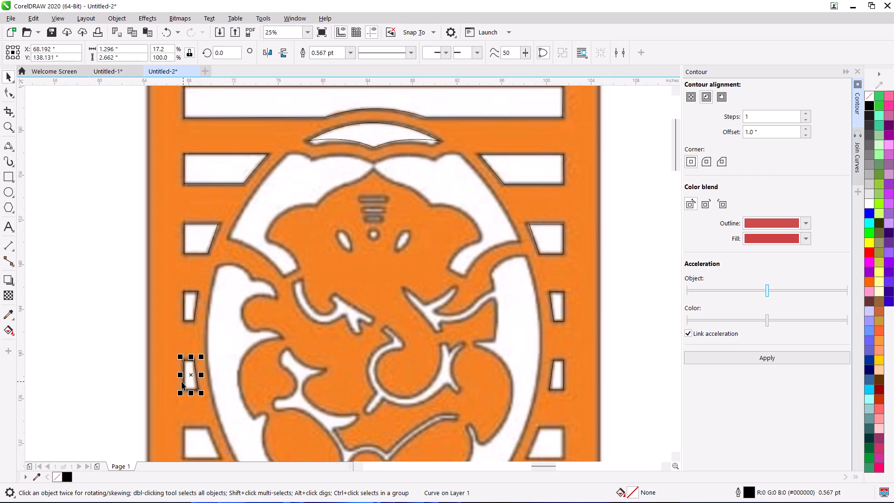
key("Left")
key("Left")
key("Left")
left_click(103, 377)
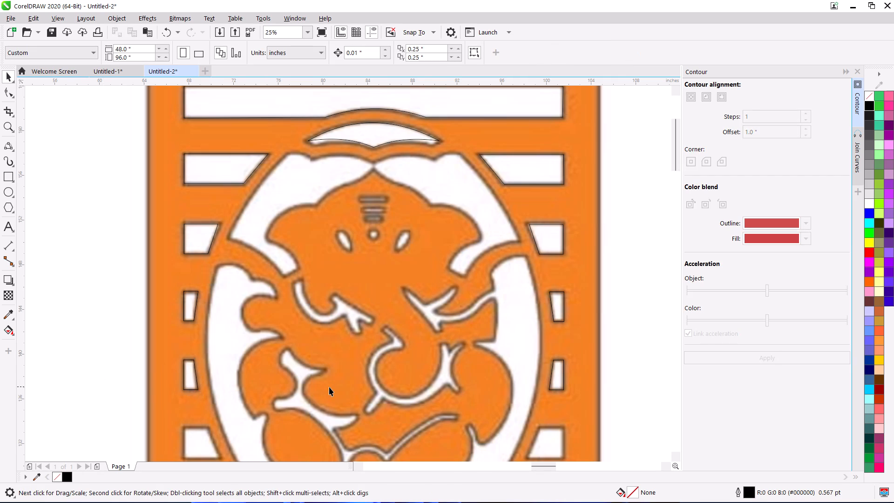
Duplicate the left second-row slot, mirror the copy vertically and fit it over the fifth-row opening on the left side.
scroll(329, 387, "down", 1)
middle_click_drag(331, 387, 339, 371)
left_click_drag(274, 298, 198, 385)
right_click(198, 385)
left_click_drag(196, 394, 196, 365)
scroll(194, 392, "up", 1)
left_click_drag(200, 350, 347, 408)
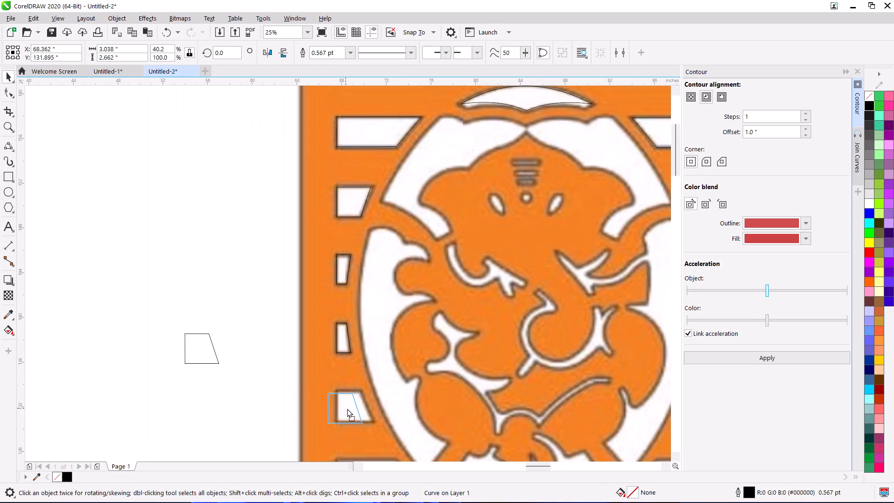
left_click_drag(347, 408, 353, 405)
Duplicate the left fifth-row slot, mirror the copy horizontally and fit it over the matching right opening at about X 99.99, Y 132.02 inches.
scroll(353, 405, "down", 1)
middle_click_drag(353, 405, 270, 394)
left_click_drag(270, 394, 414, 400)
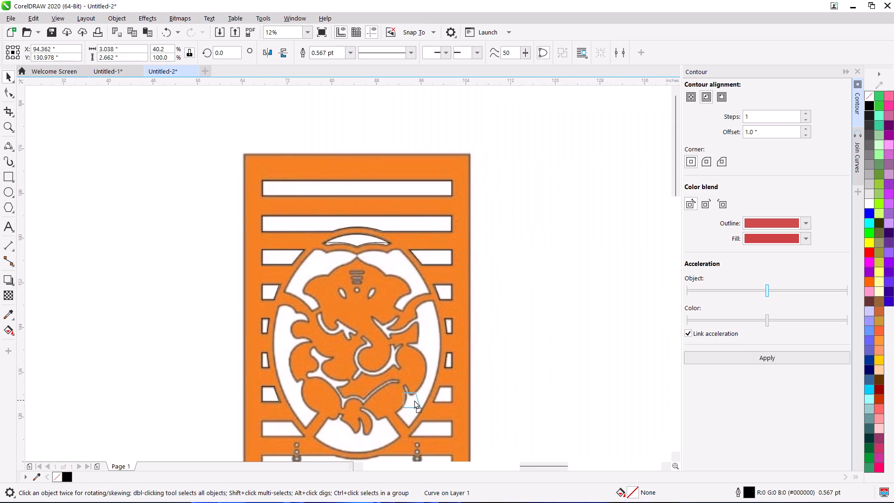
left_click_drag(414, 400, 436, 399)
right_click(436, 399)
scroll(437, 399, "up", 1)
left_click_drag(416, 400, 474, 401)
key("space")
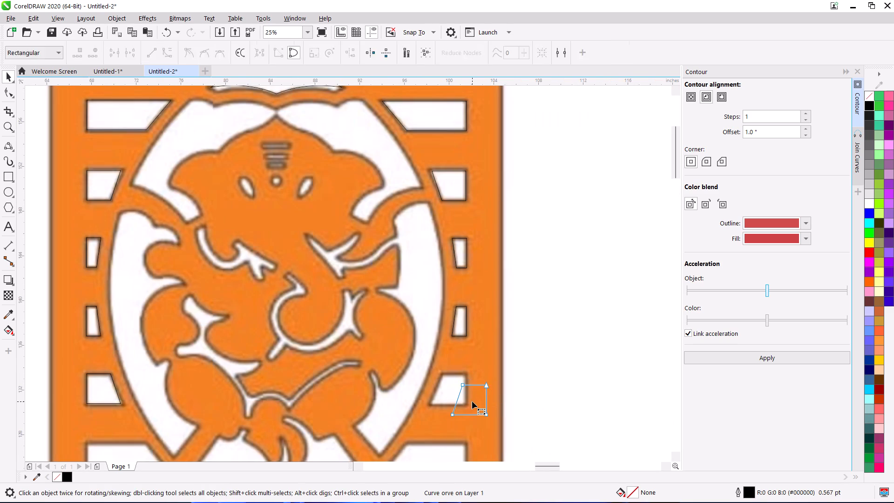
key("space")
left_click_drag(472, 401, 448, 389)
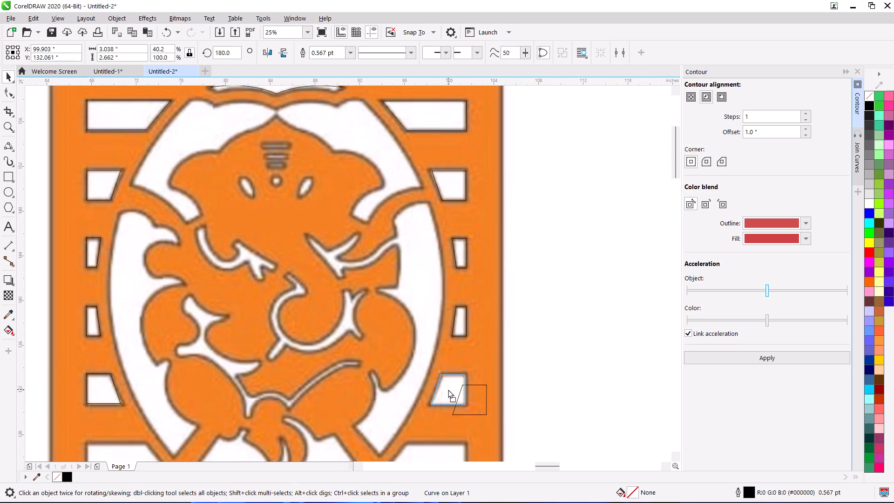
left_click_drag(448, 389, 449, 390)
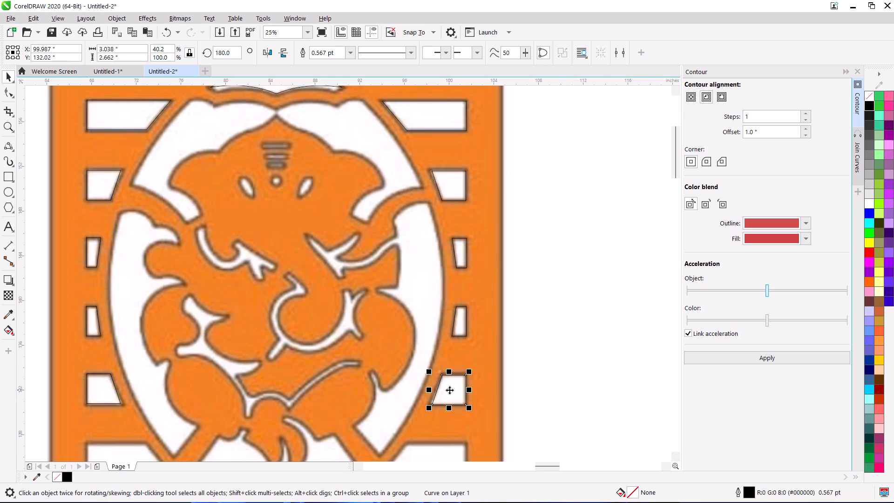
Duplicate the long right first-row angled slot, mirror the copy vertically and fit it over the sixth-row opening at about X 97.86, Y 125.85 inches.
scroll(450, 389, "down", 1)
left_click(450, 248)
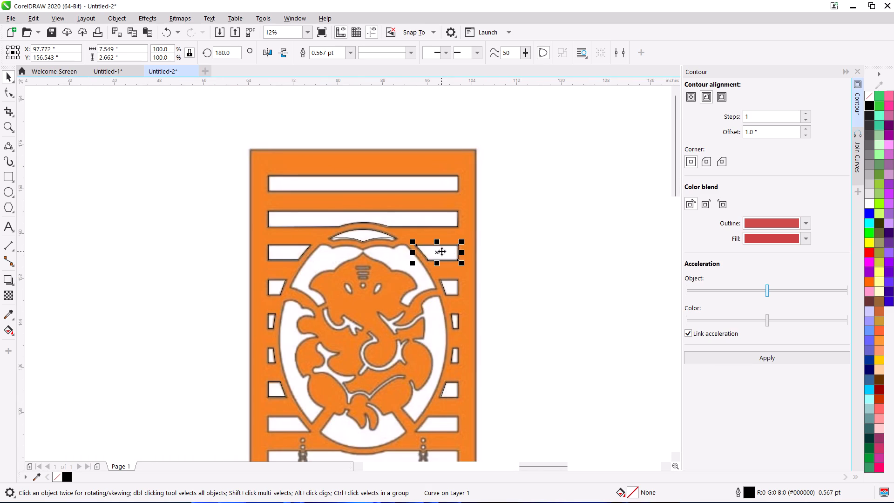
left_click_drag(441, 251, 443, 423)
right_click(443, 423)
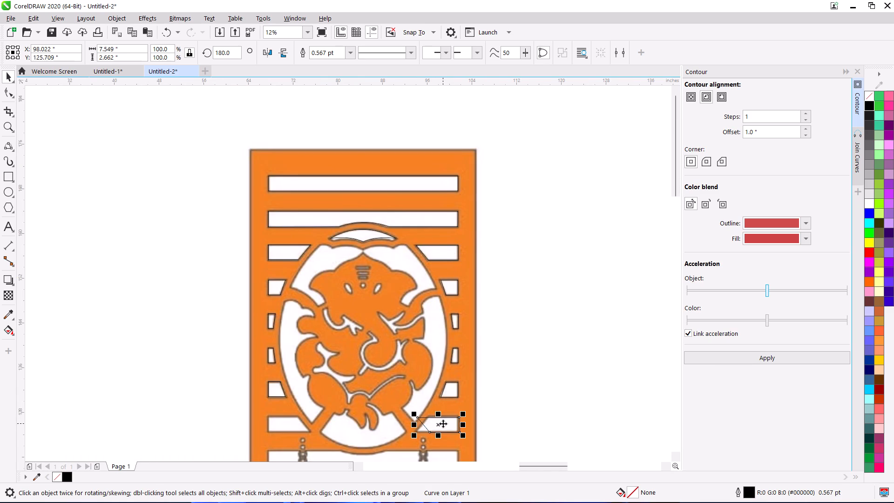
scroll(442, 440, "up", 2)
left_click_drag(427, 413, 434, 355)
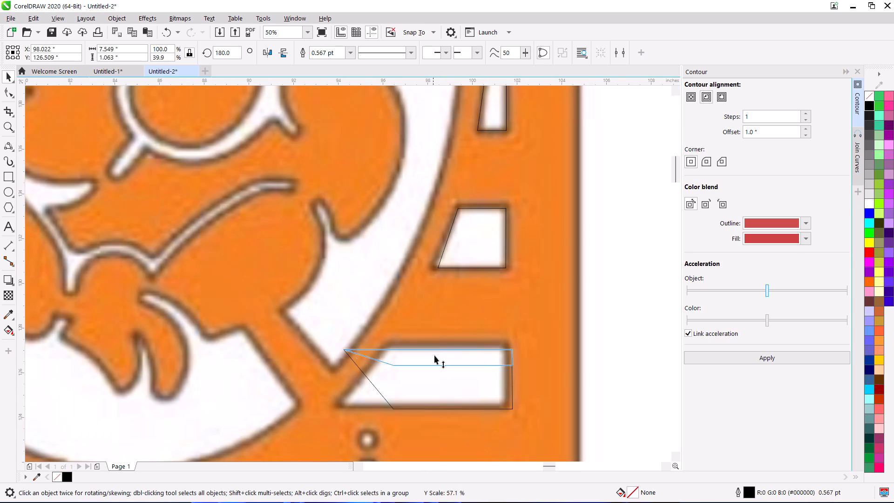
left_click_drag(434, 355, 439, 316)
left_click_drag(431, 318, 422, 382)
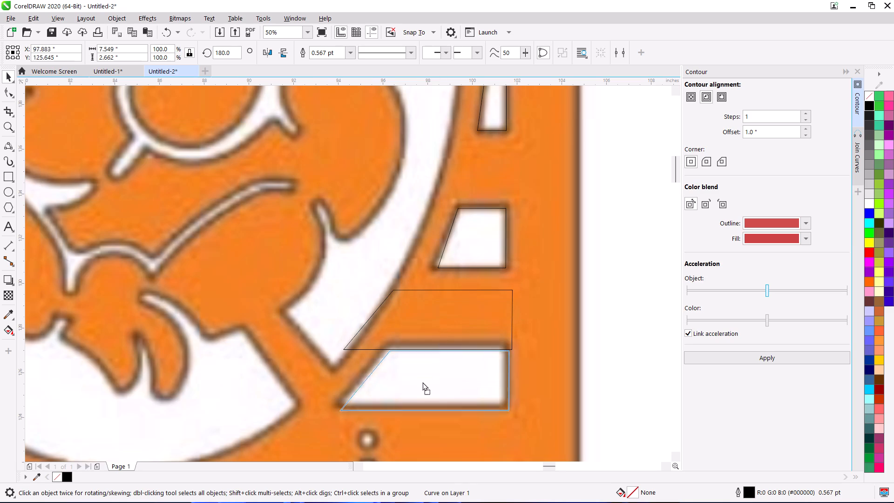
left_click_drag(422, 382, 424, 376)
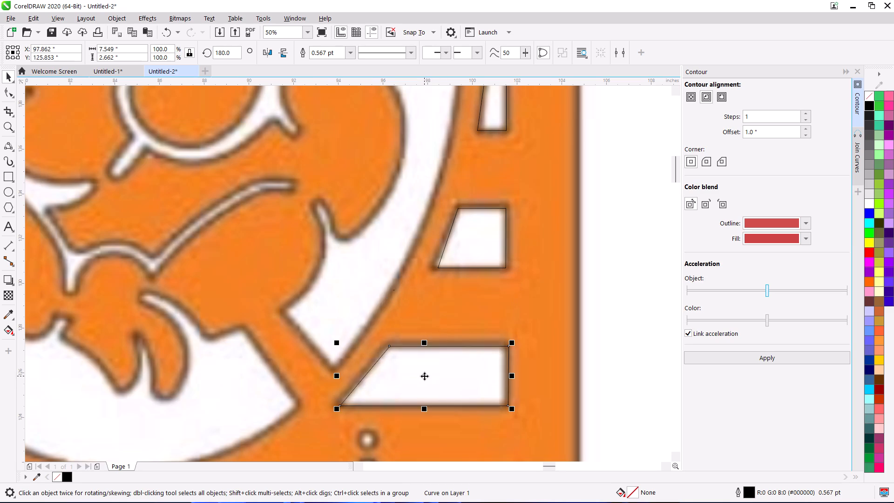
Duplicate the right sixth-row slot, mirror the copy horizontally and fit it over the matching opening on the panel's left side.
scroll(427, 376, "down", 1)
middle_click_drag(427, 376, 538, 362)
left_click_drag(538, 362, 292, 364)
right_click(292, 364)
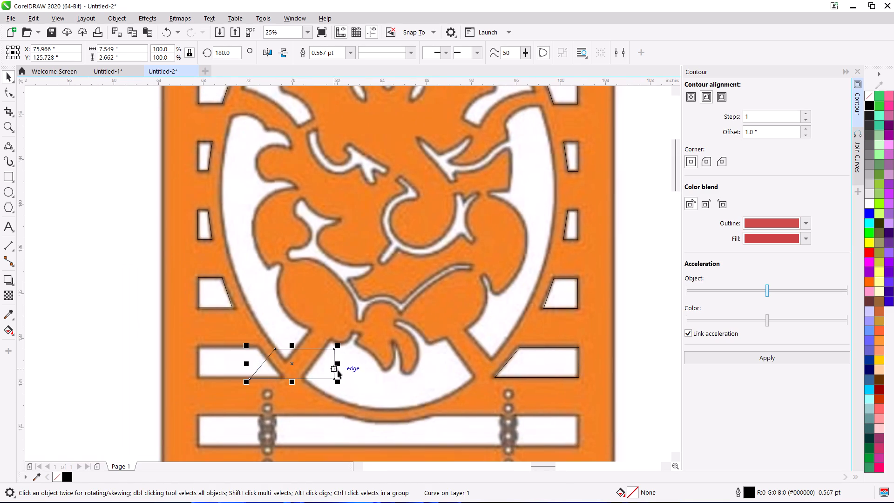
left_click_drag(340, 365, 227, 365)
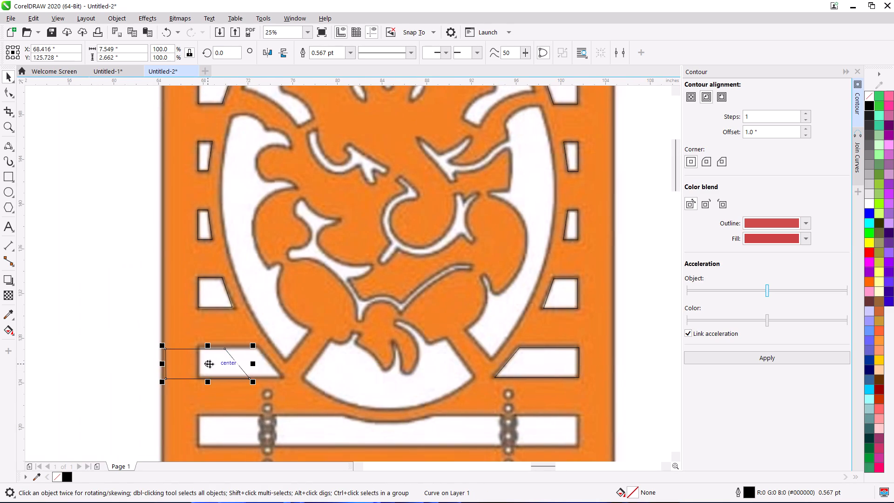
left_click_drag(210, 364, 243, 363)
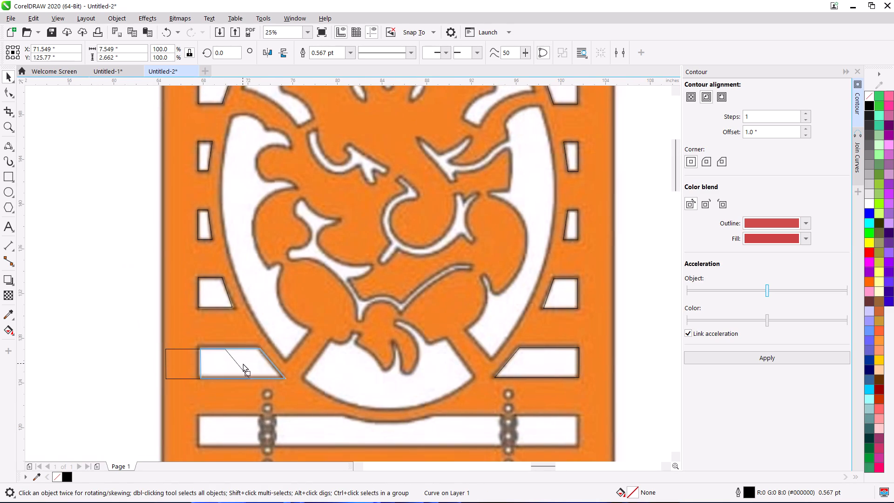
left_click_drag(243, 363, 243, 363)
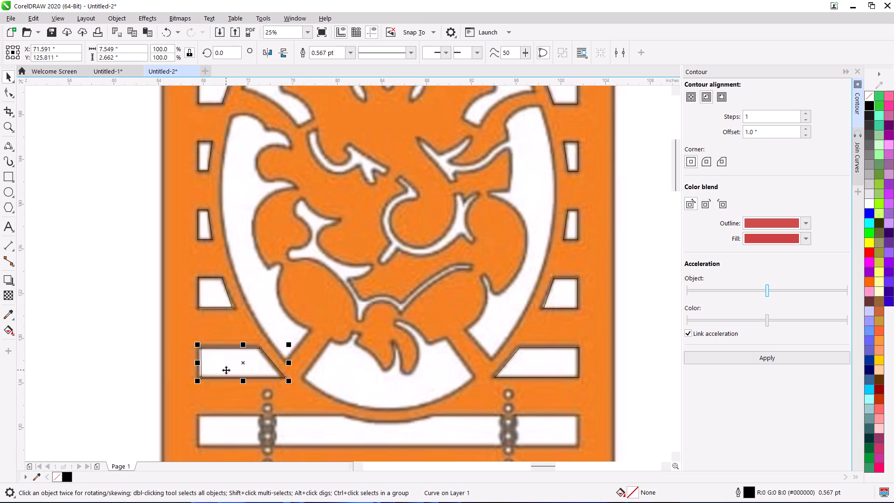
key("Left")
key("Left")
key("Left")
key("Left")
key("Left")
key("Left")
key("Left")
key("Left")
Nudge the mirrored left sixth-row slot leftward onto its bitmap opening, at about X 71.40 inches.
key("Left")
key("Left")
key("Left")
key("Left")
key("Left")
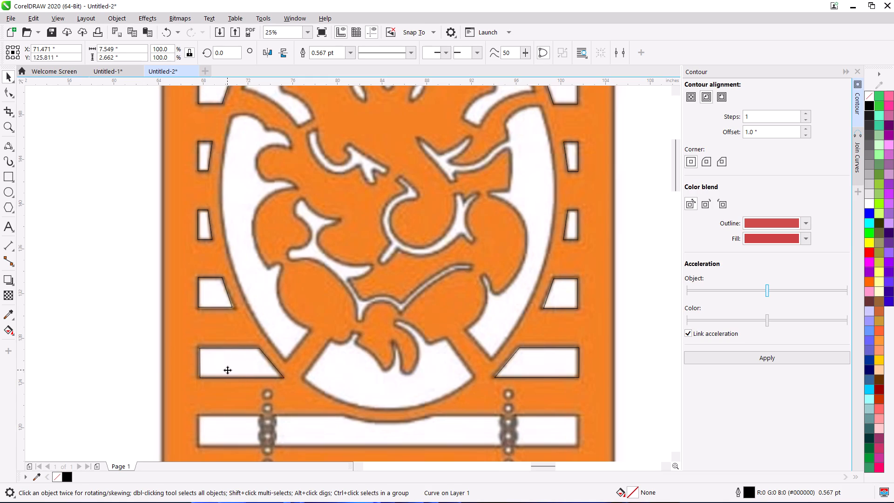
key("Left")
key("Left")
key("Left")
key("Left")
key("Left")
key("Left")
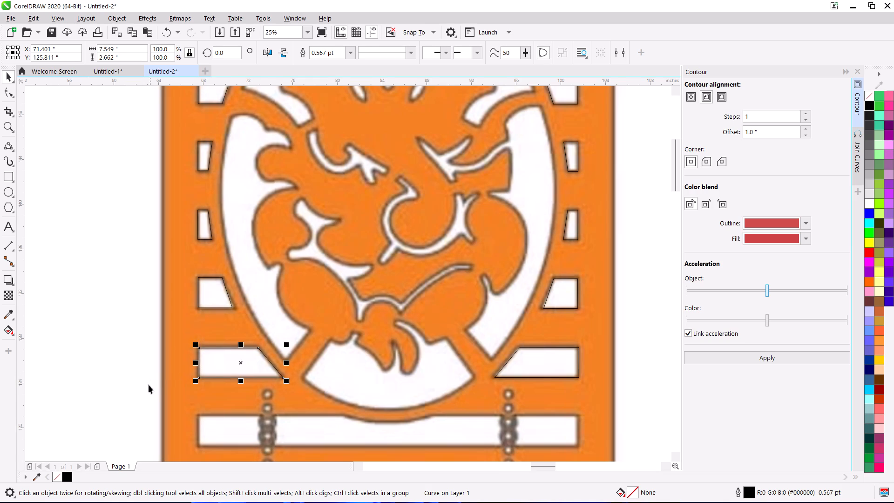
scroll(148, 385, "down", 1)
middle_click_drag(167, 380, 215, 334)
left_click(105, 356)
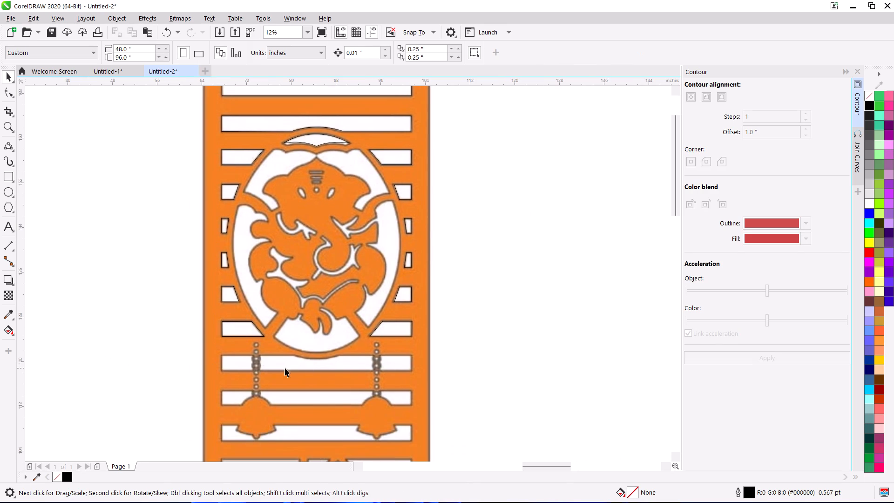
Duplicate the left sixth-row slot onto the bar below, widen it to about 33.94 inches and square its upper right corner.
scroll(254, 368, "up", 1)
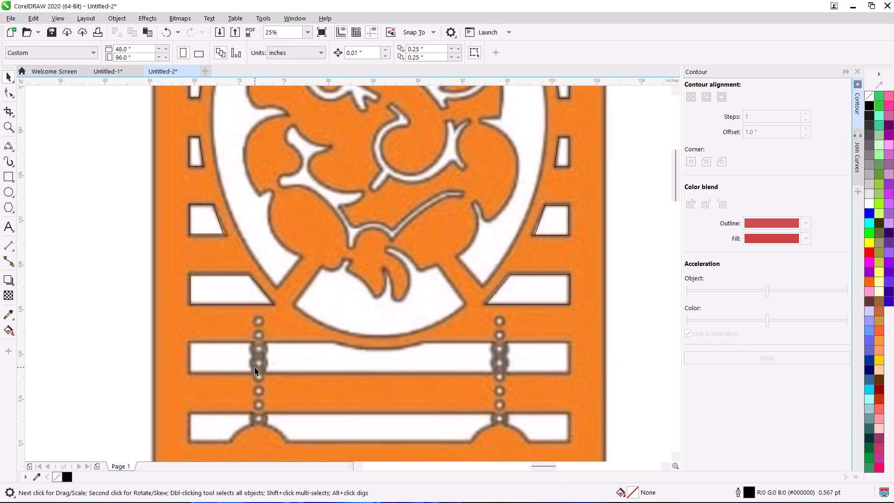
left_click_drag(222, 291, 221, 358)
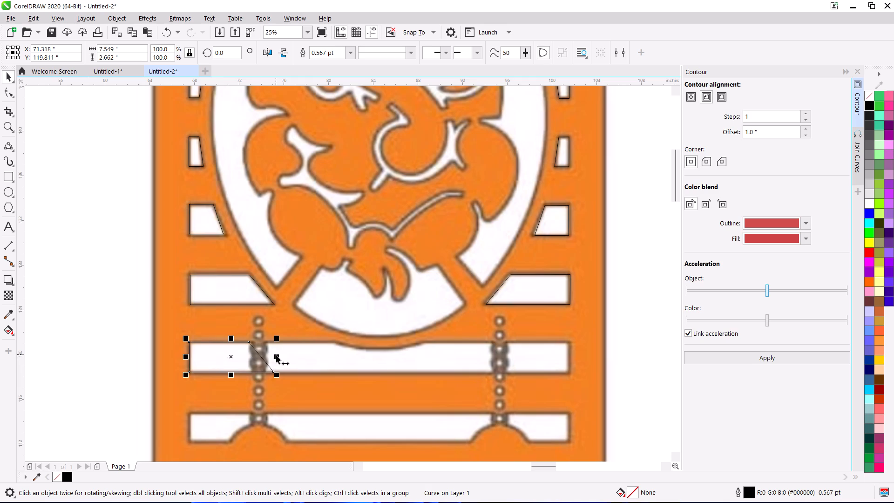
left_click_drag(278, 355, 572, 347)
double_click(376, 359)
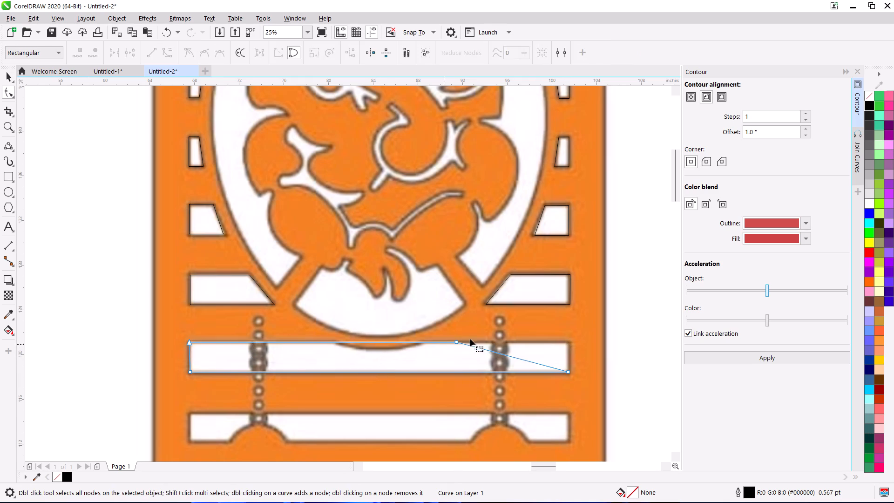
left_click_drag(454, 328, 476, 349)
left_click_drag(457, 342, 546, 344)
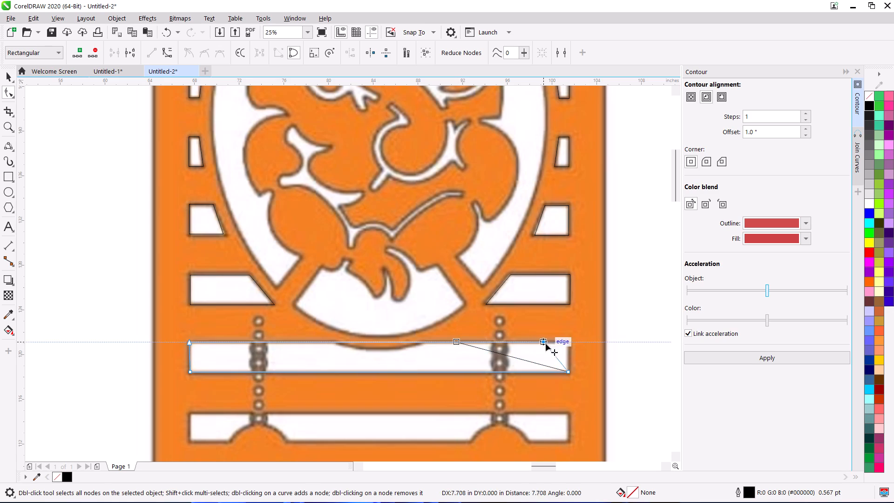
left_click_drag(546, 344, 569, 343)
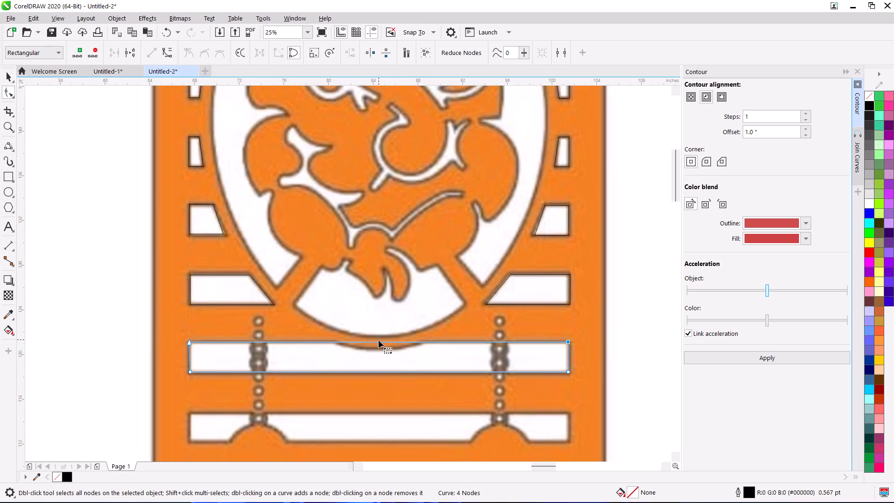
Break the long bar's top edge at both ends of the medallion's arc and delete the straight segment between them.
double_click(333, 342)
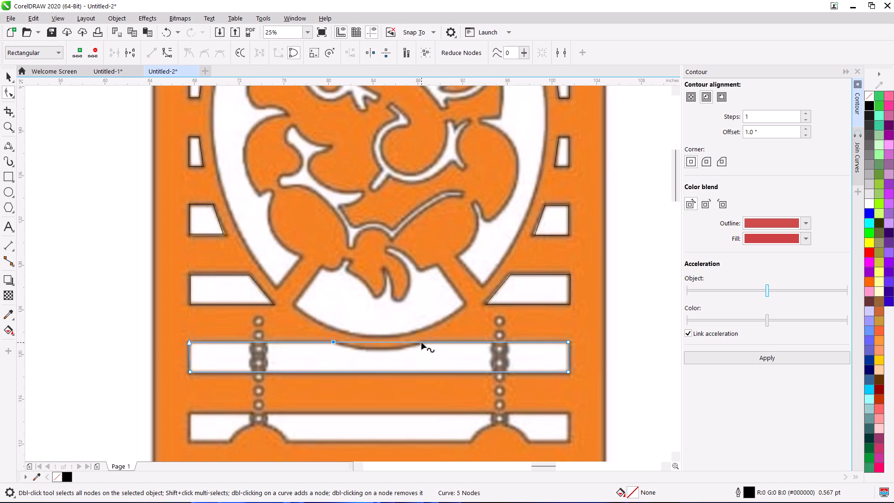
double_click(421, 342)
left_click_drag(413, 333, 439, 346)
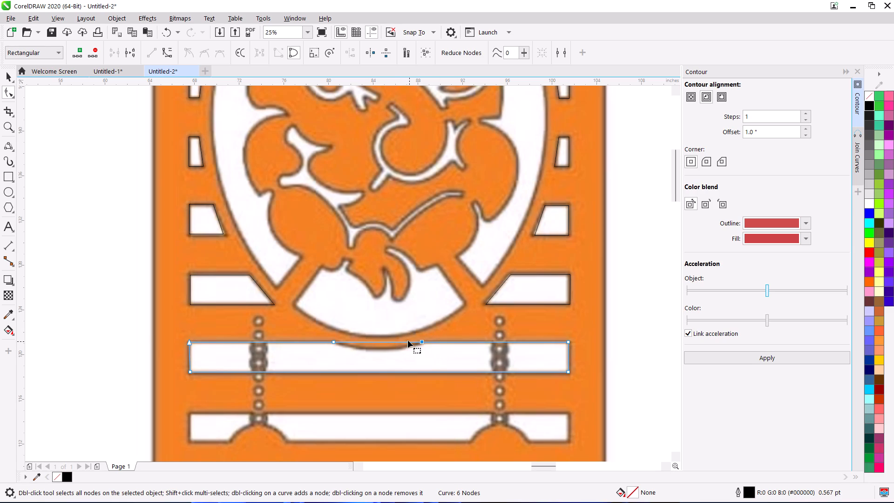
left_click(411, 333)
left_click(422, 343)
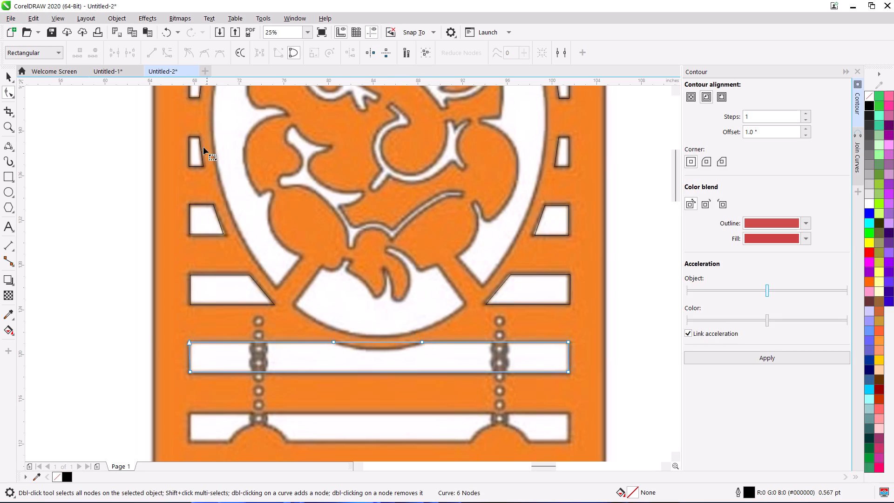
left_click_drag(299, 324, 457, 348)
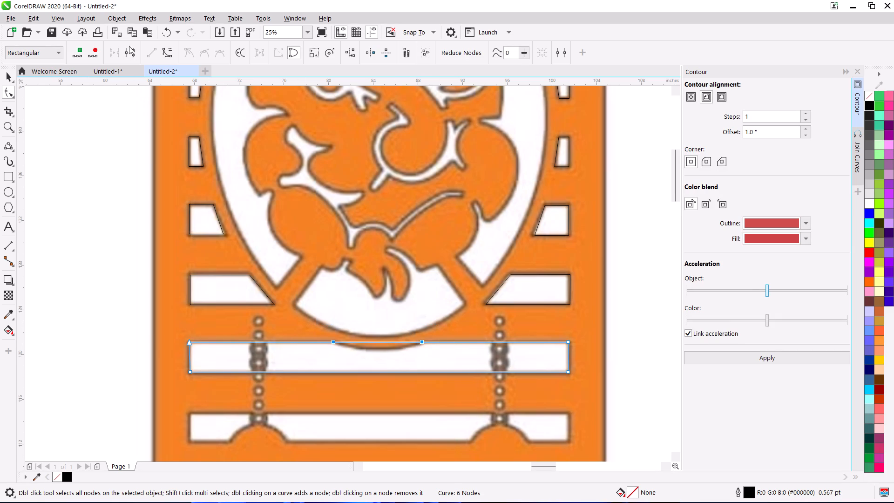
left_click(130, 55)
scroll(341, 347, "up", 1)
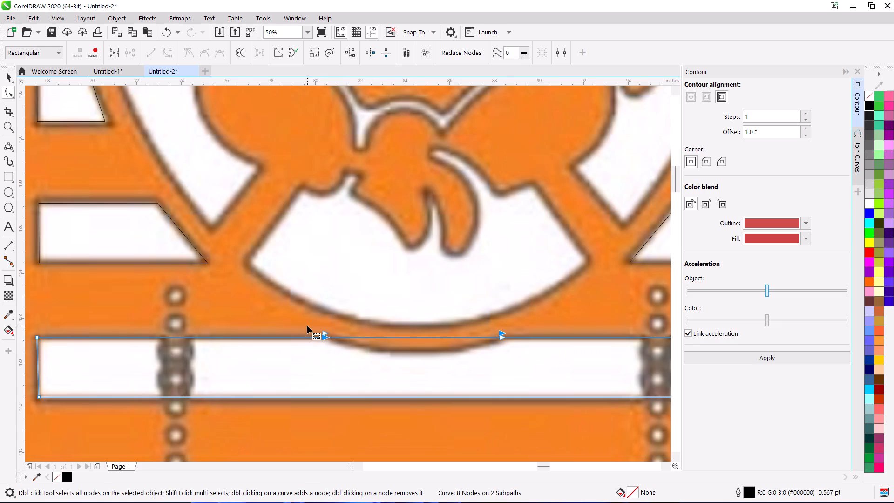
left_click(307, 326)
left_click(325, 337)
left_click_drag(326, 337, 332, 352)
key("Delete")
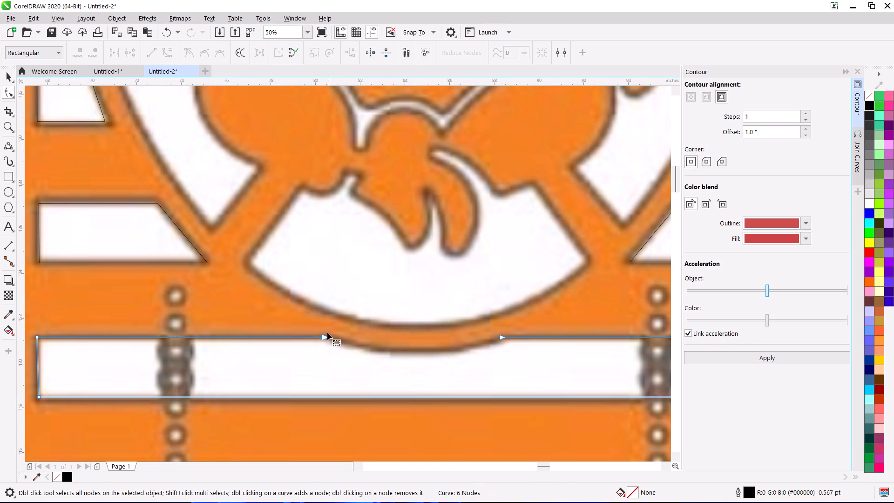
Close the gap in the bar's top edge with a 3-point curve following the bottom arc of the Ganesha medallion.
left_click(14, 146)
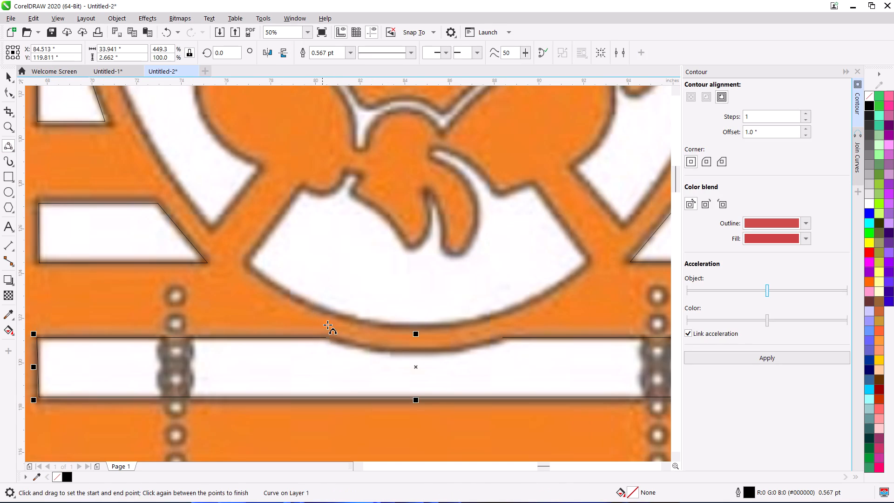
left_click_drag(326, 338, 503, 337)
left_click(419, 354)
scroll(479, 335, "down", 1)
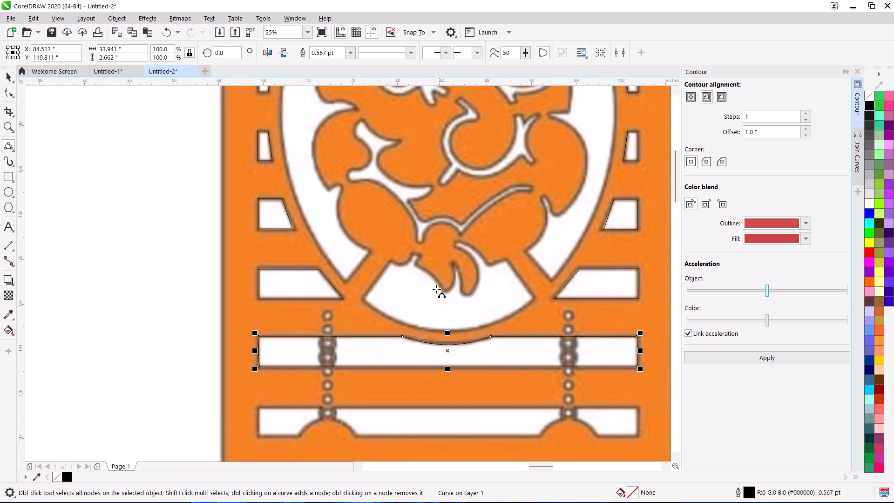
middle_click_drag(436, 286, 443, 224)
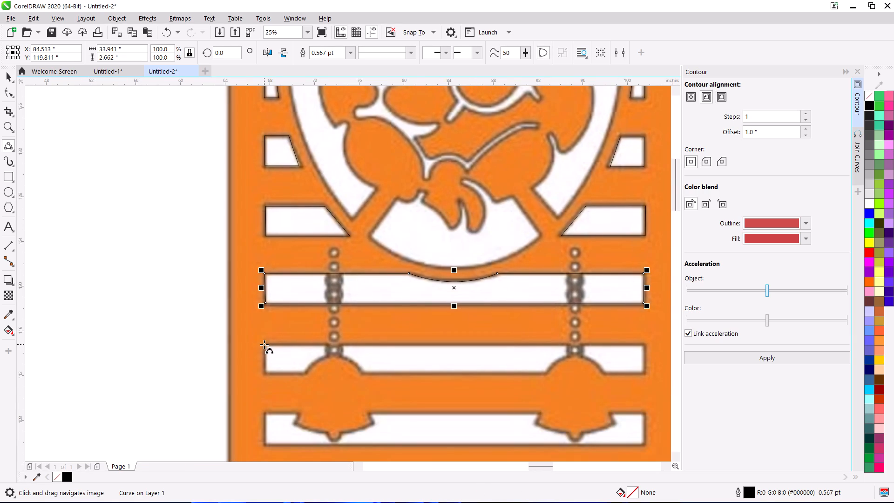
key("space")
left_click(169, 322)
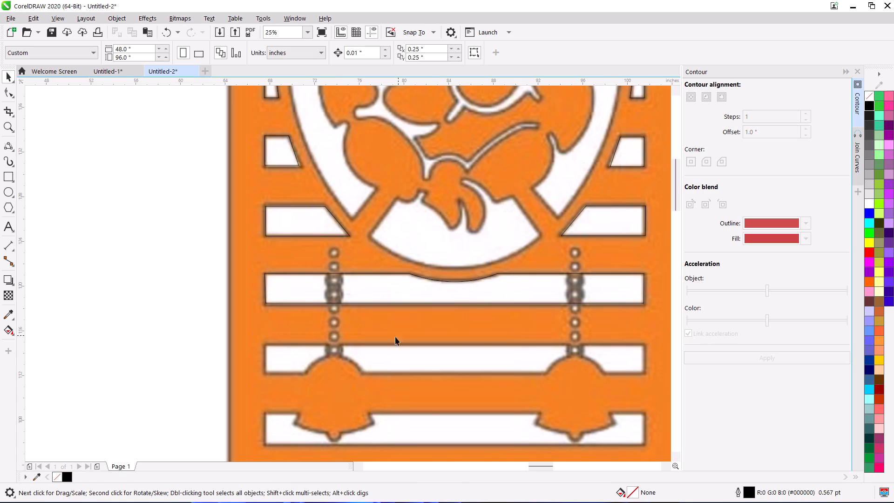
Examine the rest of the panel, from the bells and Om down to the kalash and back up to Ganesha.
scroll(383, 347, "down", 2)
middle_click_drag(453, 347, 515, 215)
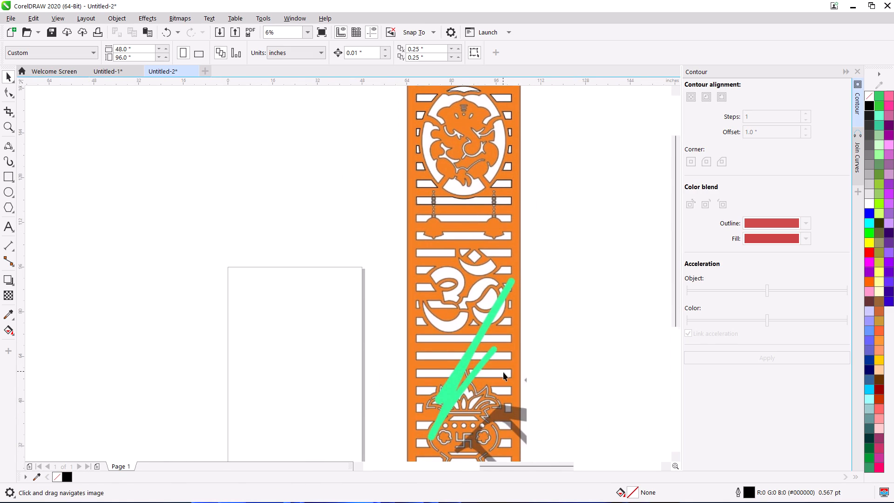
middle_click_drag(506, 369, 489, 269)
scroll(444, 343, "up", 2)
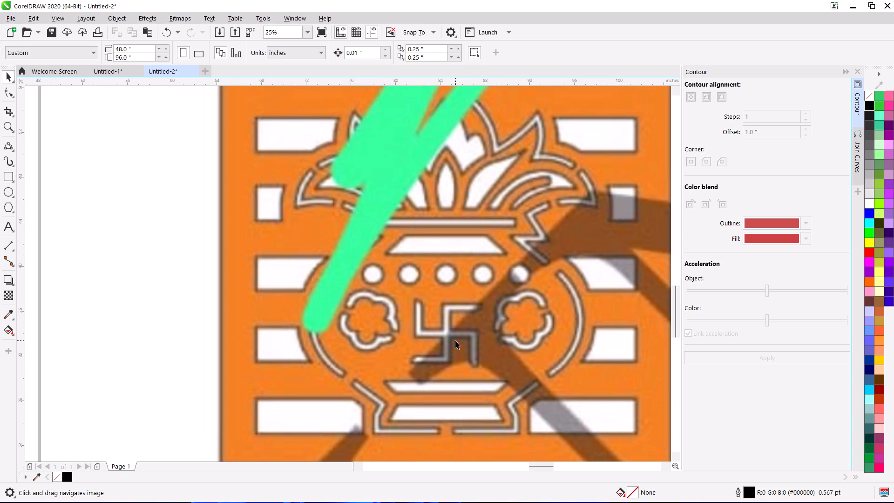
scroll(458, 349, "down", 2)
middle_click_drag(459, 349, 461, 405)
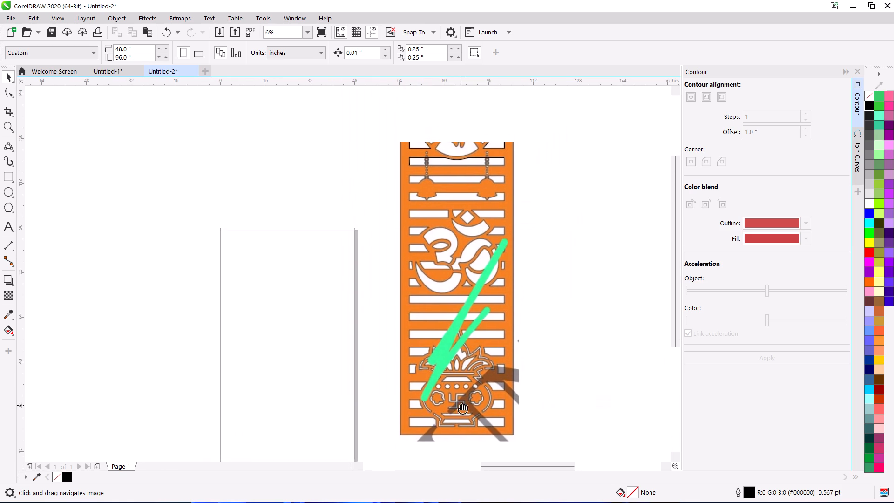
middle_click_drag(461, 405, 459, 408)
scroll(439, 138, "up", 1)
scroll(447, 152, "down", 1)
middle_click_drag(448, 158, 454, 252)
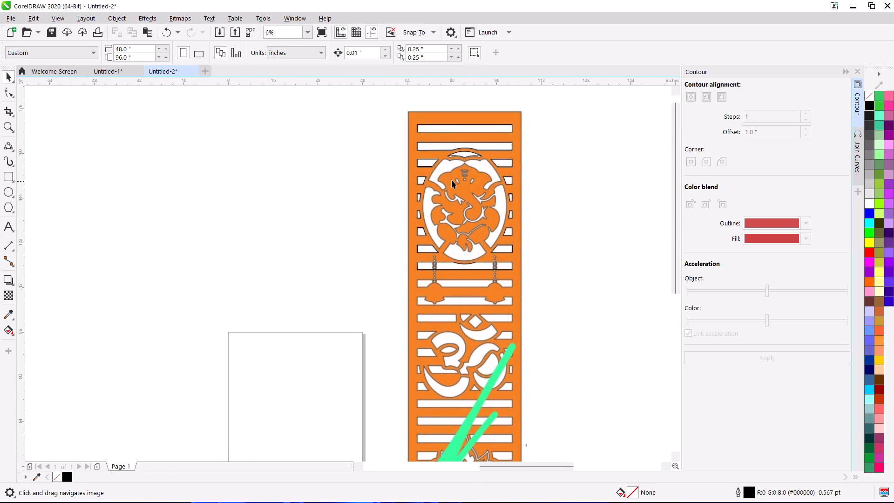
Trace the outer side and scalloped top edge of the medallion's upper-left opening with 3-point curves, up to the centre peak.
scroll(452, 173, "up", 1)
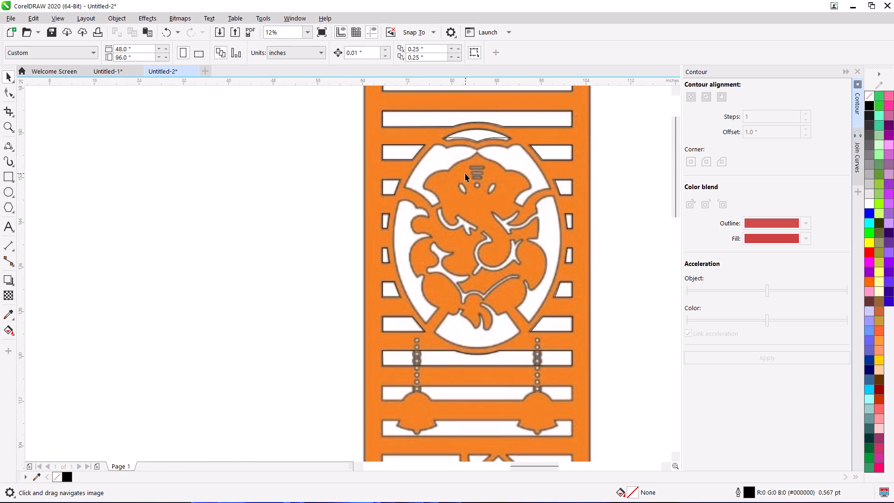
left_click(5, 148)
scroll(429, 134, "up", 2)
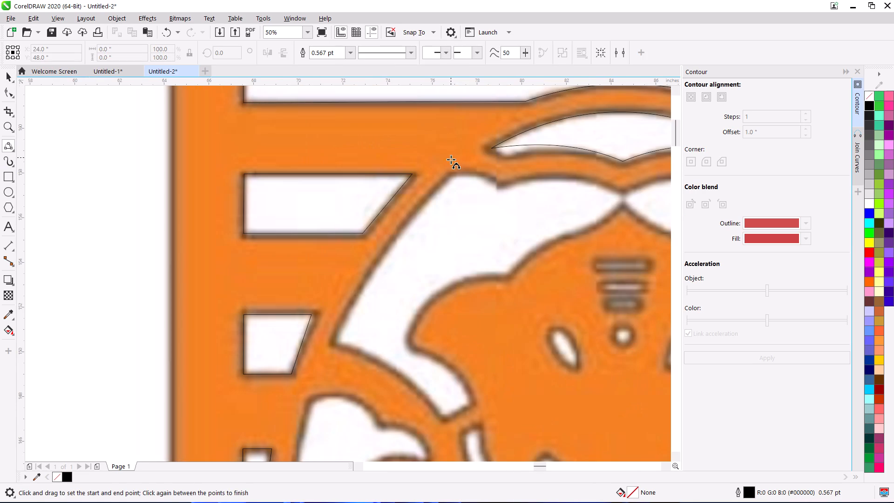
left_click_drag(450, 172, 334, 344)
left_click(370, 273)
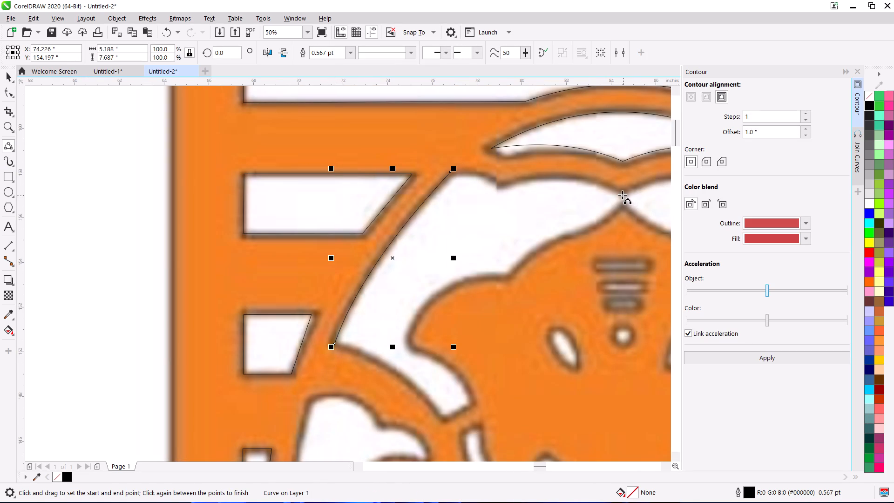
left_click_drag(622, 194, 501, 186)
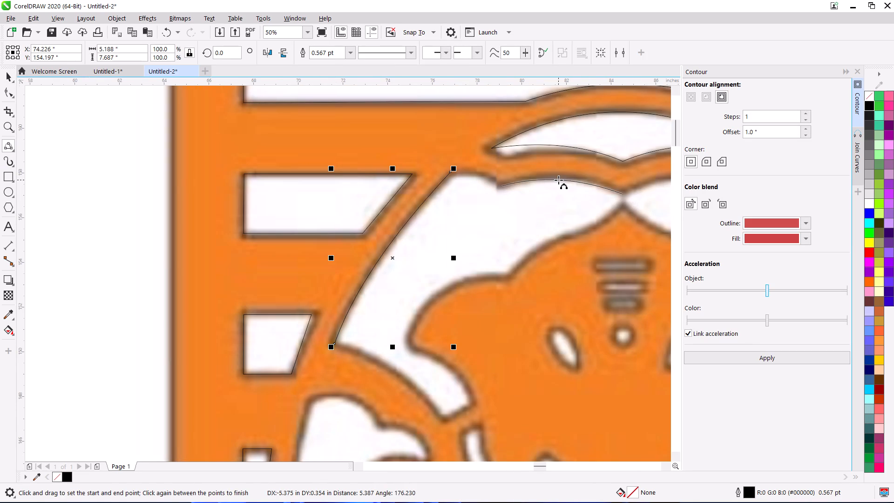
left_click(560, 179)
left_click_drag(450, 173, 501, 189)
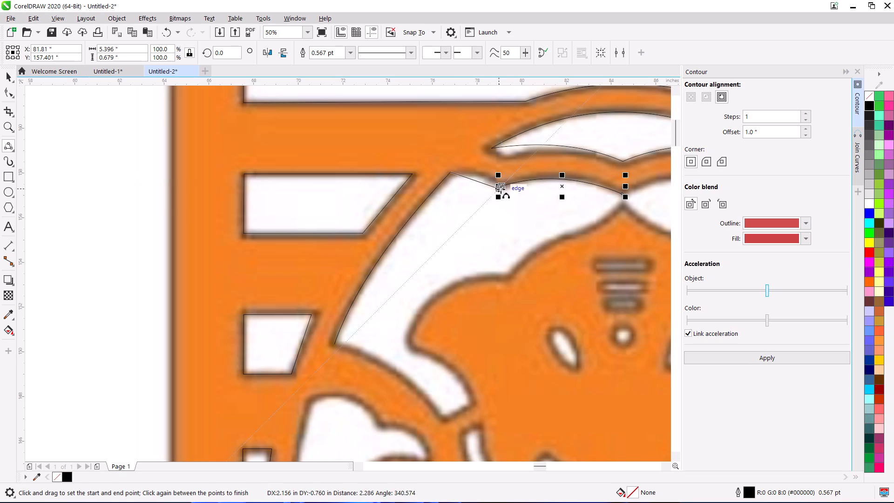
left_click_drag(501, 189, 502, 187)
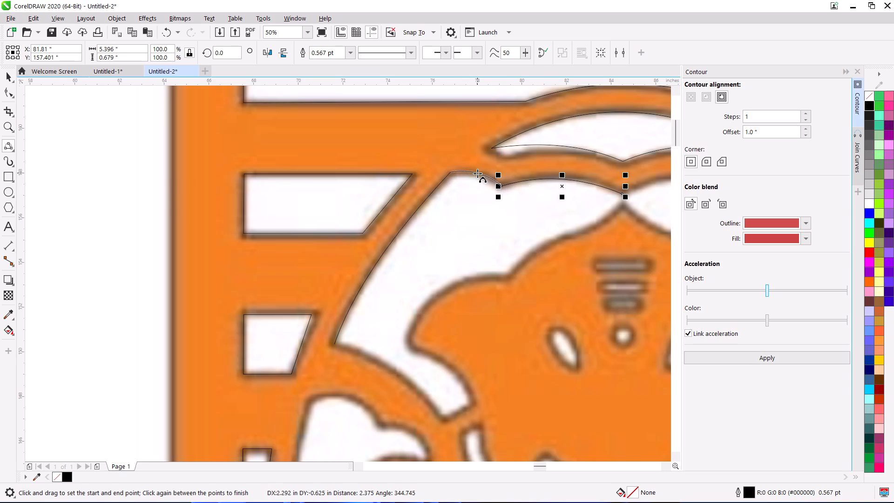
left_click(477, 173)
Trace the narrow lower tail of the upper-left opening with 3-point curves along both sides and its end.
left_click_drag(333, 347, 409, 385)
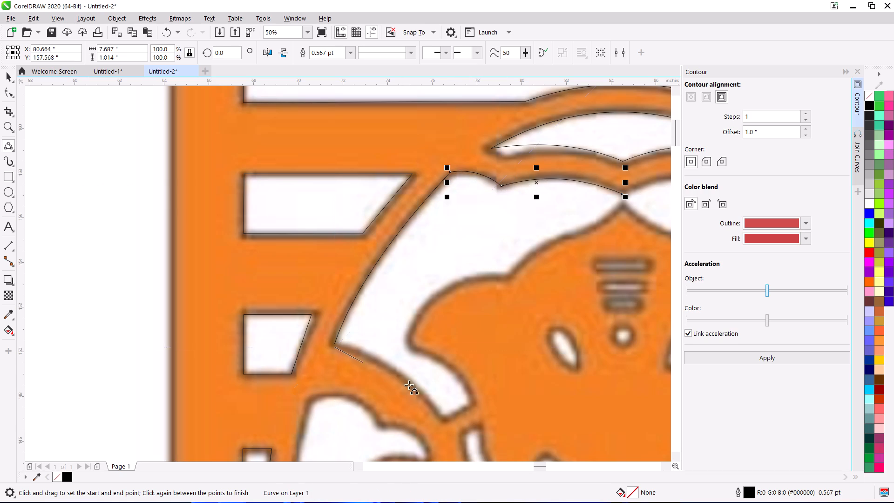
left_click_drag(409, 385, 442, 417)
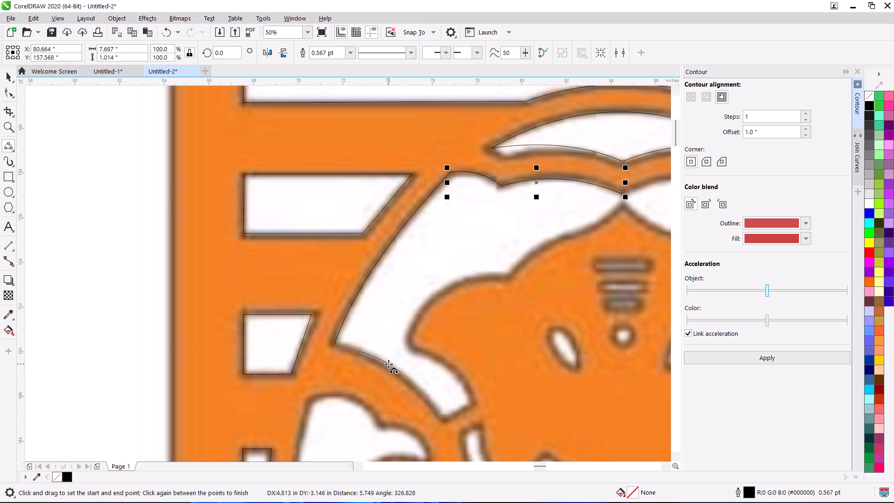
left_click(388, 364)
left_click_drag(410, 348, 470, 403)
left_click(455, 376)
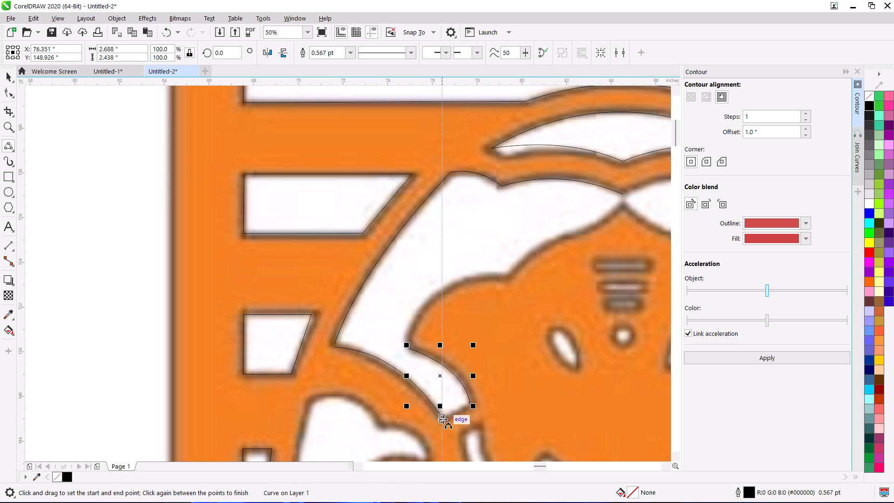
left_click_drag(443, 419, 471, 402)
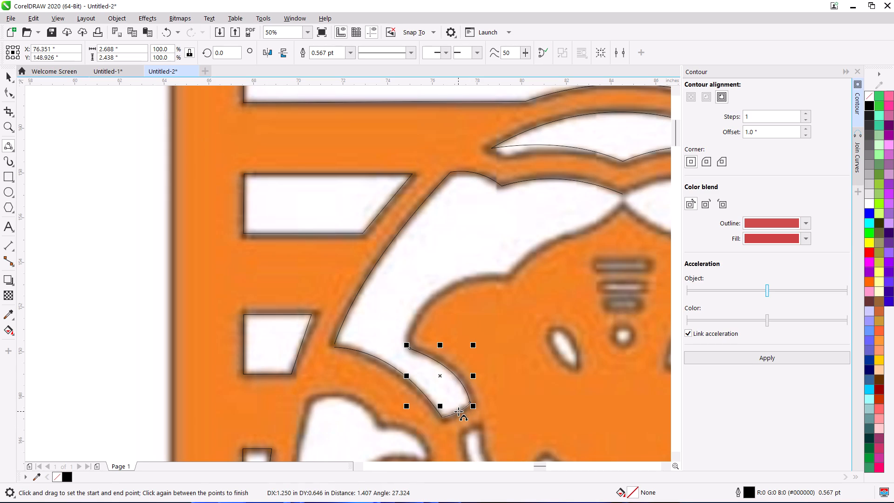
left_click(458, 411)
Trace the scalloped inner edge of the upper-left opening along Ganesha's head with three 3-point curves, ending at the centre peak.
left_click_drag(507, 274, 460, 291)
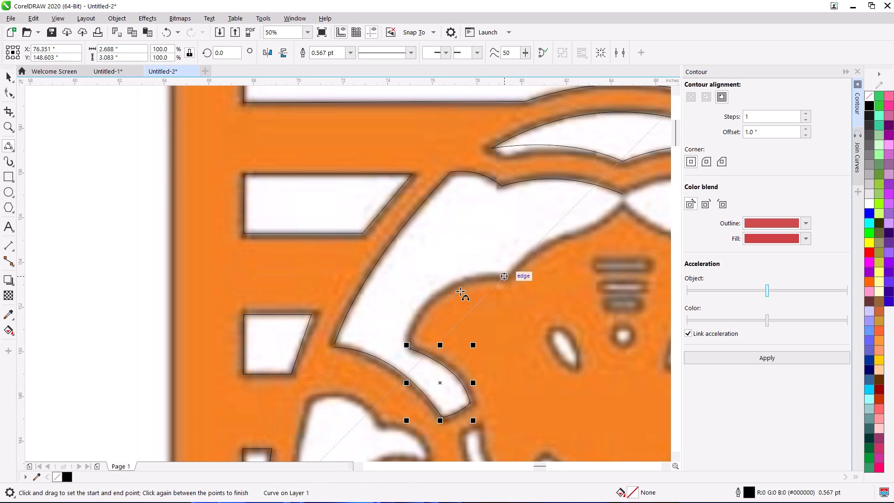
left_click_drag(460, 291, 411, 347)
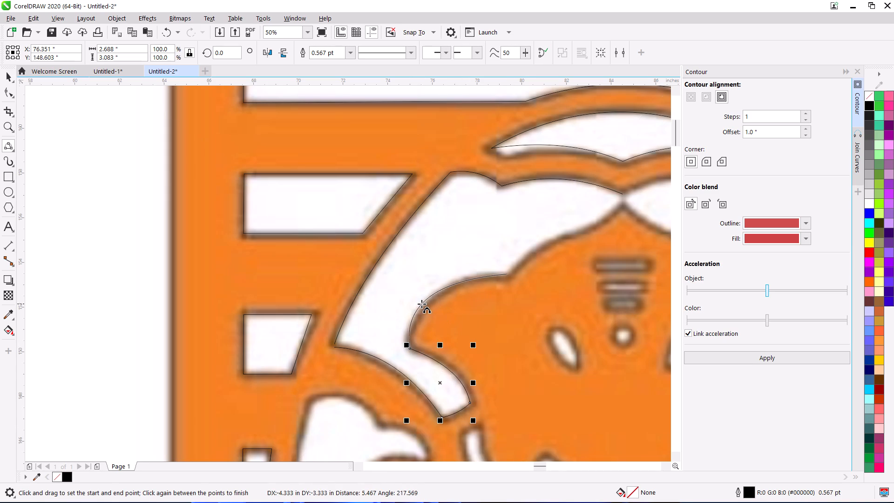
left_click(429, 297)
scroll(539, 276, "down", 1)
middle_click_drag(529, 277, 428, 277)
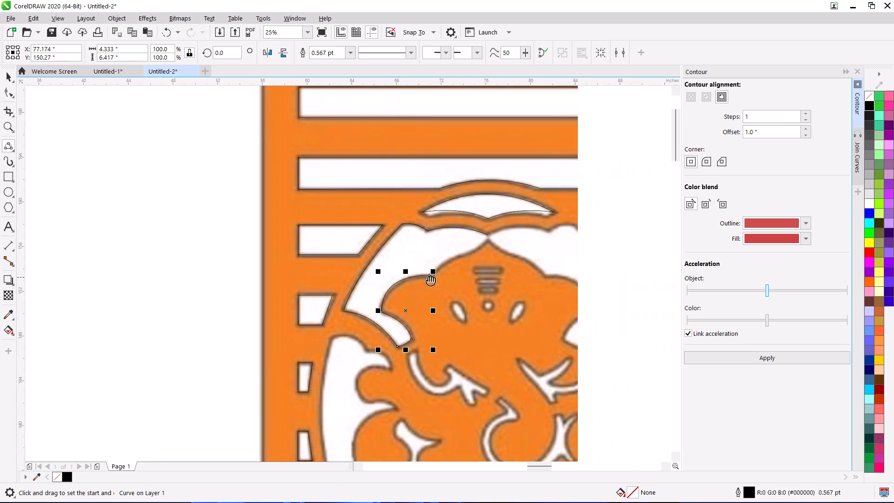
middle_click_drag(428, 277, 356, 277)
scroll(369, 272, "up", 1)
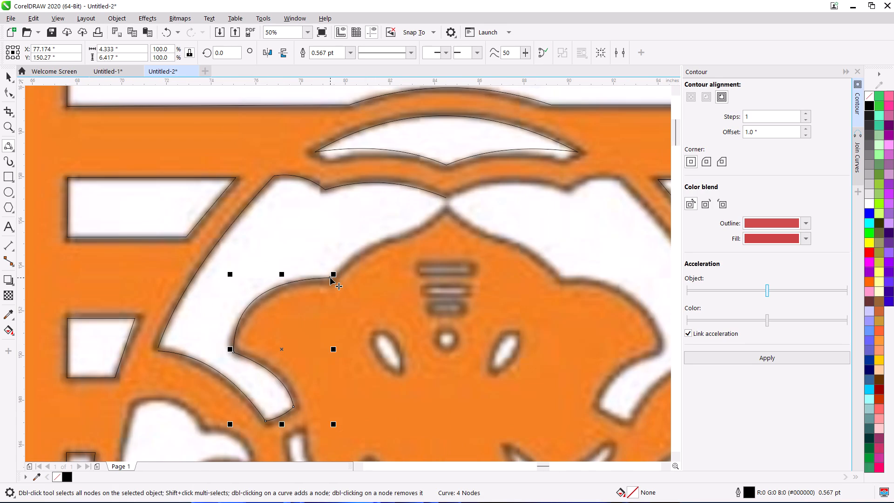
key("space")
key("space")
left_click_drag(330, 278, 396, 241)
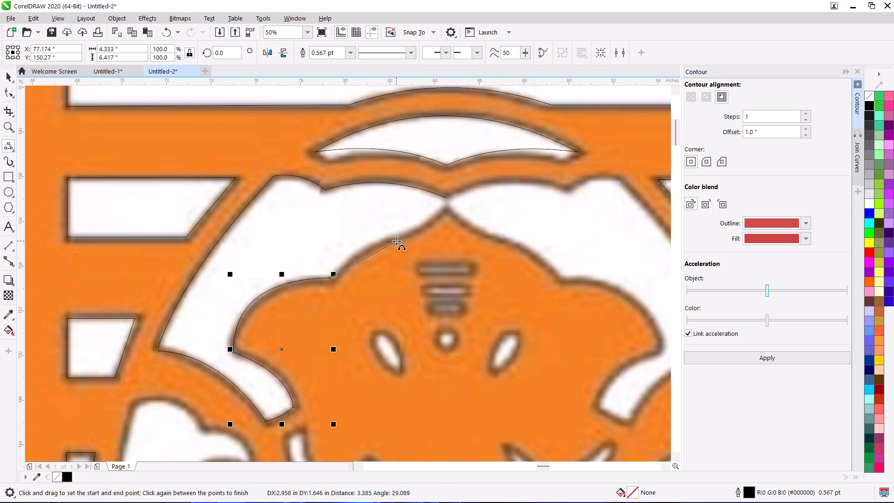
left_click_drag(396, 241, 394, 235)
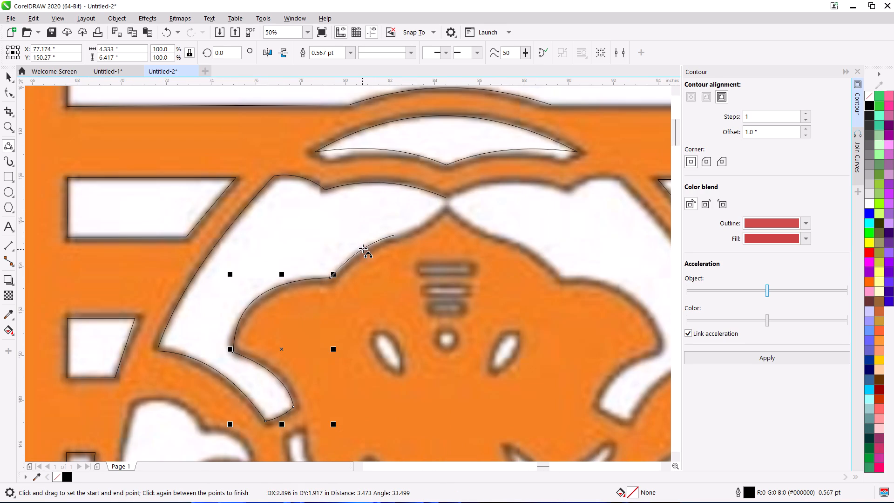
left_click(363, 248)
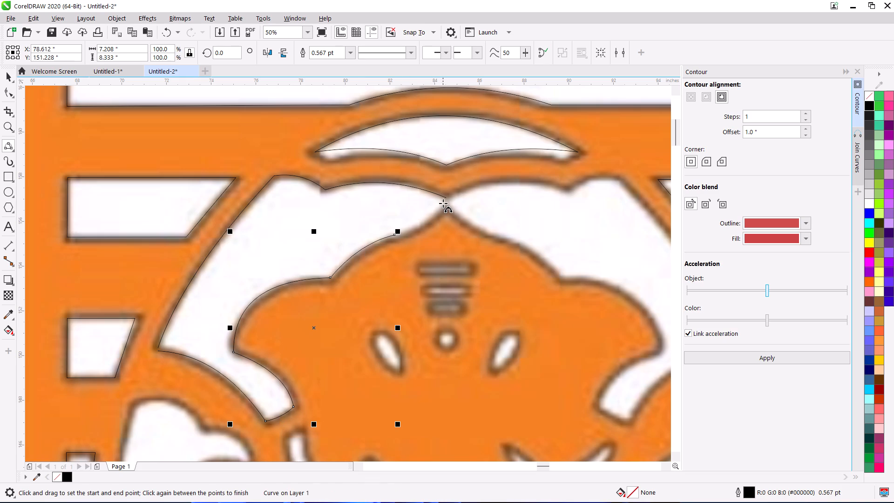
left_click_drag(446, 203, 442, 211)
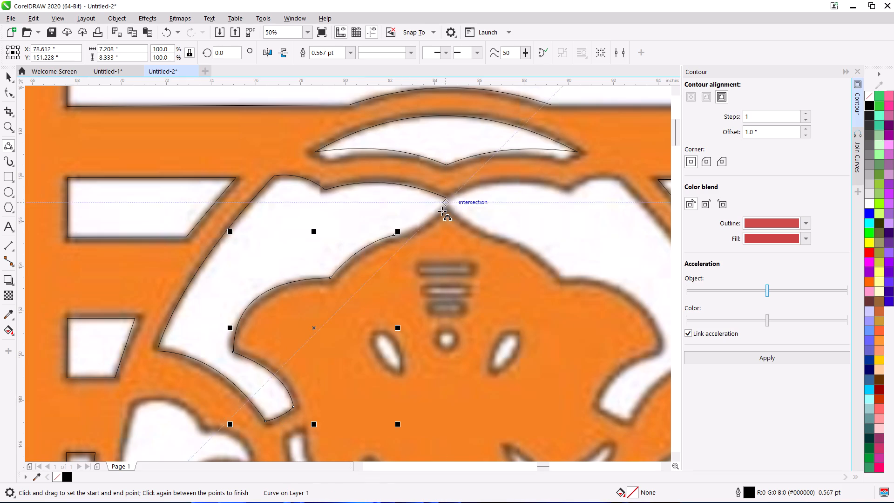
left_click_drag(442, 211, 397, 234)
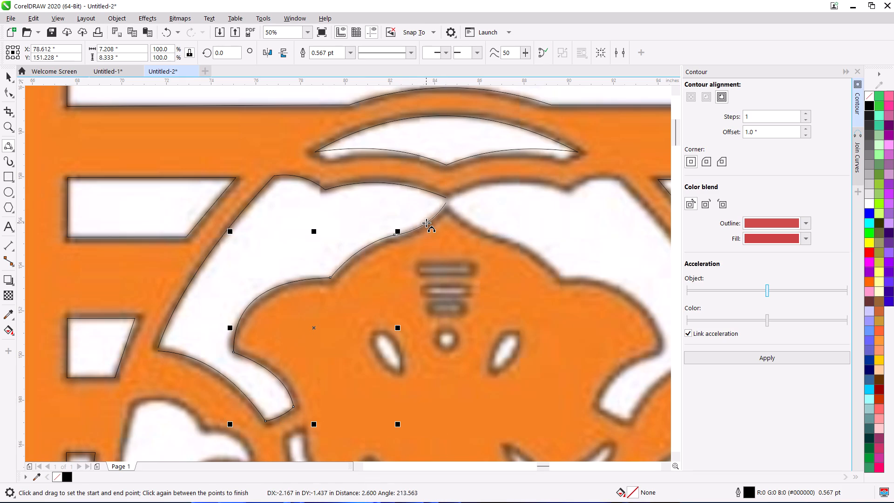
left_click(424, 221)
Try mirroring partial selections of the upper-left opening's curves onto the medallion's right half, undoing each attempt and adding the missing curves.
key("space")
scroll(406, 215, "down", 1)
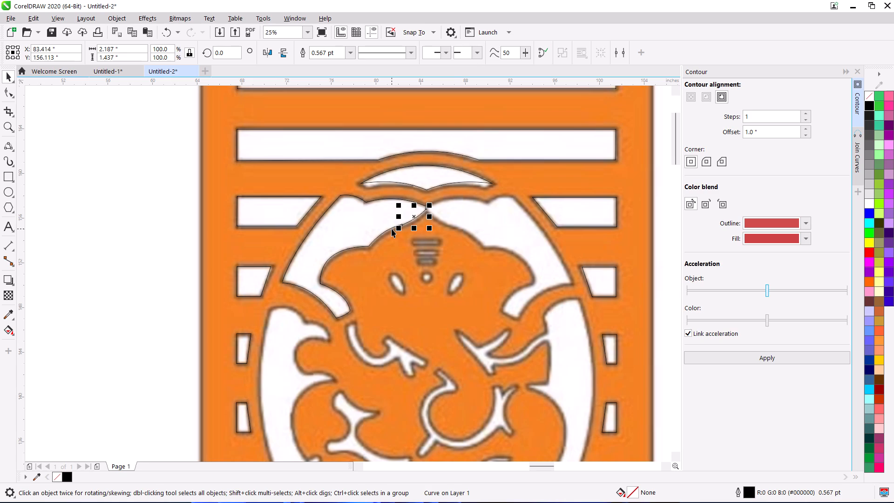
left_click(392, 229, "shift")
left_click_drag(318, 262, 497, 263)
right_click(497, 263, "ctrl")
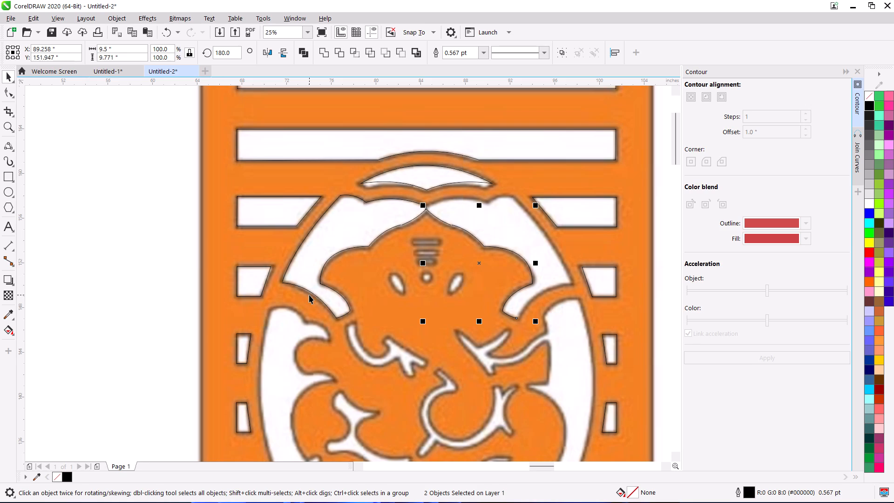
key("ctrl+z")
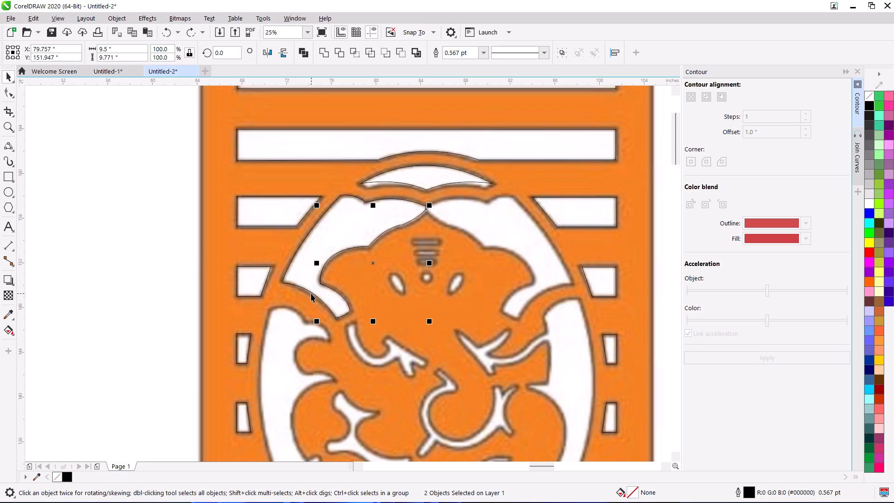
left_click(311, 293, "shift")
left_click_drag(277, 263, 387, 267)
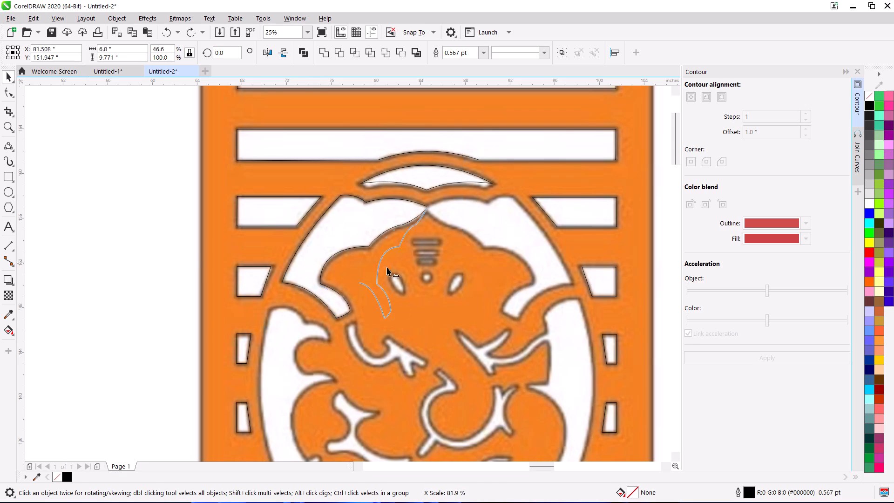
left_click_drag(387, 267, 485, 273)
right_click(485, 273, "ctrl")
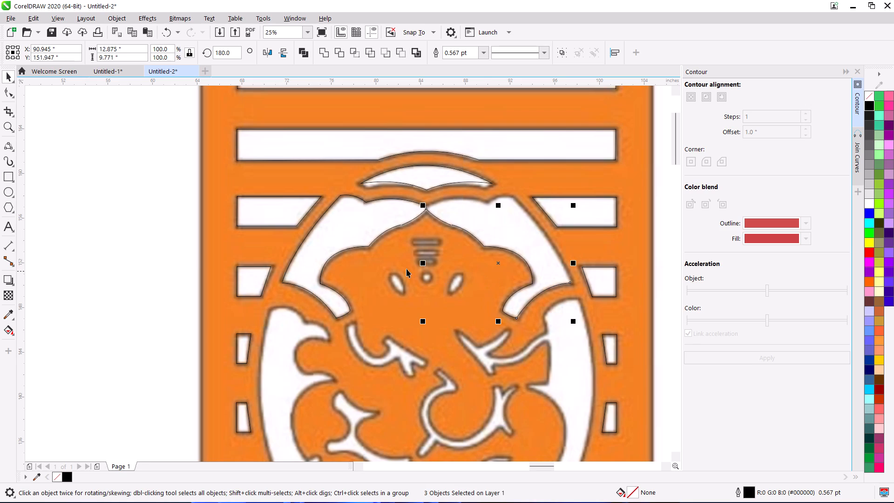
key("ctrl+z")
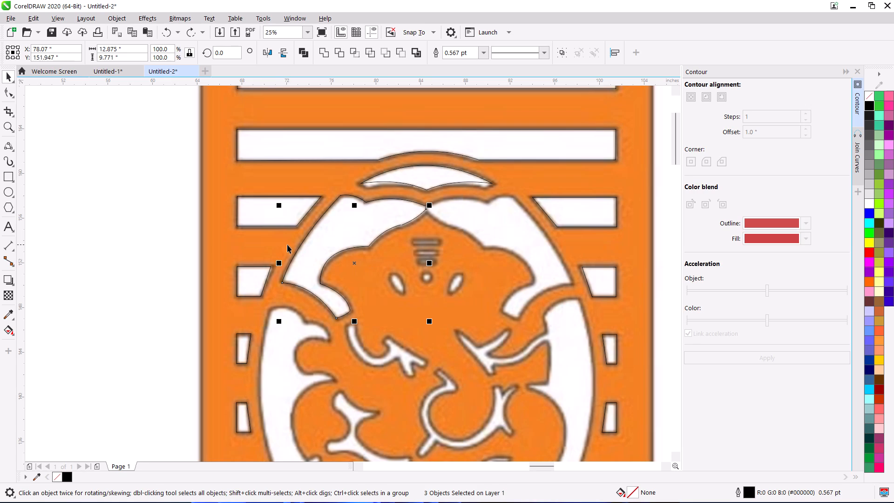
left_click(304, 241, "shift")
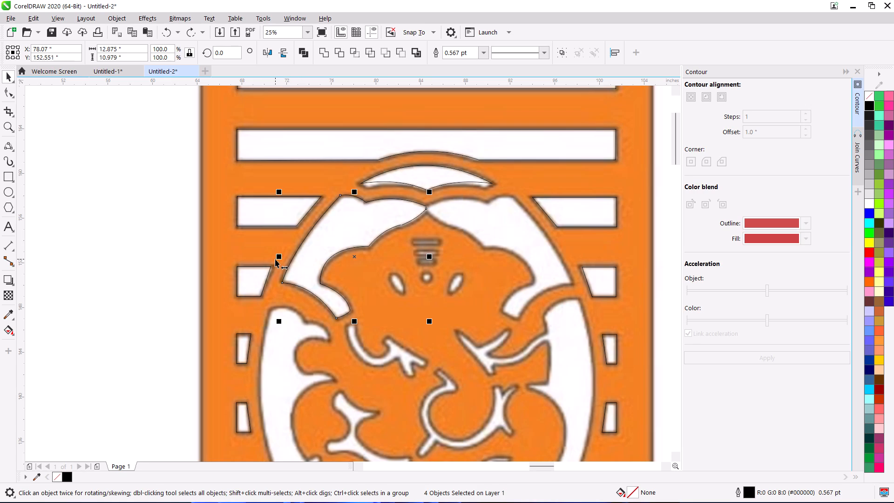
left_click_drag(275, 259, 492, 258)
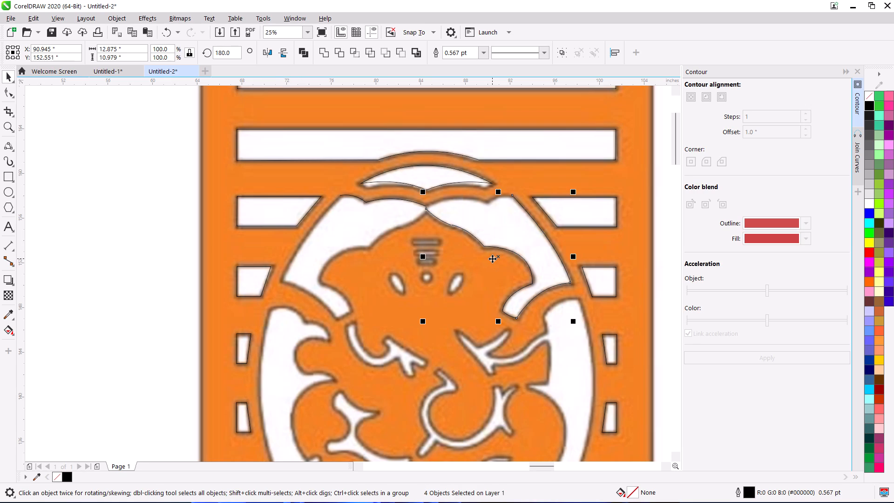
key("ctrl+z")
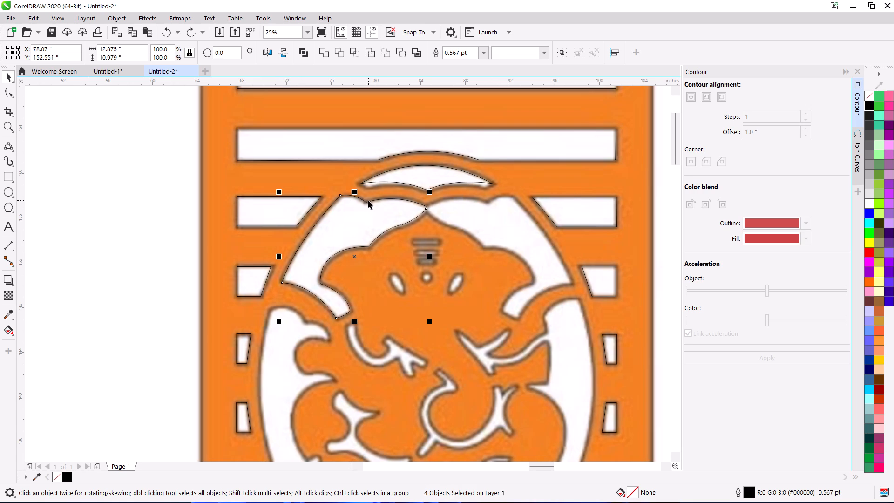
Add the missing scalloped top curve to the selection and mirror a copy of the upper-left opening's outline onto the medallion's right half.
left_click(371, 201, "shift")
left_click(356, 198, "shift")
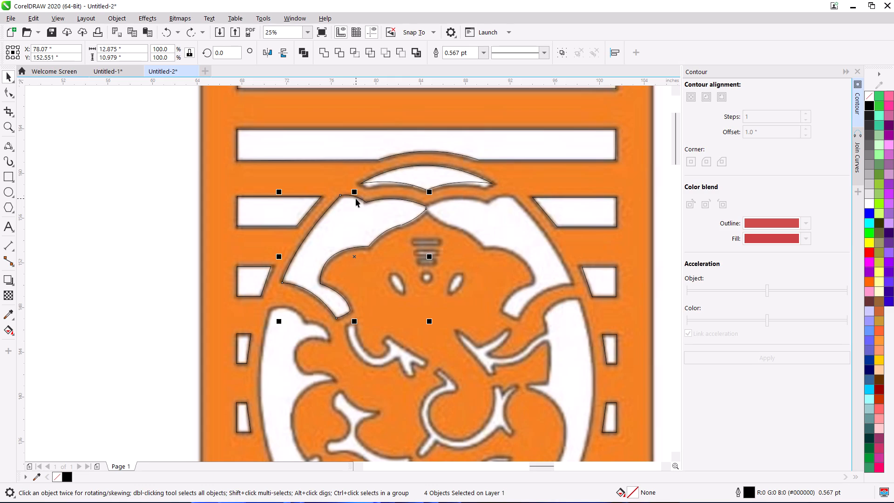
left_click(356, 197, "shift")
left_click_drag(279, 254, 509, 251)
right_click(509, 251, "ctrl")
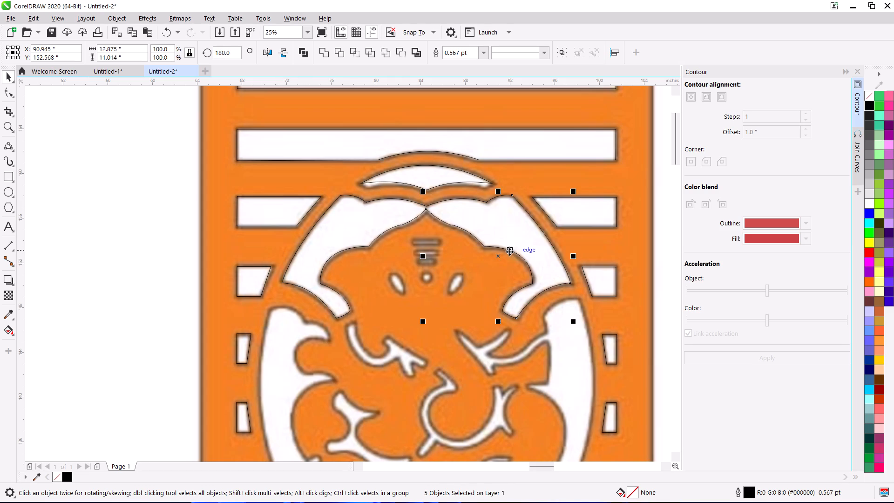
Select all traced curves around the Ganesha medallion, including the surrounding bars, and combine them into one curve.
scroll(510, 251, "down", 1)
left_click_drag(306, 127, 592, 227)
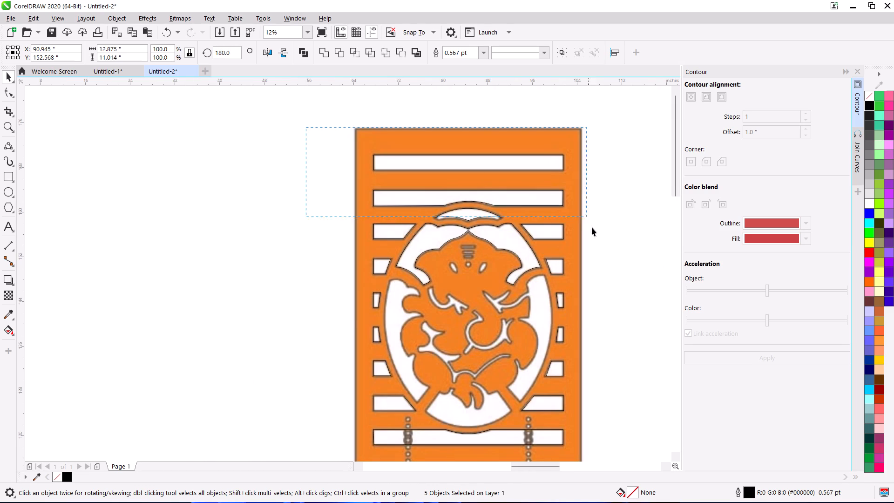
left_click_drag(592, 227, 638, 415)
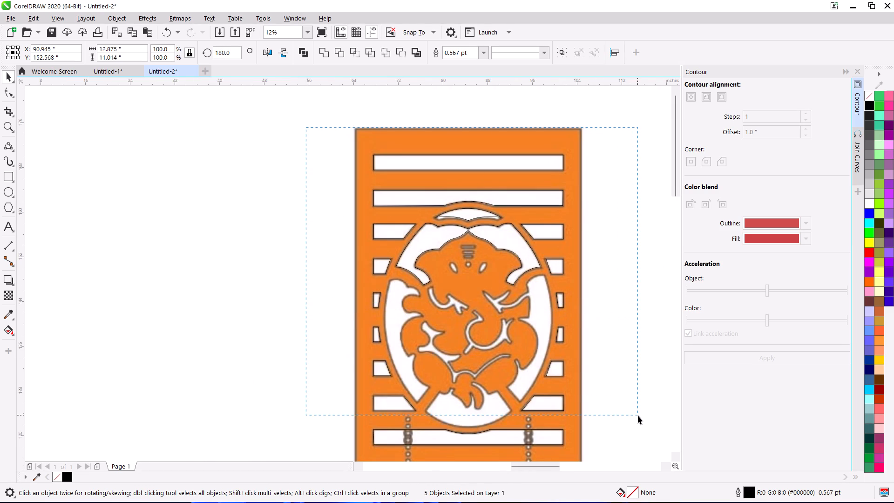
left_click_drag(638, 415, 639, 453)
left_click(310, 54)
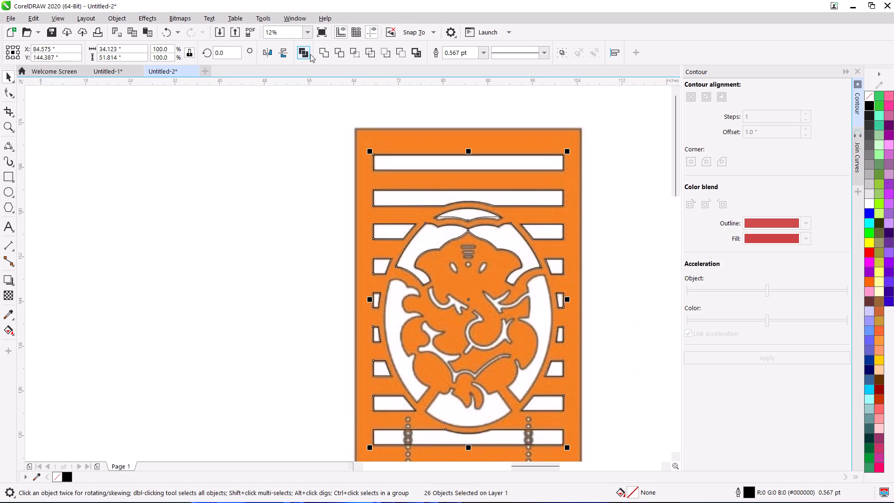
Edit the combined curve's nodes and join the end nodes at the upper and lower centre points where the mirrored openings meet.
double_click(410, 180)
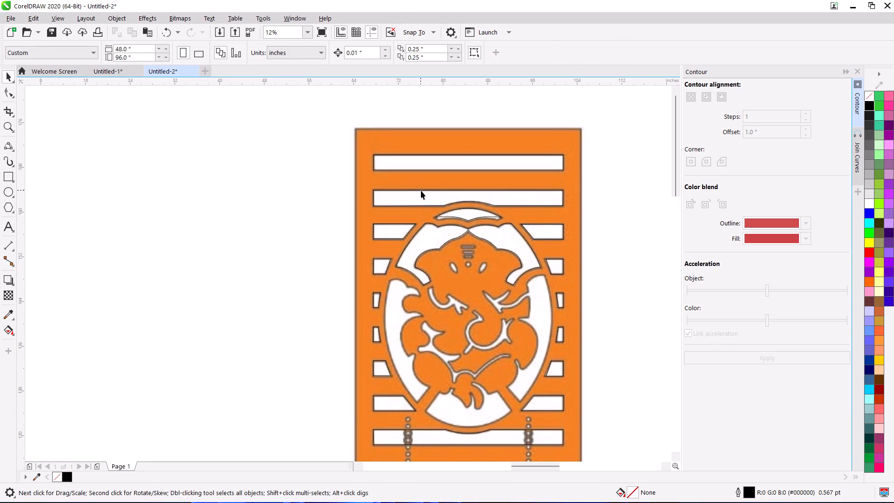
double_click(421, 190)
scroll(461, 227, "up", 2)
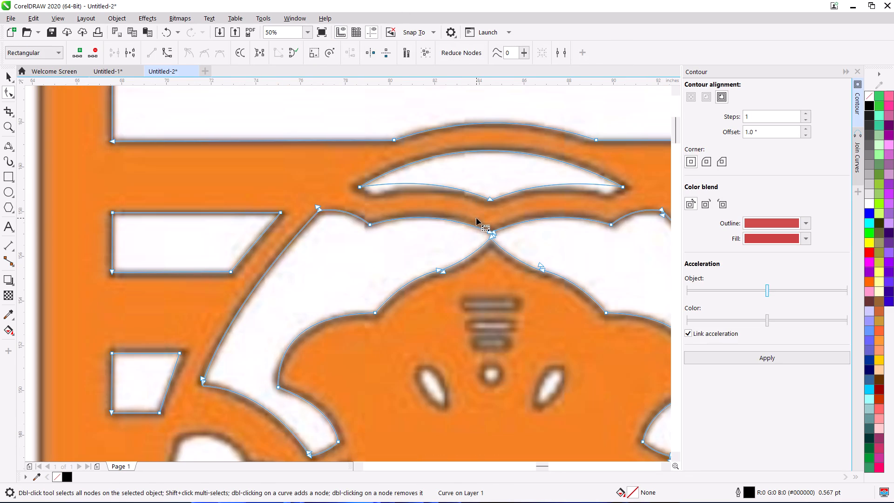
scroll(489, 229, "up", 3)
left_click_drag(475, 220, 542, 270)
key("r")
left_click_drag(485, 279, 507, 297)
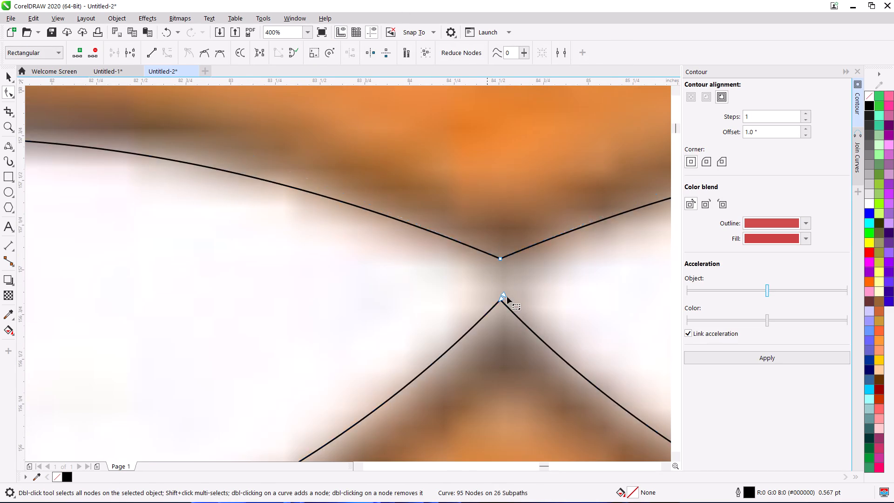
left_click_drag(507, 297, 531, 324)
key("r")
Join the loose end nodes of the left opening at its top corner, lower outer corner and tail tip.
scroll(509, 298, "down", 1)
scroll(278, 277, "down", 1)
middle_click_drag(291, 276, 556, 248)
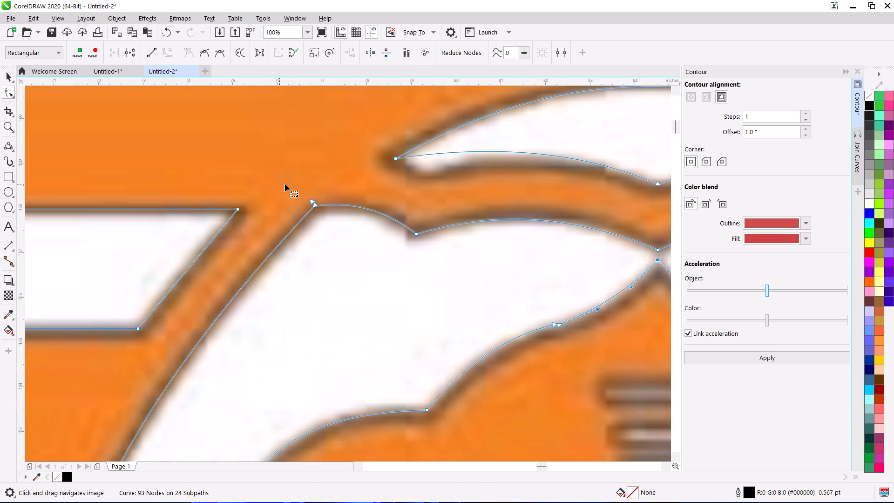
left_click_drag(290, 184, 346, 235)
key("r")
scroll(342, 236, "down", 2)
middle_click_drag(332, 241, 379, 167)
scroll(366, 257, "up", 1)
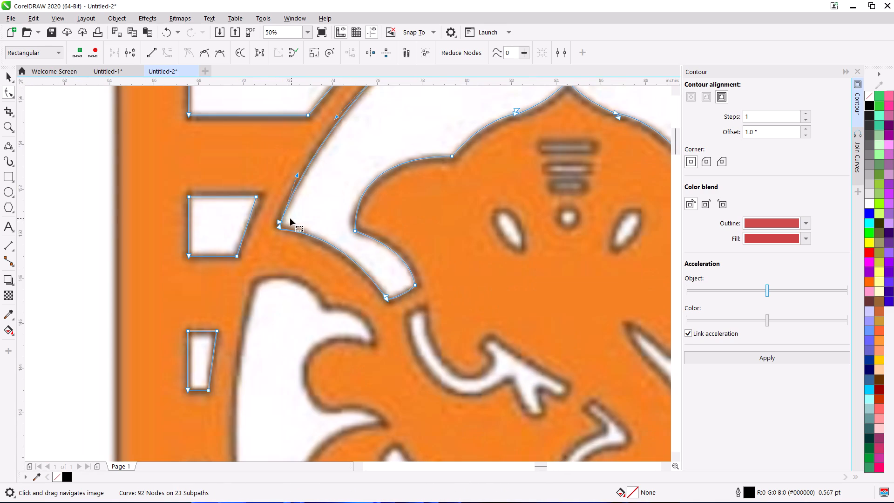
left_click_drag(273, 211, 286, 238)
key("r")
left_click_drag(344, 283, 402, 319)
key("r")
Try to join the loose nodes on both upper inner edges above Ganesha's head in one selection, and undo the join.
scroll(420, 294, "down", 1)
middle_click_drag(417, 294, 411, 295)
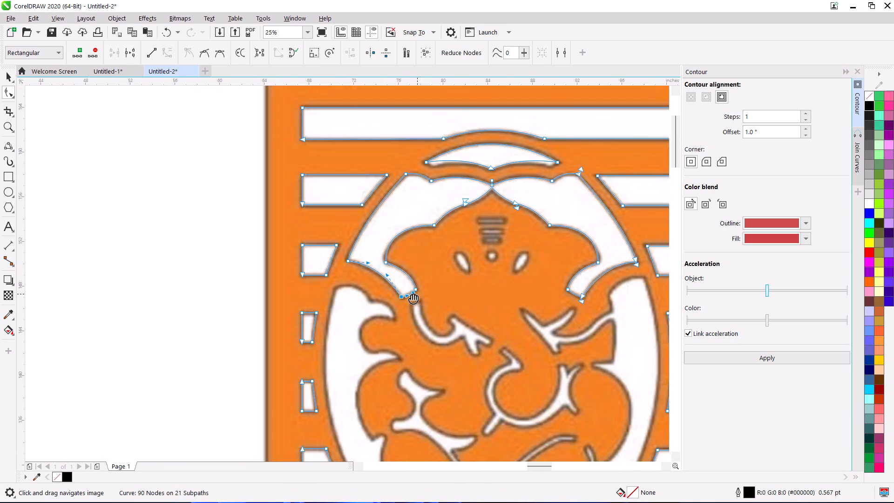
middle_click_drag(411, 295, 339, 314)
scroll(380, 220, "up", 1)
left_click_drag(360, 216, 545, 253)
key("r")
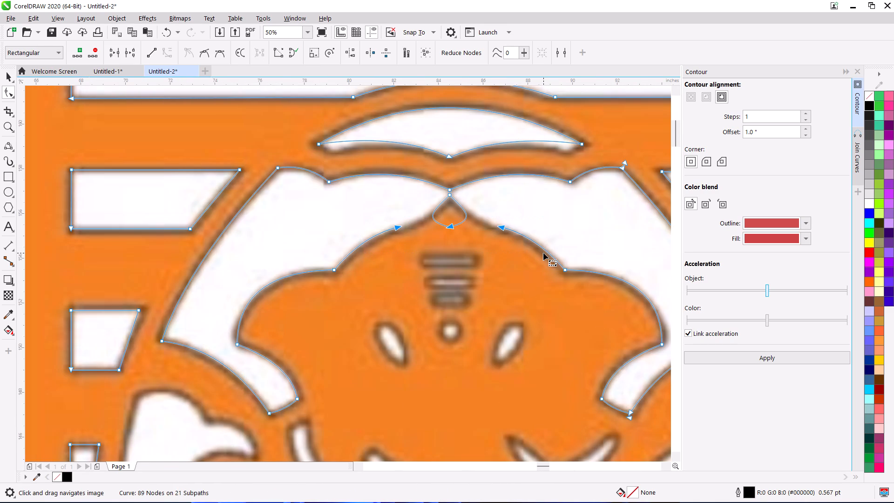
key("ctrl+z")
Join the loose nodes on the left and right upper inner edges above Ganesha's head, one pair at a time.
left_click_drag(376, 207, 417, 251)
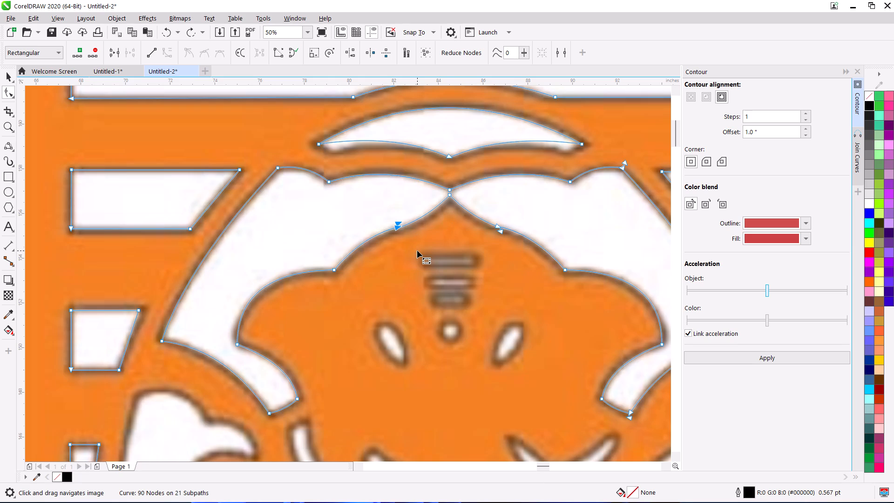
key("r")
left_click_drag(504, 208, 477, 256)
key("r")
Join the loose end nodes of the right opening above Ganesha's head at its outer corner, tail tip and top corner.
scroll(476, 254, "down", 1)
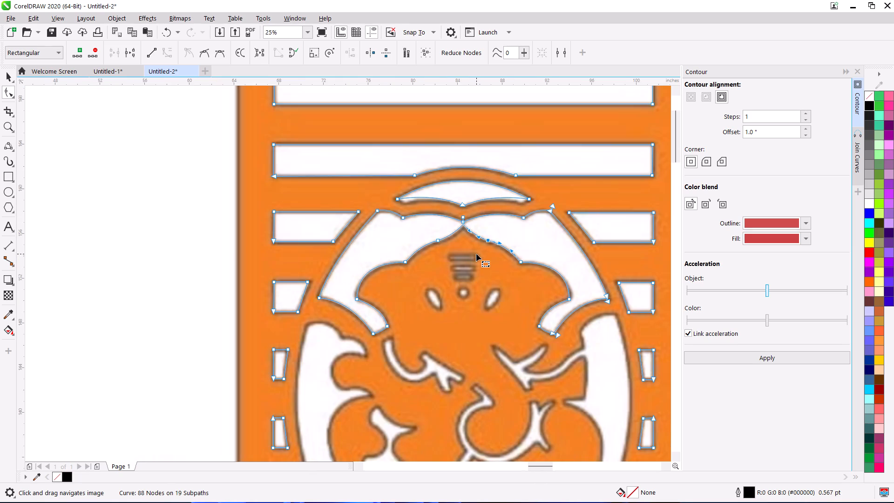
middle_click_drag(476, 254, 370, 250)
left_click(497, 285)
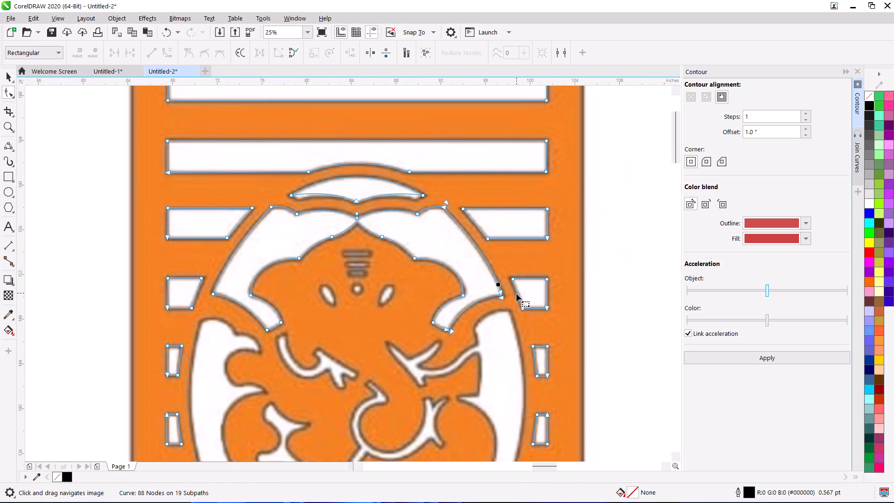
key("ctrl+z")
left_click_drag(482, 280, 511, 306)
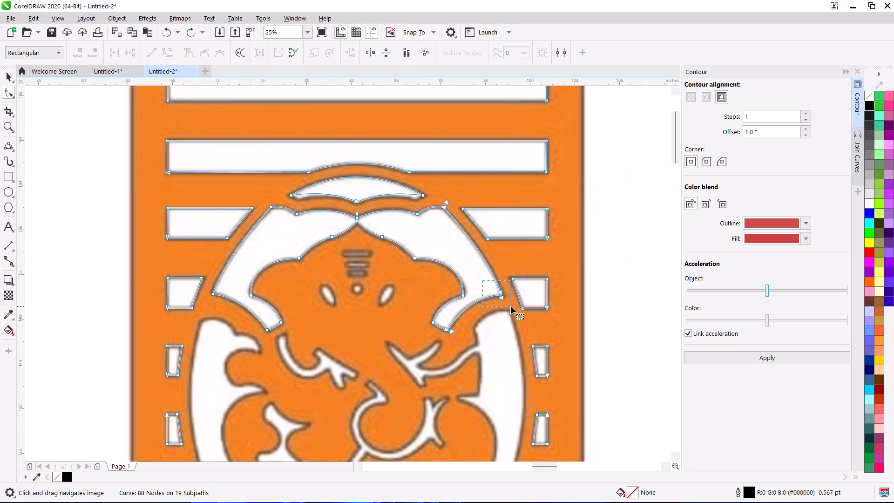
left_click_drag(511, 306, 511, 307)
key("r")
left_click_drag(441, 319, 455, 333)
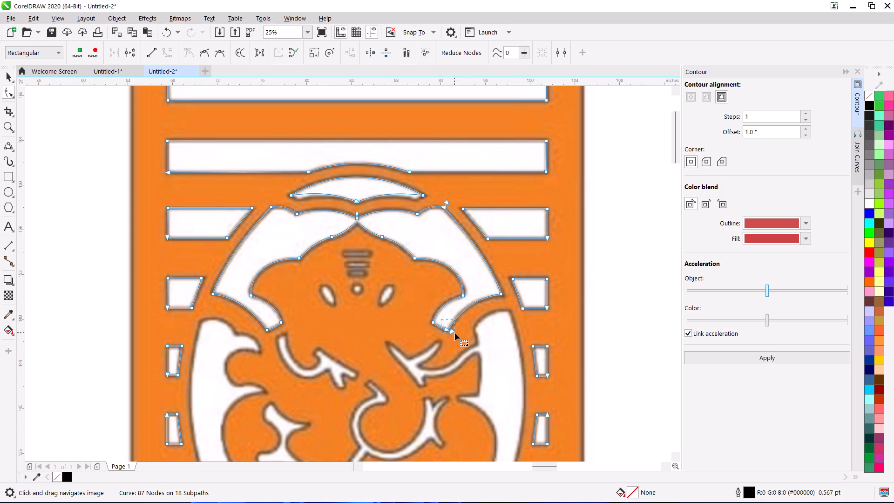
left_click_drag(455, 333, 458, 336)
key("r")
left_click_drag(440, 195, 449, 219)
key("r")
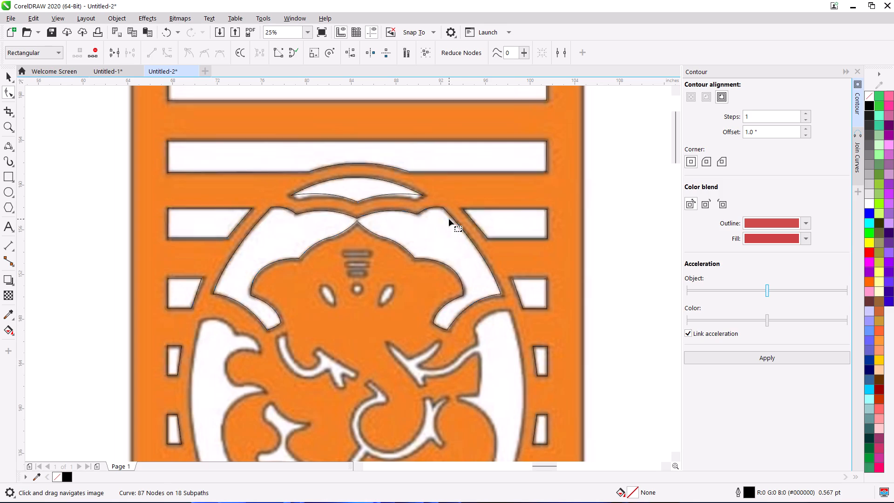
Trace the curved outer edge of the large opening on Ganesha's left side with a 3-point curve spanning about 22.2 inches.
scroll(467, 251, "down", 1)
middle_click_drag(483, 233, 511, 181)
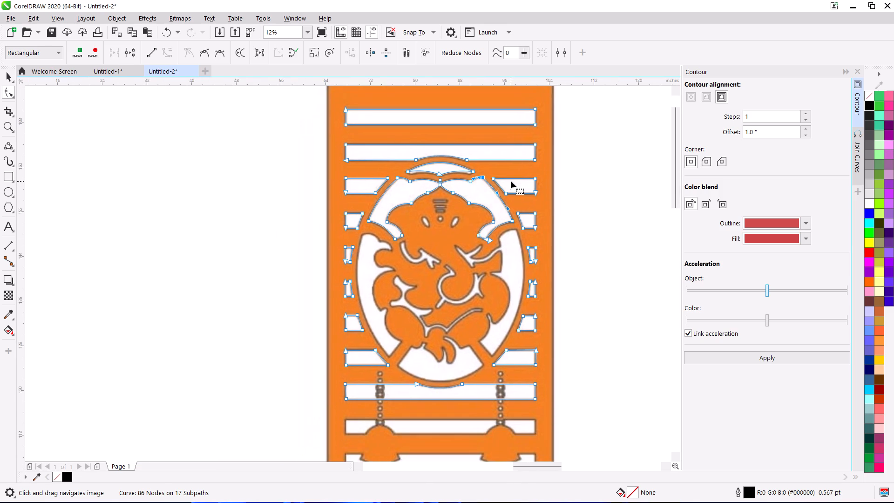
middle_click_drag(529, 308, 574, 252)
scroll(498, 136, "up", 1)
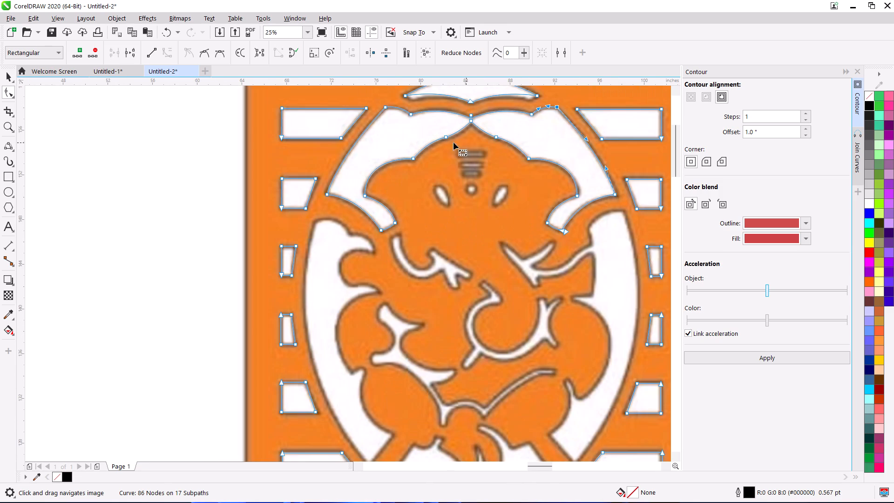
left_click(7, 151)
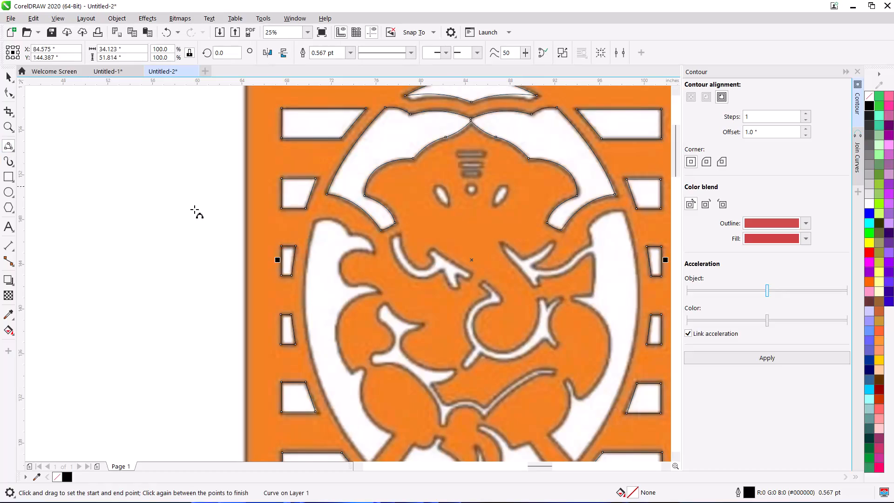
middle_click_drag(336, 233, 358, 150)
left_click_drag(338, 137, 354, 328)
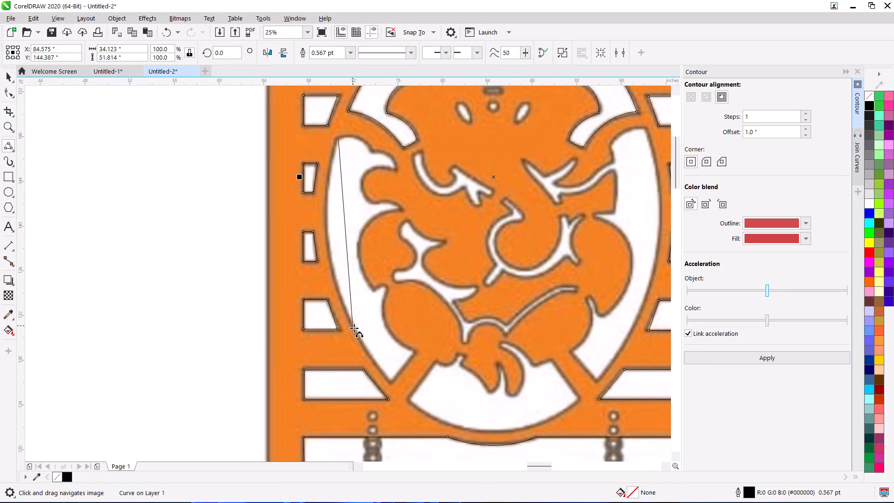
left_click_drag(354, 328, 389, 381)
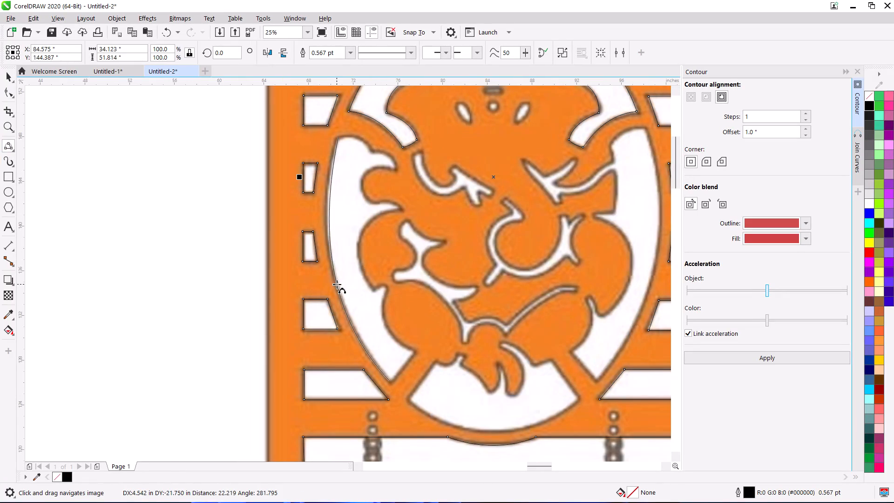
left_click(332, 267)
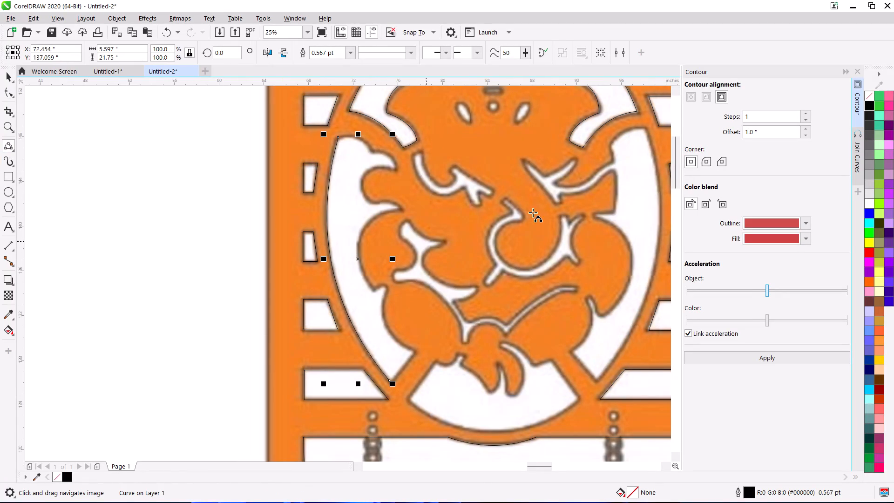
Trace the opening's scalloped top edge with two 3-point arcs from its upper outer corner to the first pointed tip.
scroll(359, 148, "up", 1)
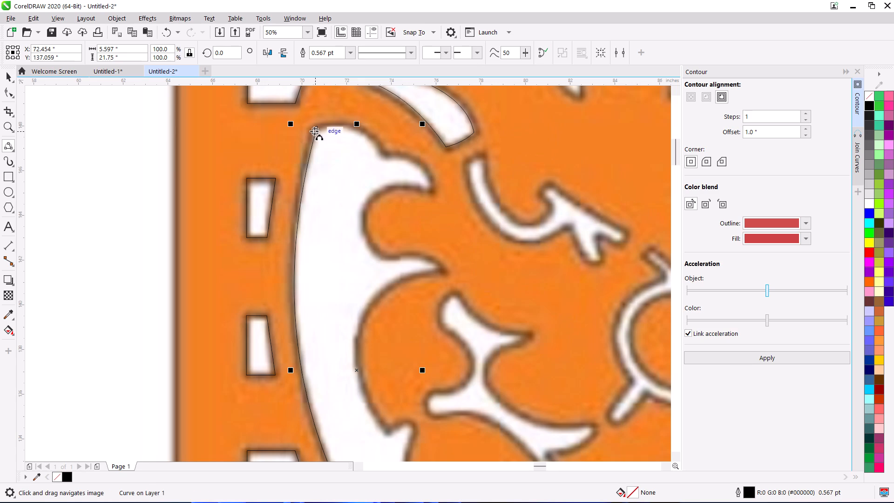
left_click_drag(384, 159, 425, 183)
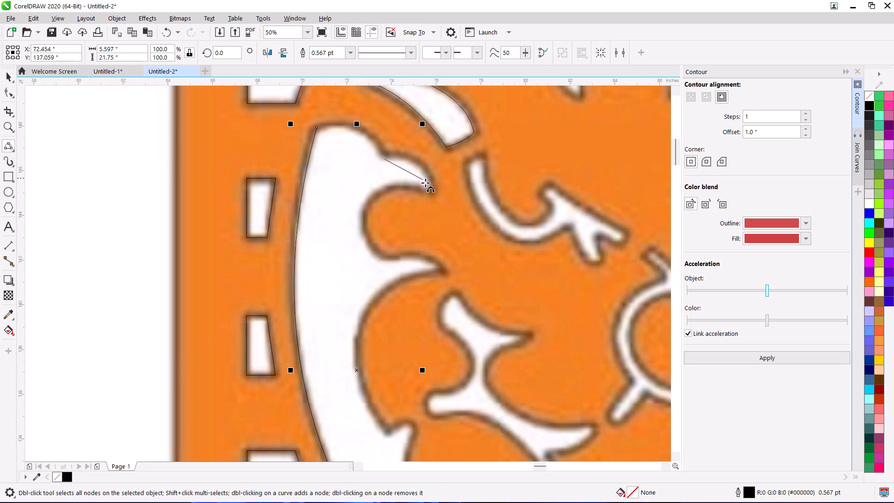
left_click_drag(425, 183, 430, 190)
left_click(417, 165)
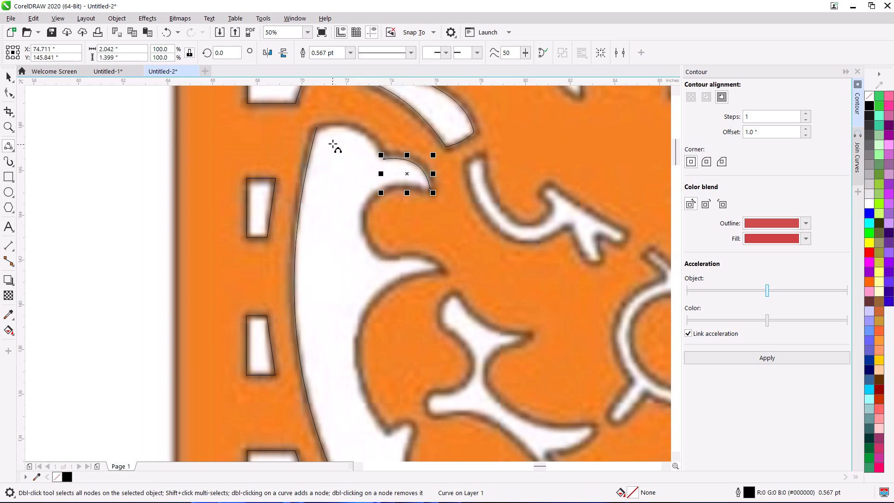
left_click_drag(318, 128, 386, 160)
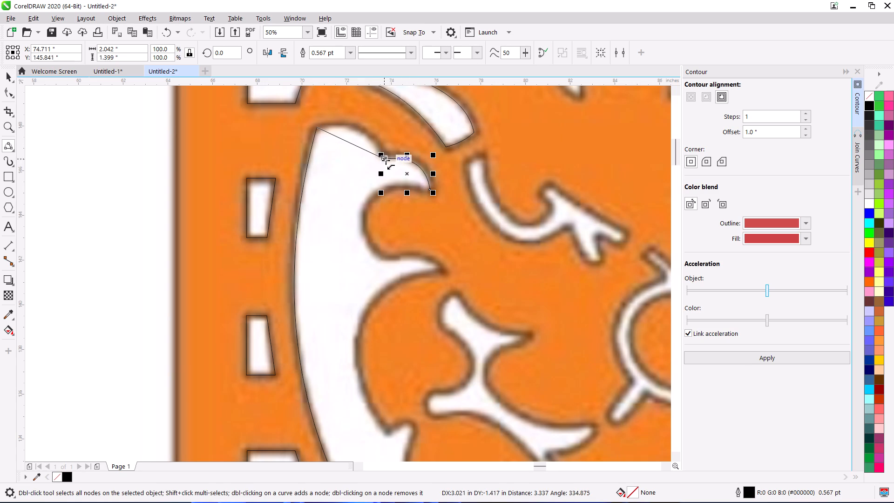
left_click_drag(386, 160, 385, 160)
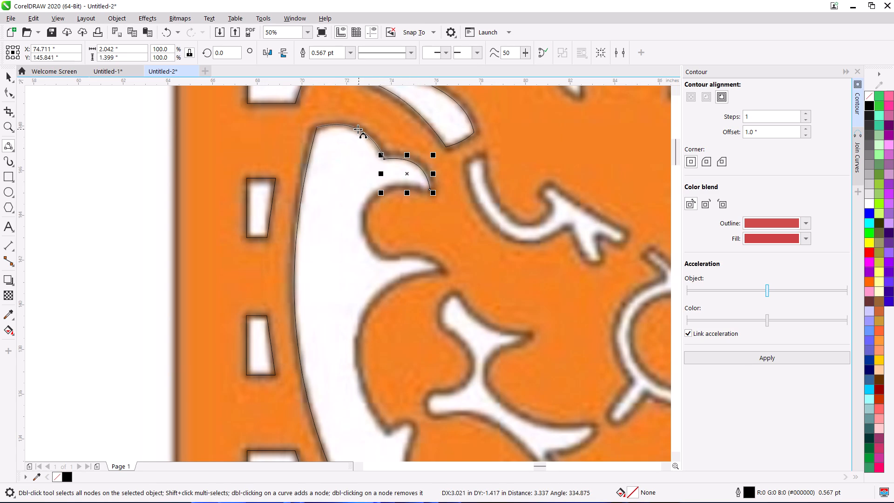
left_click(358, 129)
Trace two connected 3-point arcs around the round notch below the first pointed tip.
left_click_drag(361, 220, 422, 188)
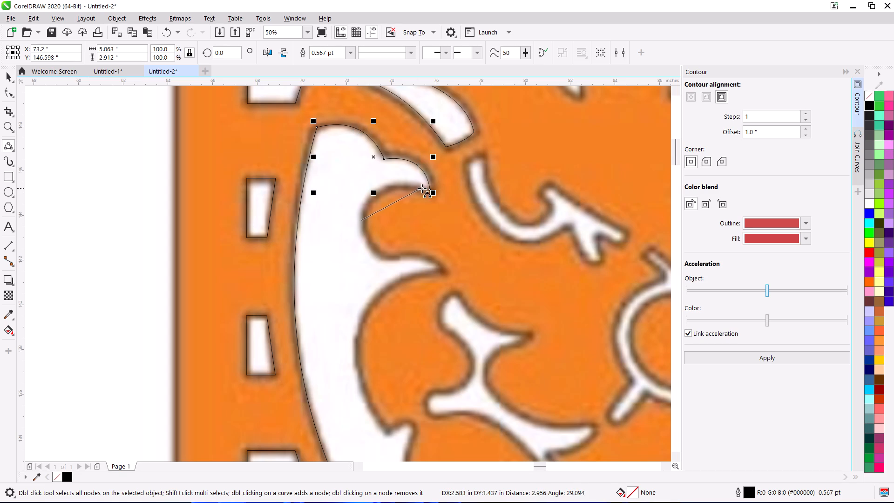
left_click_drag(422, 188, 427, 189)
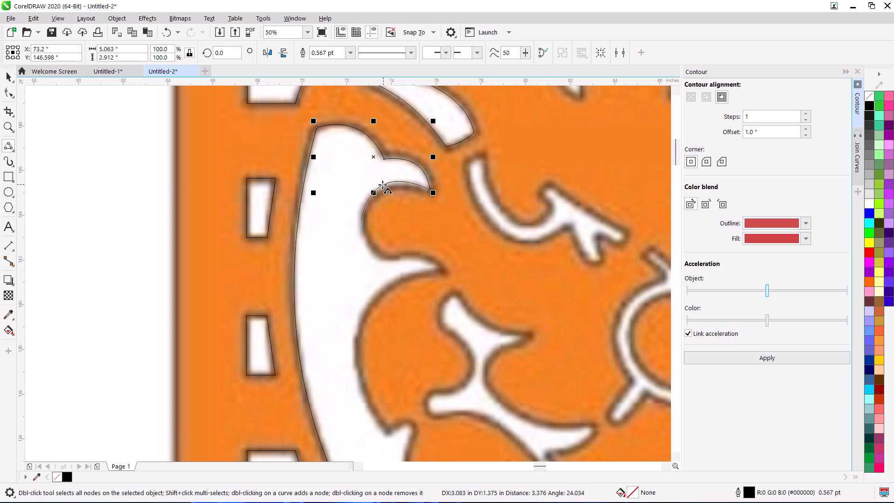
left_click(378, 188)
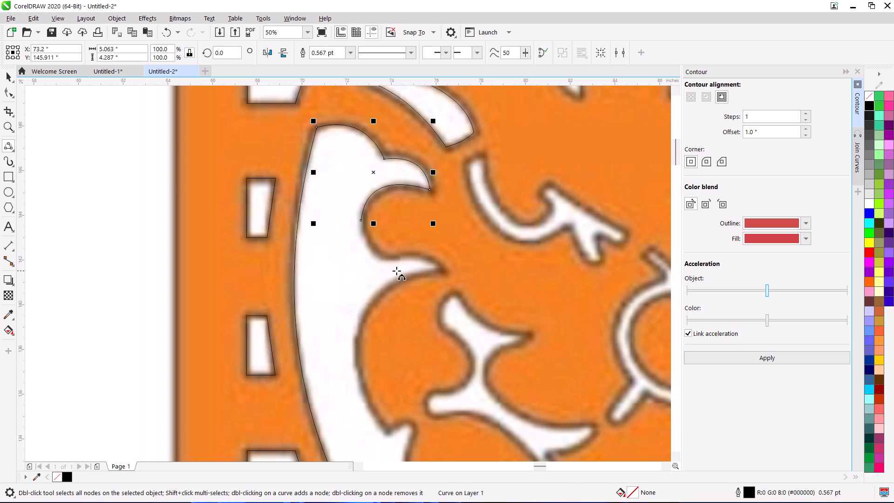
left_click_drag(411, 254, 392, 254)
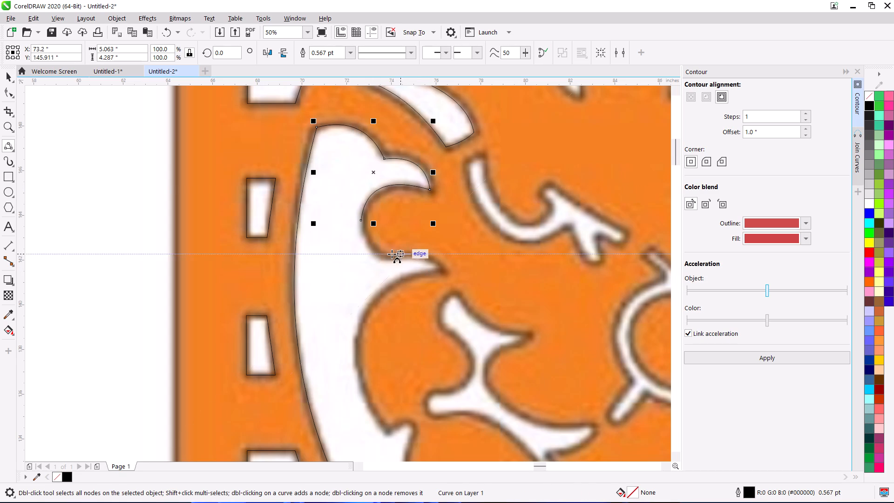
left_click_drag(392, 254, 359, 220)
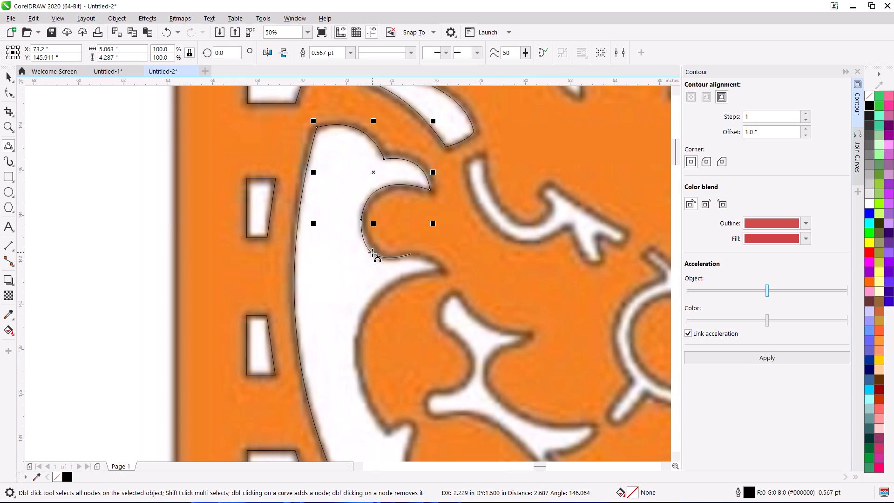
left_click(377, 255)
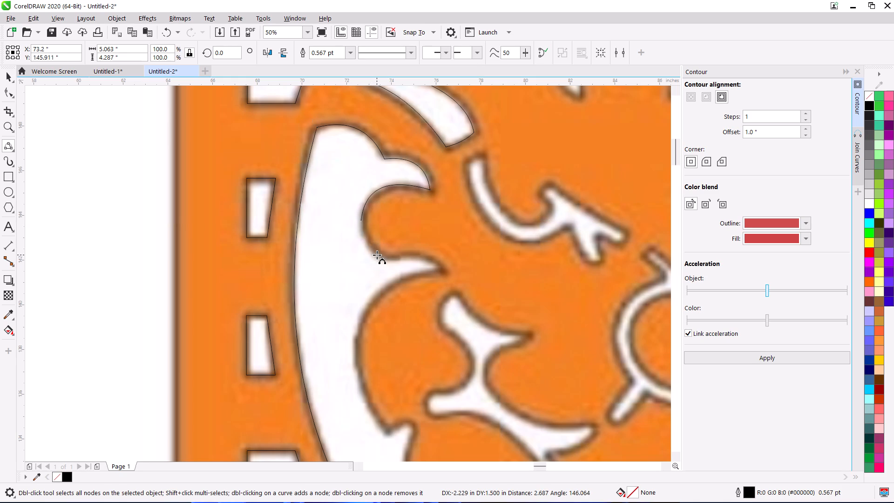
Trace the second pointed tip with one arc along its upper edge and one curving back beneath it.
scroll(428, 269, "up", 1)
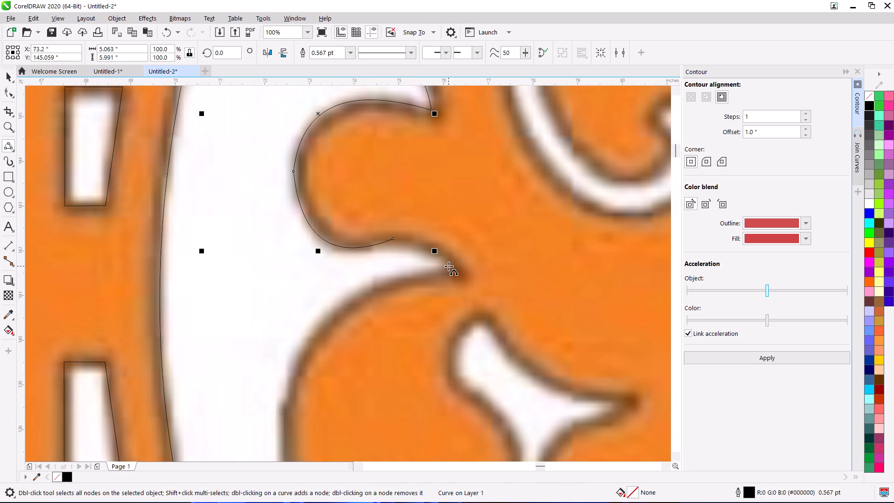
left_click_drag(448, 266, 393, 238)
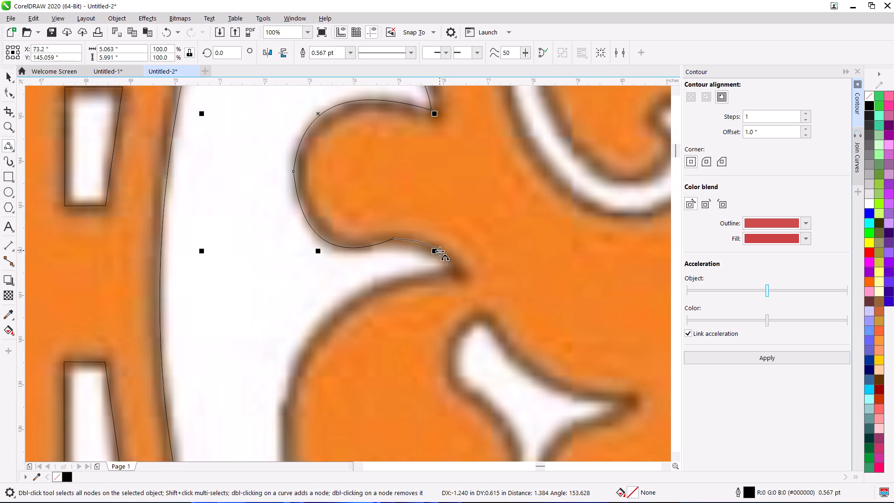
left_click(437, 251)
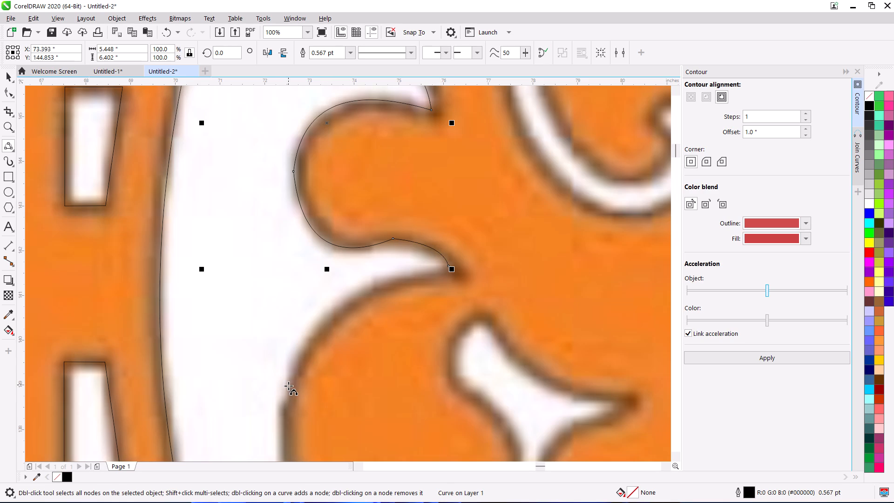
left_click_drag(280, 406, 448, 265)
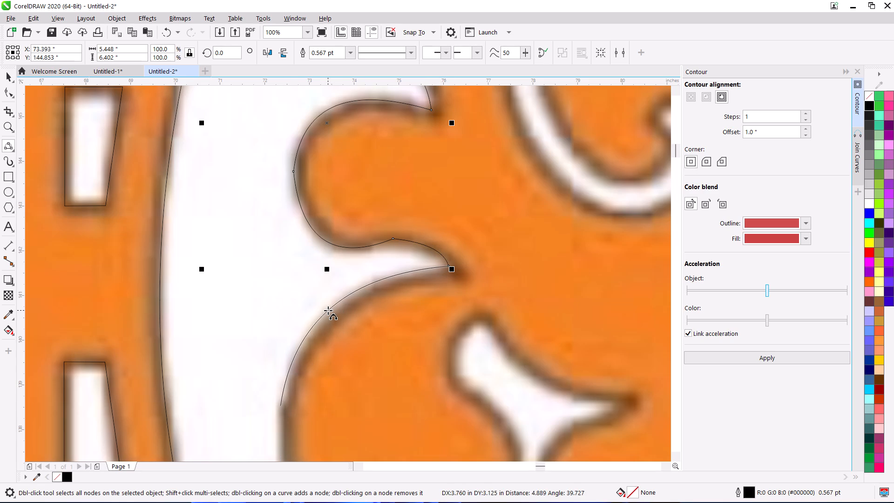
left_click(328, 310)
Extend the inner edge with a 3-point arc of about 4.6 inches down the large round lobe to its sharp lower corner.
scroll(374, 298, "down", 1)
middle_click_drag(374, 298, 418, 224)
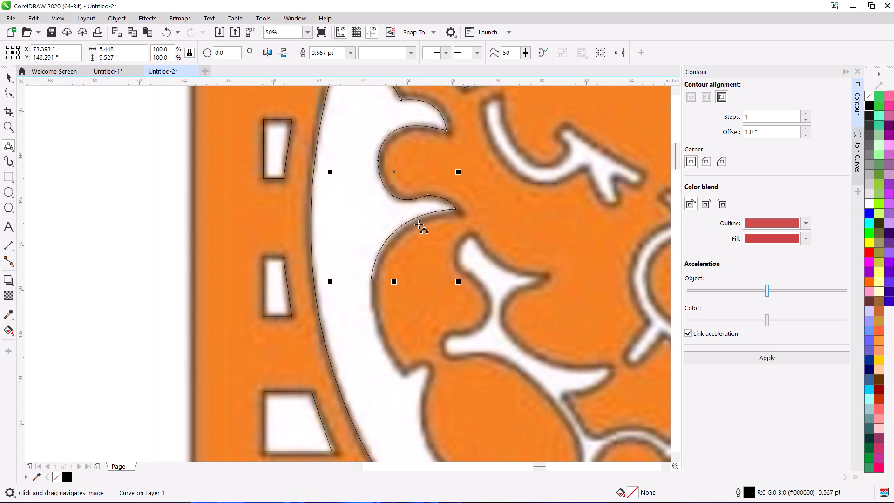
scroll(398, 356, "up", 1)
left_click_drag(408, 395, 347, 217)
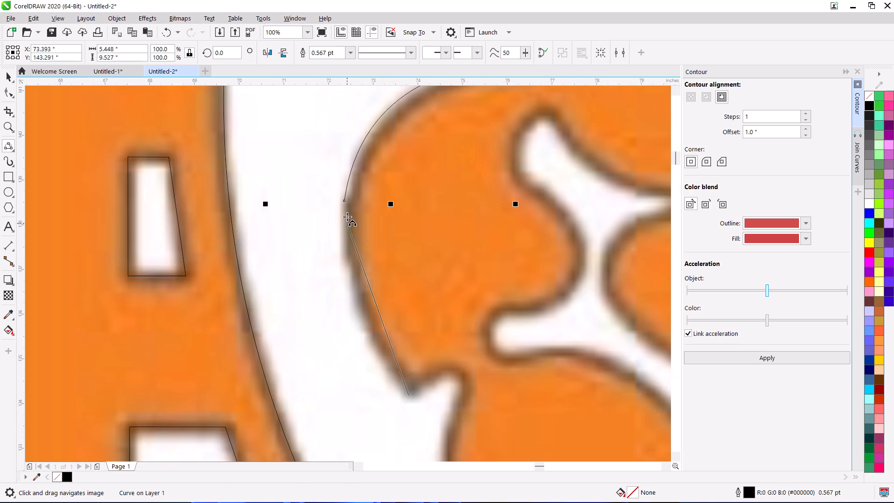
left_click_drag(347, 217, 345, 203)
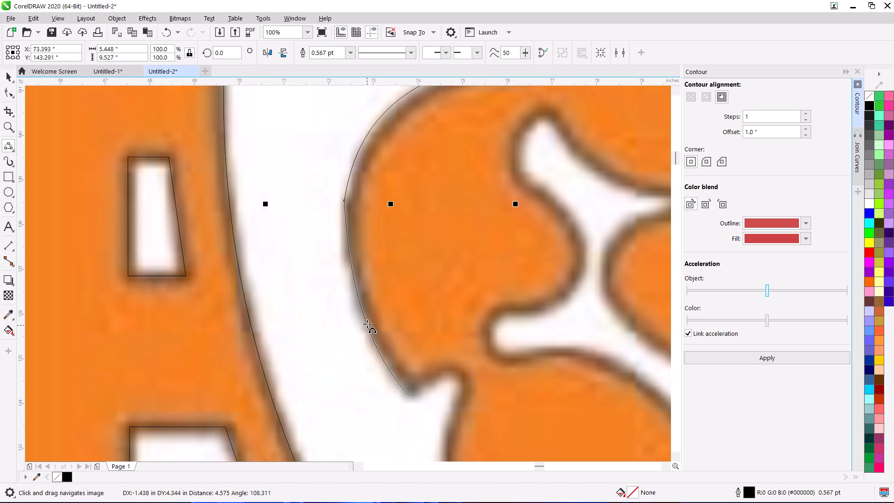
left_click(356, 310)
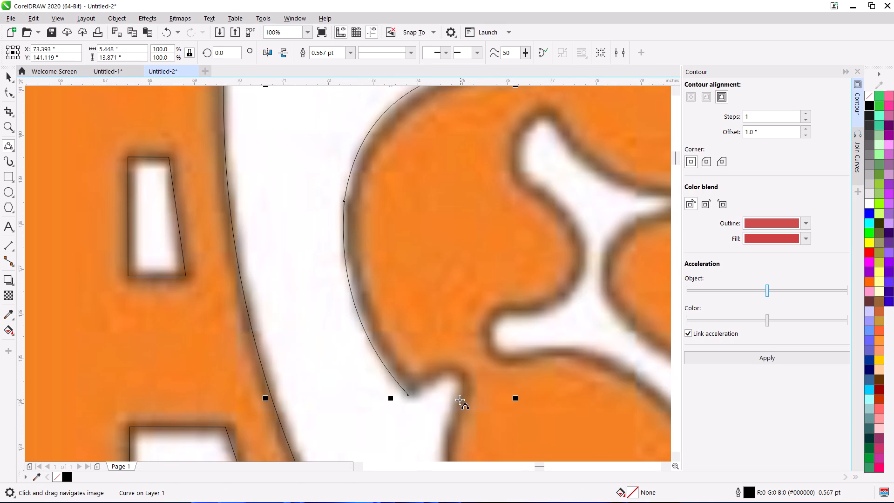
Trace the small hook below the lobe with two 3-point arcs, about 1.2 and 1.5 inches across, over its crest and down.
middle_click_drag(457, 400, 453, 269)
scroll(452, 267, "up", 1)
left_click_drag(454, 226, 356, 262)
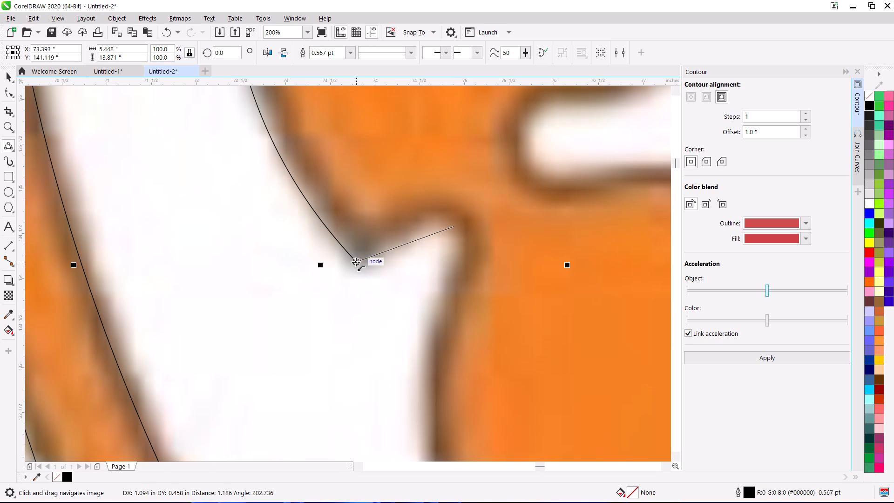
left_click_drag(356, 262, 356, 261)
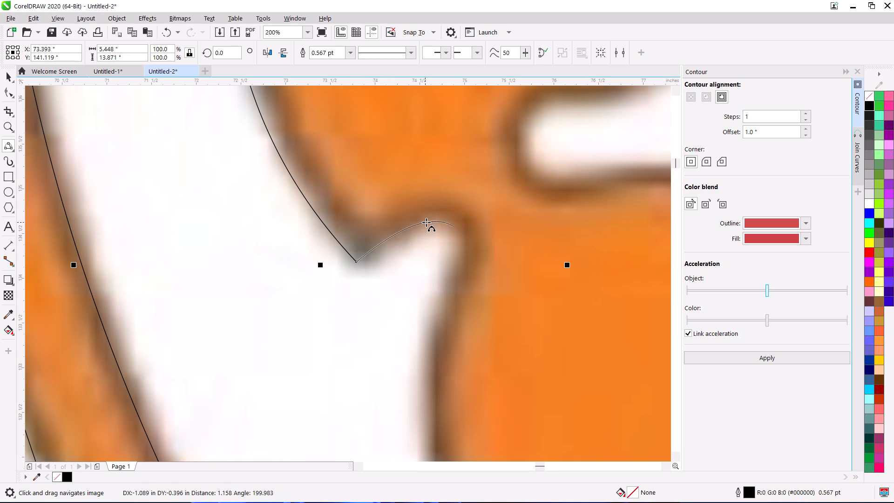
left_click(429, 222)
left_click_drag(422, 360, 454, 228)
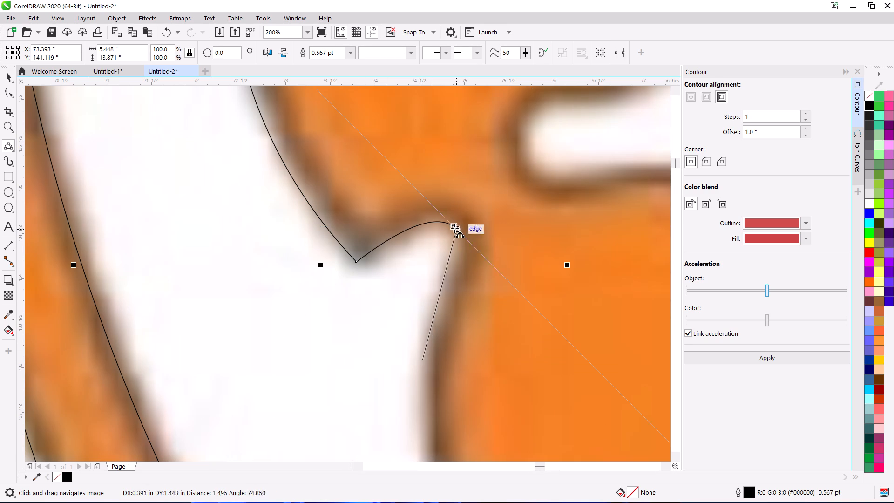
left_click_drag(454, 228, 454, 228)
left_click(461, 249)
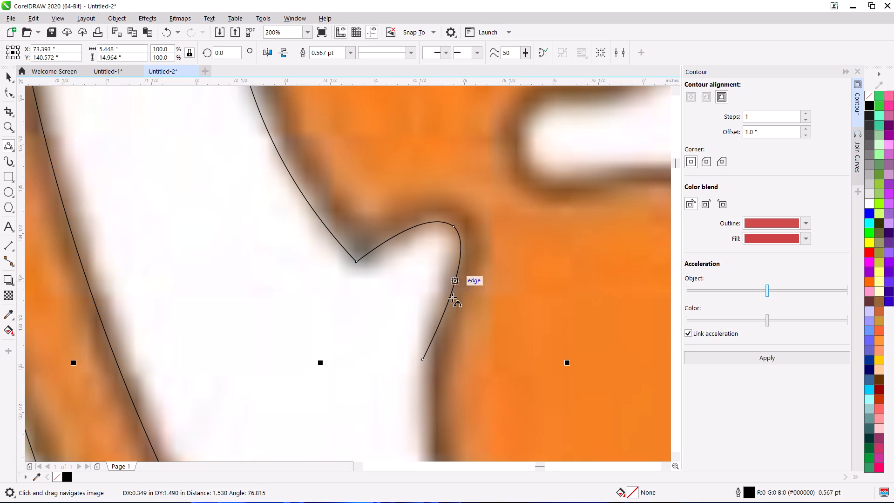
scroll(448, 318, "down", 1)
middle_click_drag(446, 320, 425, 221)
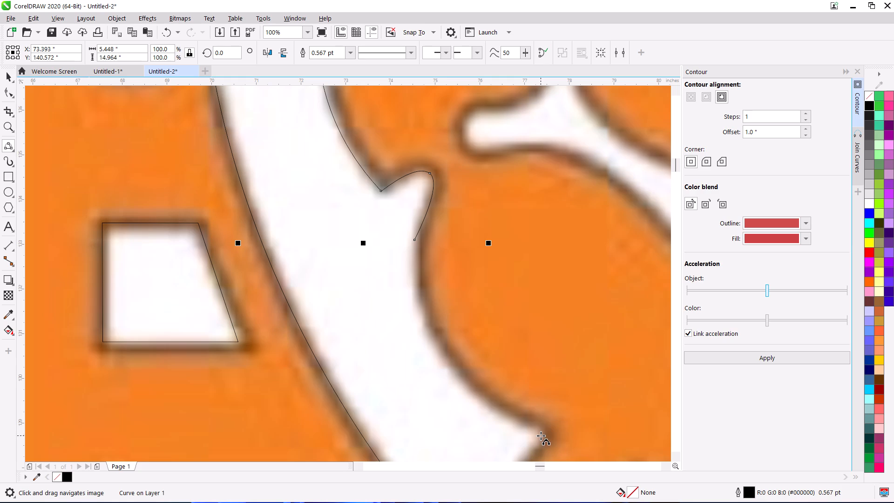
Finish the inner edge with a 3-point arc of about 5.2 inches around the lower lobe and one of about 3.3 inches to the bottom corner.
left_click_drag(541, 435, 413, 240)
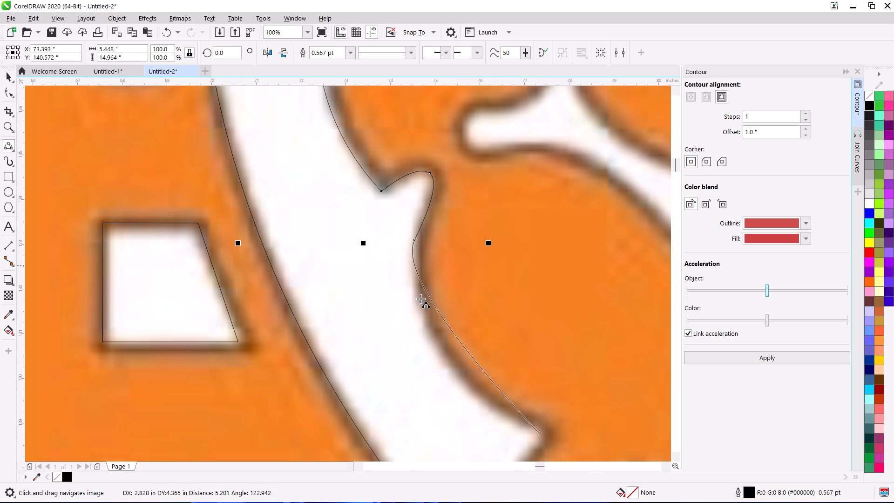
left_click(435, 349)
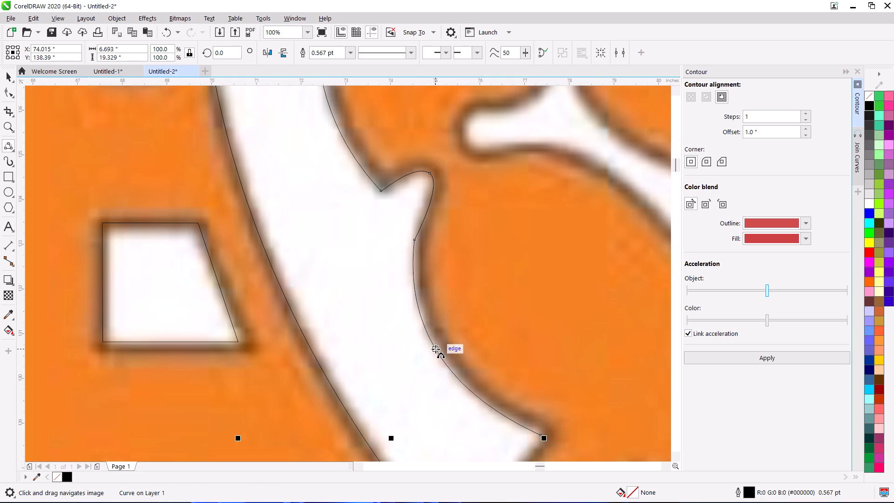
scroll(438, 346, "down", 2)
scroll(456, 419, "up", 1)
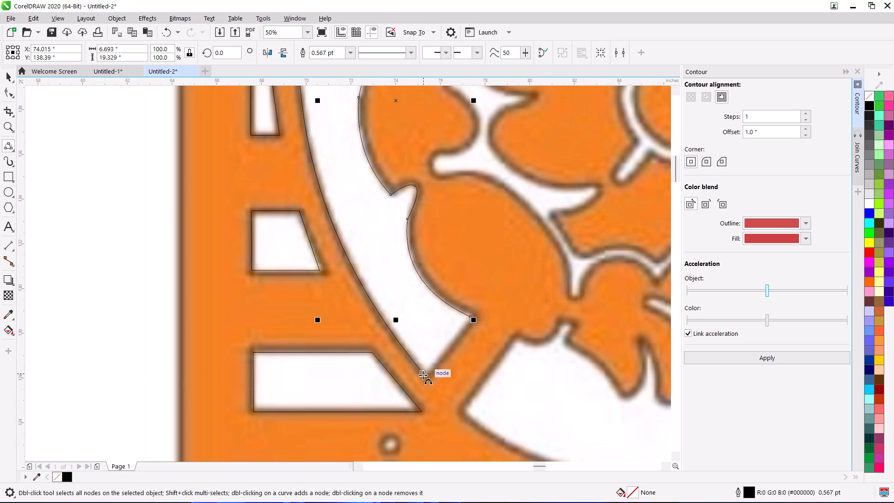
left_click_drag(423, 375, 472, 316)
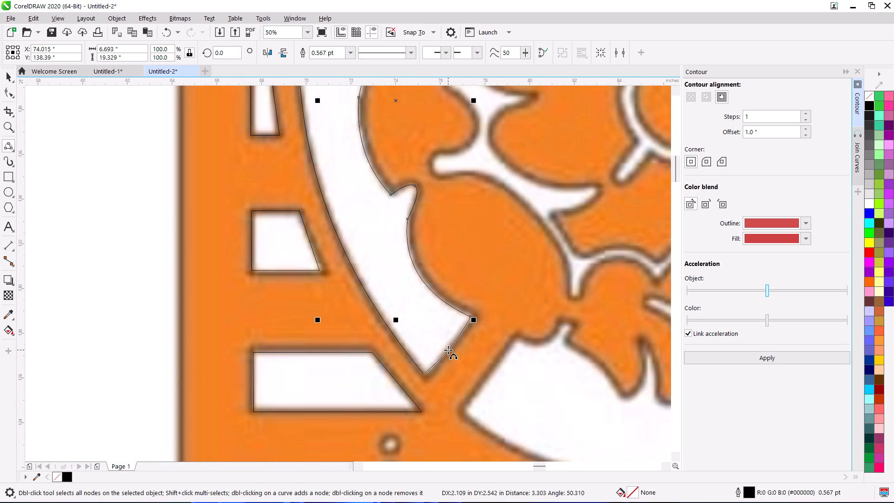
left_click(448, 349)
scroll(435, 300, "down", 2)
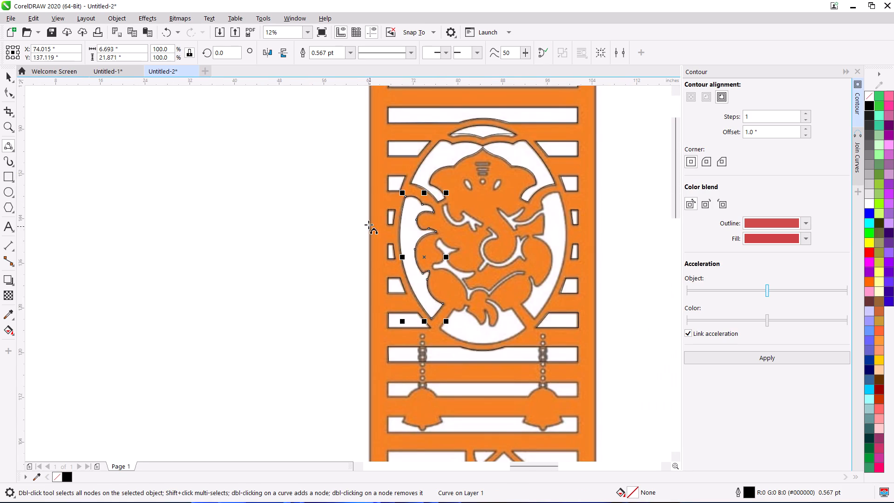
Combine the traced inner and outer curves and join their end nodes at the top and bottom corners into one closed opening.
key("space")
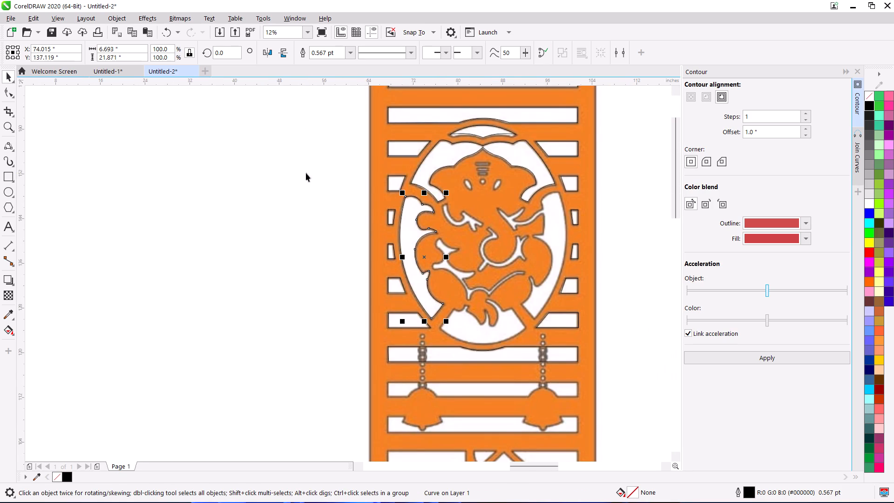
left_click_drag(290, 153, 525, 390)
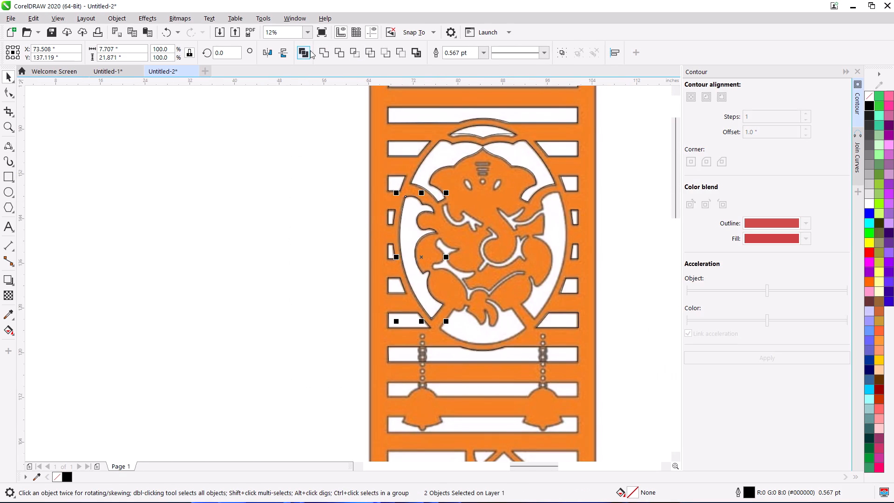
left_click(307, 51)
double_click(426, 228)
scroll(427, 219, "up", 2)
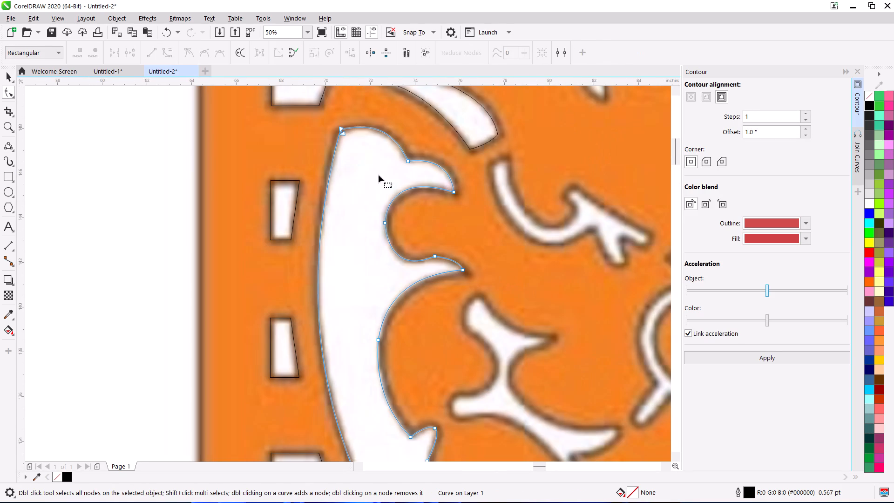
left_click_drag(337, 122, 352, 142)
key("r")
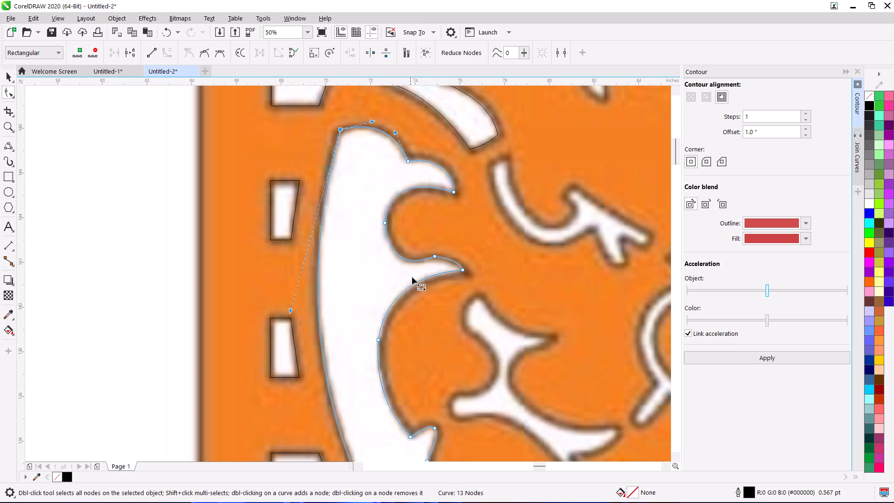
middle_click_drag(417, 306, 391, 138)
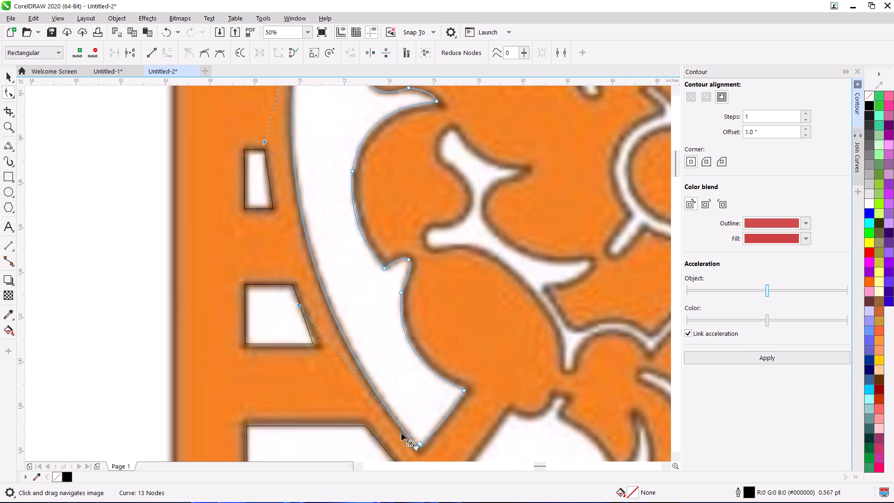
left_click_drag(384, 434, 437, 457)
key("r")
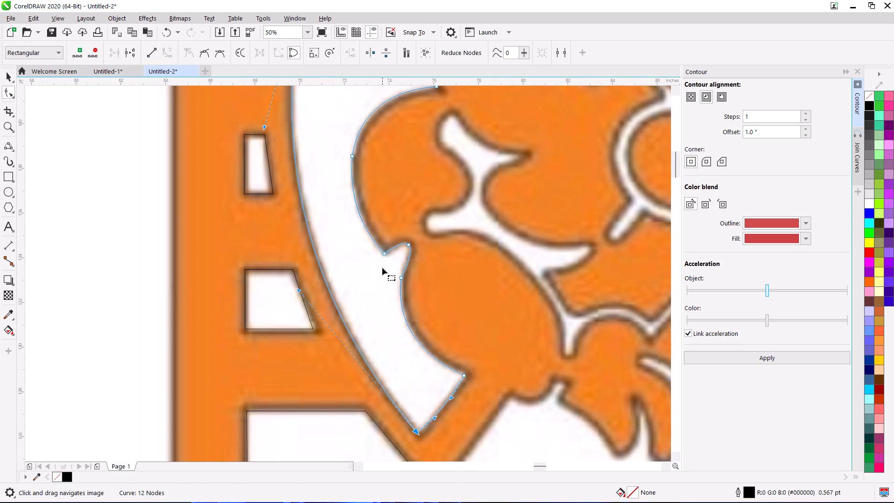
Make the node below the small hook and the middle node on the large round lobe smooth.
left_click_drag(384, 268, 416, 287)
right_click(402, 277)
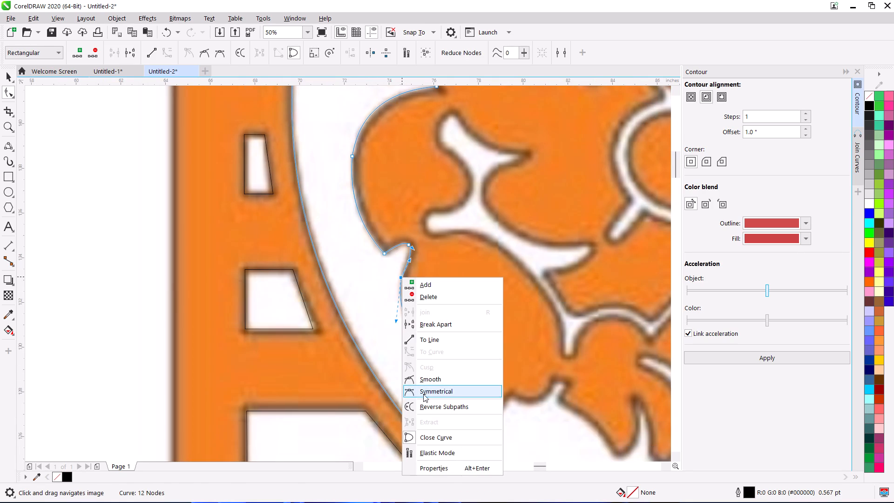
left_click(423, 382)
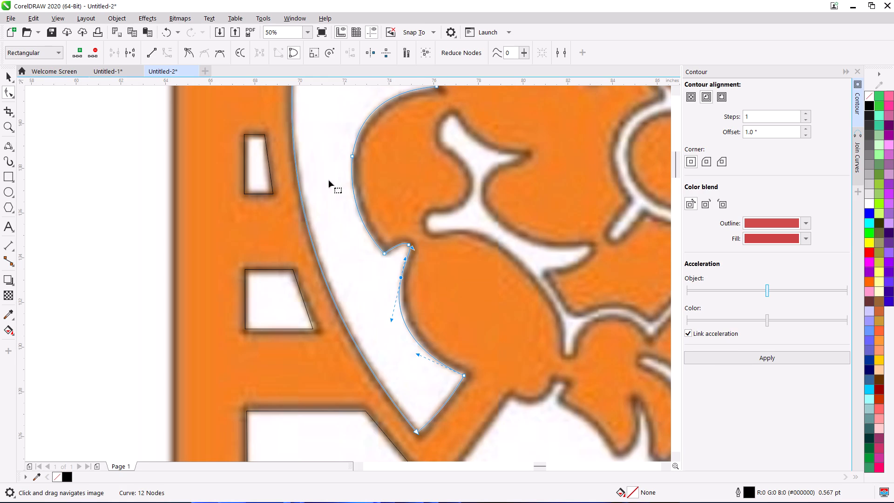
left_click_drag(339, 148, 386, 180)
right_click(351, 156)
left_click(369, 257)
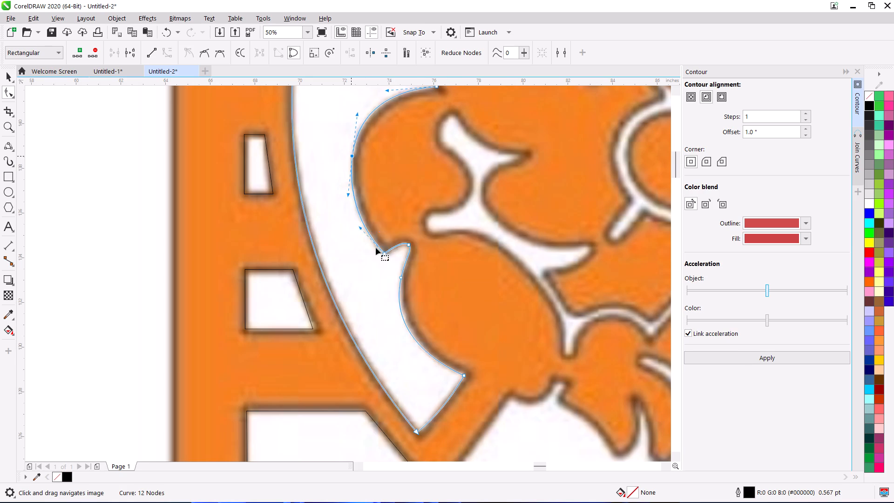
Make the node at the back of the round notch and the node on the second pointed tip's upper edge smooth.
scroll(400, 197, "down", 2)
middle_click_drag(400, 197, 413, 282)
scroll(409, 218, "up", 2)
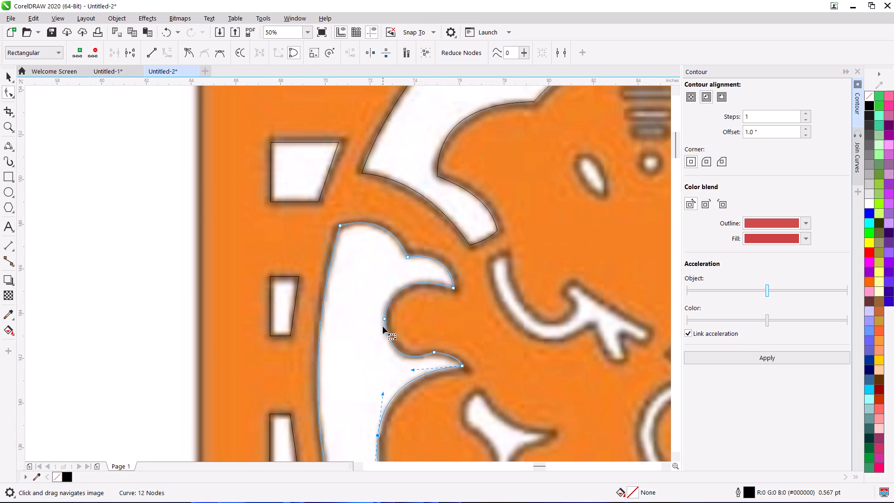
left_click_drag(374, 312, 394, 326)
right_click(384, 321)
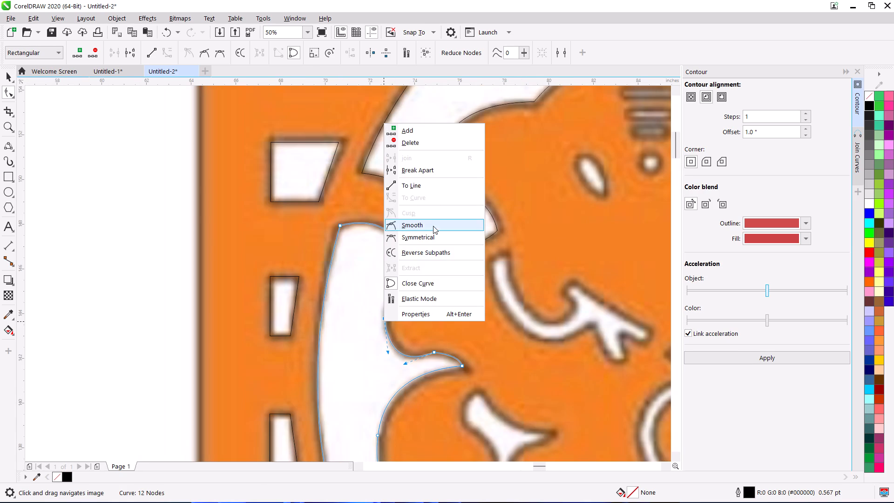
left_click(433, 226)
left_click_drag(422, 335, 434, 360)
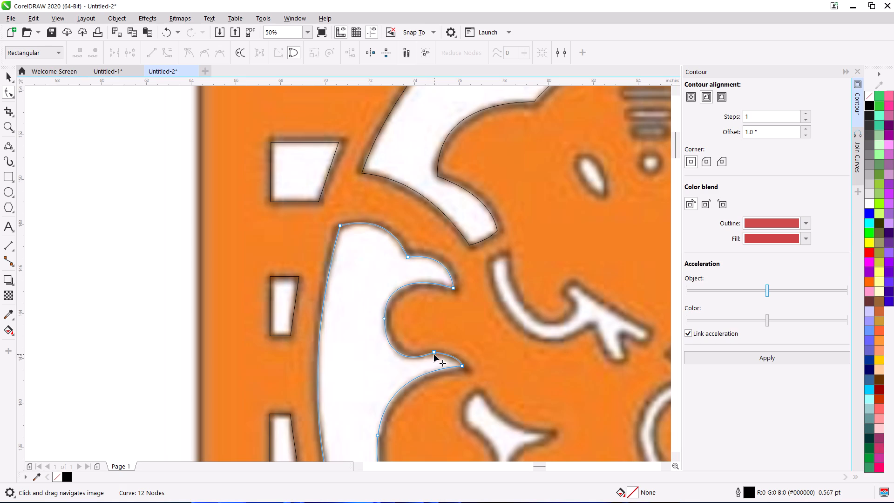
left_click(434, 352)
right_click(434, 352)
left_click(472, 253)
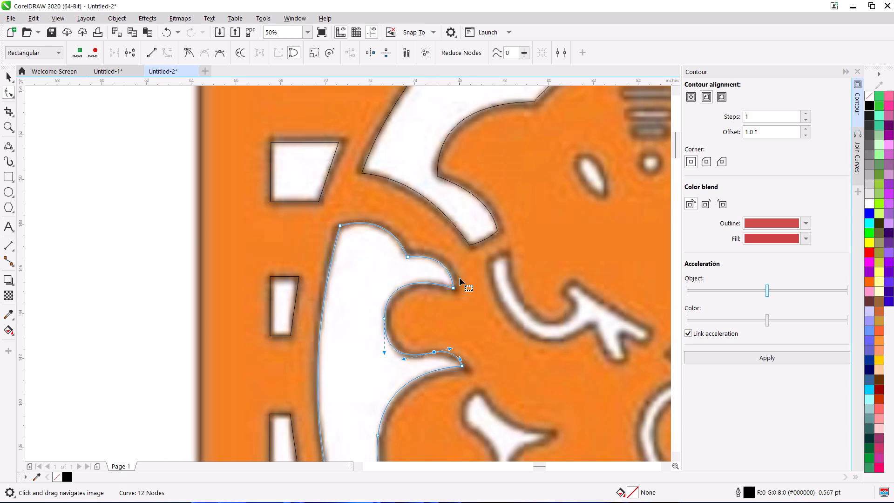
Fine-tune the curve handles around the round notch and beneath the first pointed tip to follow the bitmap edge.
left_click_drag(376, 309, 402, 338)
left_click(384, 353)
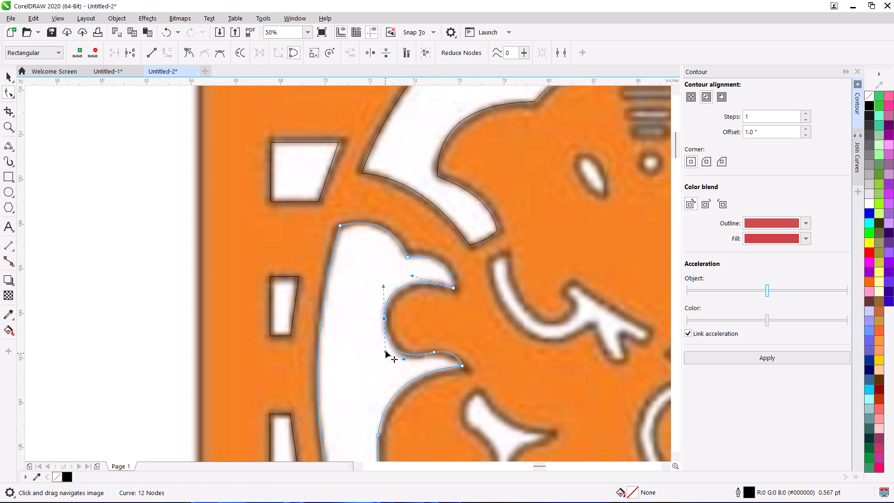
left_click_drag(411, 274, 406, 278)
scroll(420, 279, "down", 1)
scroll(403, 301, "up", 1)
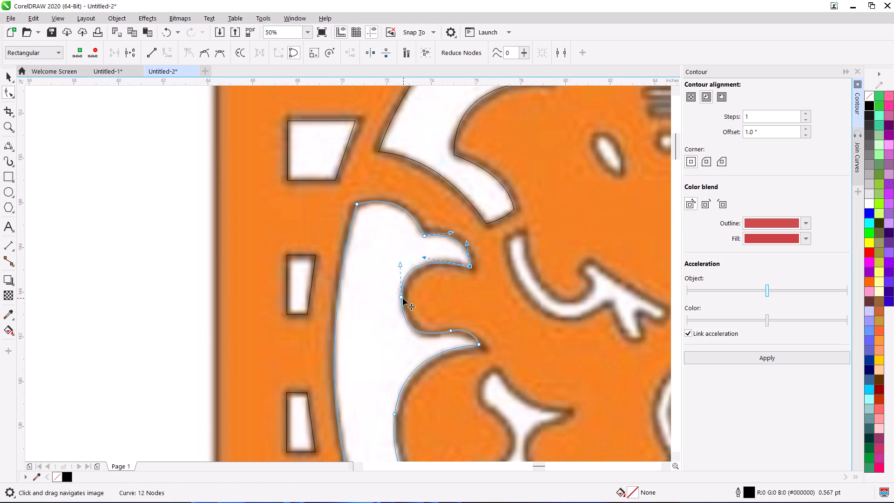
left_click(400, 265)
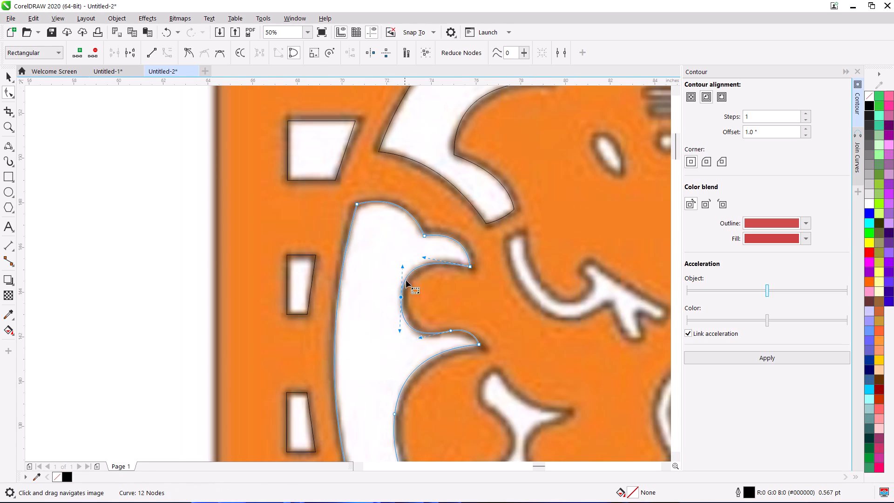
left_click(401, 332)
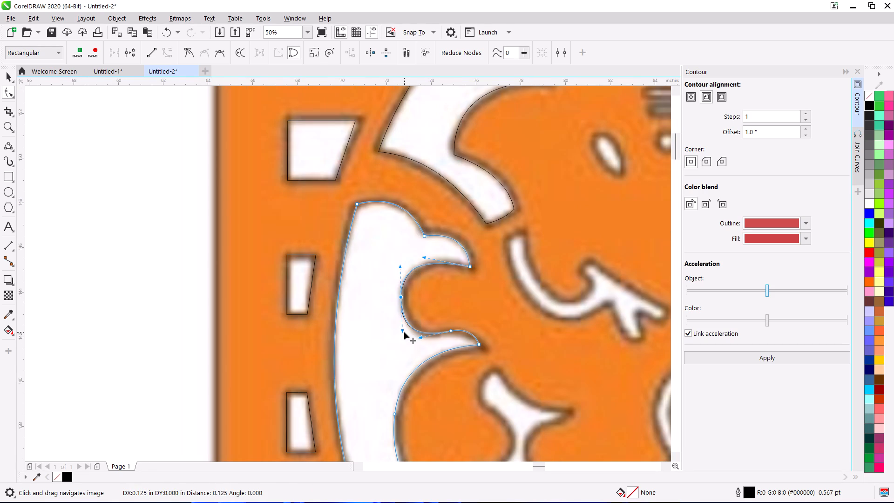
left_click(179, 274)
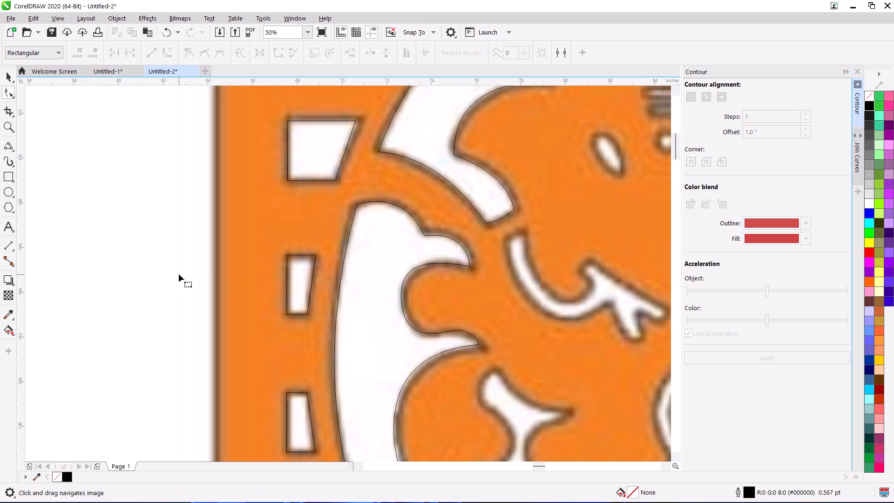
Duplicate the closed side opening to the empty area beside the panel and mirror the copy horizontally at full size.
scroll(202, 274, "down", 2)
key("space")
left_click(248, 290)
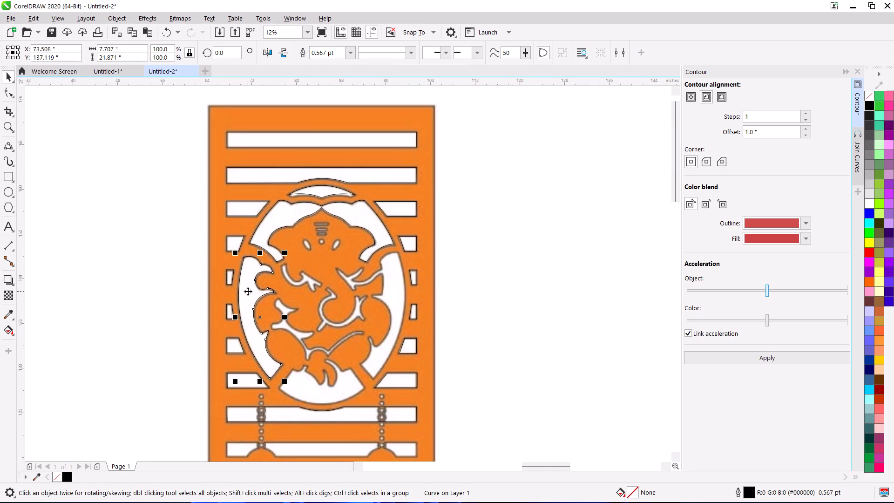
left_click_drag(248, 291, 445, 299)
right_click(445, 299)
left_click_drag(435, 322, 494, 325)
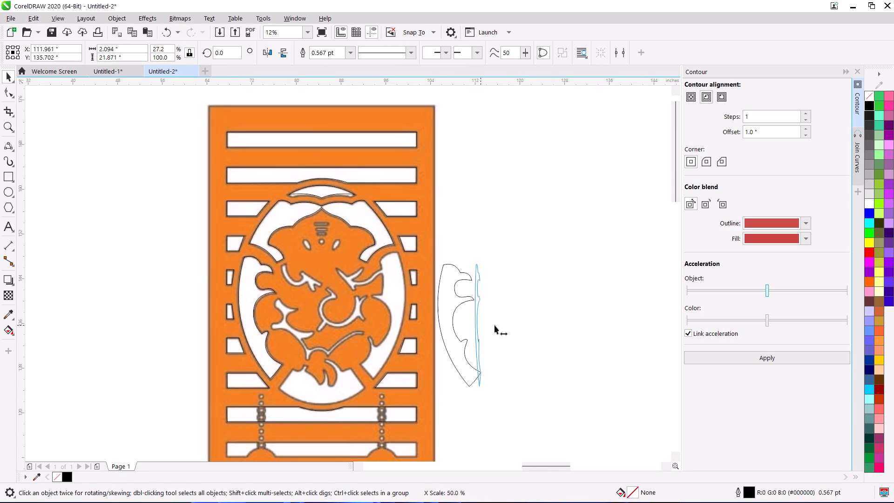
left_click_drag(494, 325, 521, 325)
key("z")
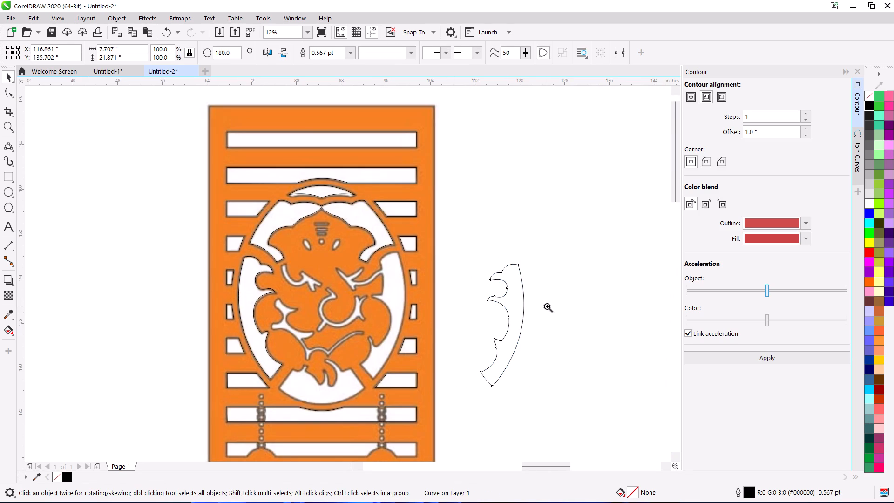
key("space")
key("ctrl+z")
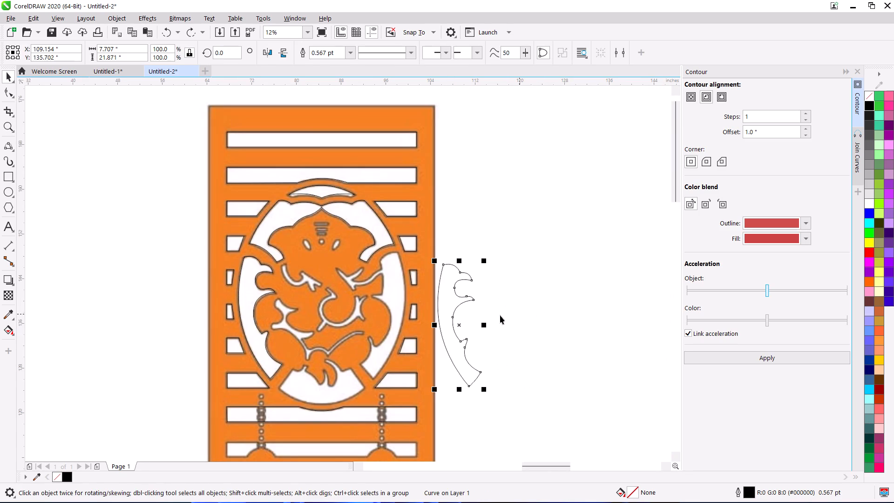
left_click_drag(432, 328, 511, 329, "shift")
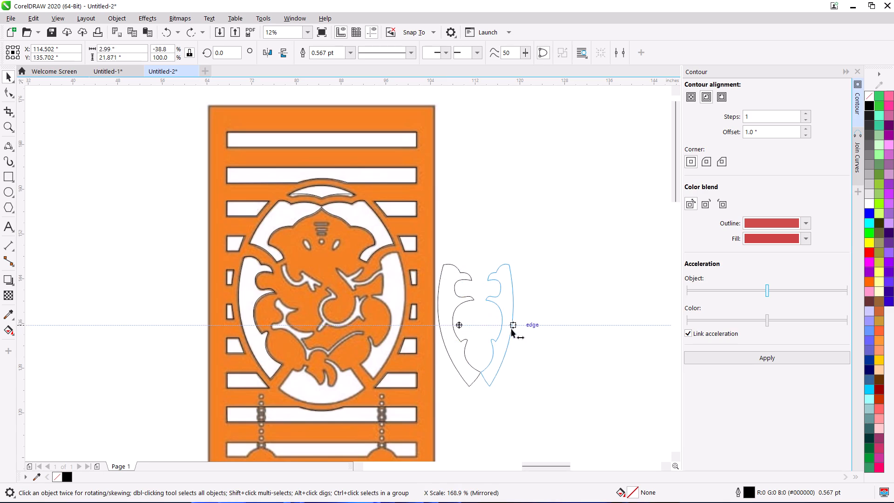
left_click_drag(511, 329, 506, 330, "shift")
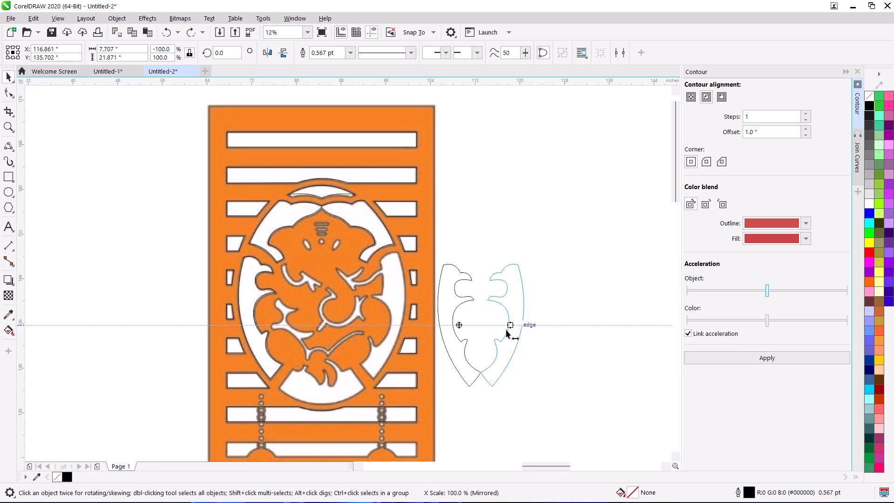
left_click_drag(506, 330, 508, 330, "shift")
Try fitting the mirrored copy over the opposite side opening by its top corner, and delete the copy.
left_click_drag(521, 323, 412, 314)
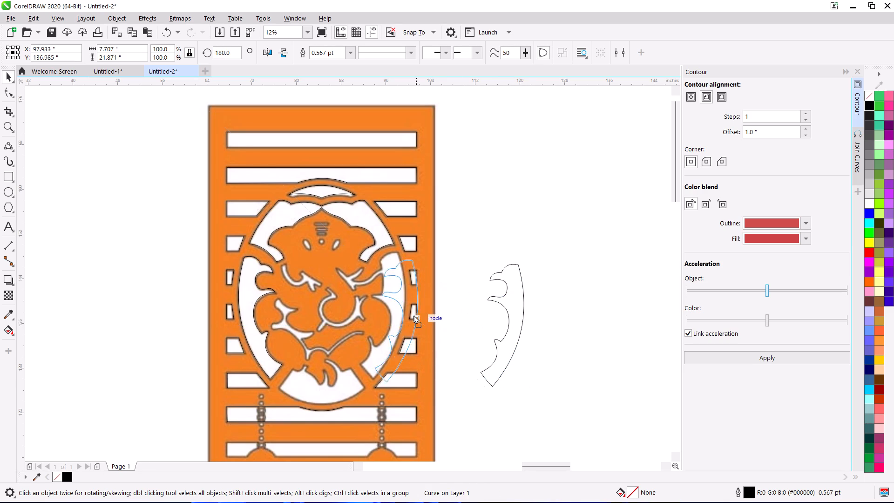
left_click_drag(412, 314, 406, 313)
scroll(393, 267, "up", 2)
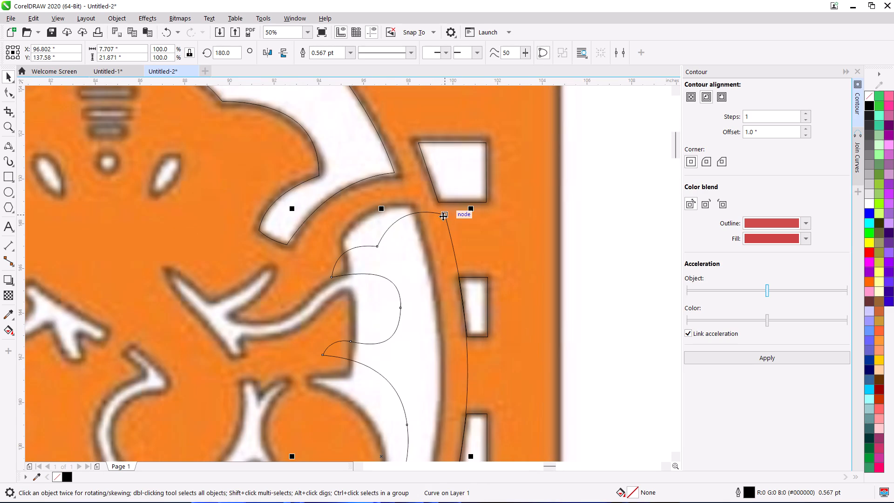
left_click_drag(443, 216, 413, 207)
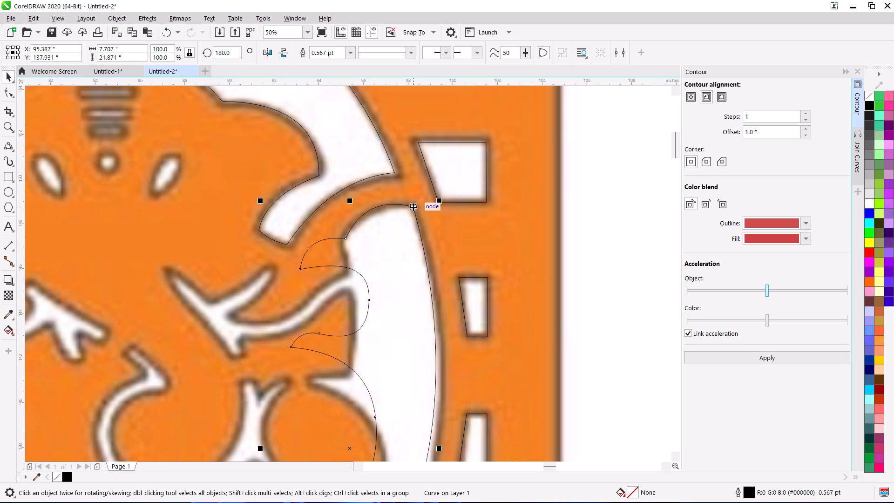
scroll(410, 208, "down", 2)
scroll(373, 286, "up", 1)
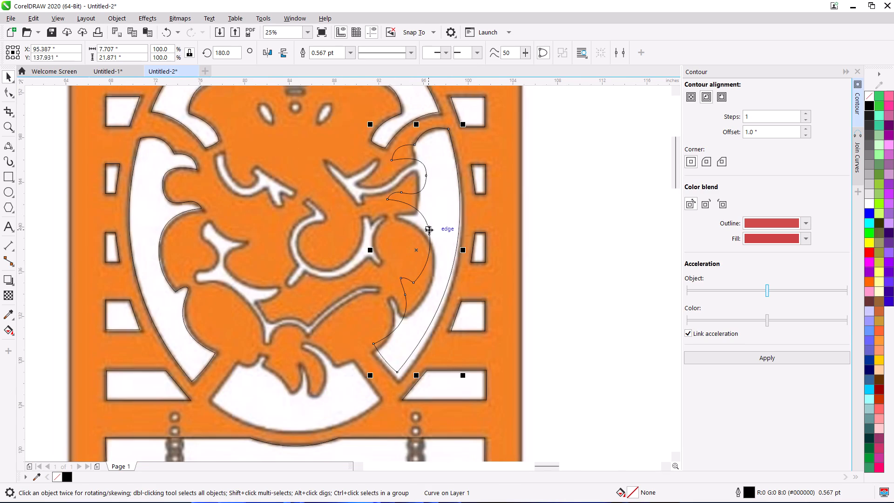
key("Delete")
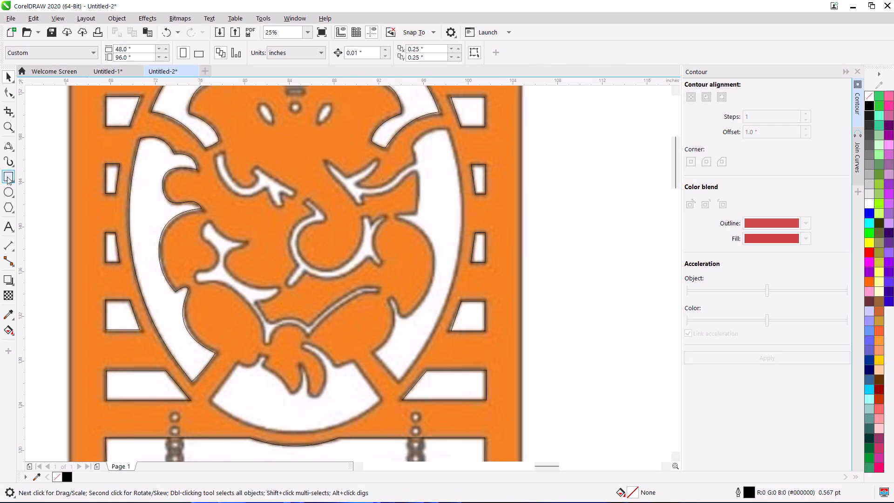
Trace the opposite side opening's rounded top and its long outer edge, about 22 in tall, with 3-point curves.
left_click(7, 145)
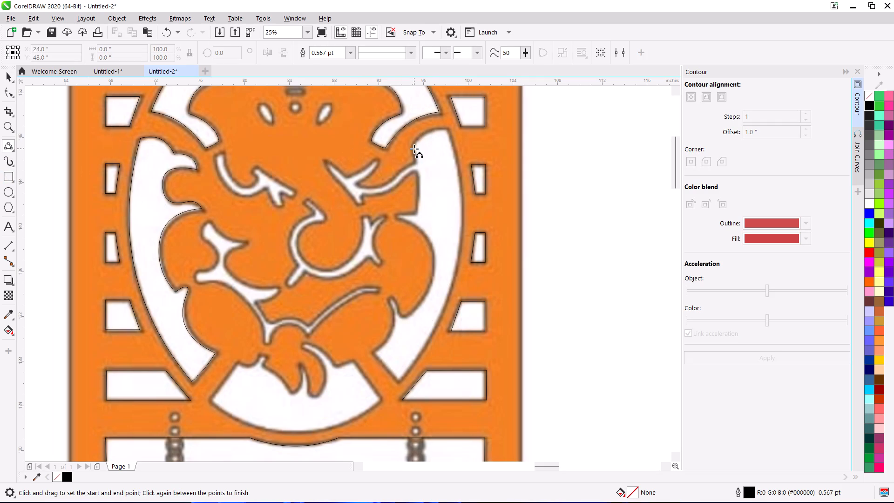
left_click_drag(414, 150, 446, 132)
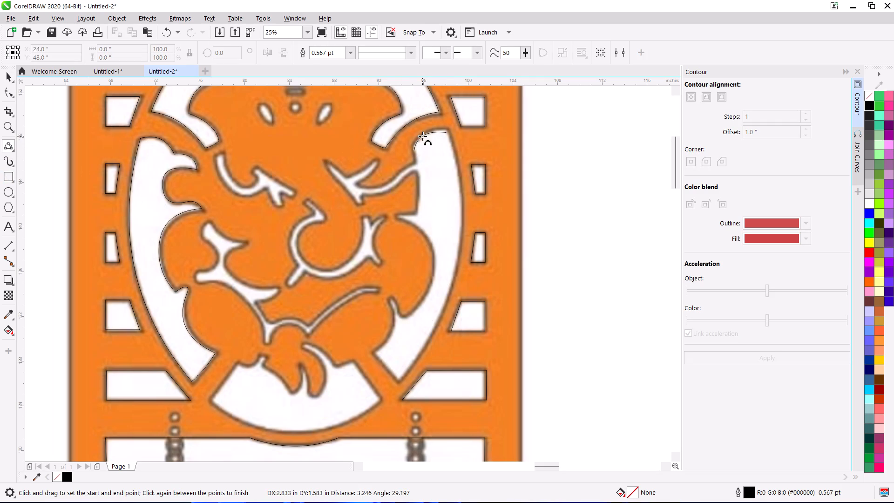
left_click(427, 134)
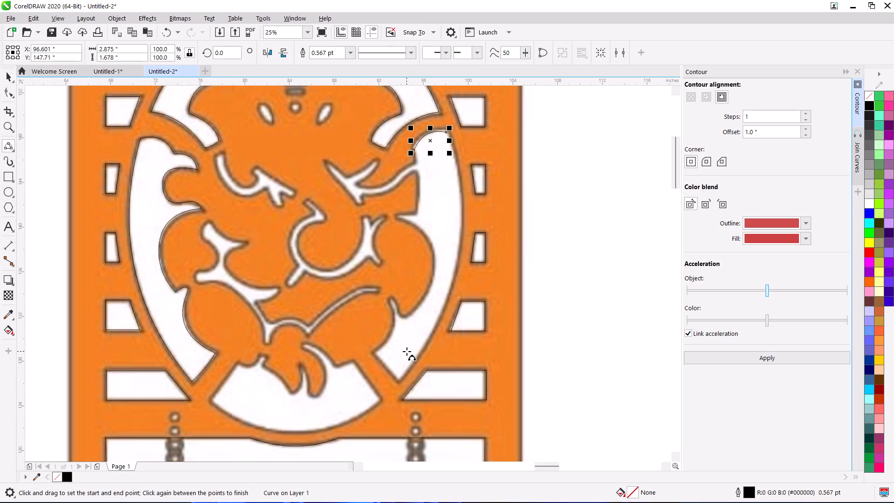
left_click_drag(399, 379, 448, 133)
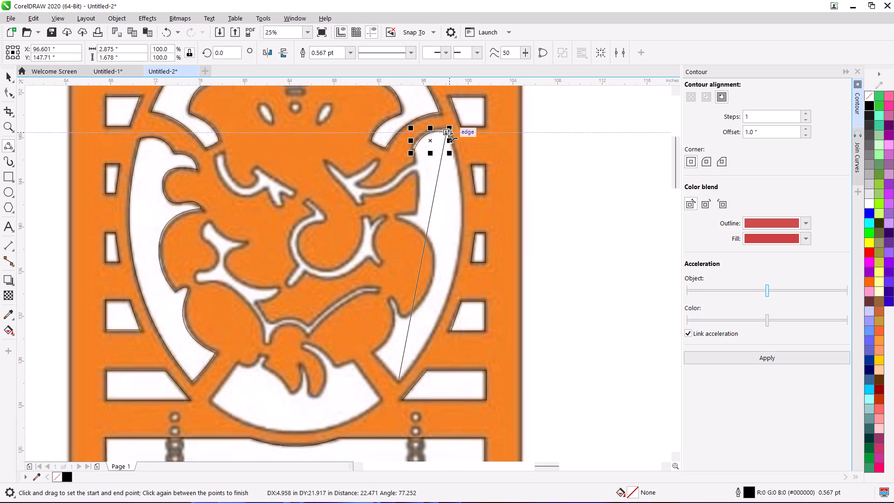
left_click_drag(448, 133, 447, 133)
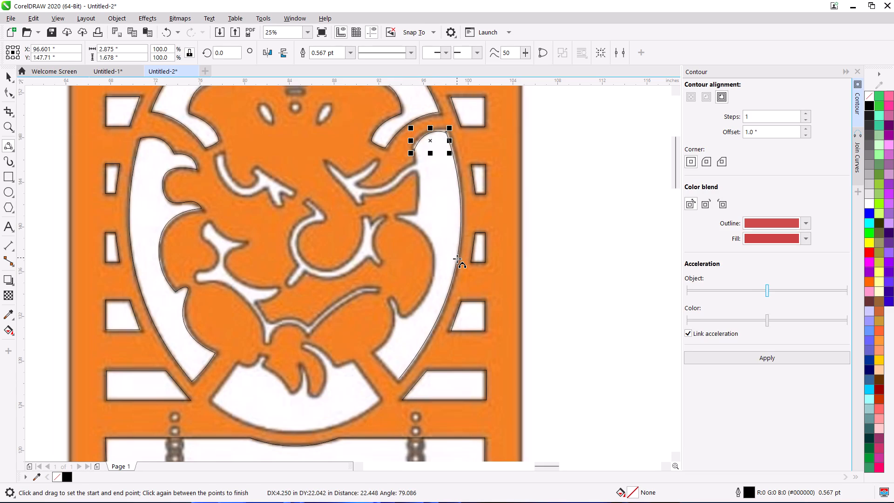
left_click(457, 258)
Trace the upper edge of the forked slot where it enters the opening and the short inner edge above it with 3-point curves.
scroll(413, 157, "up", 2)
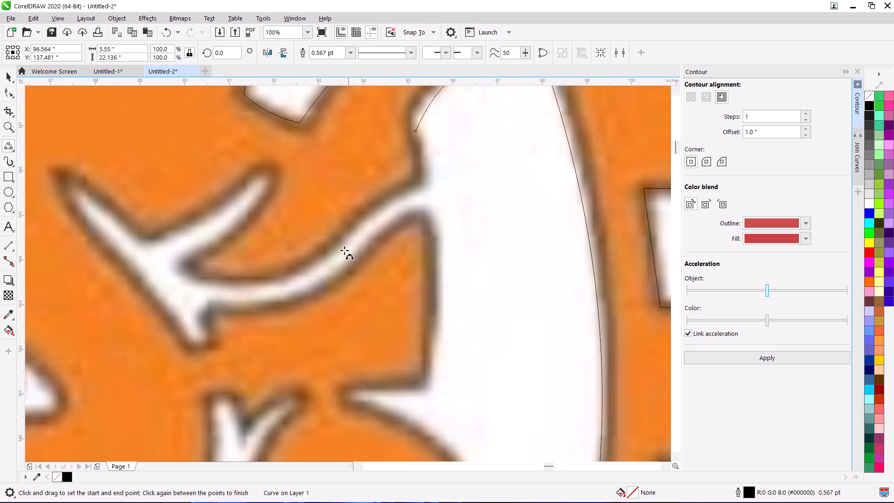
left_click_drag(315, 262, 422, 190)
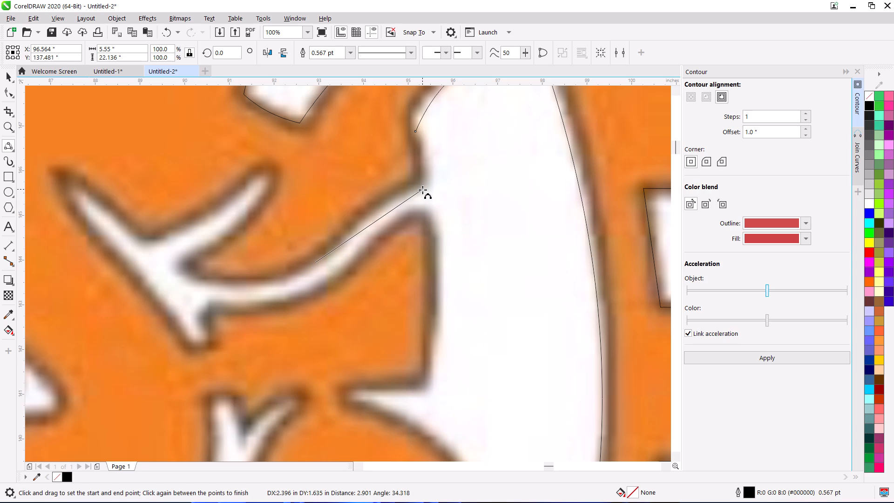
left_click_drag(422, 190, 426, 186)
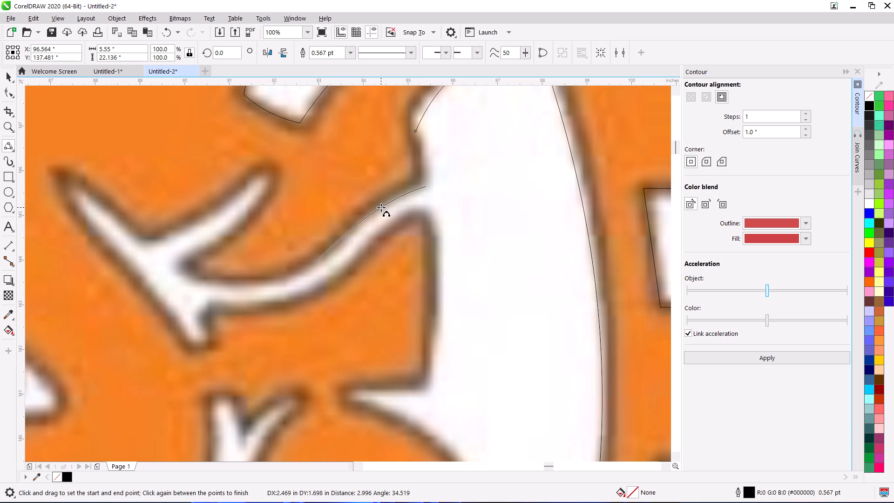
left_click(381, 204)
left_click_drag(418, 133, 427, 183)
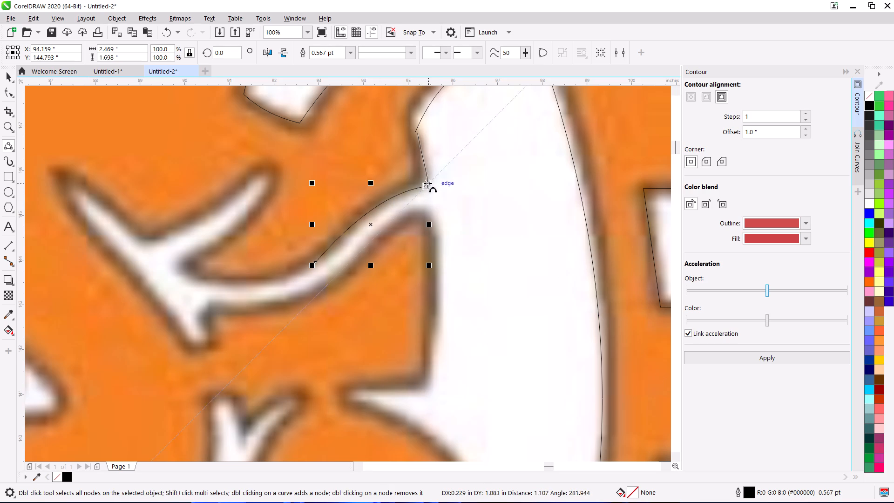
left_click_drag(427, 183, 427, 185)
left_click(425, 155)
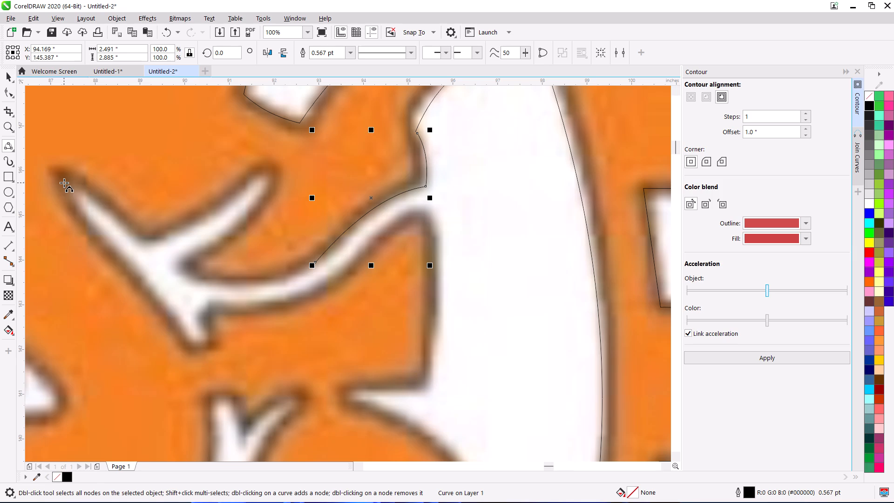
Trace the forked slot's long back edge, both upper prongs and the curve under the second prong with connected 3-point curves.
left_click_drag(74, 194, 194, 338)
left_click(169, 308)
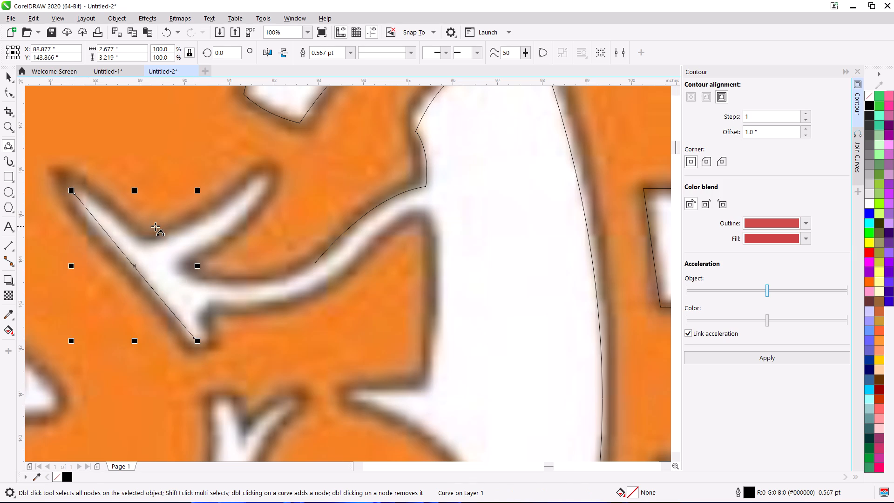
left_click_drag(154, 241, 262, 173)
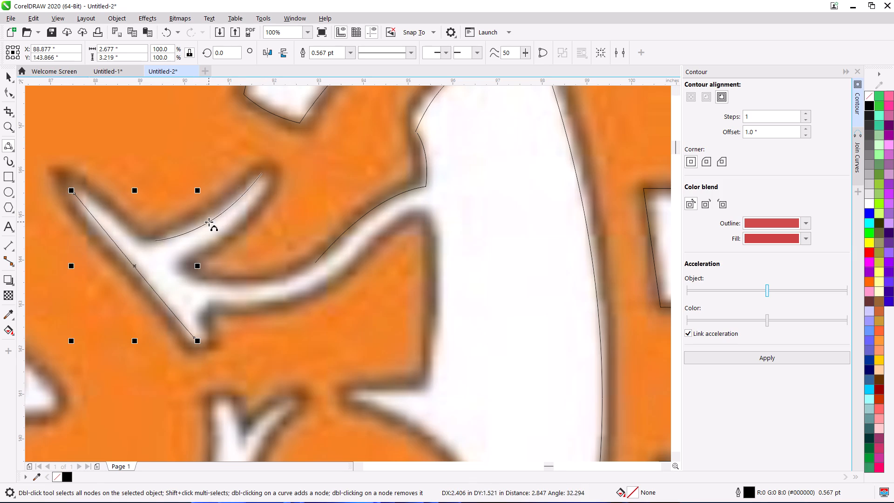
left_click(206, 219)
left_click_drag(185, 268, 262, 174)
left_click(260, 200)
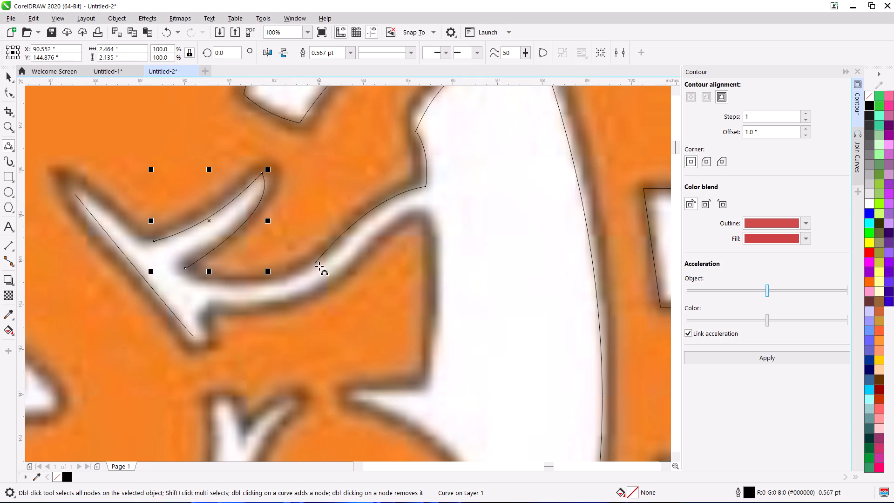
left_click_drag(316, 262, 185, 267)
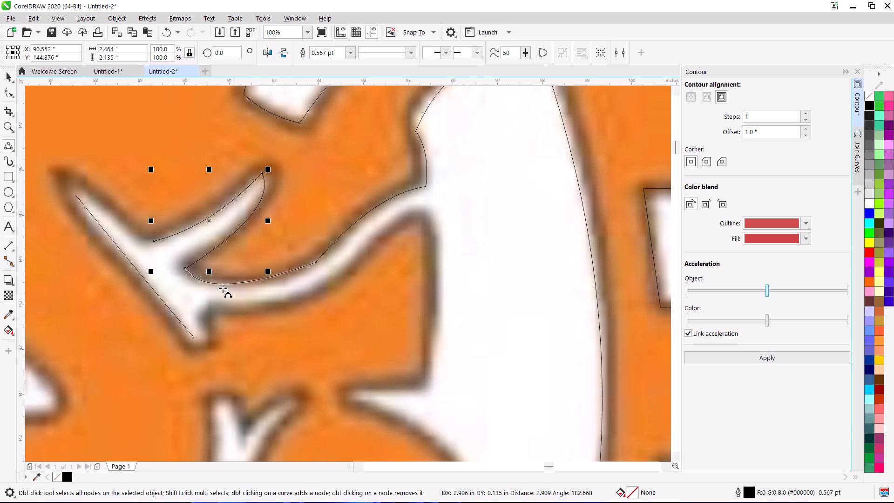
left_click(273, 279)
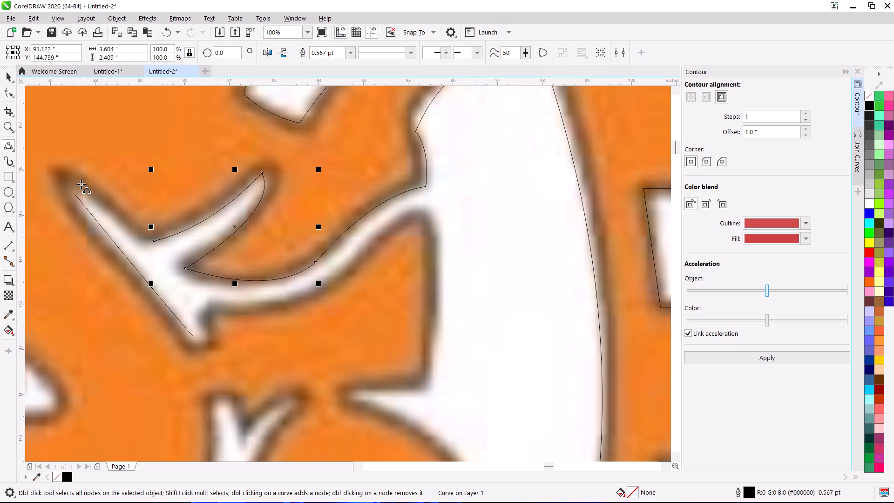
left_click_drag(75, 193, 151, 239)
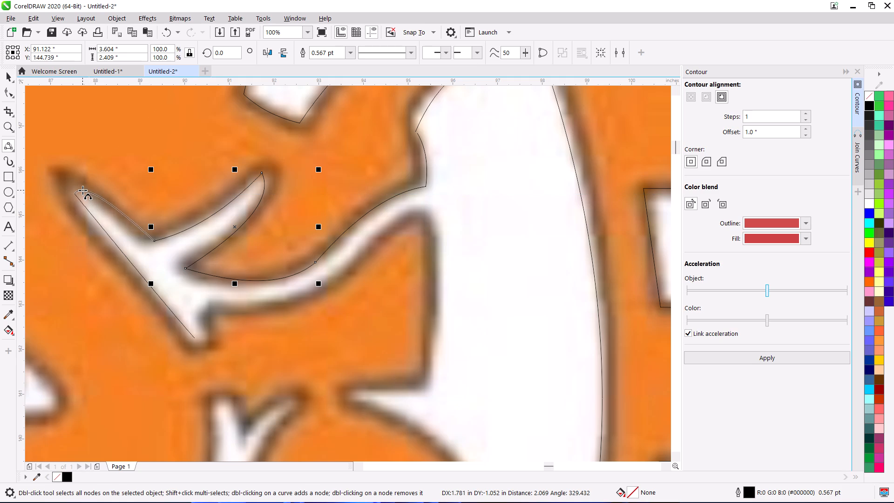
left_click(83, 190)
Trace the forked slot's small lower tip and its lower edge running back to the side opening.
left_click_drag(196, 338, 209, 312)
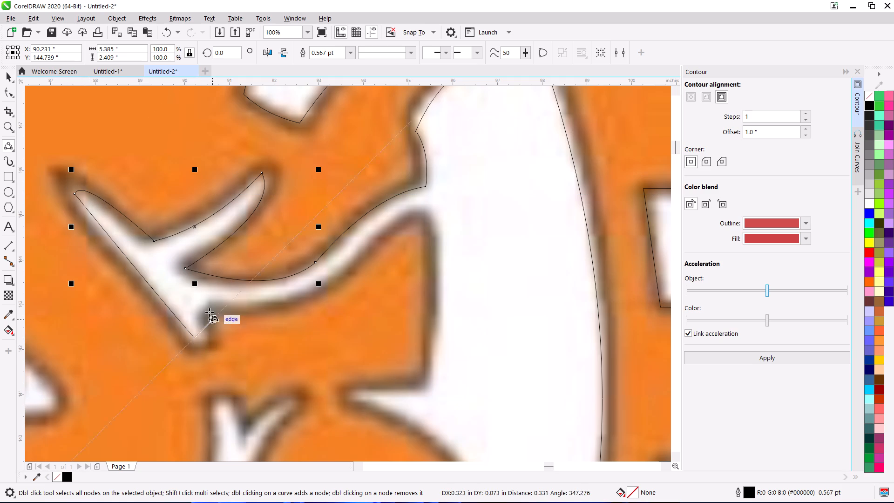
left_click_drag(209, 312, 206, 301)
left_click(203, 334)
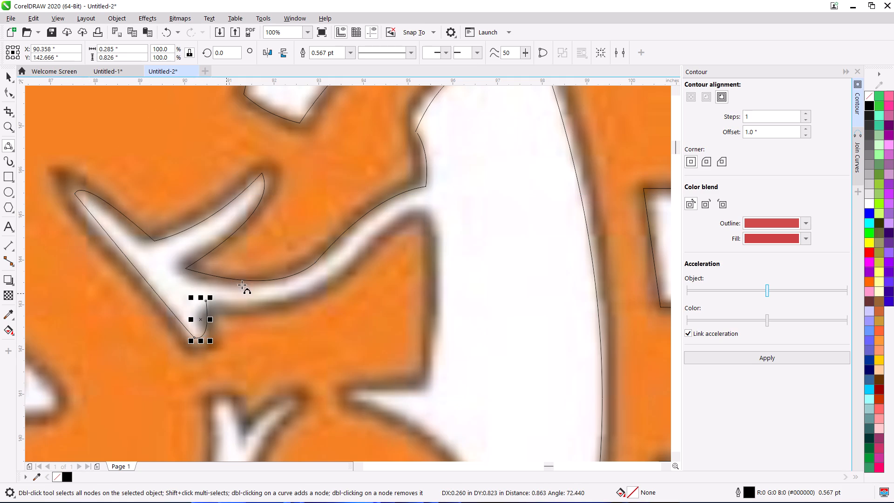
left_click_drag(422, 209, 223, 299)
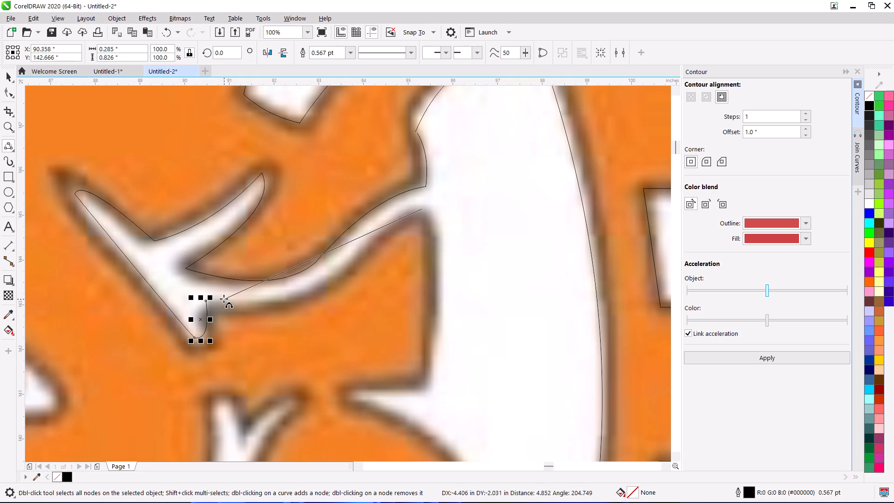
left_click_drag(223, 299, 206, 298)
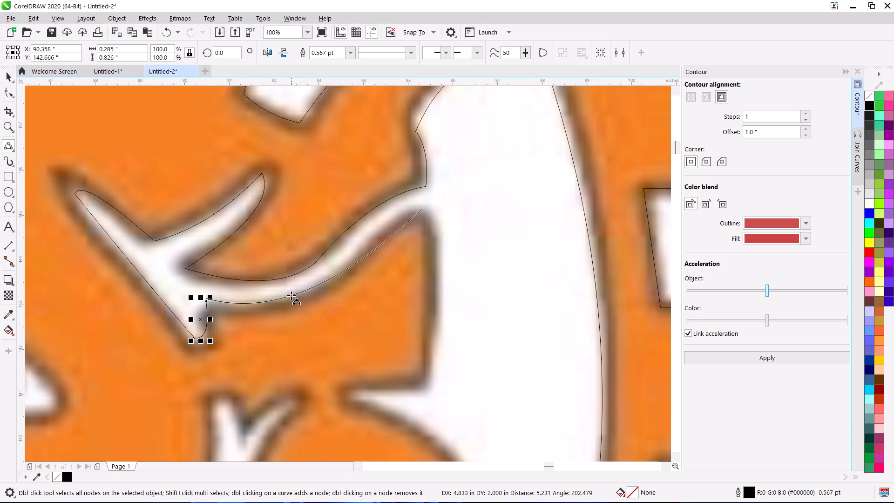
left_click(291, 295)
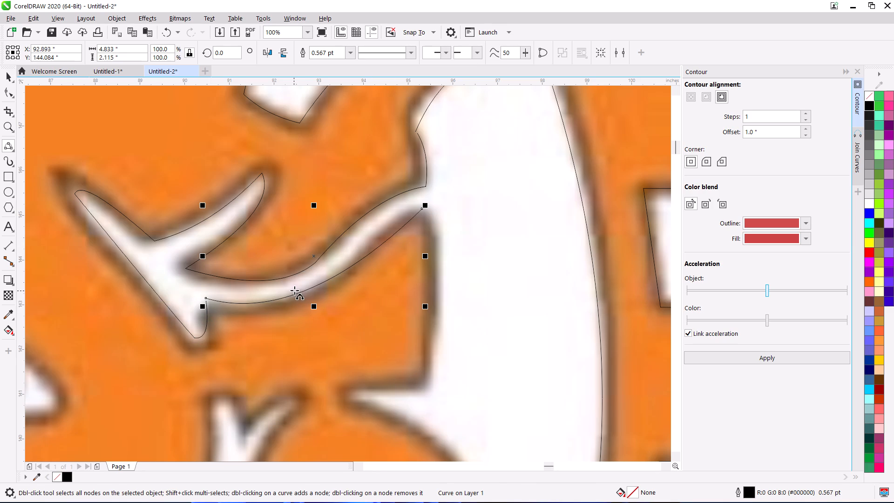
Reshape the slot's lower-edge curve by its middle node and end handle to follow the bitmap.
key("space")
triple_click(304, 292)
left_click(304, 292)
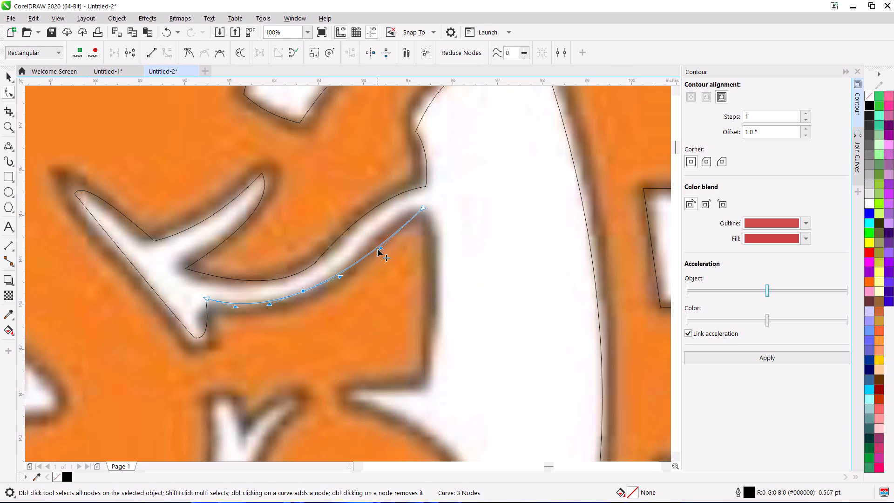
left_click_drag(384, 249, 381, 228)
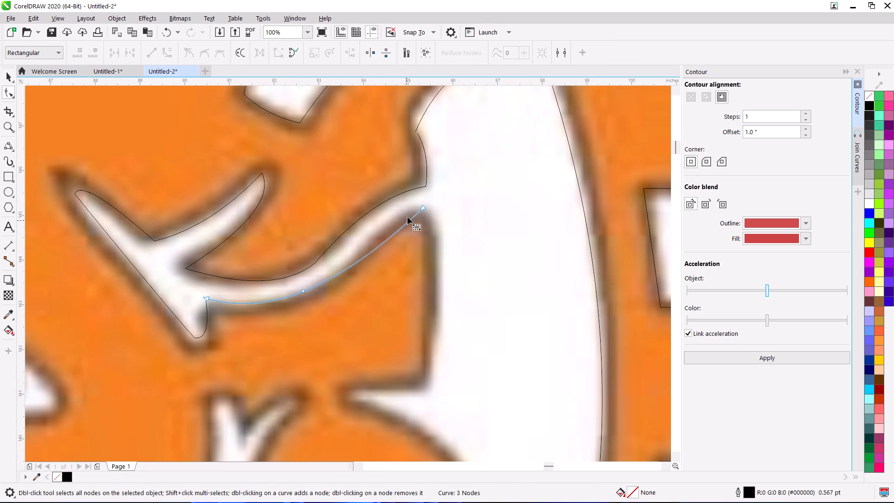
left_click_drag(415, 202, 435, 218)
left_click_drag(380, 249, 373, 238)
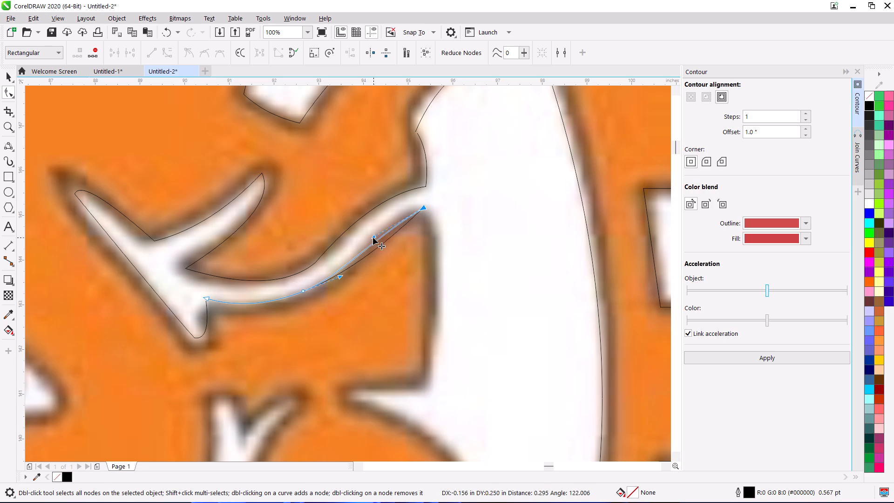
left_click_drag(373, 238, 378, 210)
left_click(305, 290)
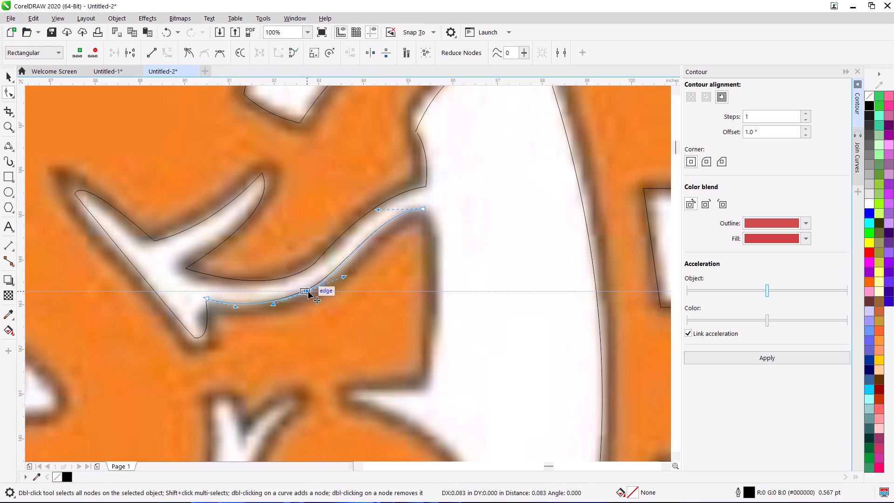
Draw a 2-point line about 3.9 in long along the opening's vertical inner edge, up to the slot's lower edge.
left_click(6, 148)
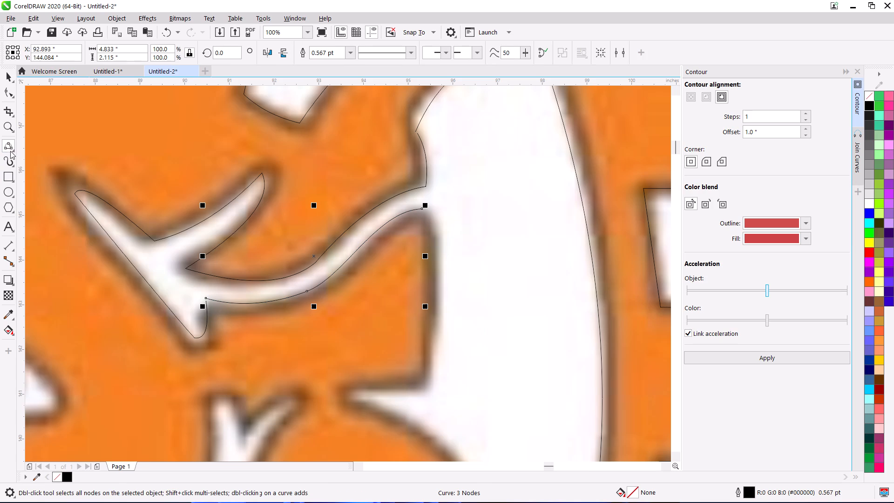
left_click(14, 151)
left_click(24, 161)
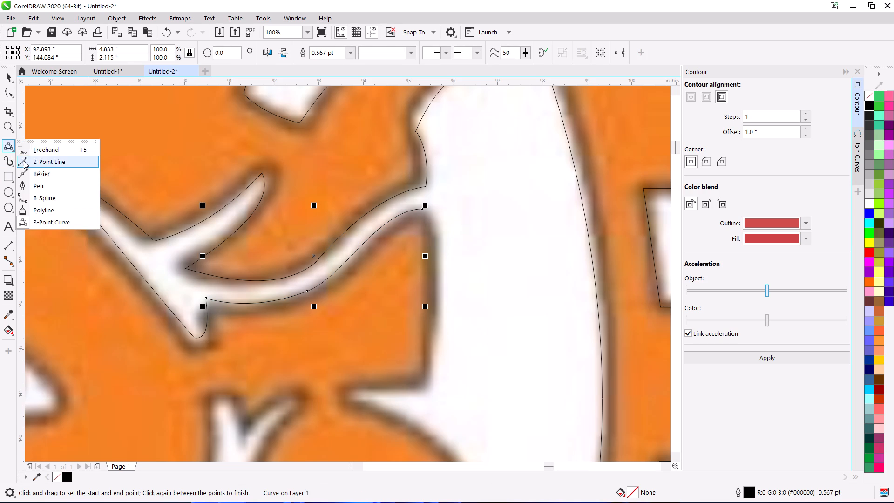
left_click_drag(428, 384, 425, 209)
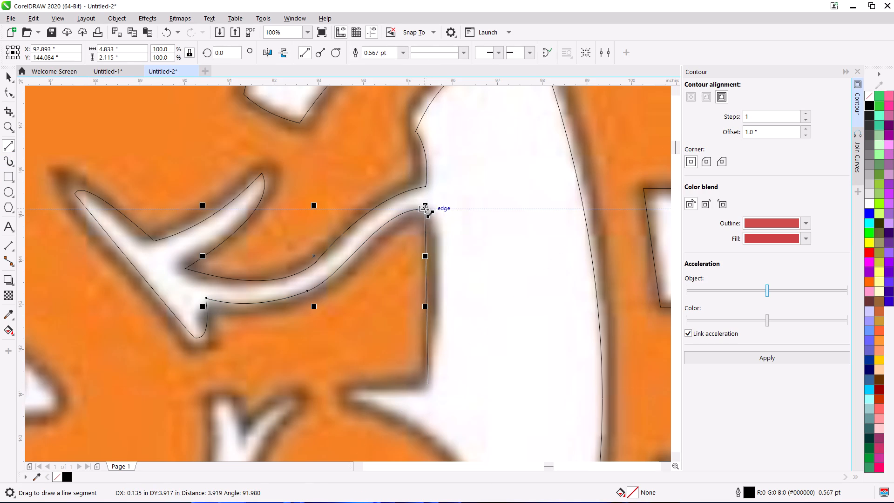
left_click_drag(425, 209, 427, 209)
Move the end node of the slot's lower-edge curve about 0.1 in onto the top of the vertical line.
key("space")
double_click(420, 209)
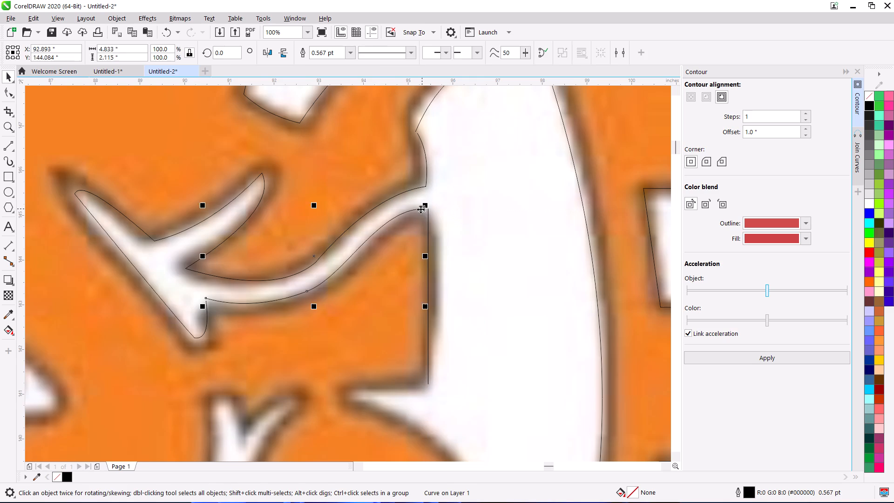
scroll(421, 208, "up", 1)
left_click_drag(424, 208, 433, 208)
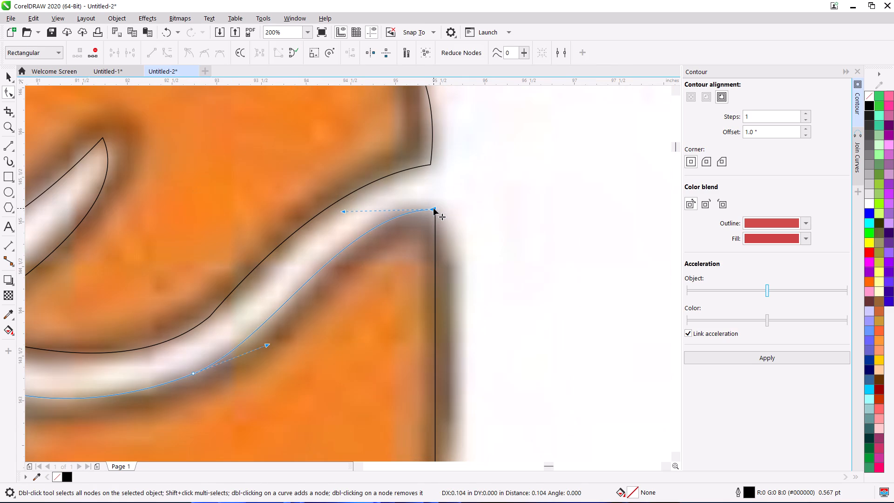
Draw a 2-point line about 1.83 in long along the ledge below the vertical line, ending directly beneath it.
scroll(428, 219, "down", 1)
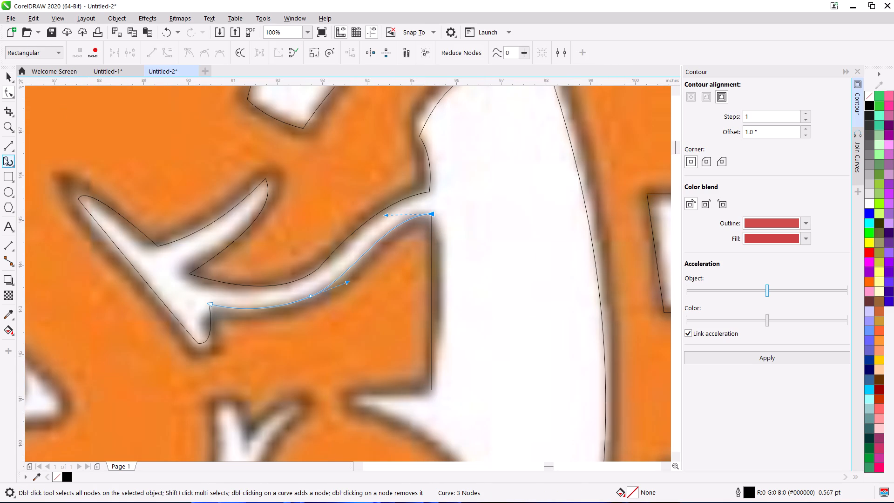
left_click(8, 149)
scroll(393, 417, "up", 2)
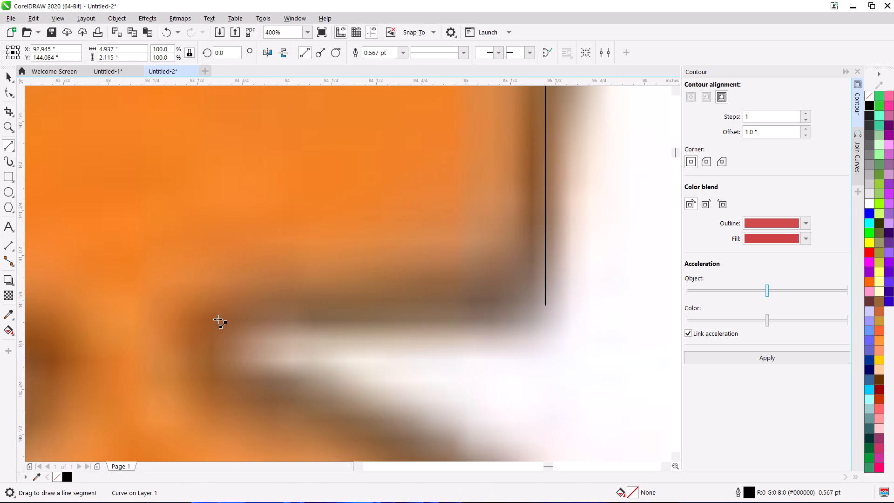
left_click_drag(217, 320, 547, 315)
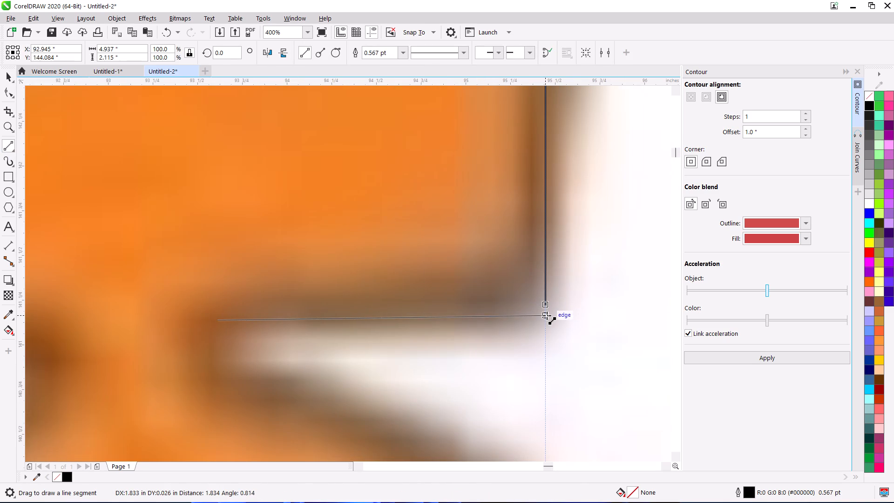
left_click_drag(547, 315, 546, 318)
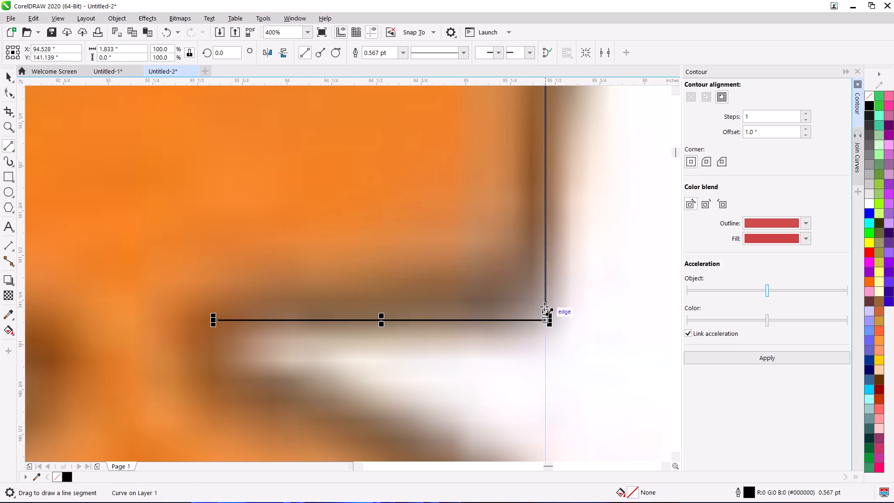
Extend the opening's vertical inner line to about 4 in by moving its lower end node onto the ledge line's end.
key("space")
left_click(546, 307)
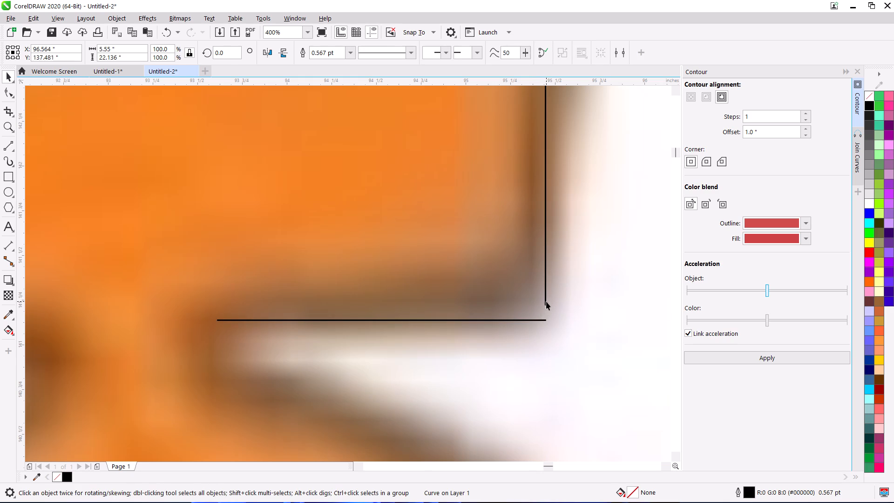
double_click(546, 301)
left_click_drag(546, 307, 545, 322)
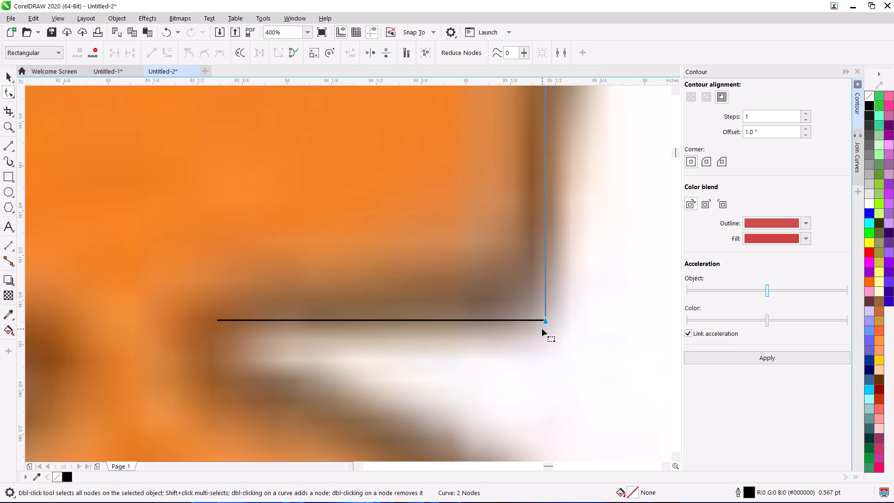
Draw a 3-point curve about 3.5 by 9.2 in along the large bulge, from the ledge's inner end to the notch below.
scroll(534, 333, "down", 2)
key("space")
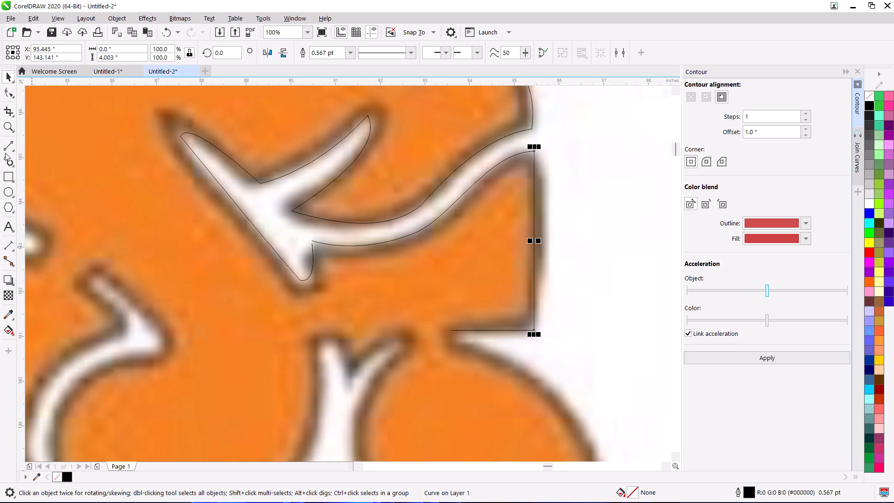
left_click(13, 152)
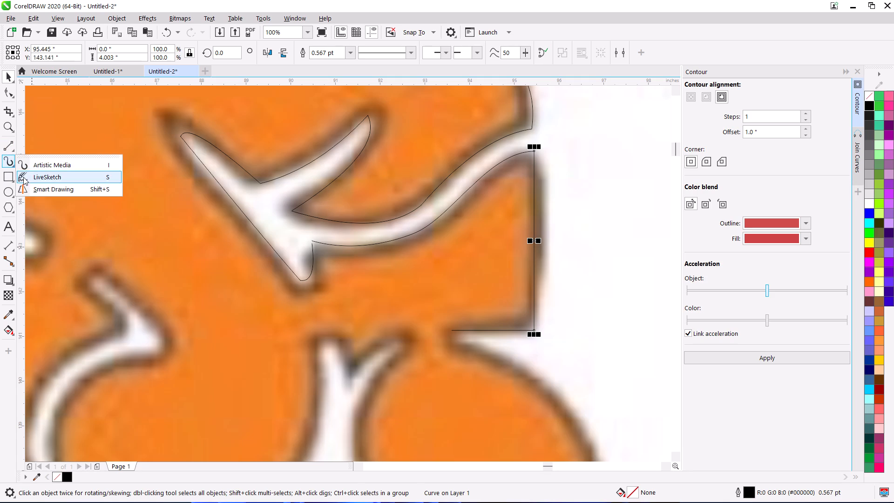
left_click(56, 220)
scroll(388, 294, "down", 1)
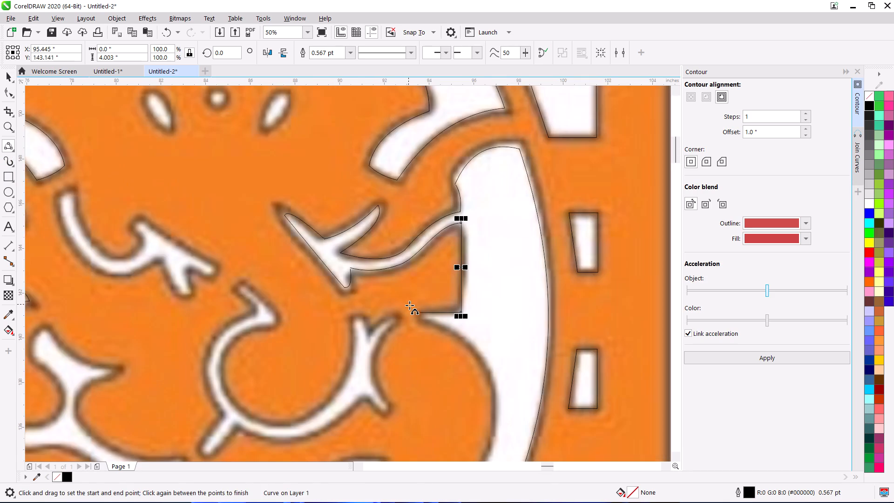
middle_click_drag(409, 305, 326, 215)
scroll(326, 215, "up", 1)
middle_click_drag(371, 243, 338, 152)
scroll(334, 153, "down", 1)
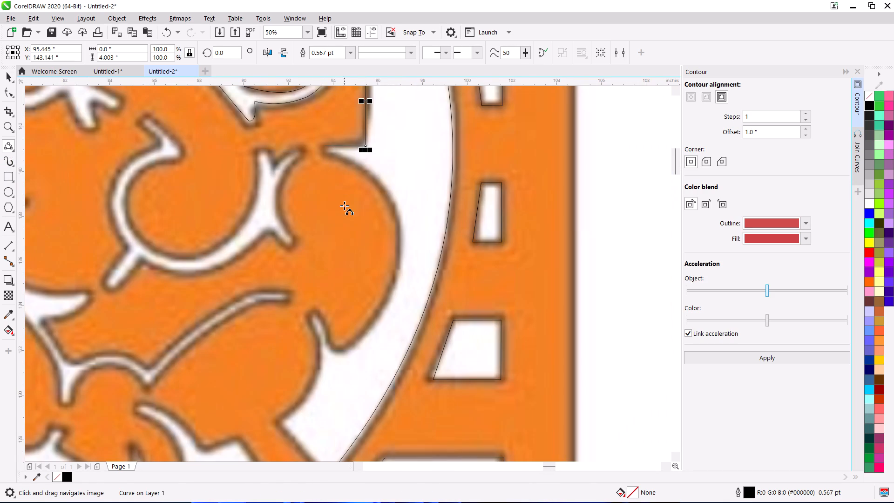
left_click_drag(325, 147, 413, 274)
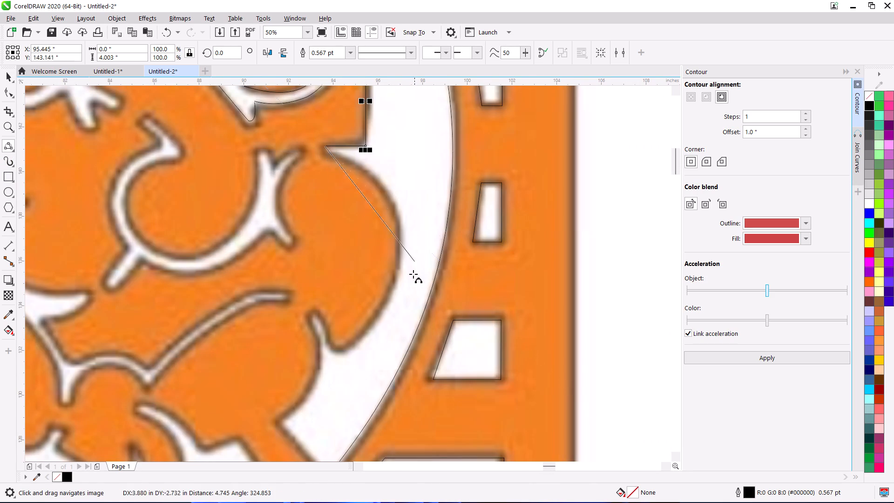
left_click_drag(413, 274, 340, 352)
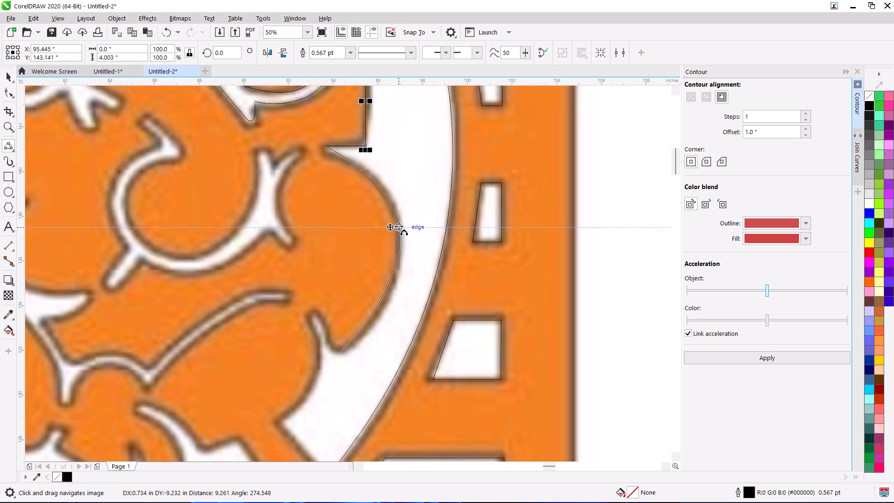
left_click(401, 233)
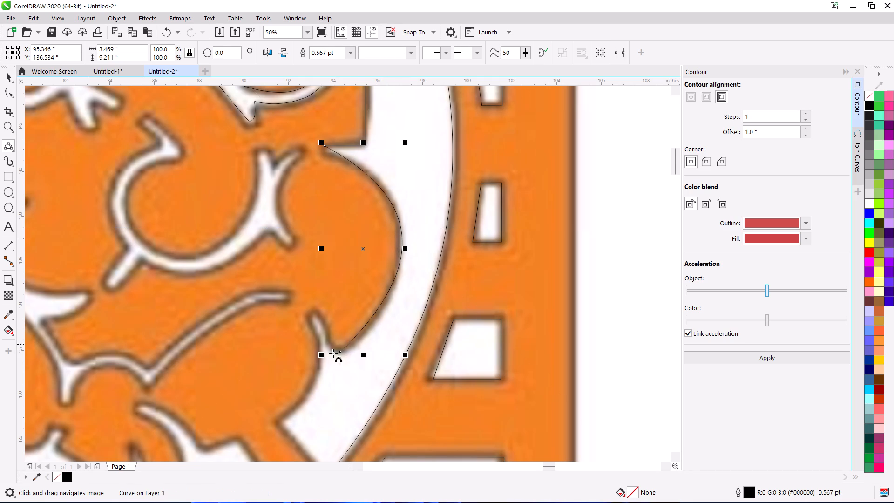
Draw a small 3-point curve rounding the point below the bulge, continuing from the bulge curve's lower end.
scroll(333, 363, "up", 1)
scroll(346, 346, "down", 1)
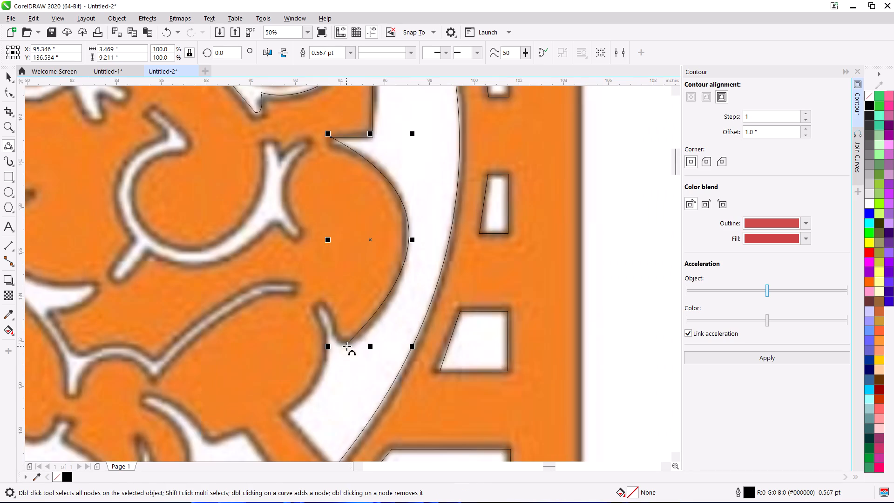
scroll(350, 341, "down", 1)
scroll(333, 347, "up", 1)
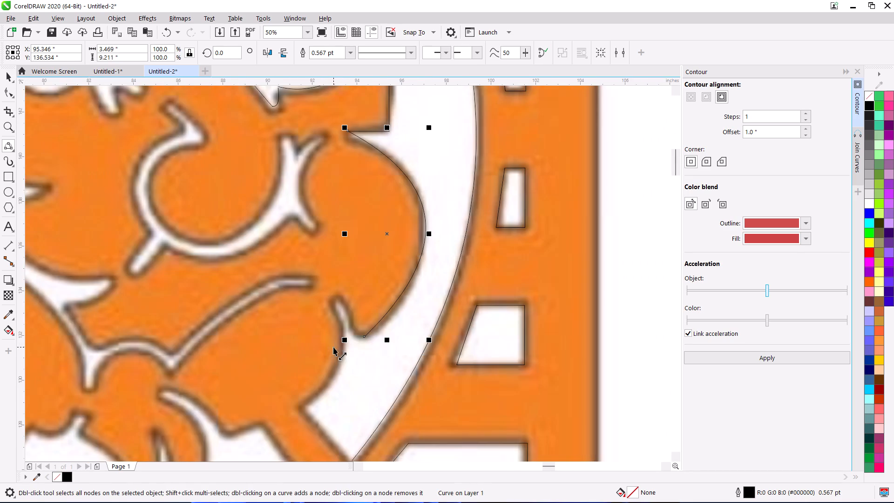
middle_click_drag(339, 352, 363, 327)
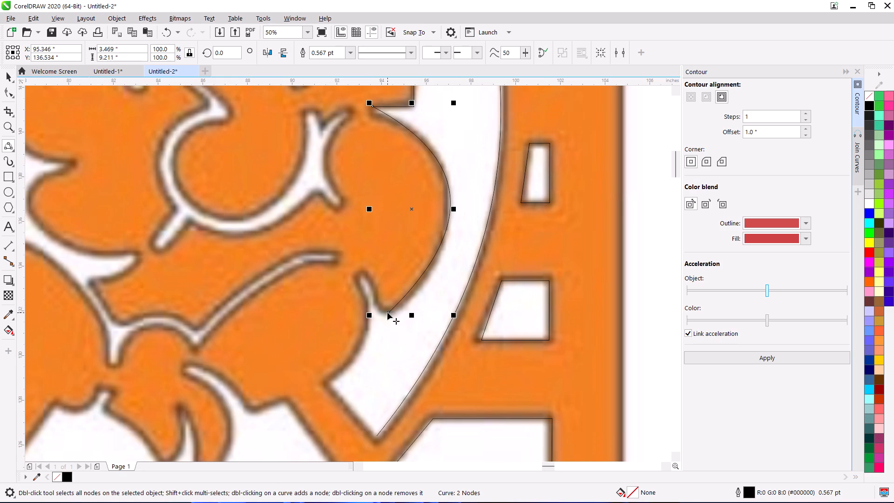
key("space")
key("space")
left_click_drag(387, 313, 362, 275)
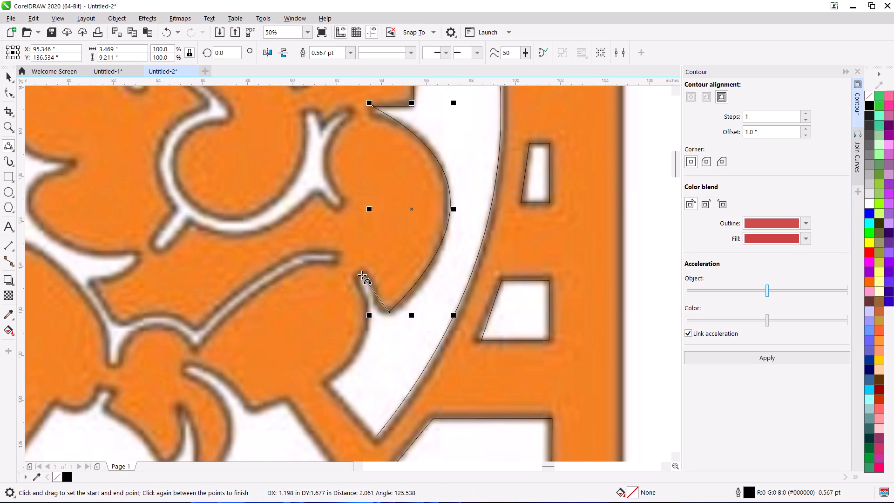
left_click_drag(362, 275, 377, 316)
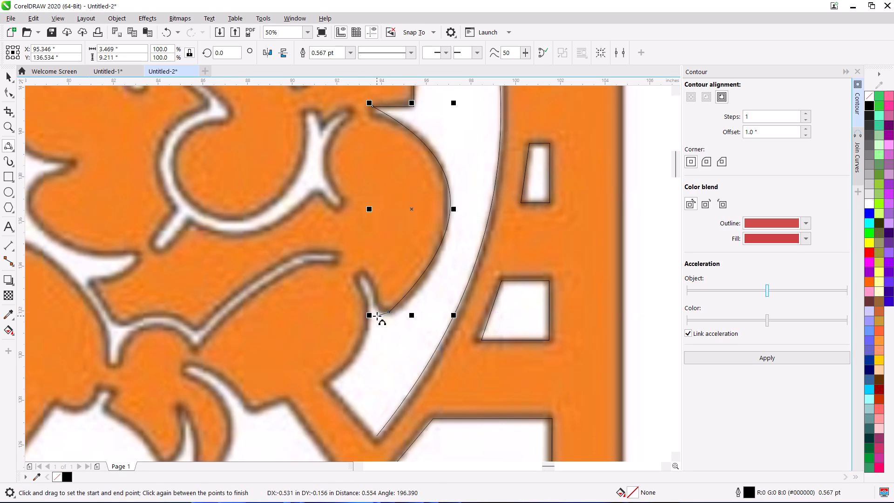
left_click_drag(377, 316, 375, 301)
left_click(379, 312)
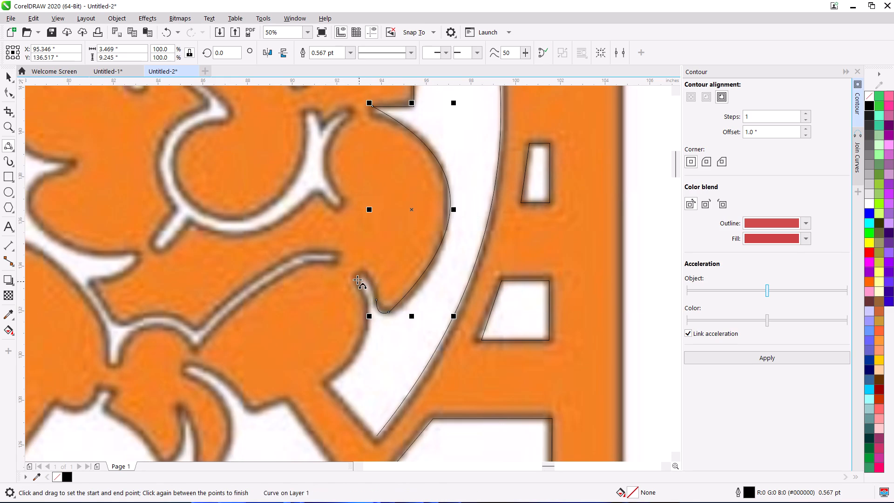
Trace both sides of the narrow finger beside the bulge with two 3-point curves, each about 1.4 in long.
left_click_drag(359, 275, 375, 299)
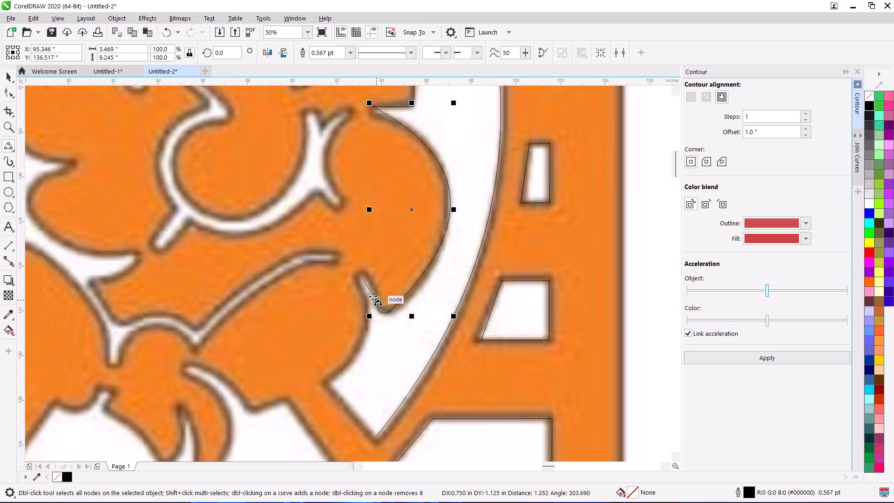
left_click(371, 281)
left_click_drag(366, 305, 365, 281)
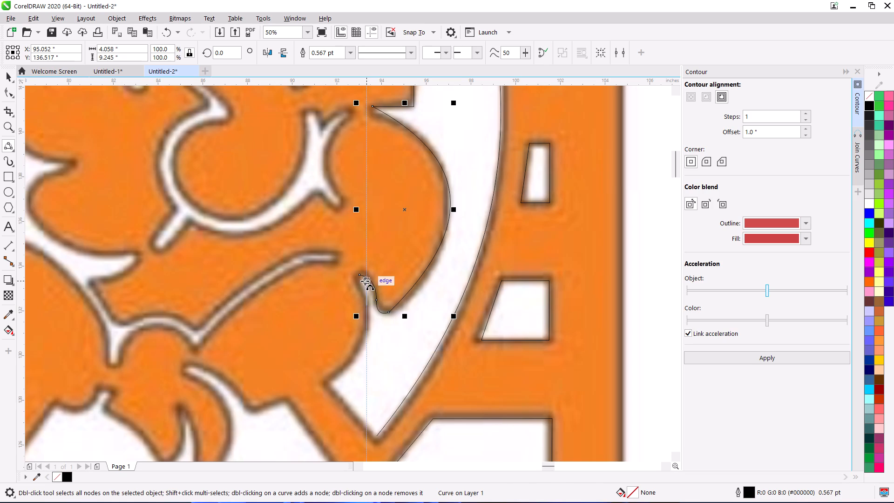
left_click_drag(365, 281, 358, 277)
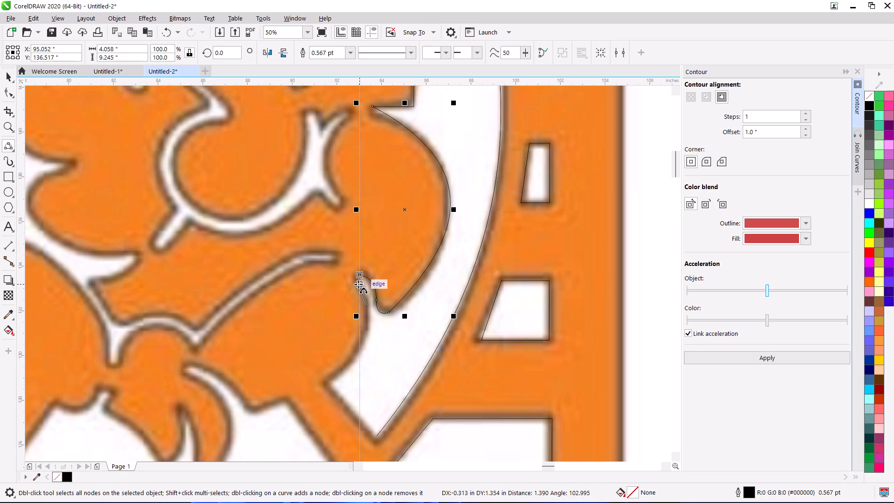
left_click(358, 284)
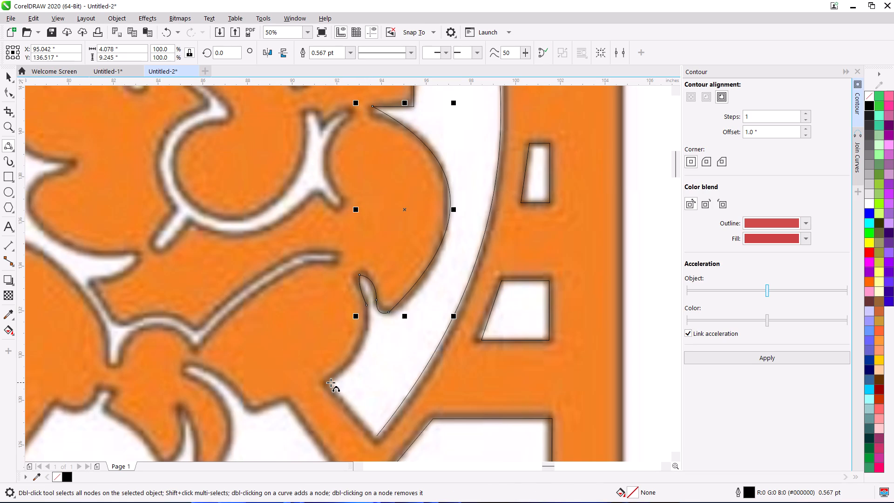
Complete the opening's outline with a 3-point curve about 3.9 in long and a bottom edge about 3.1 in long to the outer arc.
left_click_drag(329, 384, 366, 306)
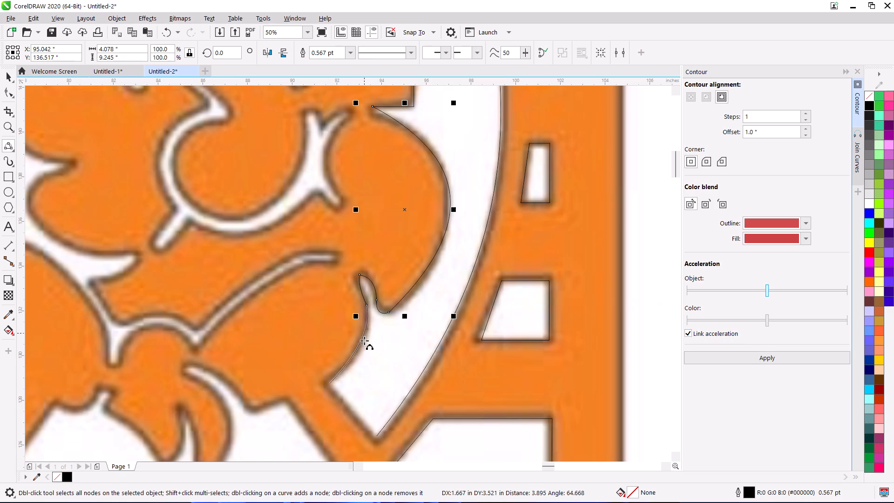
left_click(366, 341)
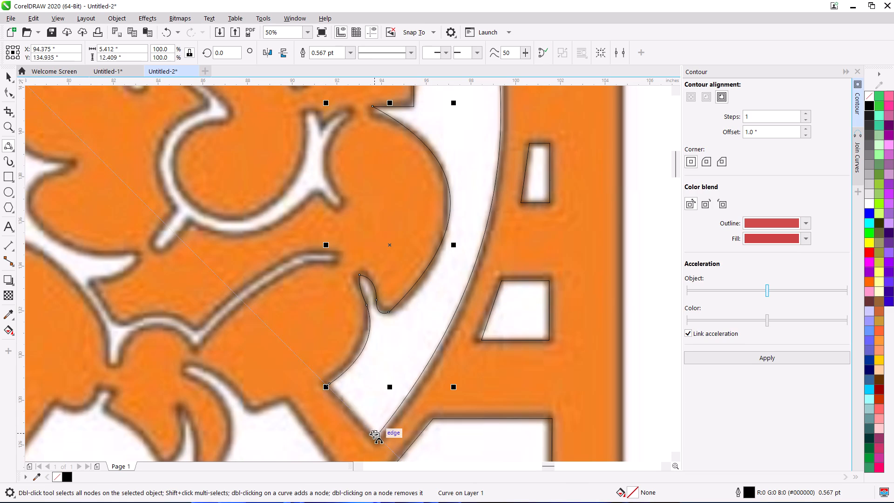
left_click_drag(376, 434, 328, 383)
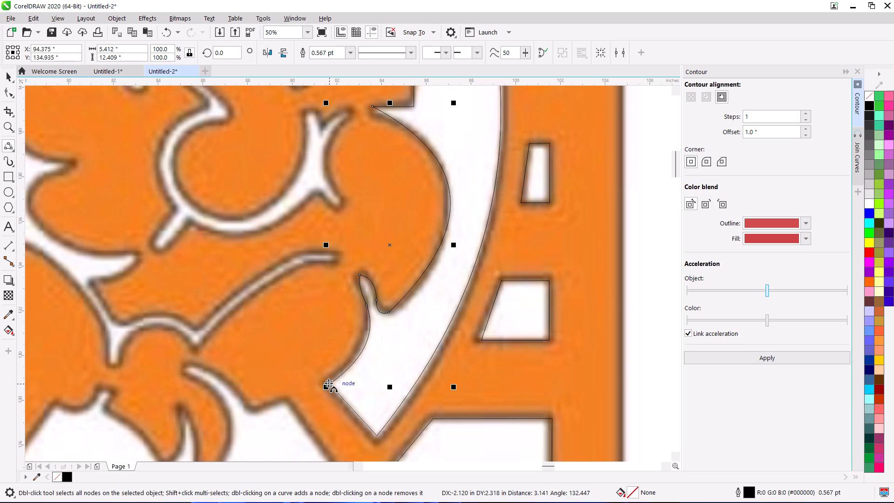
left_click(328, 383)
Select the traced outlines across the upper panel around Ganesha and combine them into one curve.
scroll(433, 353, "down", 1)
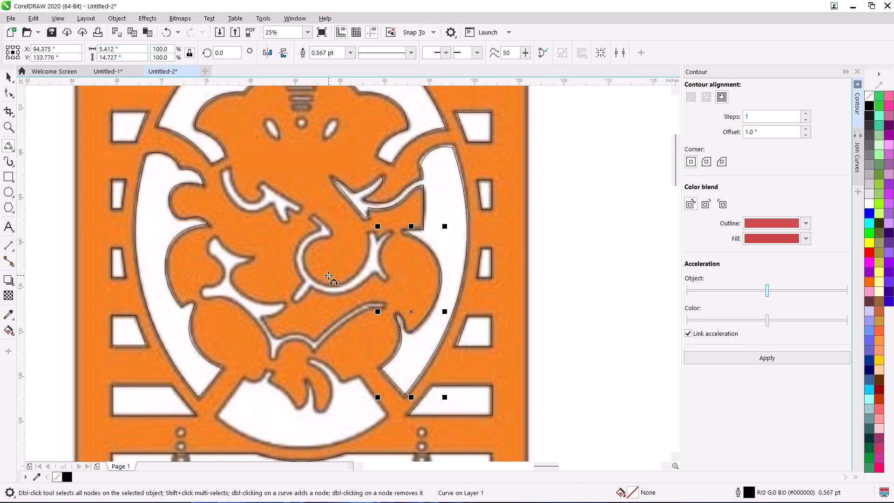
key("space")
scroll(452, 239, "down", 2)
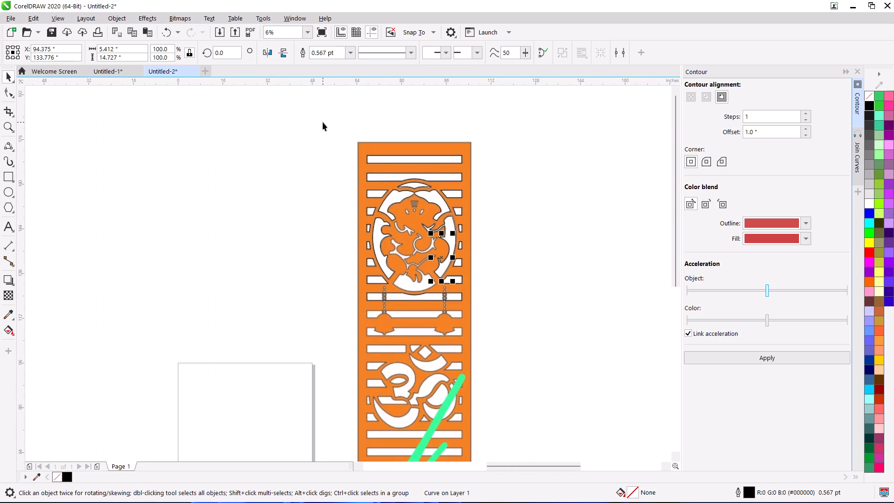
left_click_drag(323, 122, 536, 385)
left_click(307, 56)
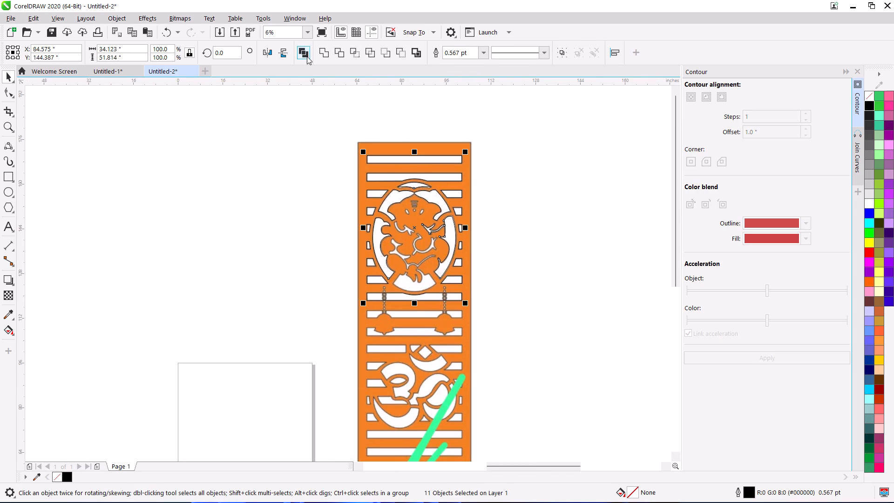
Join the overlapping end nodes at the branch slot's upper tip, lower tip and the inner corner beside the lower tip.
double_click(394, 192)
scroll(423, 214, "up", 2)
scroll(414, 266, "up", 2)
left_click_drag(416, 235, 470, 278)
key("r")
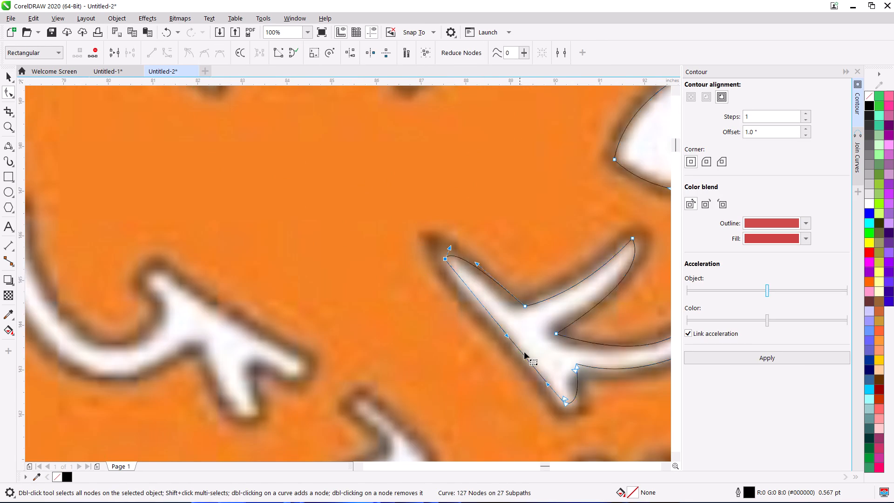
left_click_drag(539, 390, 592, 425)
key("r")
middle_click_drag(574, 395, 511, 350)
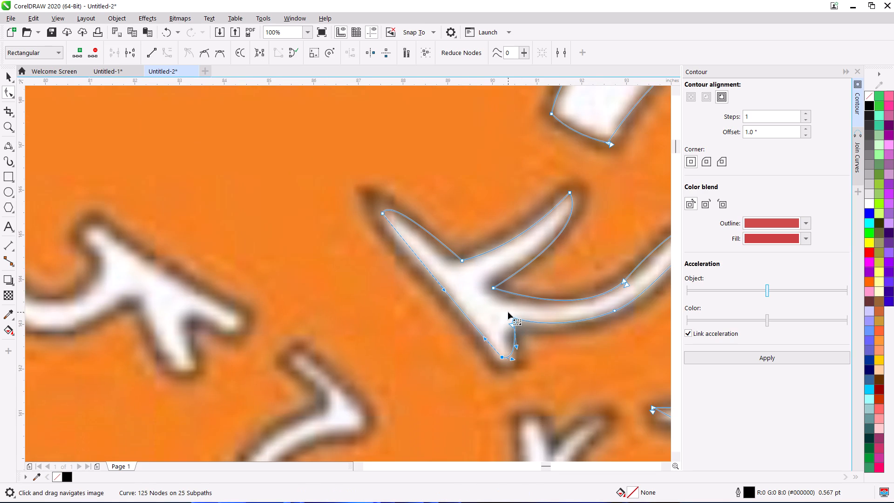
left_click_drag(508, 312, 525, 333)
key("r")
Join the end nodes midway along the branch slot's upper edge and make the joined node smooth.
middle_click_drag(566, 324, 386, 331)
left_click_drag(428, 277, 471, 299)
key("r")
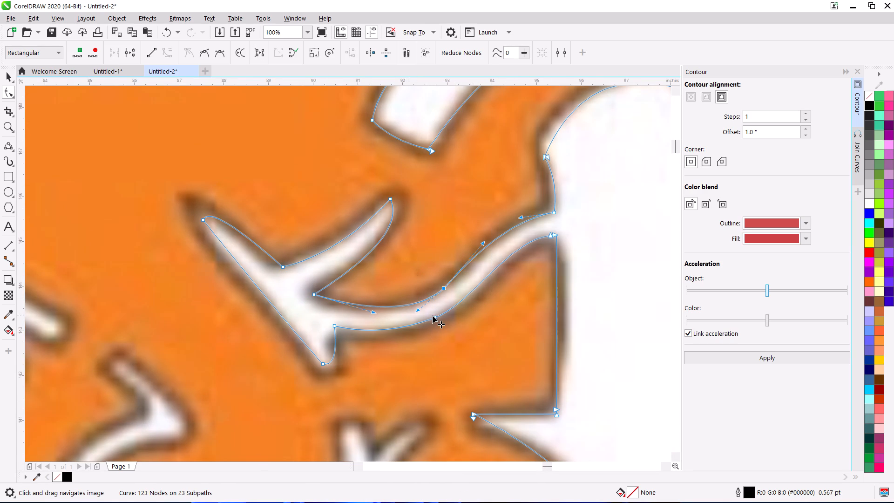
right_click(442, 288)
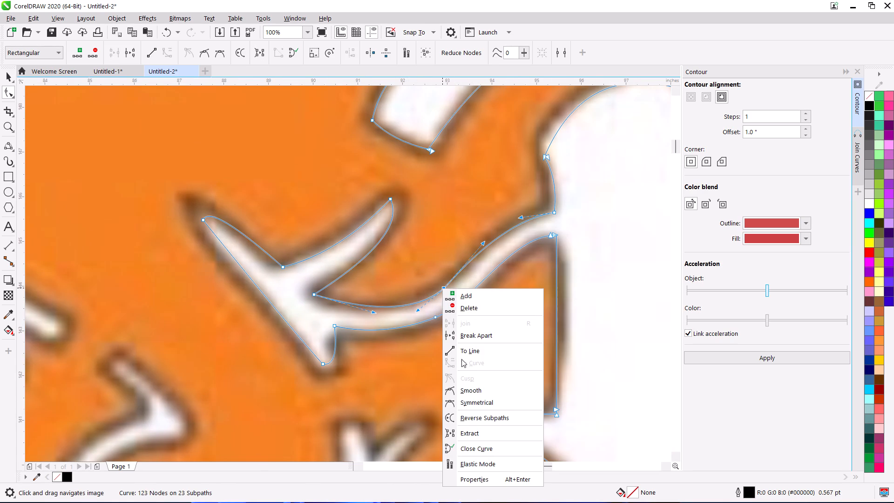
left_click(461, 394)
Join the end nodes where the slot's lower edge meets the opening's vertical inner edge.
left_click_drag(545, 227, 563, 241)
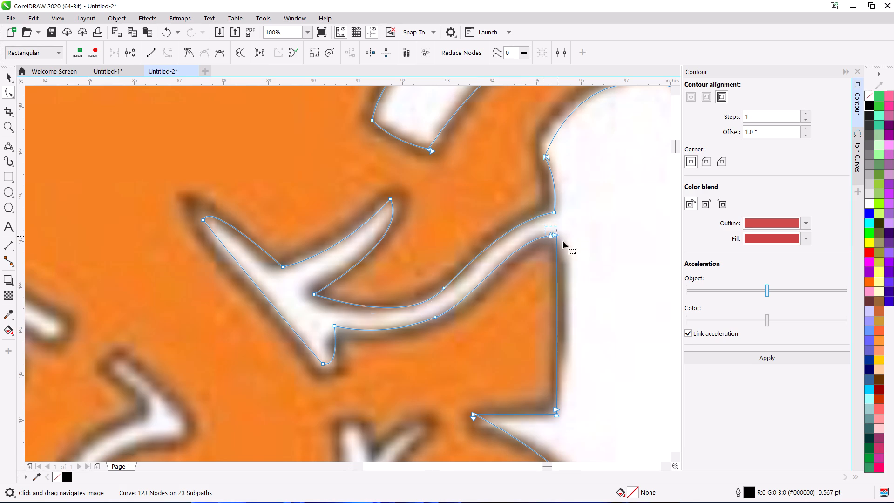
left_click_drag(563, 241, 576, 256)
key("r")
Join the end nodes on the opening's inner edge just above the slot and make the joined node smooth.
left_click_drag(530, 142, 579, 168)
key("r")
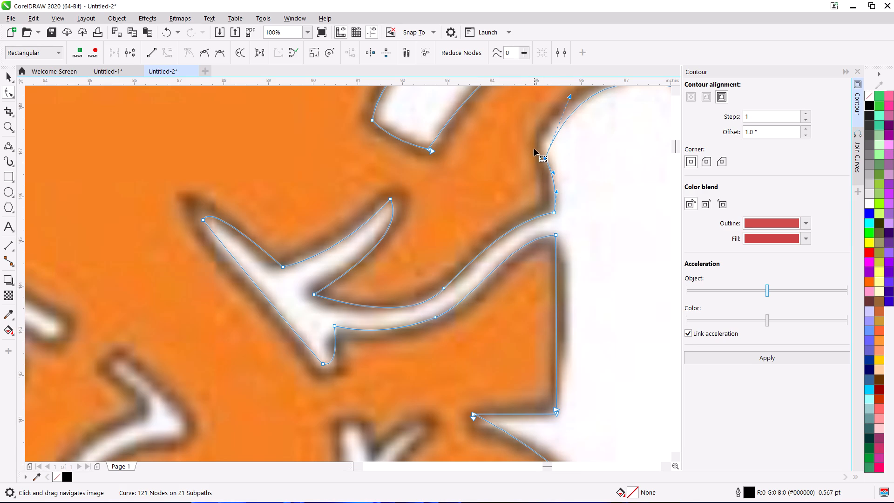
left_click(546, 157)
right_click(546, 157)
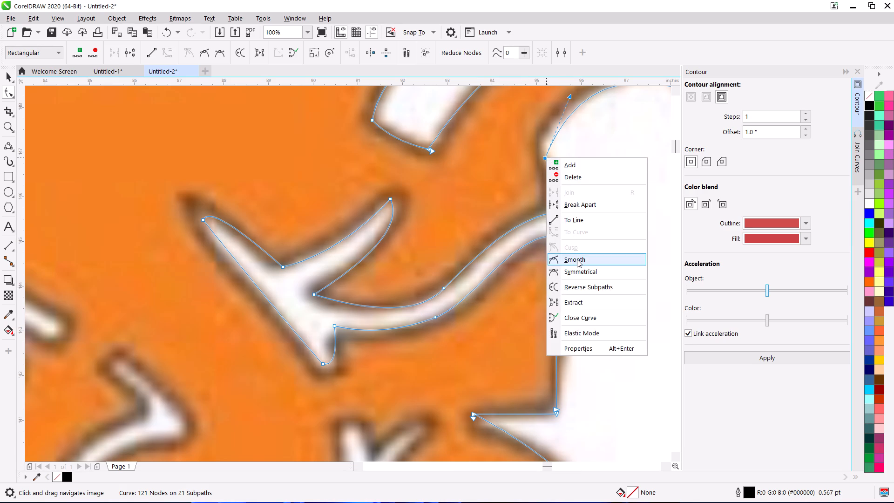
left_click(577, 259)
Join the end nodes at both ends of the horizontal ledge below the vertical inner edge.
left_click_drag(526, 405, 576, 421)
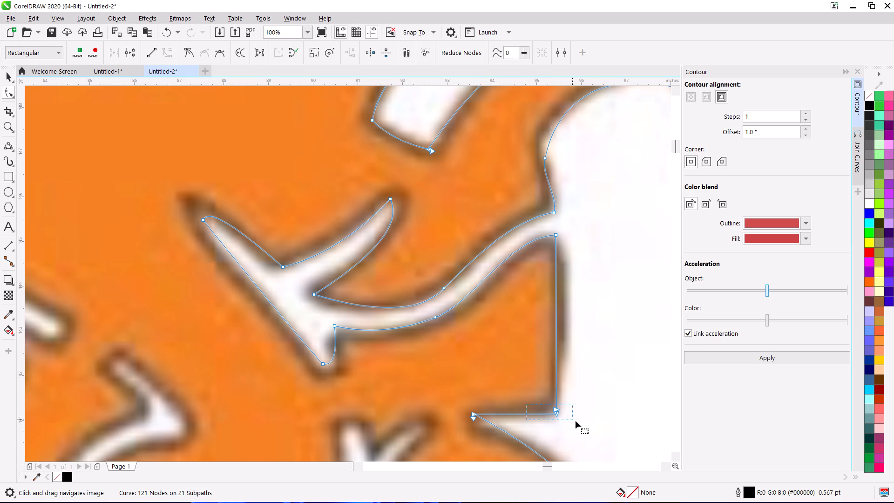
left_click_drag(576, 421, 578, 421)
key("r")
left_click_drag(465, 407, 491, 428)
key("r")
Join the end nodes at the lower corner of the arched opening beside Ganesha's ear.
middle_click_drag(431, 197, 412, 236)
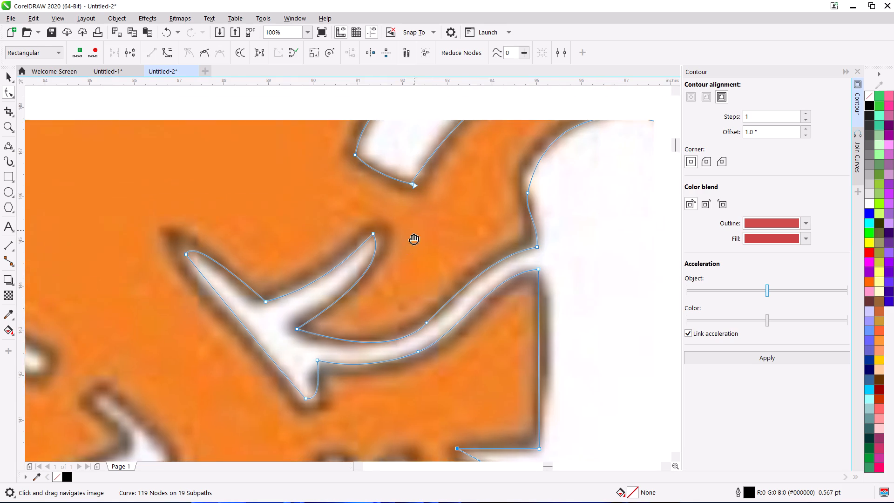
middle_click_drag(412, 236, 398, 308)
left_click_drag(388, 240, 429, 292)
key("r")
scroll(487, 210, "down", 1)
middle_click_drag(483, 222, 477, 235)
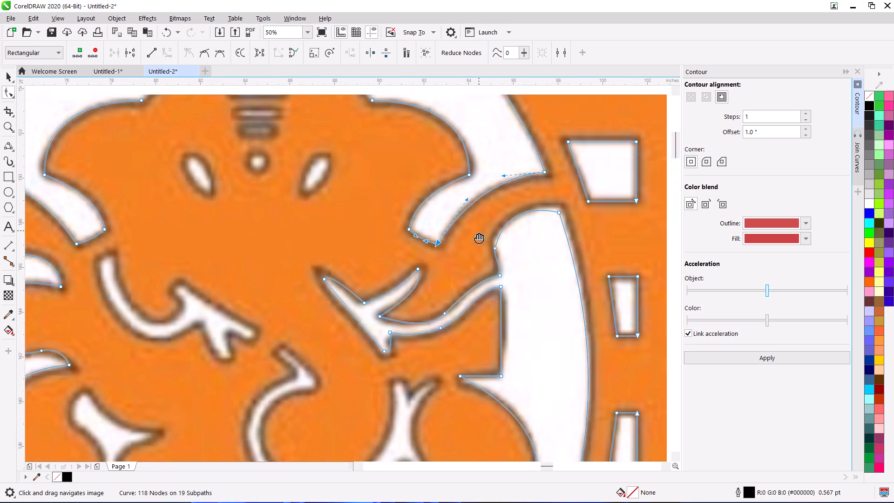
Make the two side nodes and the tip node of the narrow notch on the tall curved opening smooth.
middle_click_drag(477, 235, 470, 291)
scroll(470, 291, "down", 1)
middle_click_drag(488, 297, 470, 177)
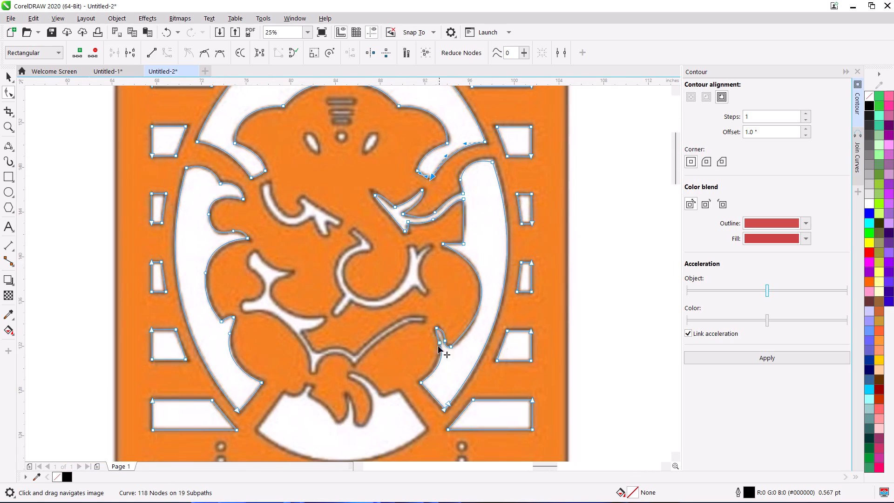
scroll(440, 351, "up", 2)
left_click_drag(369, 300, 471, 324)
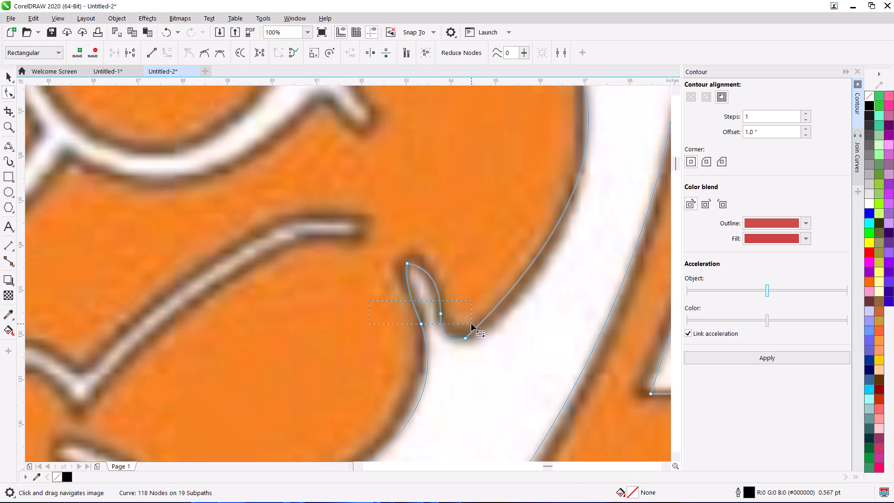
left_click_drag(471, 324, 451, 330)
right_click(441, 313)
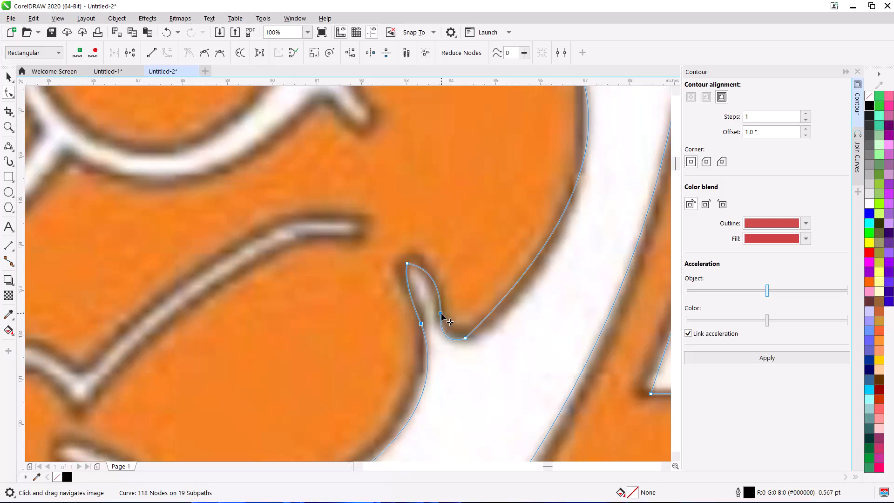
left_click(484, 220)
left_click_drag(381, 250, 433, 274)
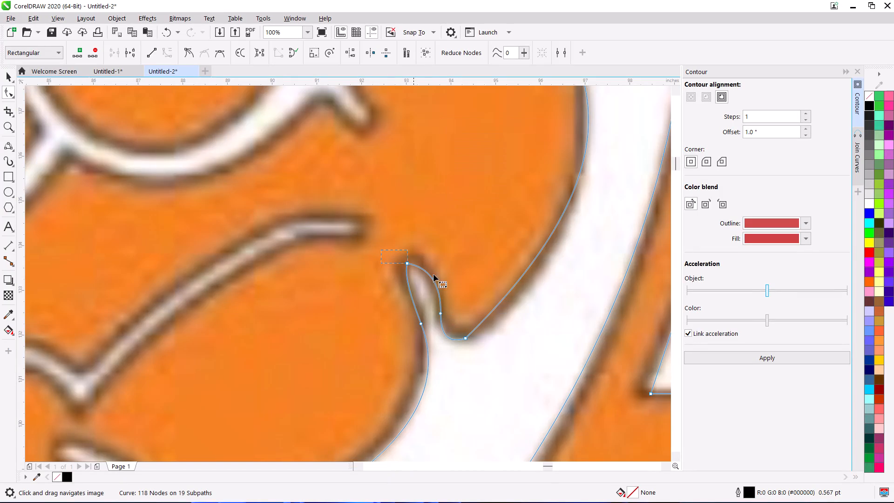
left_click_drag(433, 274, 448, 280)
right_click(406, 262)
left_click(447, 367)
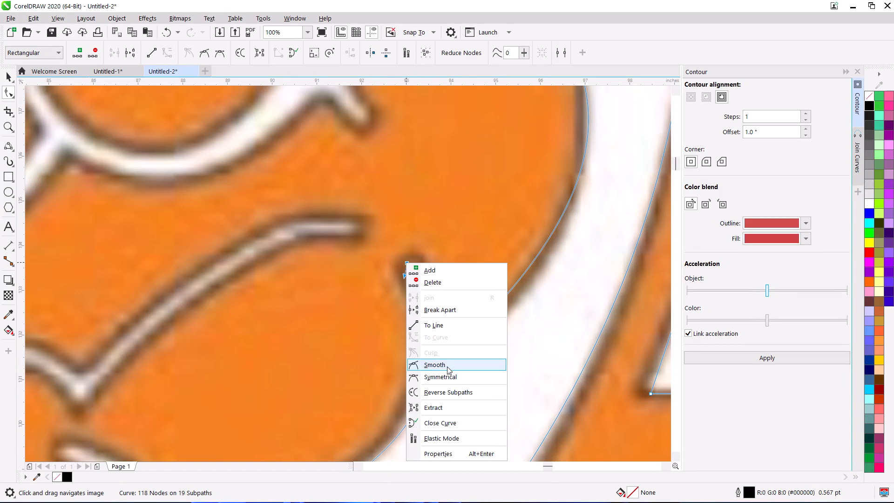
Join the end nodes at the bottom pointed corner of the same tall curved opening.
middle_click_drag(483, 361, 478, 291)
scroll(478, 284, "down", 1)
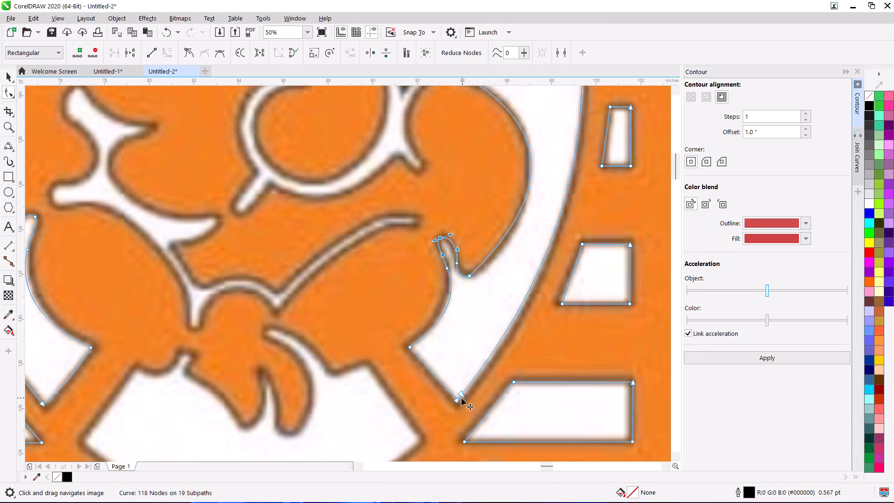
left_click_drag(434, 384, 491, 408)
key("r")
Trace the bottom arc of the fan-shaped opening below Ganesha with a three-point curve about 15.1 inches wide.
scroll(518, 294, "down", 1)
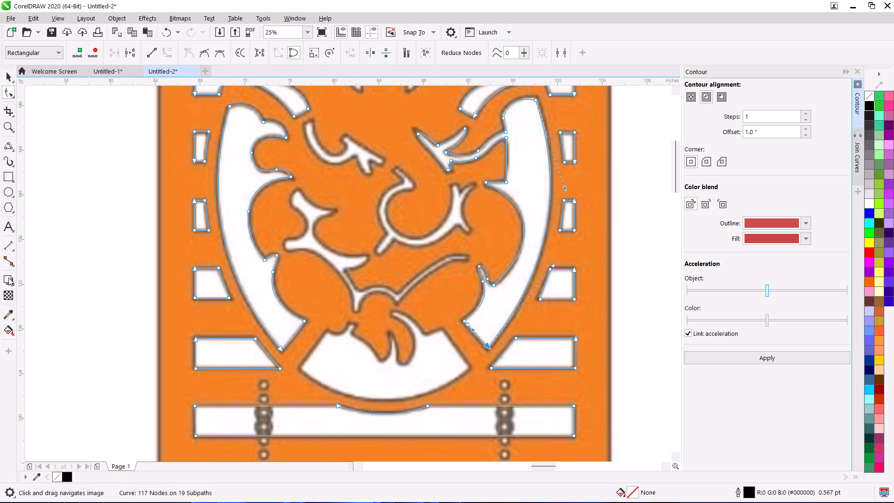
left_click(10, 145)
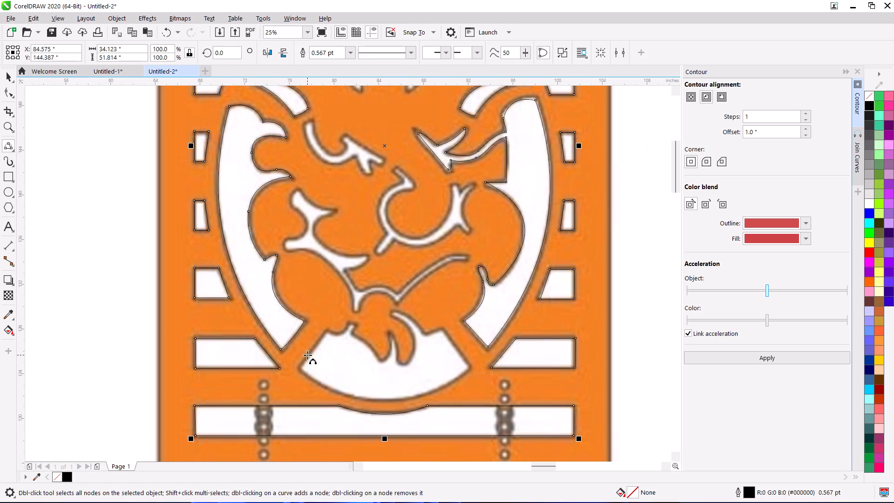
scroll(349, 381, "up", 1)
left_click_drag(253, 354, 573, 368)
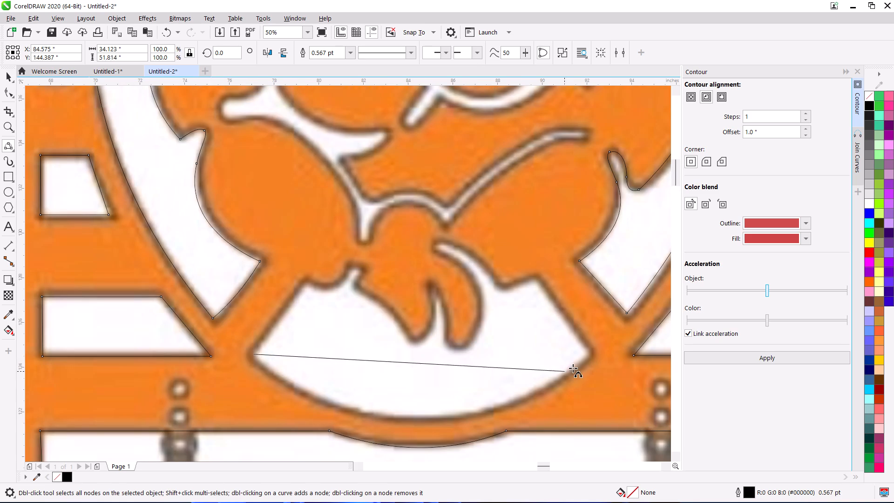
left_click_drag(573, 368, 590, 353)
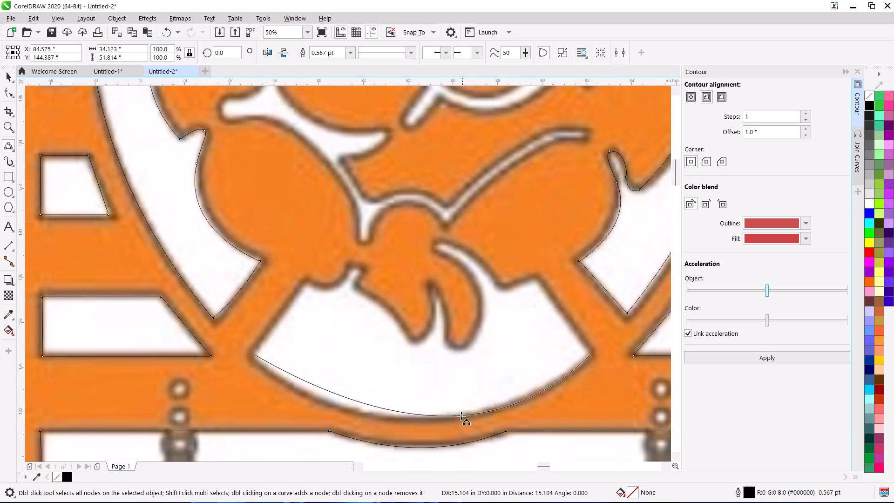
left_click(413, 417)
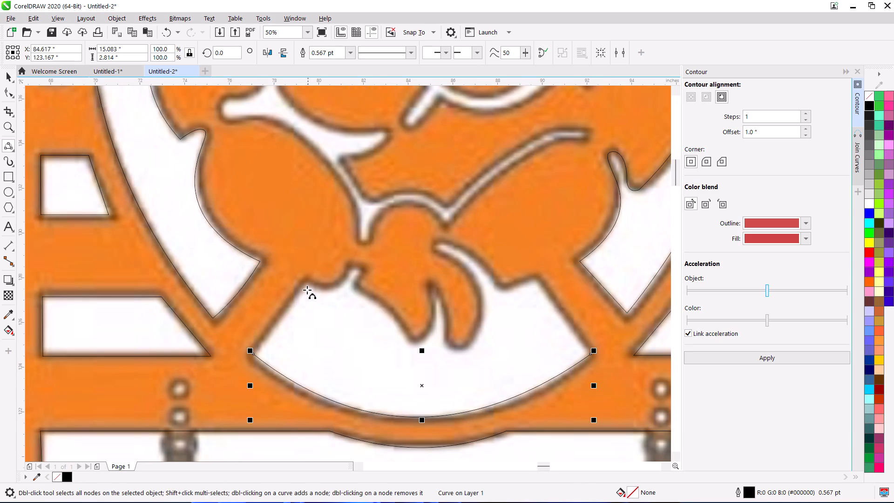
Trace the two straight slanted sides of the fan-shaped opening, connecting them to the ends of the bottom arc.
left_click_drag(306, 285, 253, 354)
left_click(253, 354)
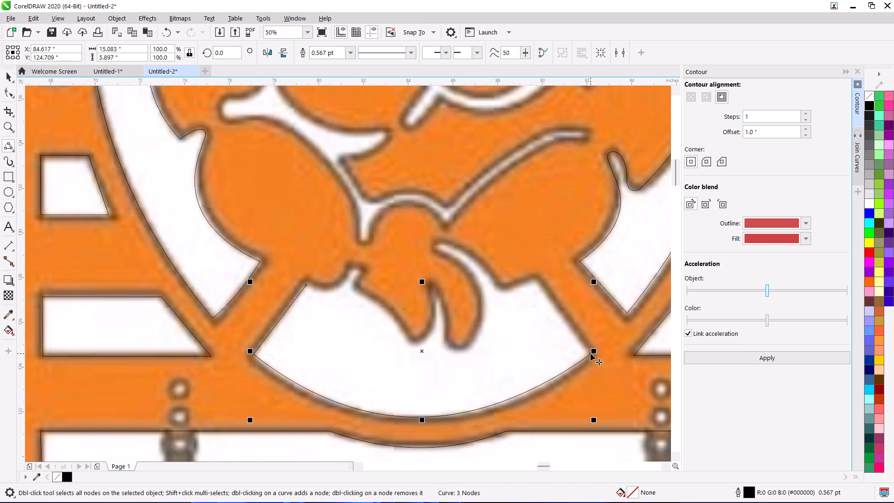
left_click_drag(535, 279, 592, 351)
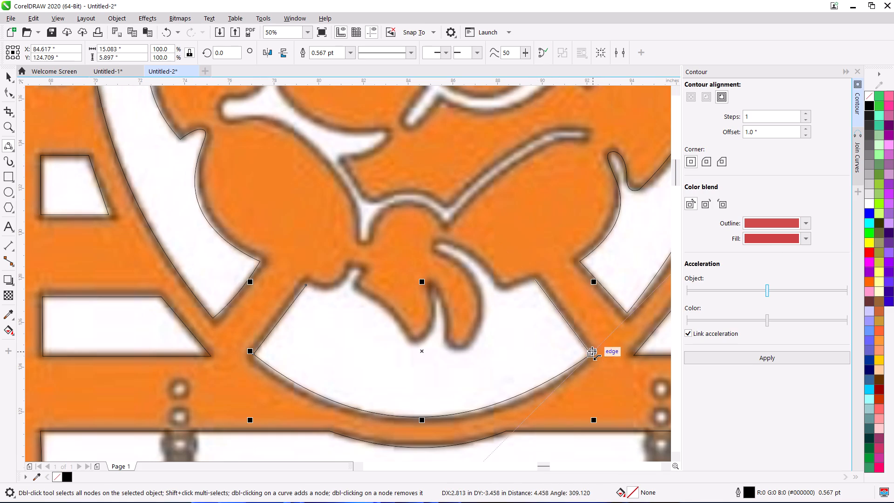
left_click_drag(592, 351, 592, 353)
left_click(592, 353)
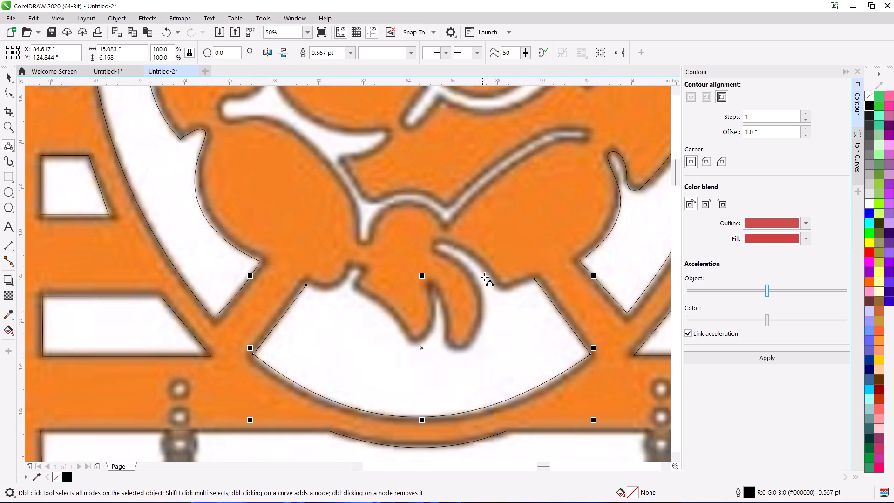
Trace the fan opening's short upper edge and both edges of the curved slot around the larger hanging lobe with three-point curves.
scroll(488, 267, "up", 1)
left_click_drag(516, 309, 580, 289)
left_click(554, 303)
left_click_drag(381, 224, 402, 225)
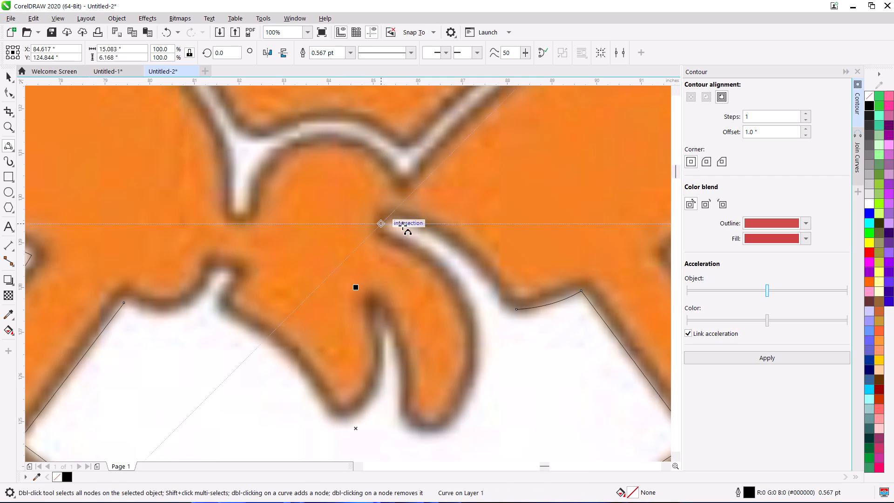
left_click_drag(402, 225, 512, 309)
left_click(442, 233)
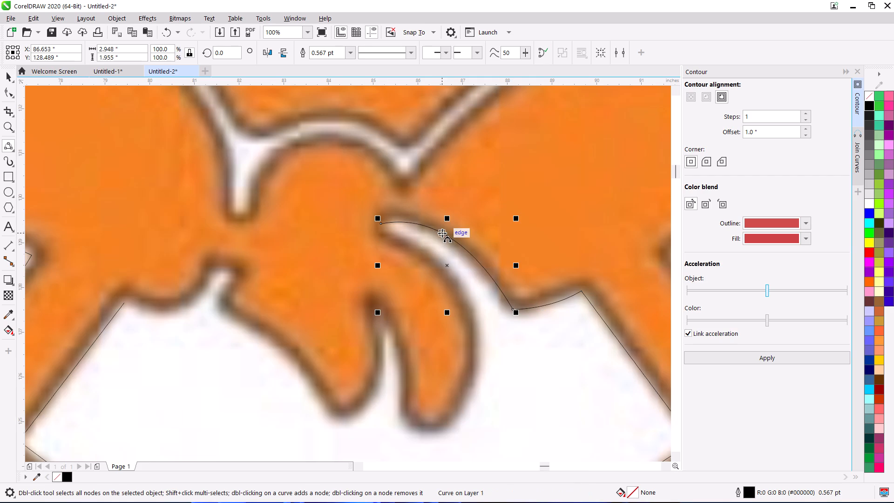
left_click_drag(447, 427, 391, 220)
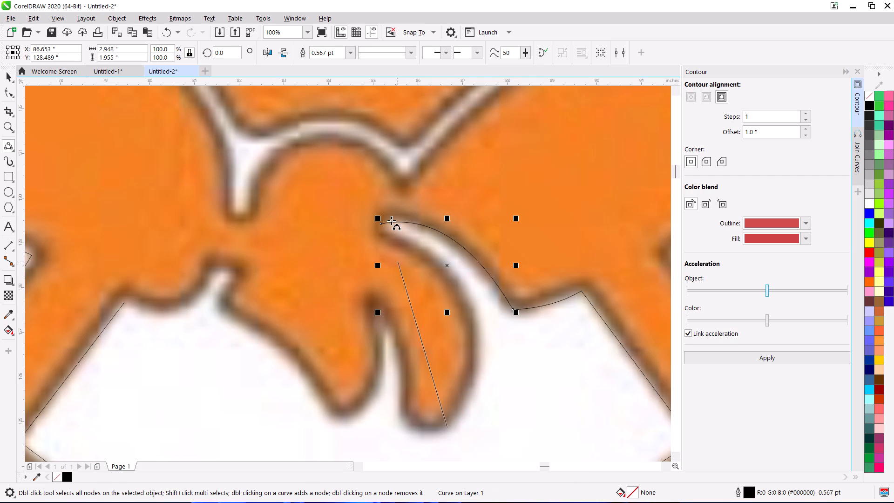
left_click_drag(391, 220, 380, 223)
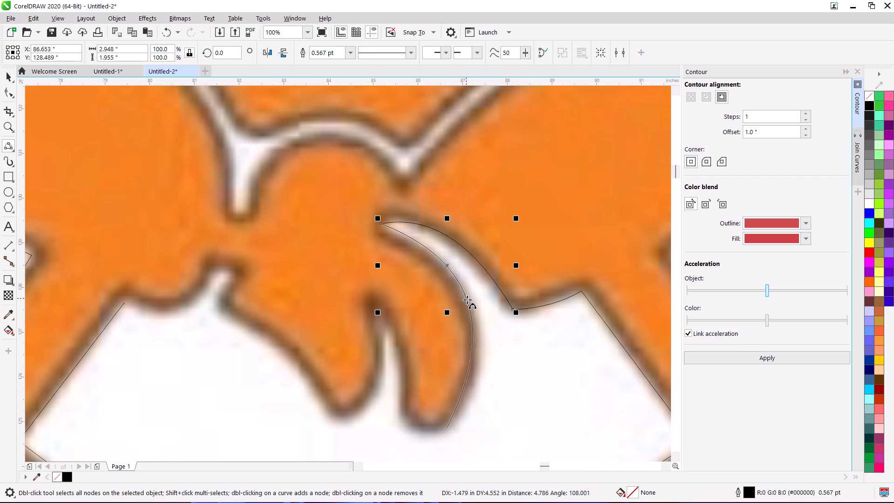
left_click(474, 309)
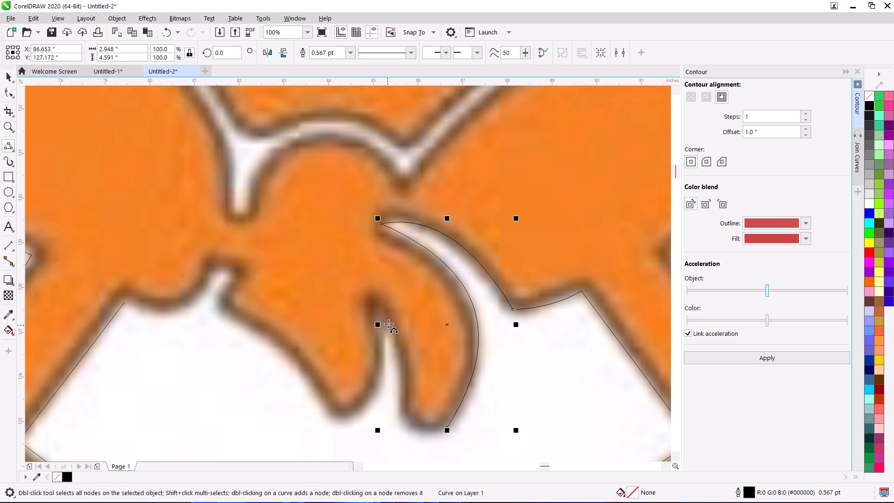
Trace the narrow gap between the two hanging lobes, the larger lobe's rounded tip and the smaller lobe's outer edge.
left_click_drag(373, 300, 401, 414)
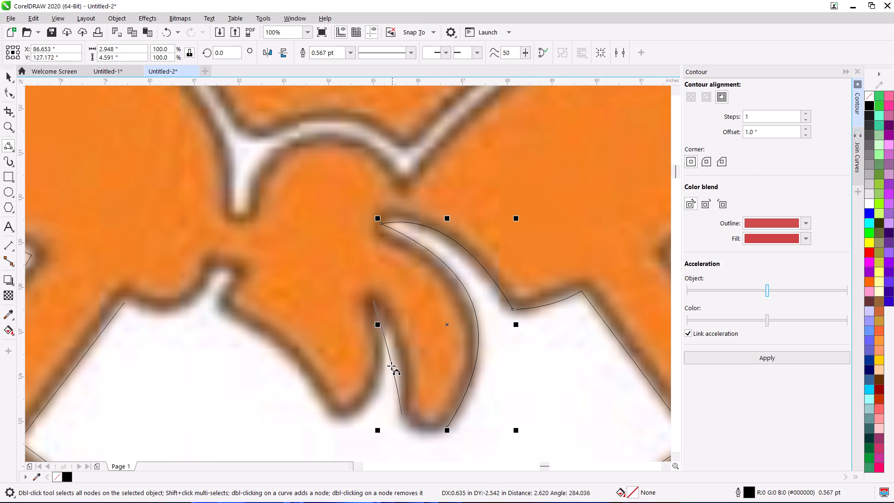
left_click(400, 347)
left_click_drag(448, 430, 402, 415)
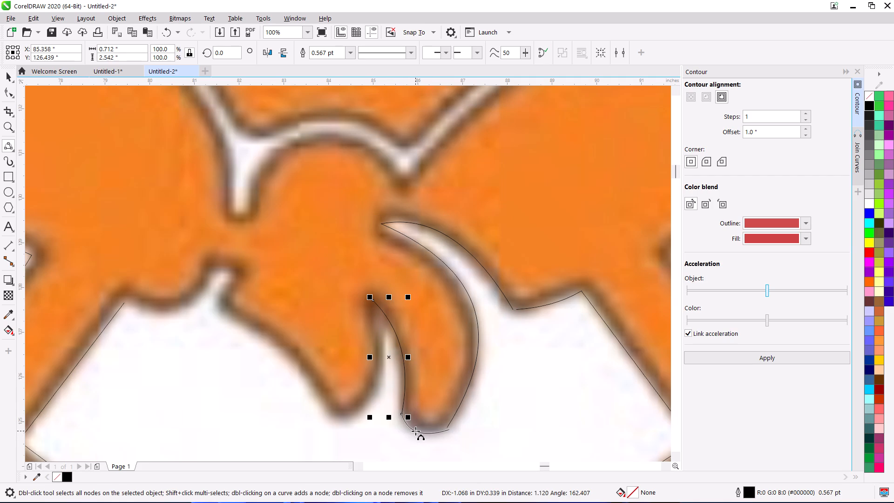
left_click(415, 431)
left_click_drag(344, 418, 368, 301)
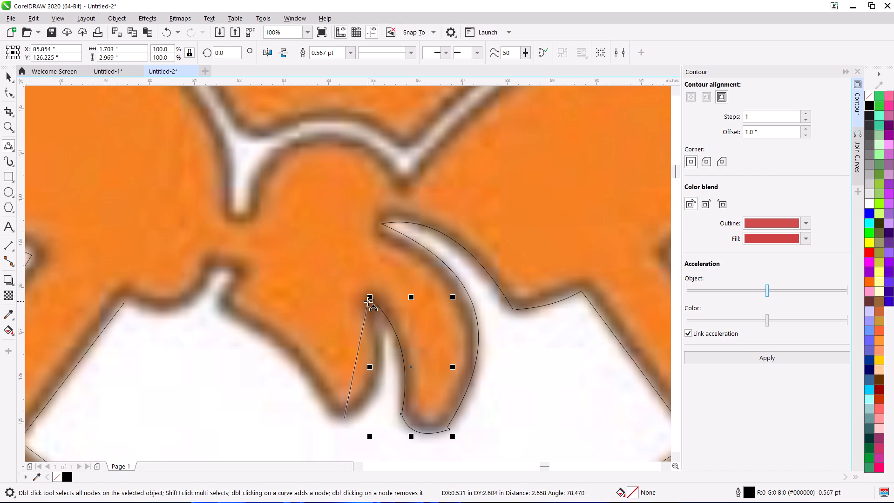
left_click_drag(368, 301, 369, 300)
left_click(380, 374)
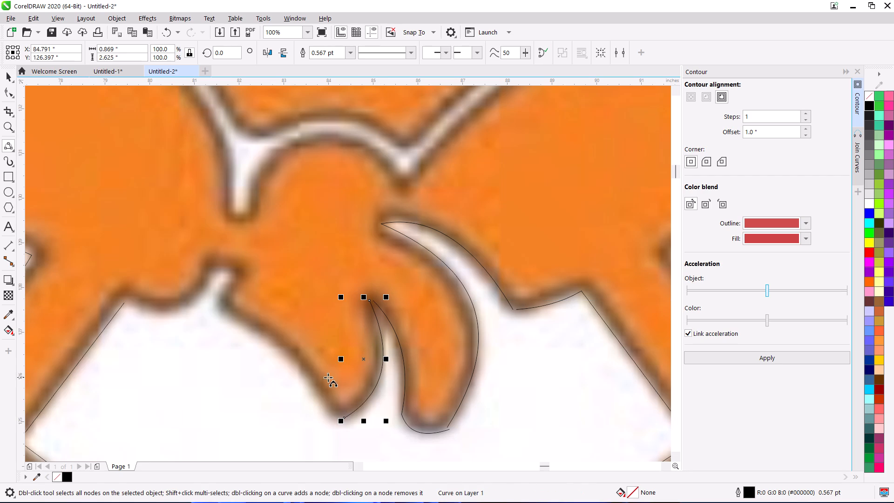
left_click_drag(223, 312, 342, 418)
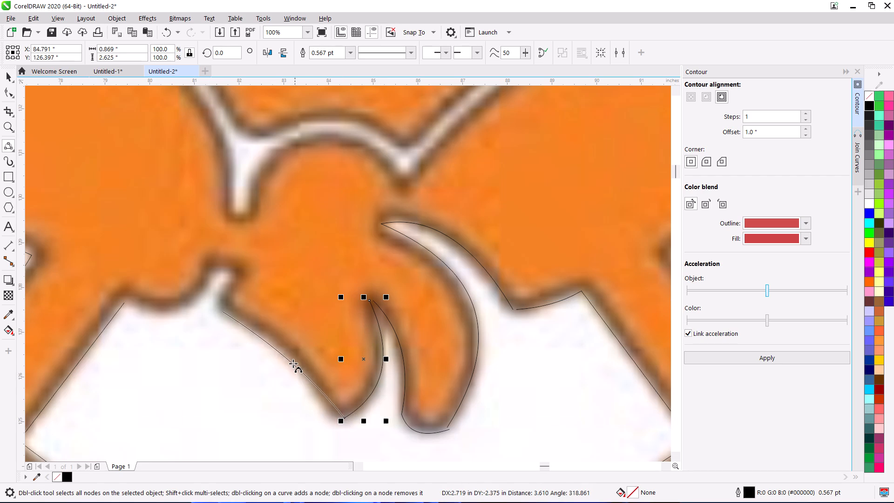
left_click(286, 348)
Trace the small notch beside the smaller lobe and the wavy edge running to the fan opening's remaining upper corner.
scroll(204, 278, "up", 1)
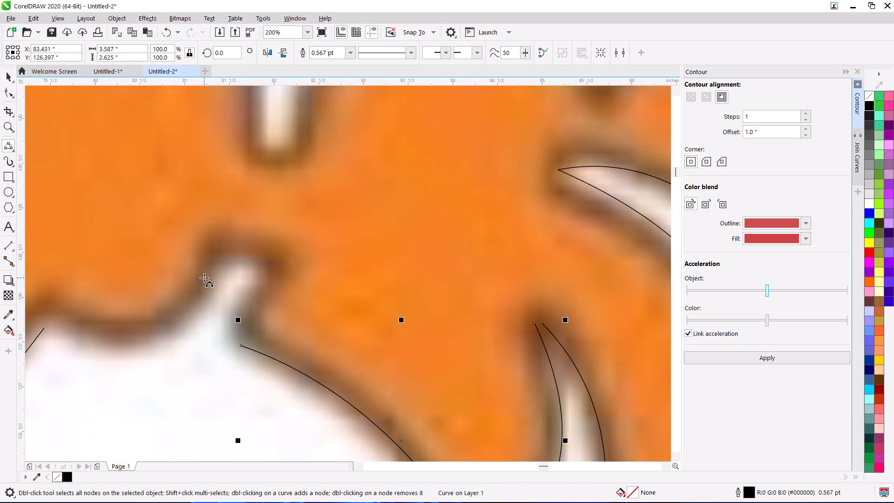
middle_click_drag(237, 283, 357, 270)
left_click_drag(338, 242, 390, 251)
left_click(390, 251)
left_click_drag(390, 251, 360, 333)
left_click(358, 311)
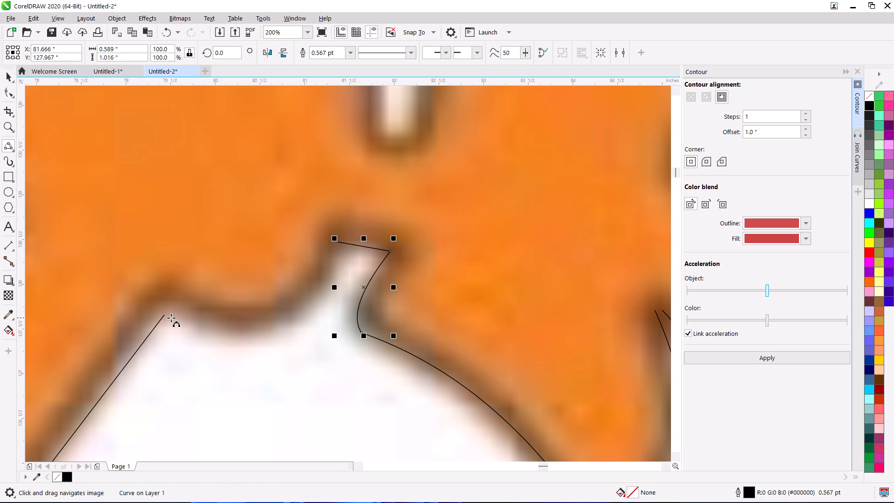
left_click_drag(165, 317, 335, 246)
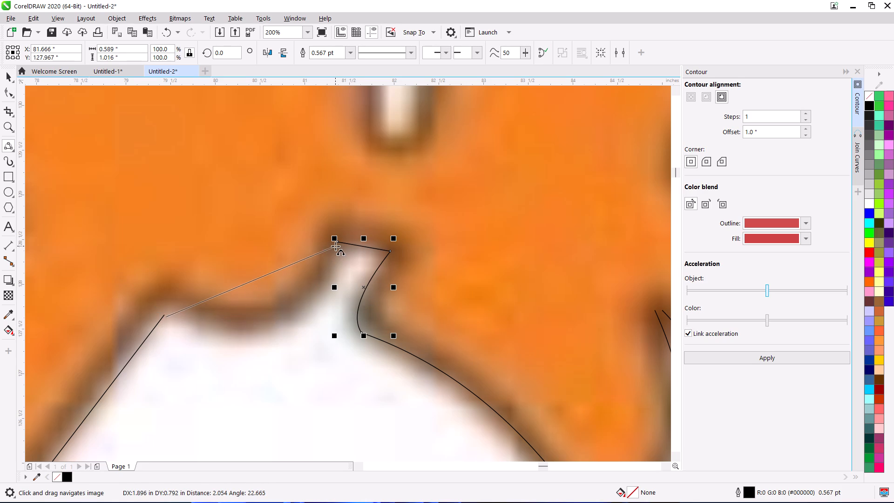
left_click_drag(335, 246, 338, 240)
left_click(282, 324)
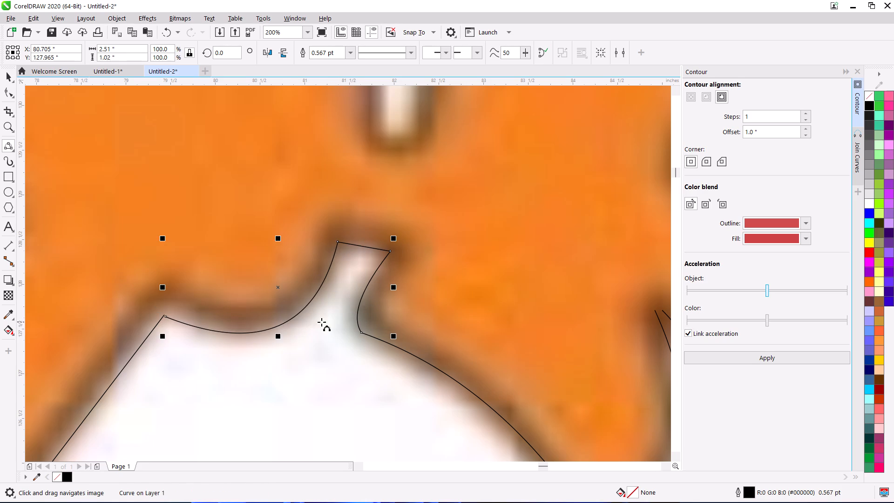
Trace the rounded upper end of the branching opening on Ganesha's body and its concave upper edge to the pointed tip.
scroll(327, 326, "down", 2)
middle_click_drag(331, 339, 417, 260)
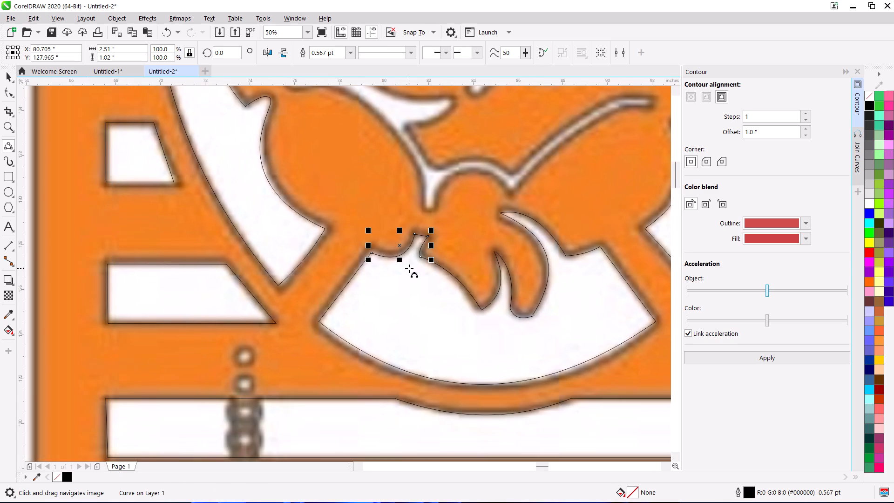
middle_click_drag(458, 148, 481, 254)
scroll(427, 228, "down", 1)
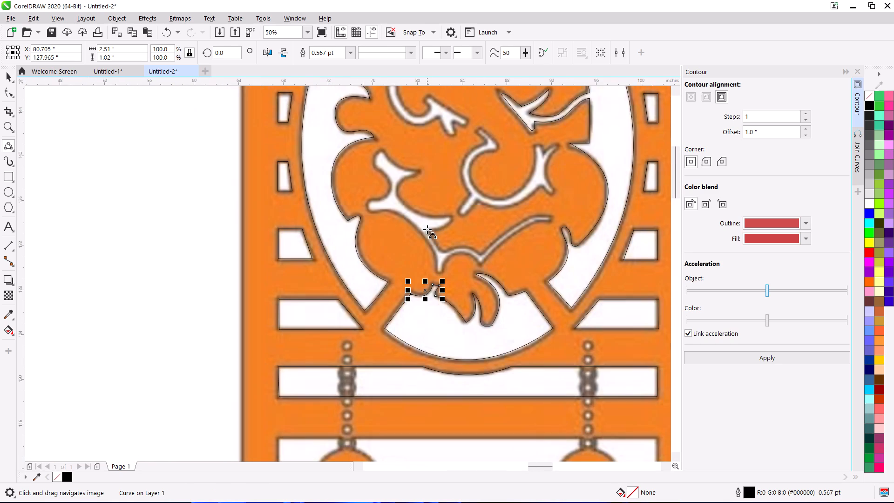
middle_click_drag(427, 229, 391, 277)
scroll(359, 215, "up", 2)
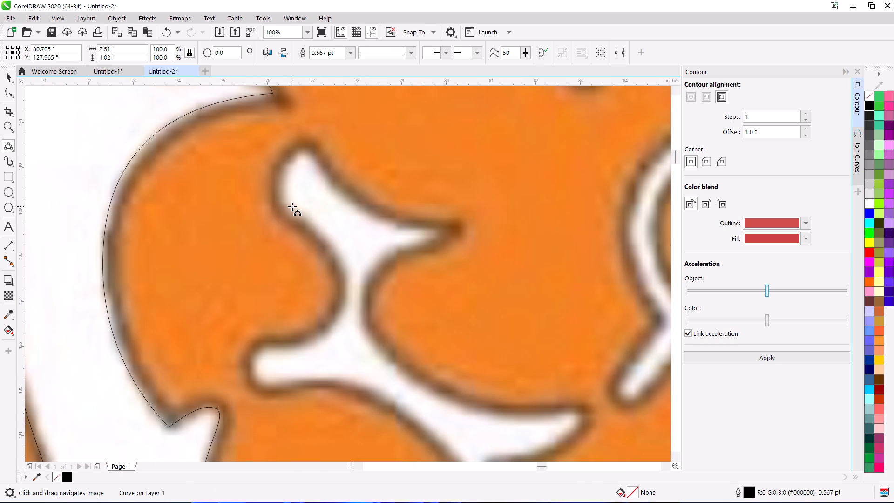
left_click_drag(288, 207, 309, 151)
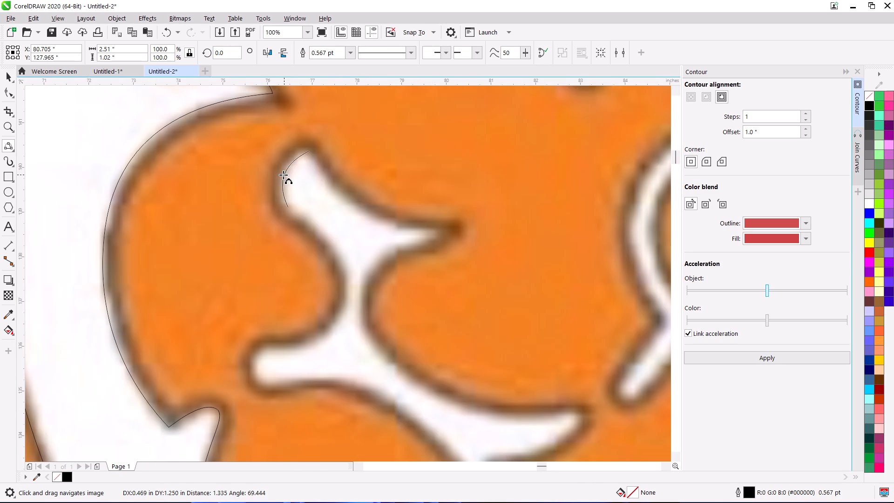
left_click(281, 175)
left_click_drag(437, 231, 309, 152)
left_click(361, 204)
Trace the branching opening's edge from the upper pointed tip around the waist to the lower horn-shaped tip, and that tip's underside.
middle_click_drag(402, 321, 401, 314)
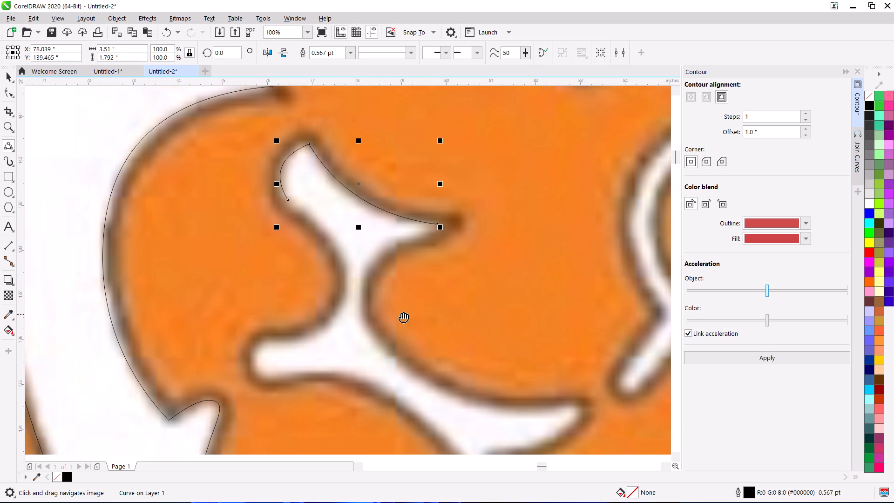
middle_click_drag(401, 314, 382, 307)
left_click_drag(370, 348, 422, 216)
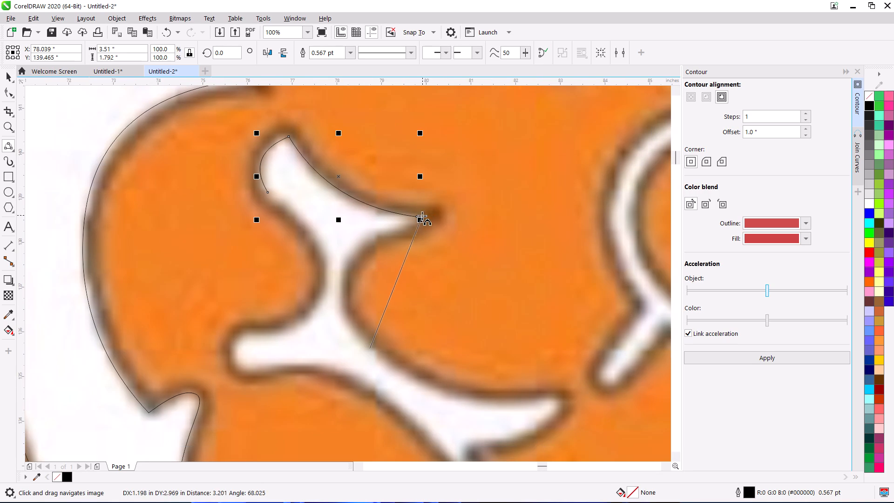
left_click_drag(422, 216, 416, 216)
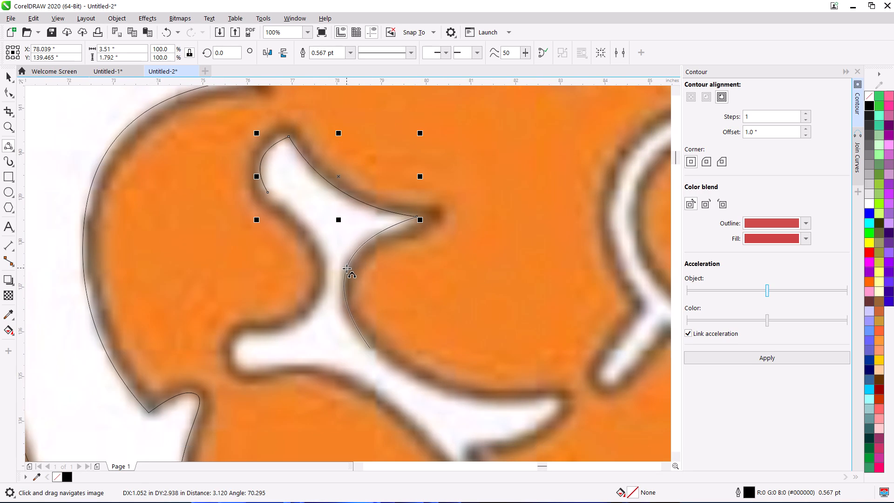
left_click(347, 272)
middle_click_drag(406, 350, 345, 239)
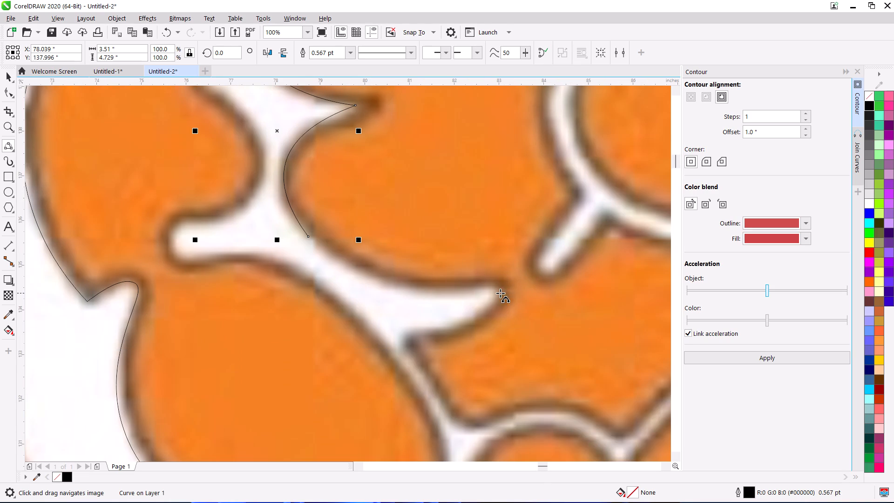
left_click_drag(497, 288, 306, 237)
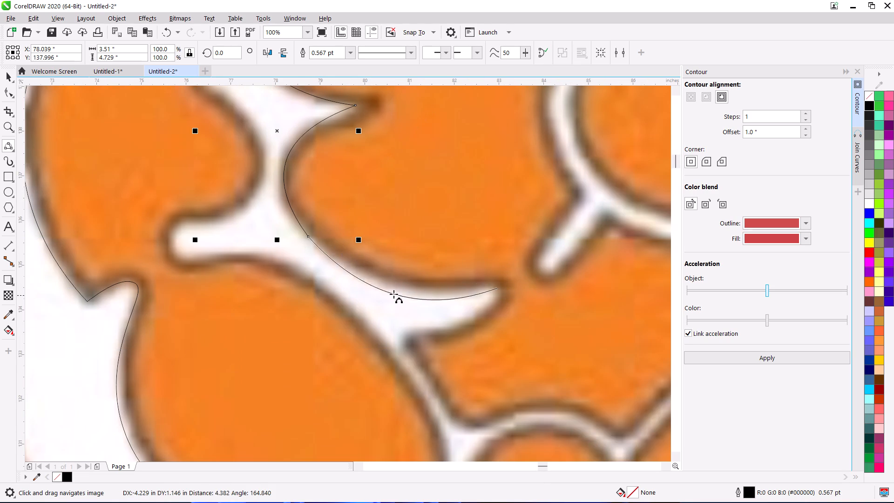
left_click(381, 279)
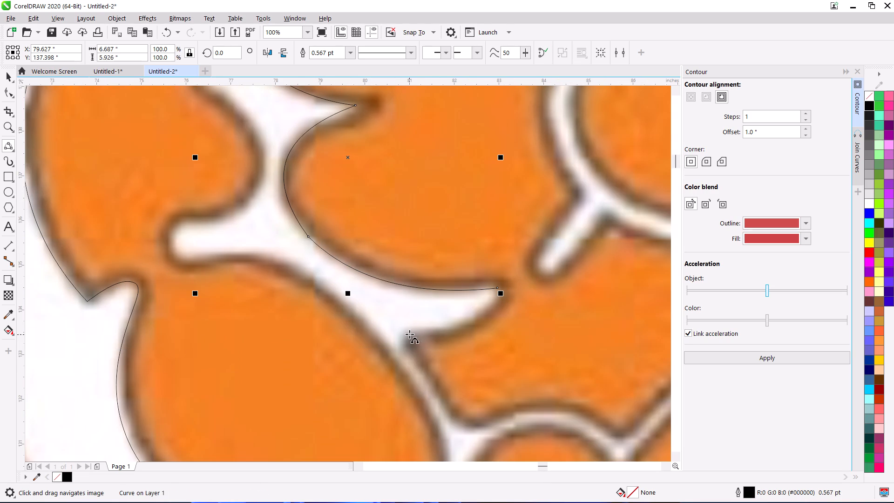
left_click_drag(409, 334, 500, 288)
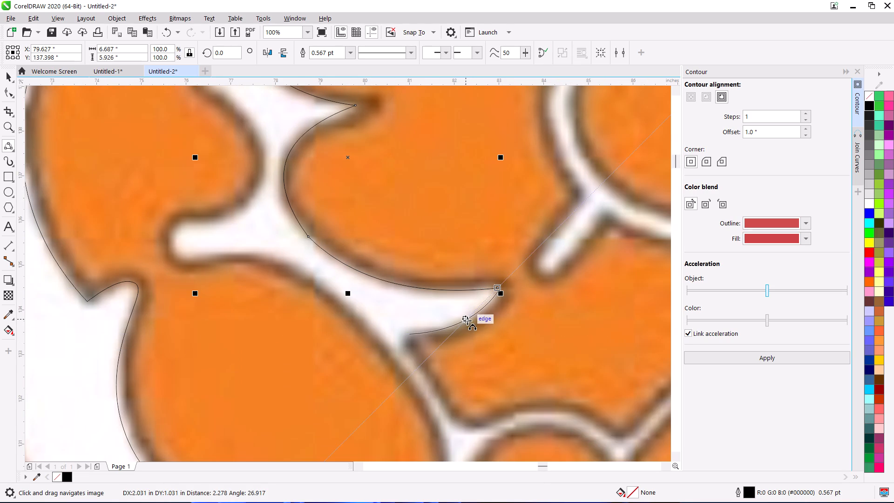
left_click(467, 320)
Trace the opposite side of the waist from the rounded upper end, and the short rounded branch's upper edge and end.
middle_click_drag(454, 344, 393, 205)
middle_click_drag(311, 200, 511, 287)
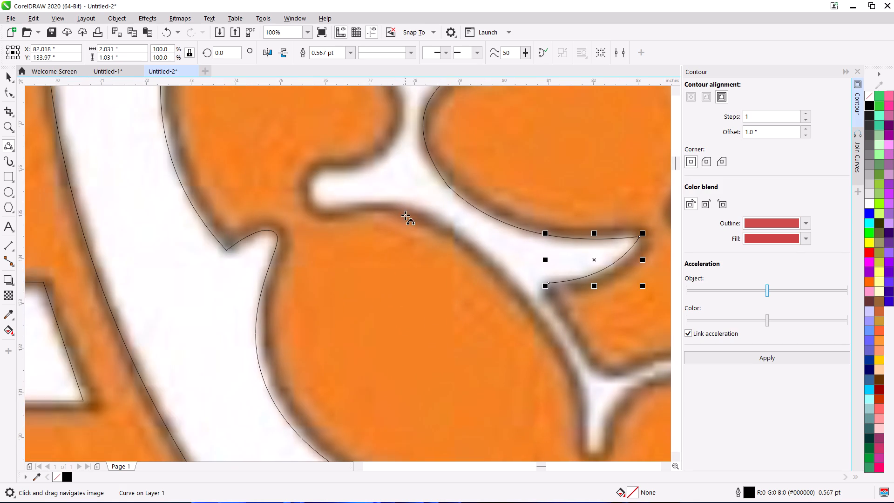
middle_click_drag(405, 214, 413, 329)
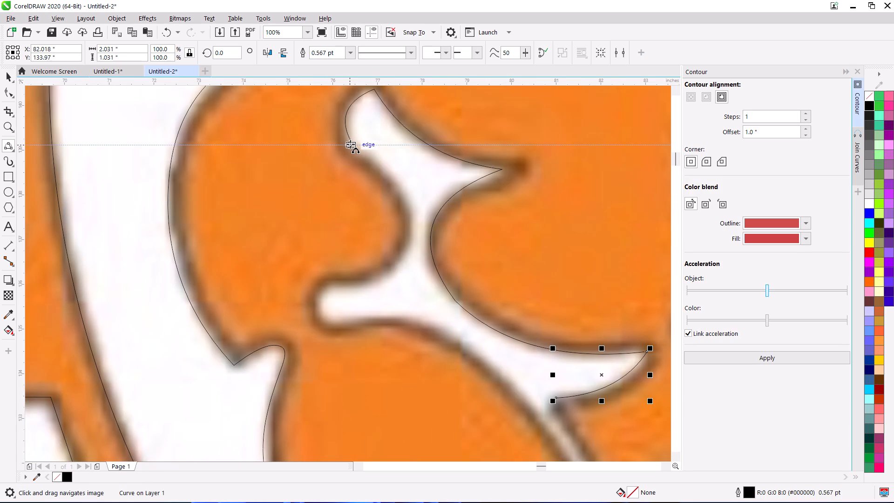
left_click_drag(353, 144, 379, 279)
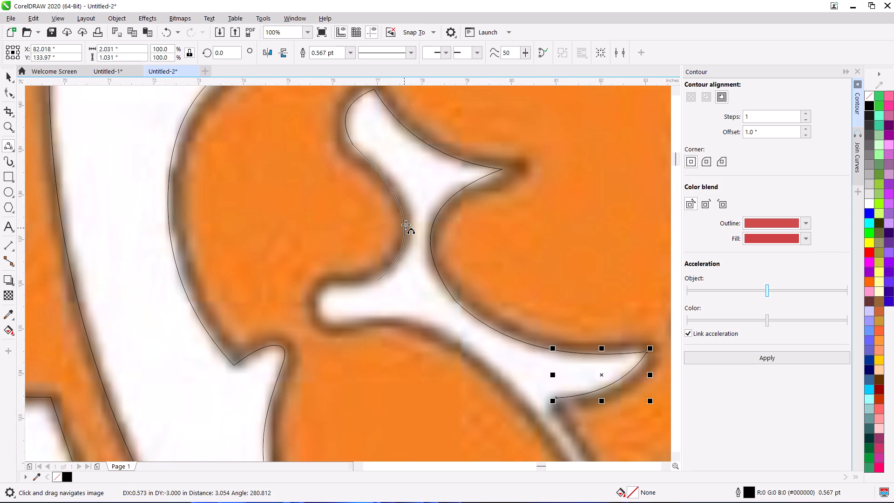
left_click(408, 210)
left_click_drag(315, 316, 368, 292)
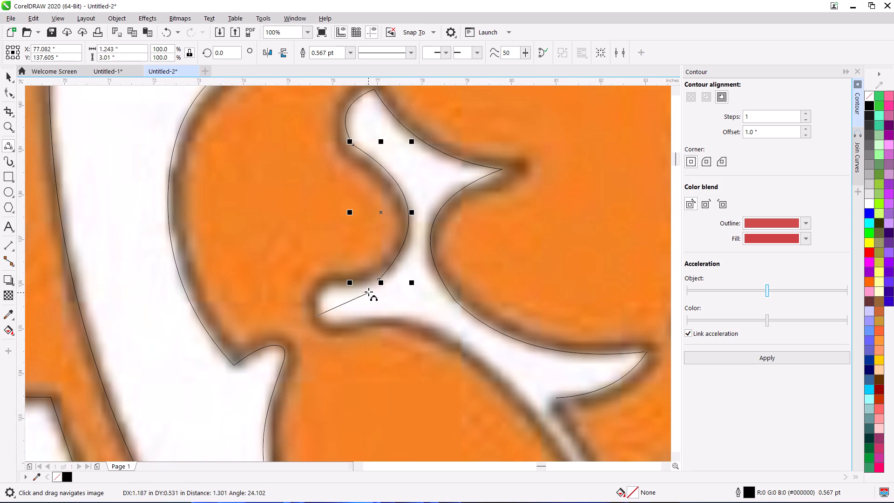
left_click_drag(368, 292, 380, 279)
left_click(322, 290)
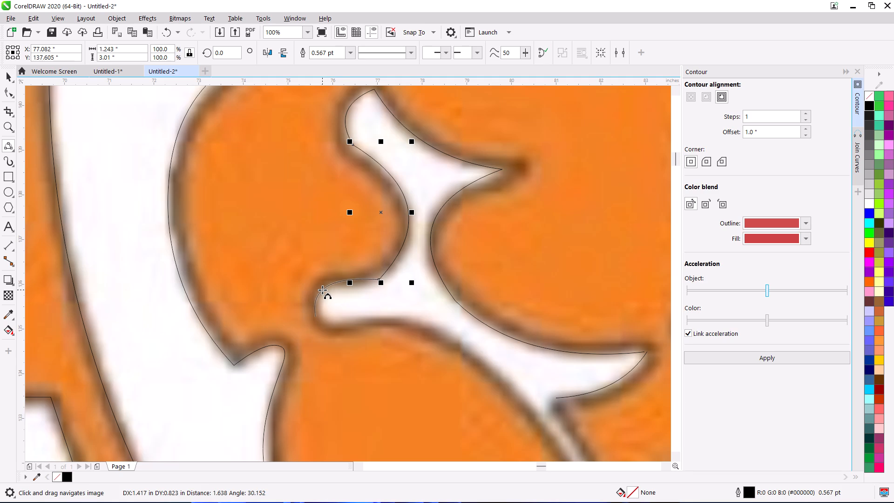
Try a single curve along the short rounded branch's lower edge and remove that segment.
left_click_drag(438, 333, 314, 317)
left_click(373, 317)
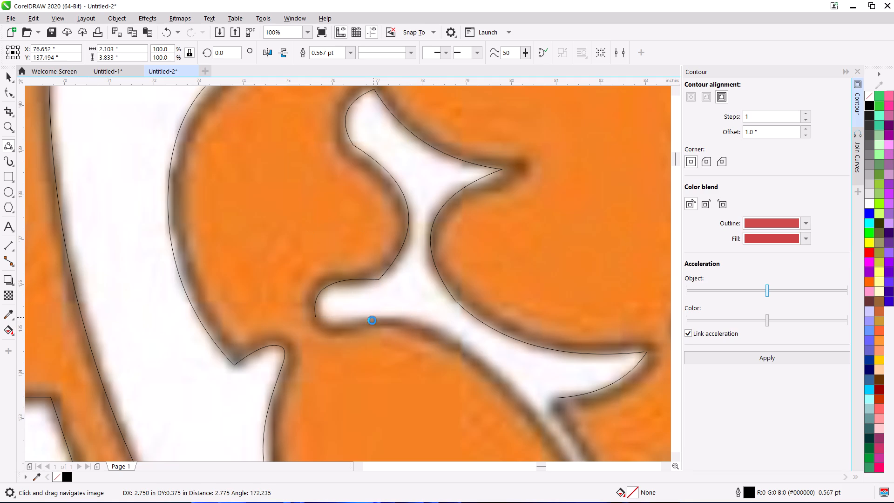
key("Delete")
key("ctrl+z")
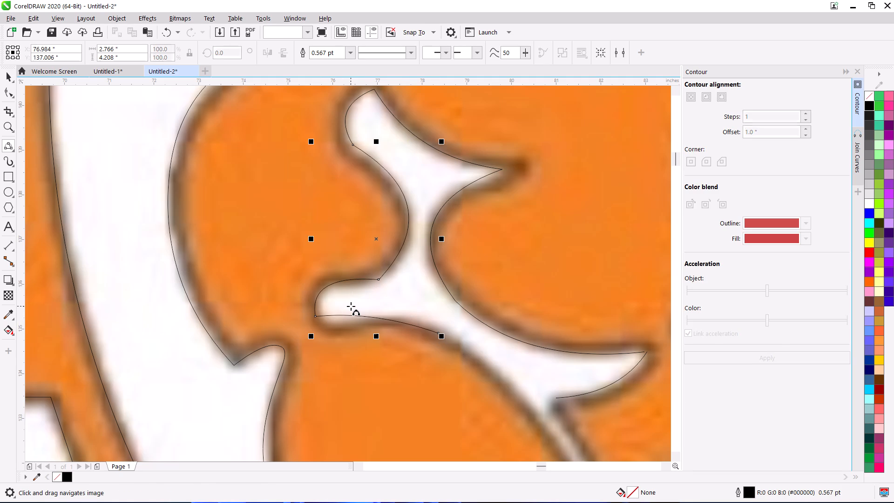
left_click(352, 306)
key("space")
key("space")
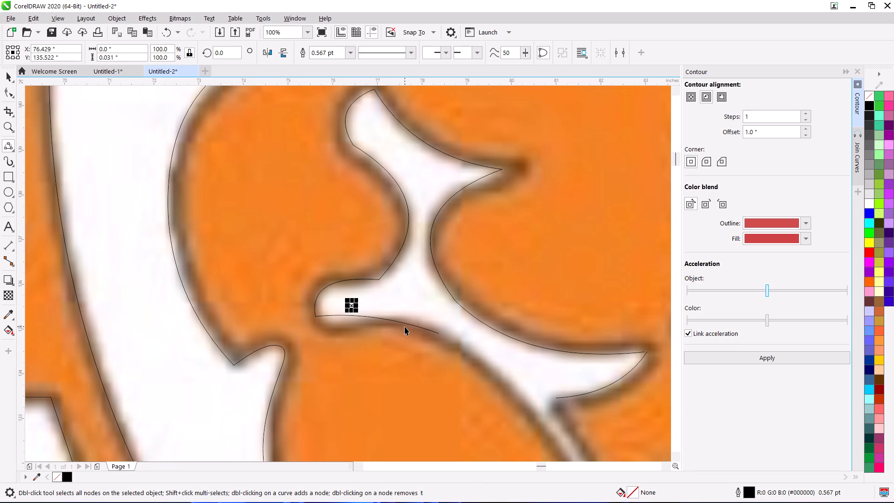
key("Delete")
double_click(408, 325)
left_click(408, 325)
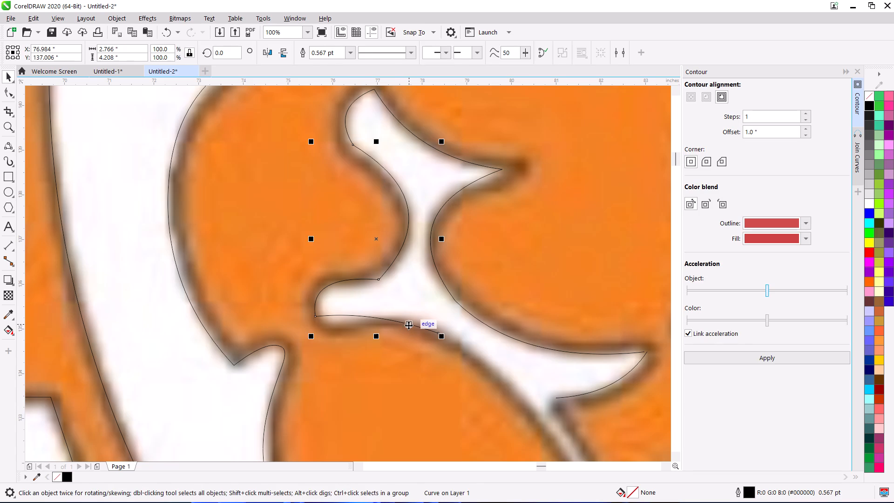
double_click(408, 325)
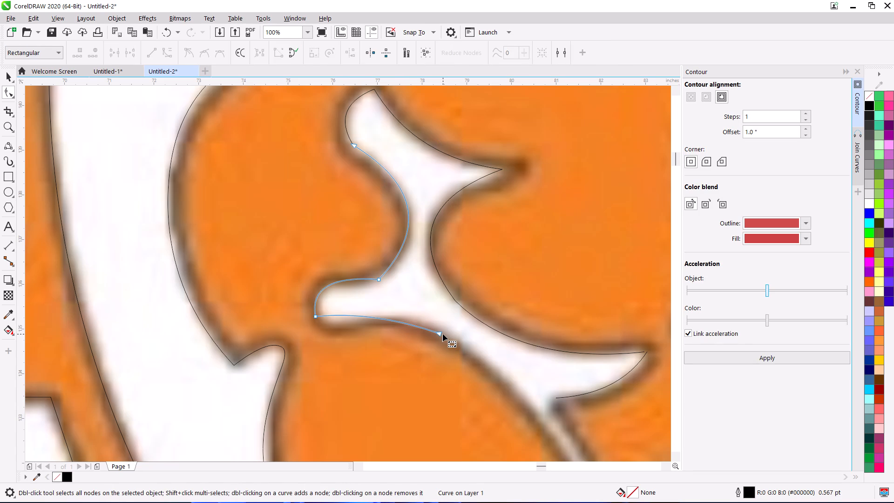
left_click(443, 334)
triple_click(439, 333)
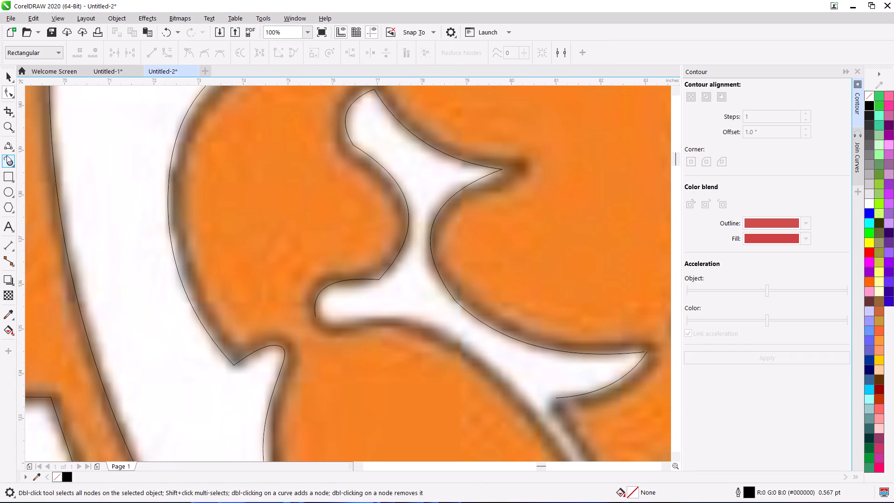
Trace the short branch's lower edge with a three-point curve and the long convex edge running down from it into the narrow channel.
left_click(8, 150)
left_click_drag(317, 316, 412, 319)
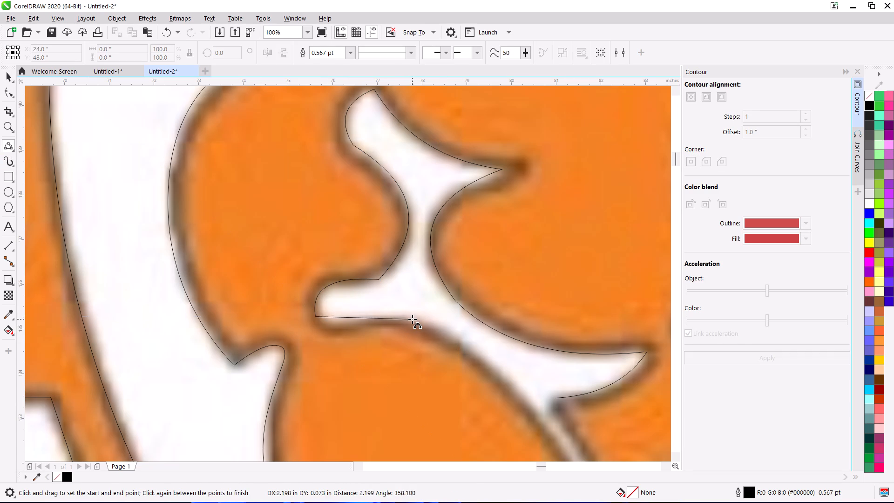
left_click_drag(412, 319, 396, 319)
left_click(331, 326)
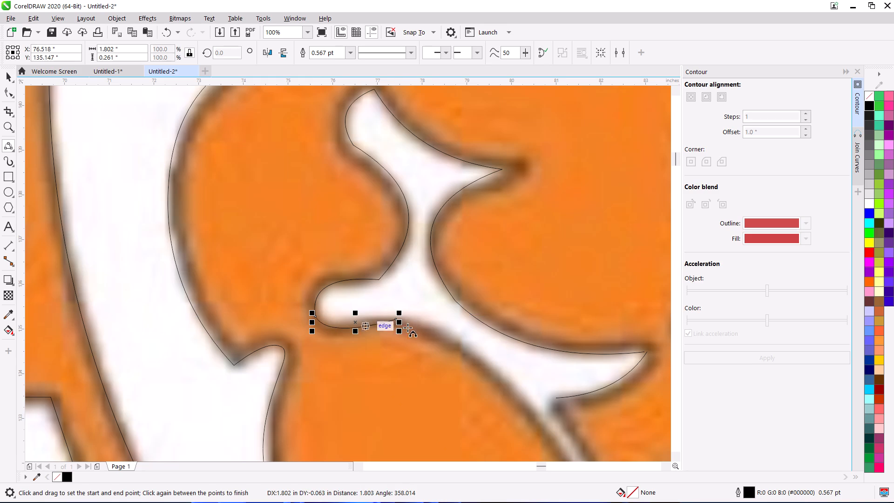
middle_click_drag(421, 334, 321, 233)
left_click_drag(469, 367, 300, 230)
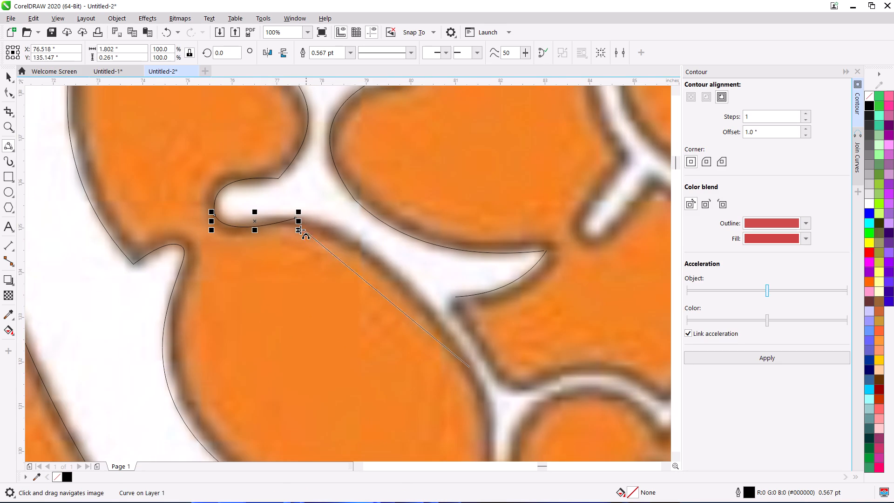
left_click_drag(300, 230, 295, 218)
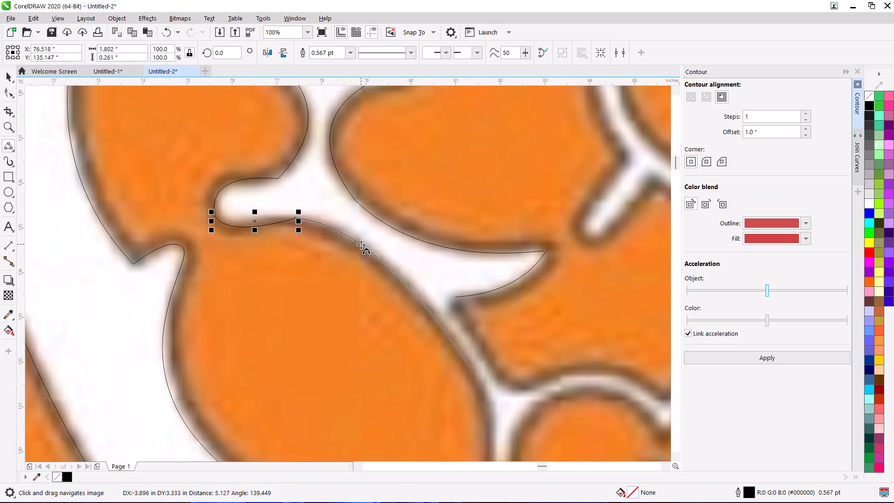
left_click(361, 245)
Trace the channel's straight inner edge from the notch under the horn-shaped tip and the arch's upper edge to the V-shaped corner.
left_click_drag(457, 299, 512, 393)
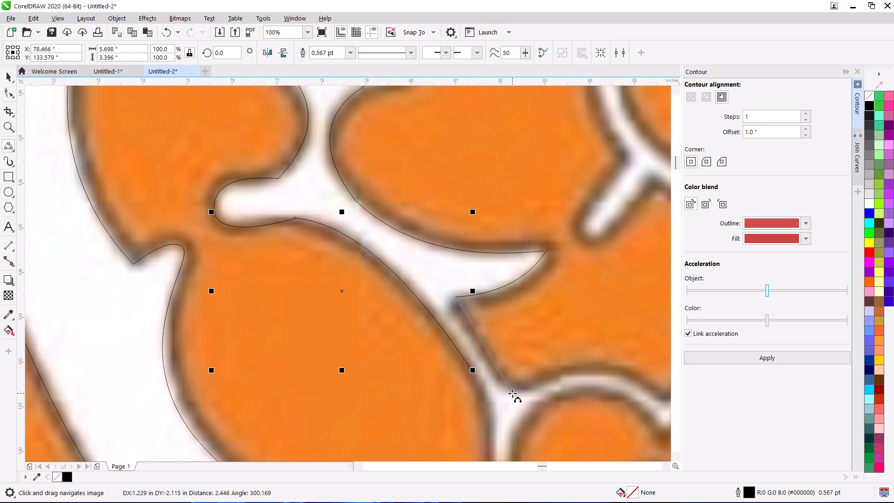
left_click_drag(512, 393, 514, 387)
left_click(514, 387)
middle_click_drag(536, 386, 410, 293)
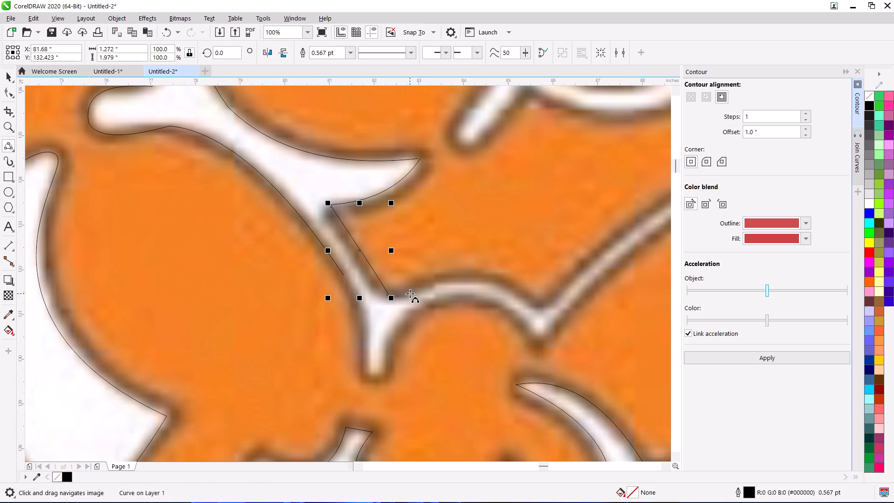
left_click_drag(539, 306, 389, 293)
left_click(466, 276)
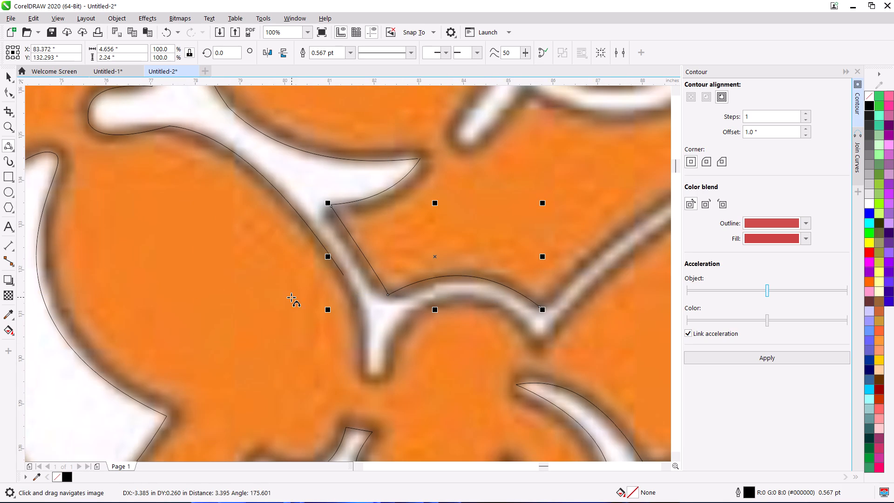
Trace both sides and the flat end of the short downward prong, and the arch's lower edge to the V's bottom point.
left_click_drag(342, 275, 366, 377)
left_click(366, 326)
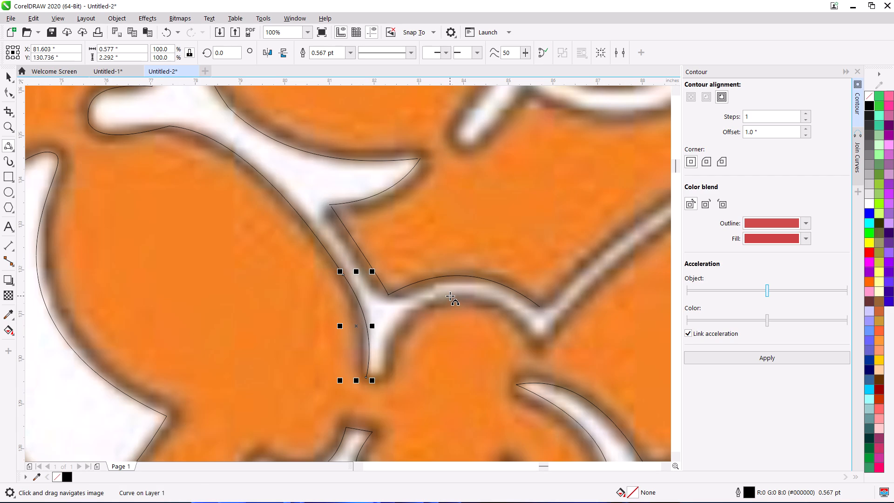
left_click_drag(450, 296, 386, 376)
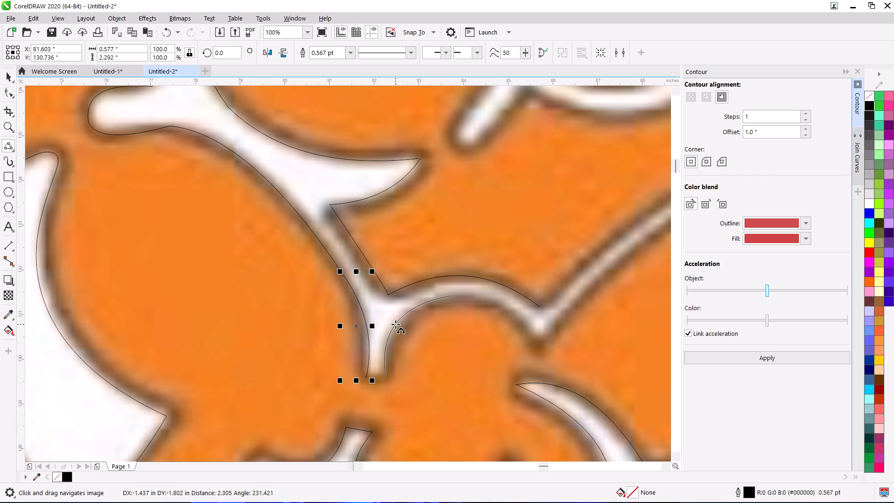
left_click(395, 324)
key("space")
key("space")
left_click_drag(385, 377, 376, 377)
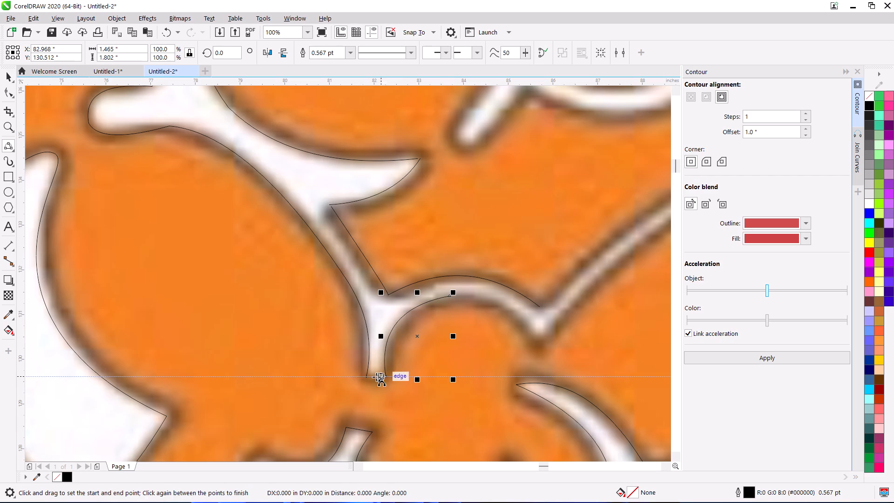
left_click_drag(376, 377, 366, 377)
left_click(366, 377)
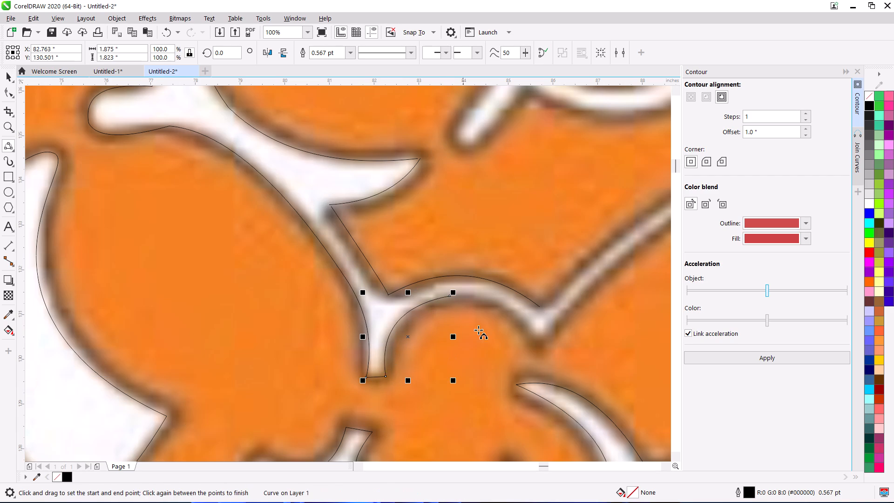
left_click_drag(540, 338, 456, 298)
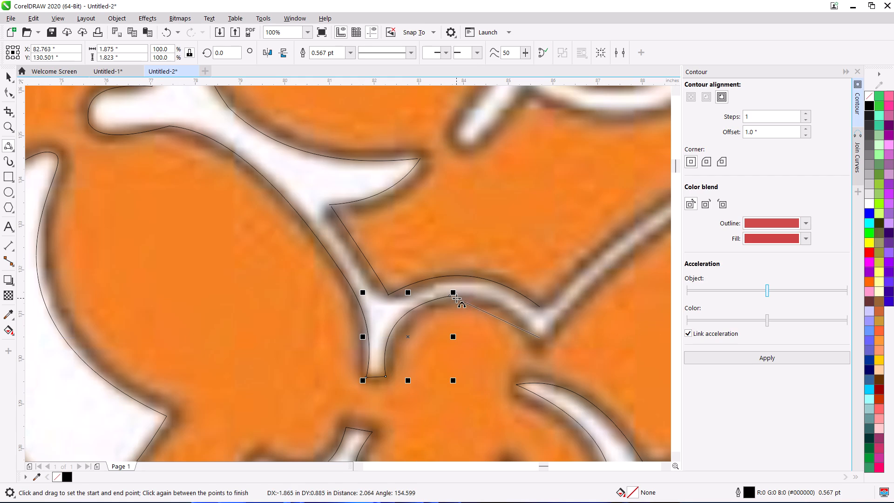
left_click_drag(456, 298, 451, 295)
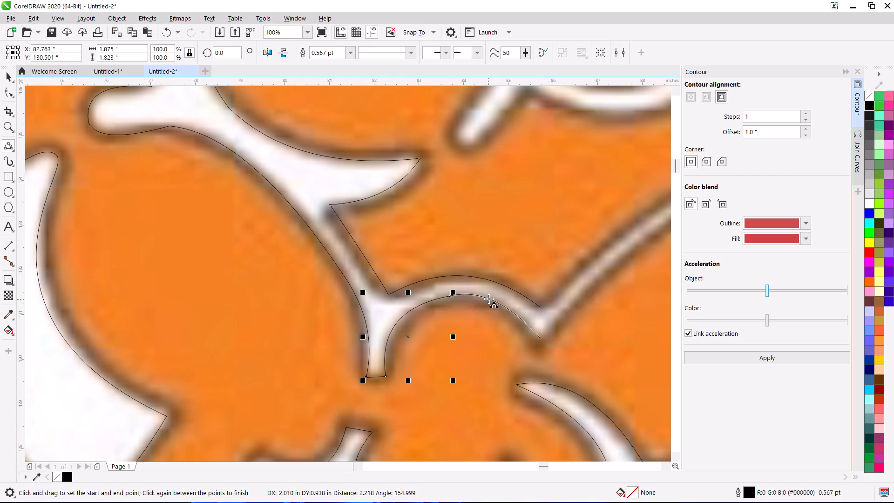
left_click(493, 300)
Trace the long curved branch rising from the V-shaped corner, covering its upper edge, lower edge and short end, about 6.4 by 4.1 inches.
middle_click_drag(521, 304, 298, 310)
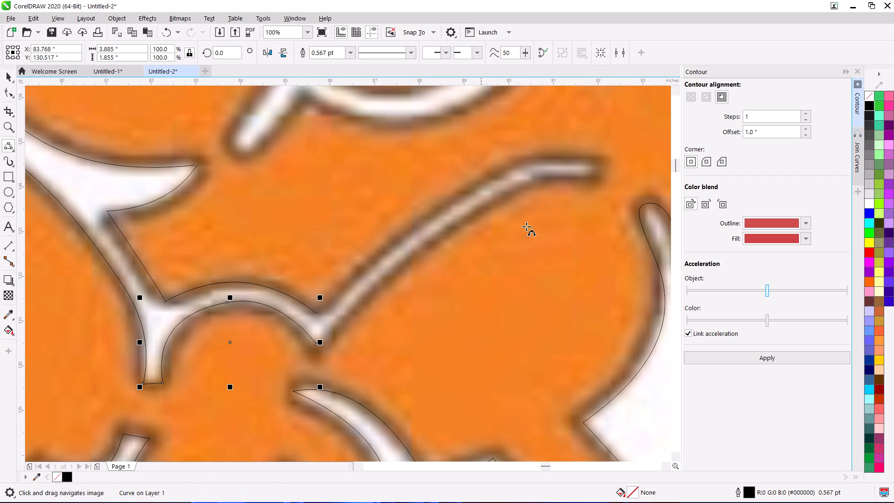
left_click_drag(601, 161, 317, 313)
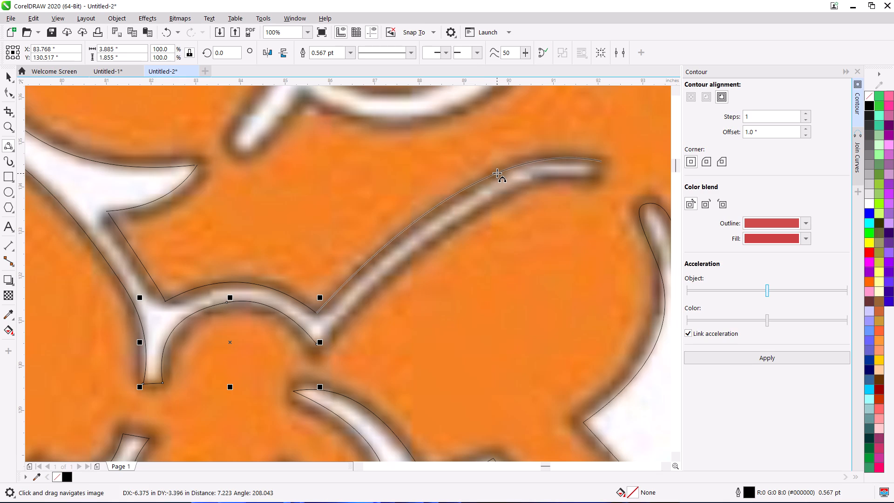
left_click(497, 173)
left_click_drag(318, 345, 522, 207)
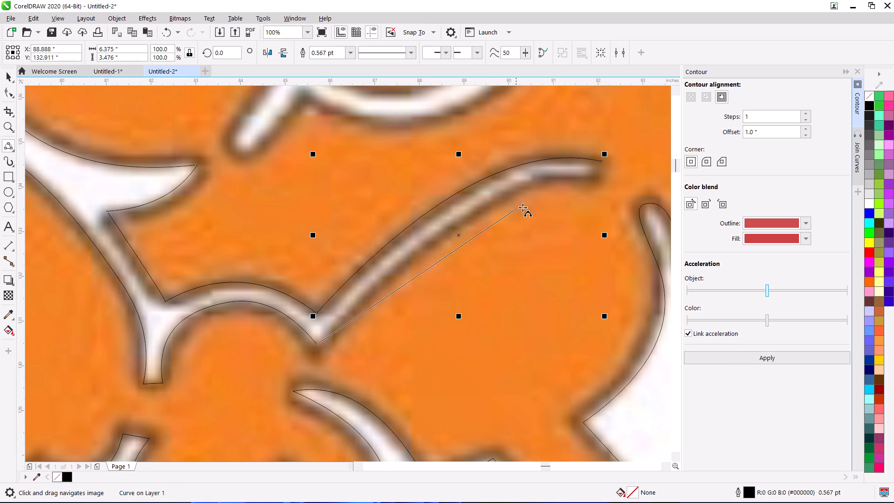
left_click_drag(522, 207, 596, 177)
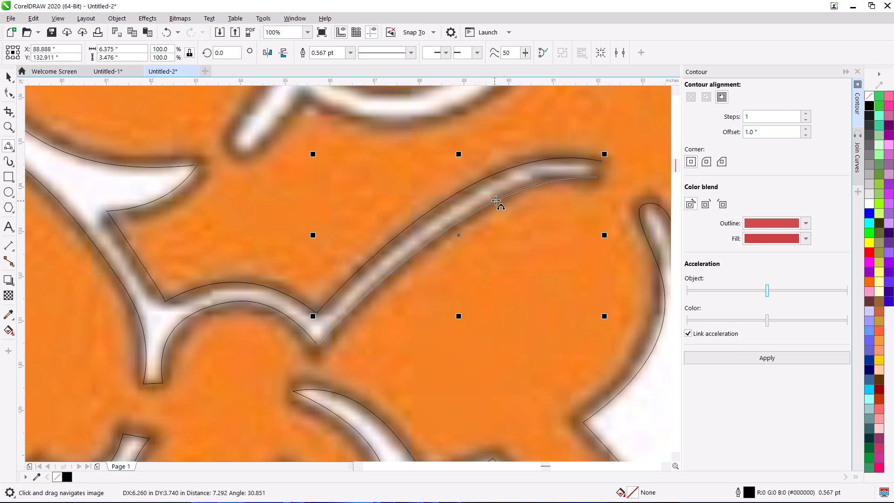
left_click(495, 200)
scroll(598, 170, "up", 1)
left_click_drag(605, 154, 603, 159)
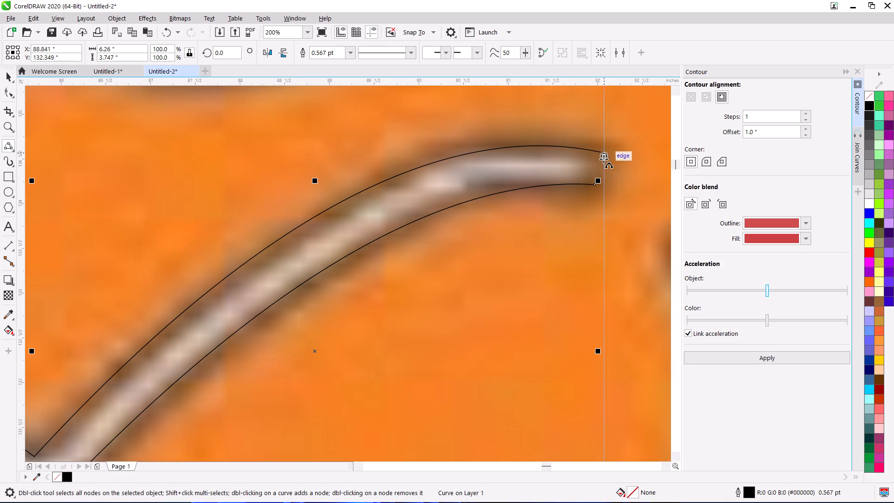
left_click_drag(603, 159, 595, 184)
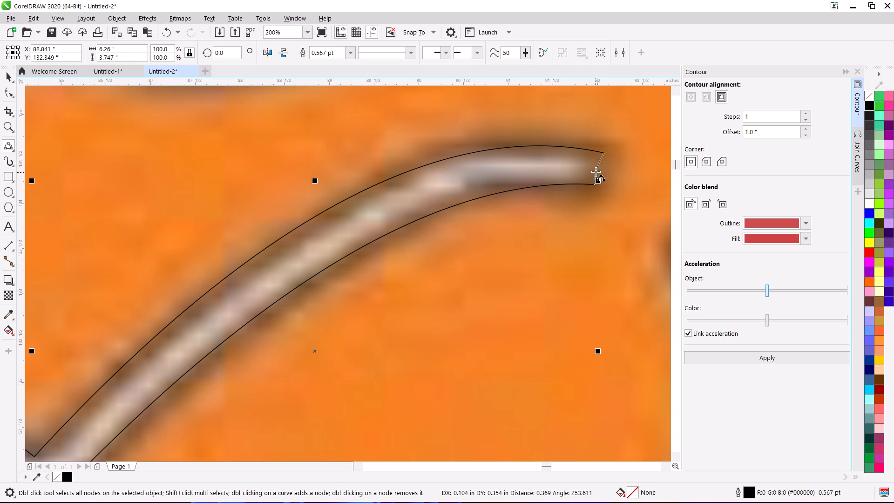
left_click(602, 168)
Trace the ring-shaped opening's inner edge with three curves from the hooked tip around the bottom to the forked end's upper prong.
scroll(508, 203, "down", 3)
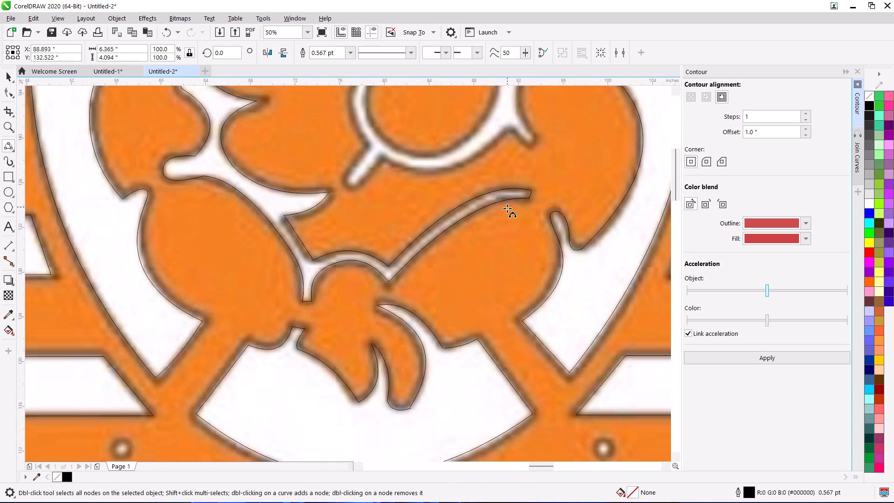
scroll(450, 133, "up", 1)
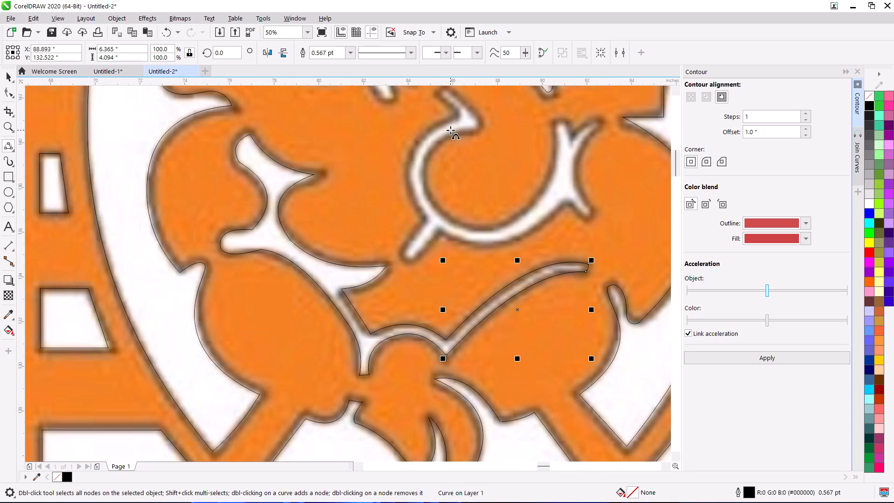
middle_click_drag(450, 130, 451, 215)
scroll(451, 215, "up", 1)
left_click_drag(503, 209, 630, 333)
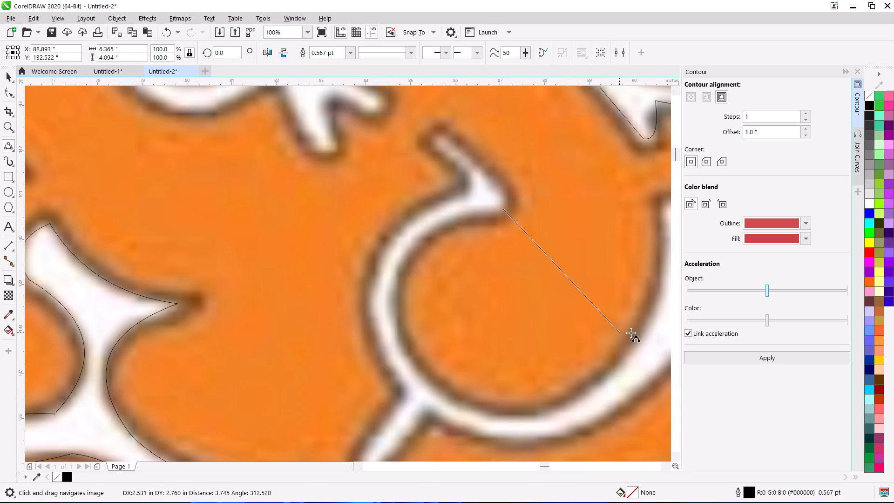
left_click_drag(630, 333, 403, 343)
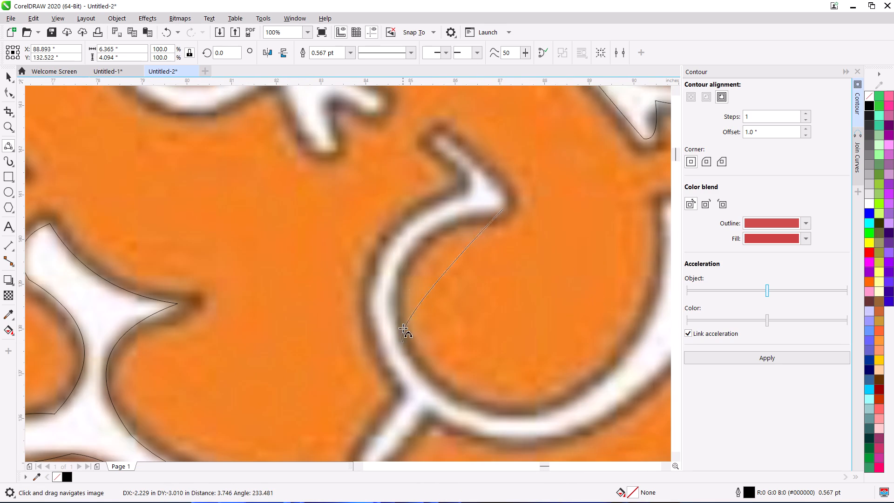
left_click(411, 248)
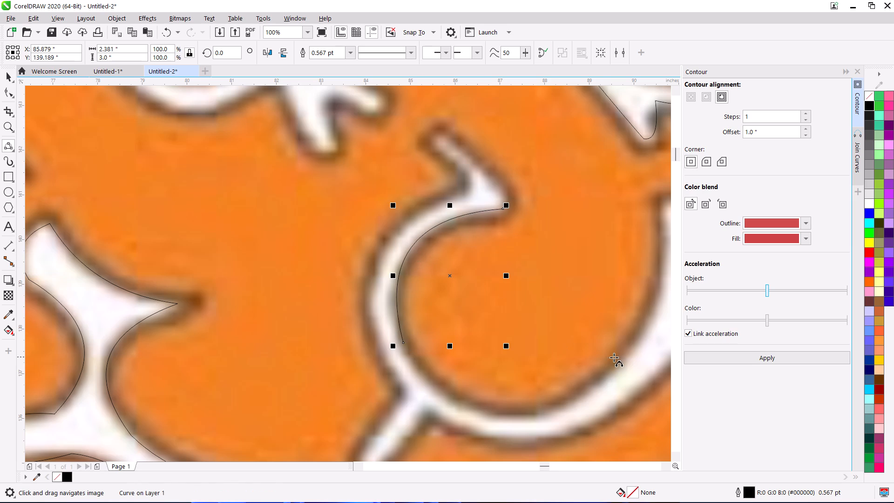
left_click_drag(621, 359, 404, 344)
left_click(516, 416)
middle_click_drag(542, 388, 424, 388)
left_click_drag(541, 199, 505, 354)
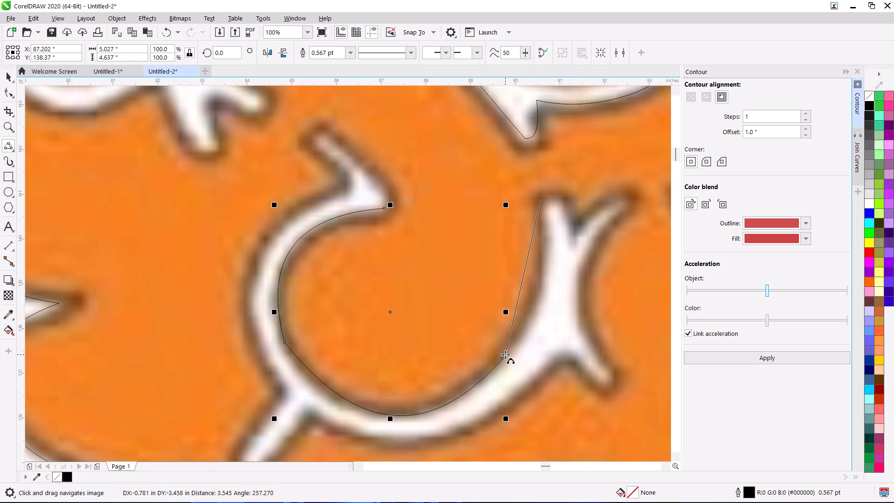
left_click_drag(505, 354, 503, 359)
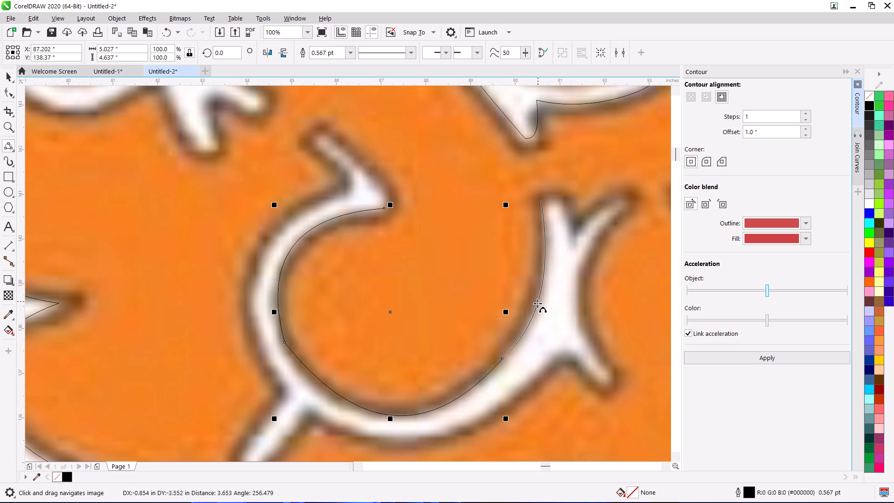
left_click(536, 305)
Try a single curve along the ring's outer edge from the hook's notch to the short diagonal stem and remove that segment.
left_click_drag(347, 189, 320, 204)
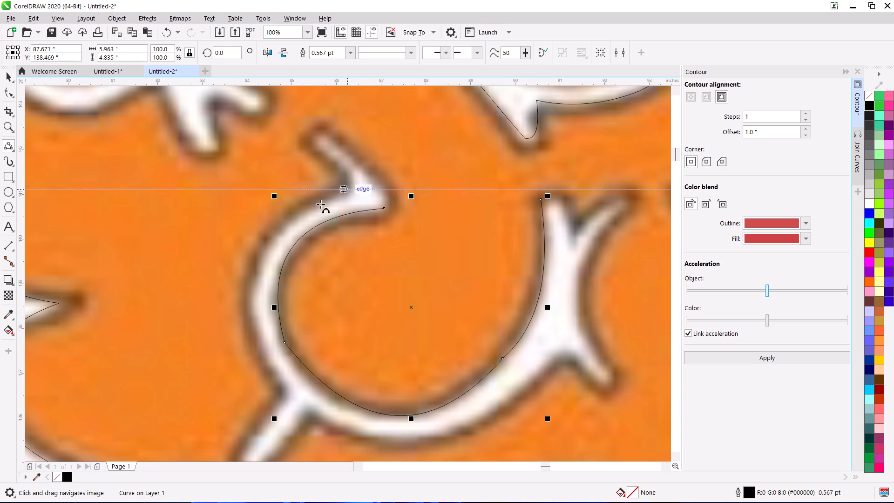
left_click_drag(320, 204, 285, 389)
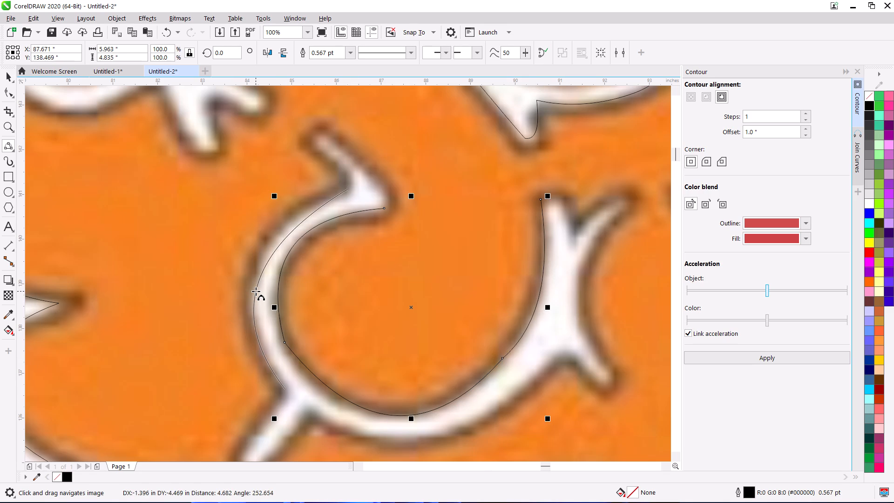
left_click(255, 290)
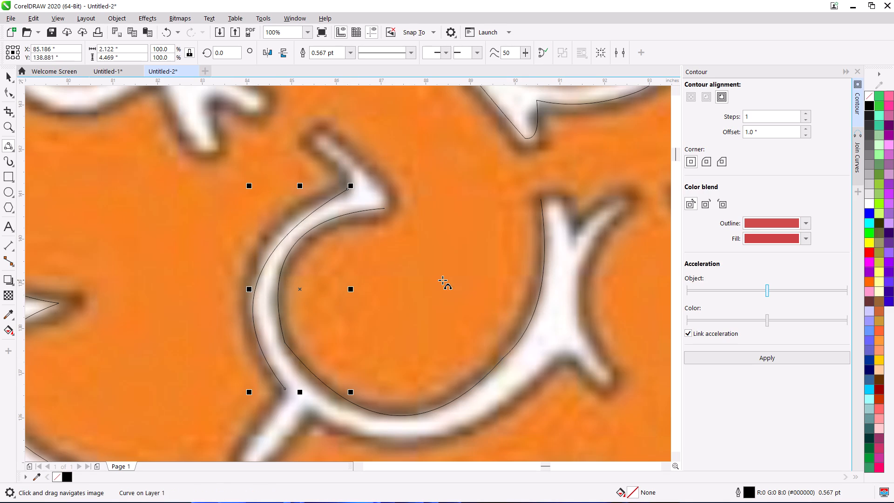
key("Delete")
Trace the forked end's V-notch, the upper prong's flat tip, and the concave outer edge down to the lower prong.
left_click_drag(561, 197, 575, 230)
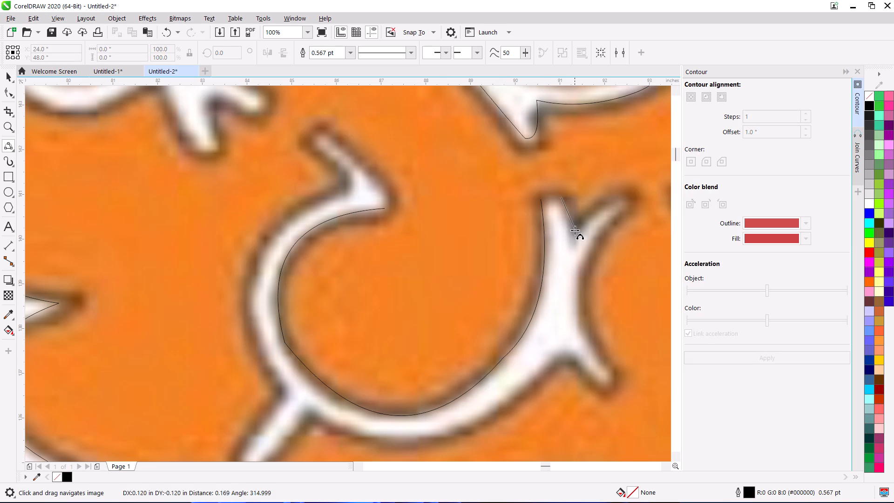
left_click_drag(575, 230, 568, 237)
left_click(568, 237)
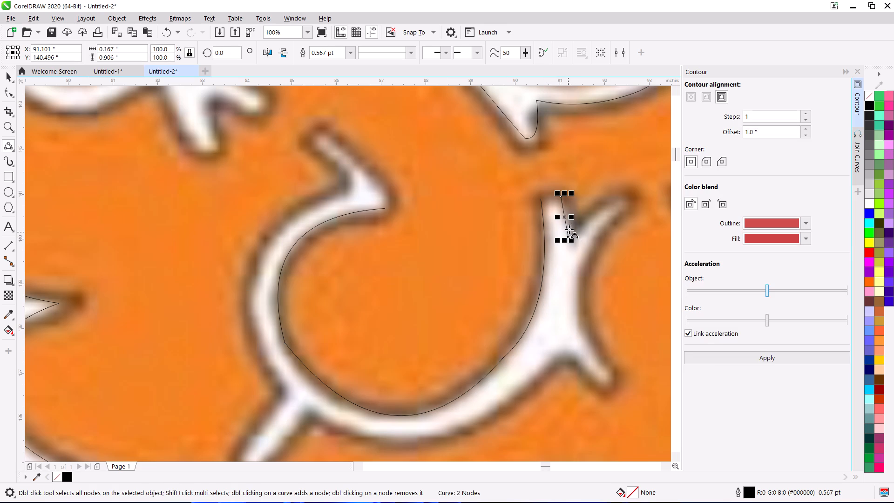
left_click_drag(631, 195, 567, 237)
left_click(600, 207)
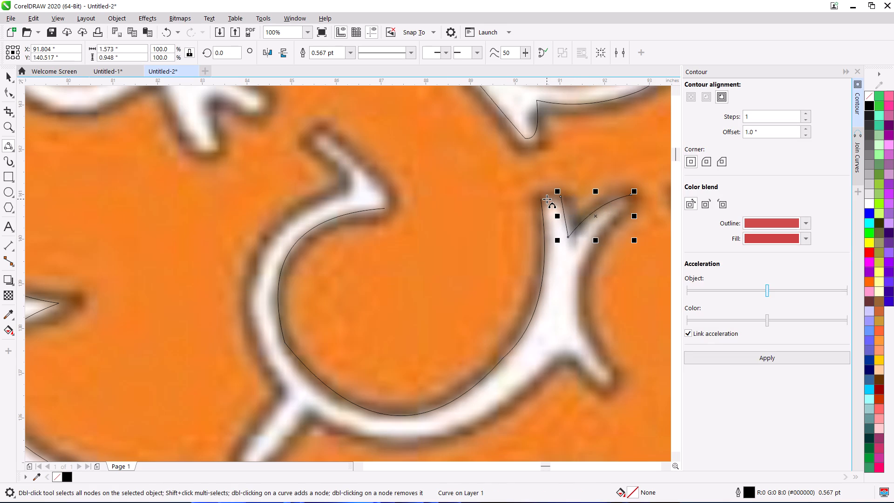
left_click_drag(539, 199, 560, 198)
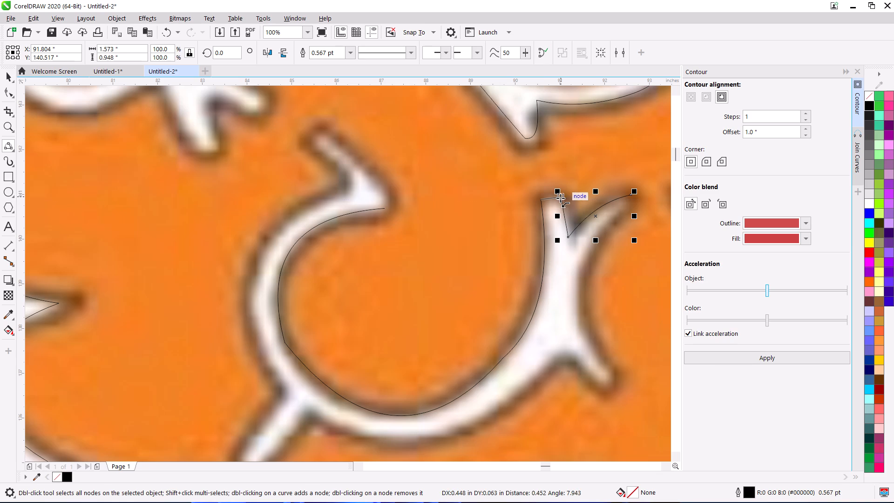
left_click_drag(560, 198, 560, 197)
left_click(560, 197)
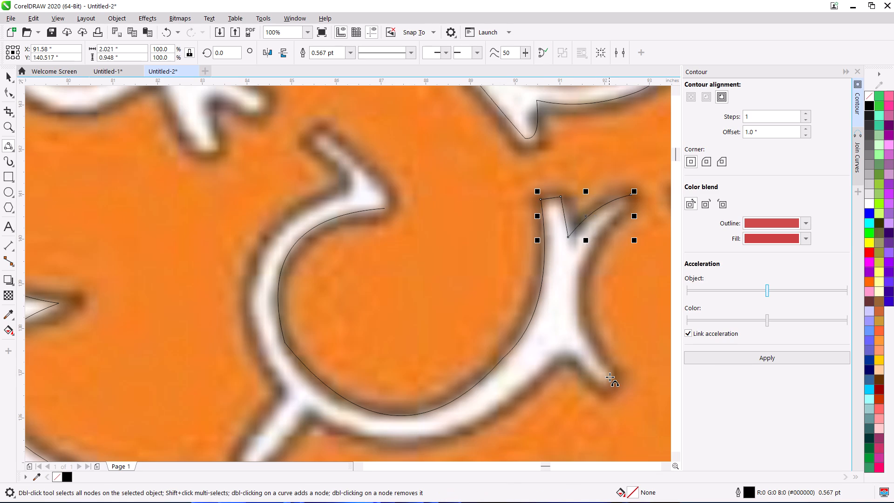
left_click_drag(614, 381, 630, 207)
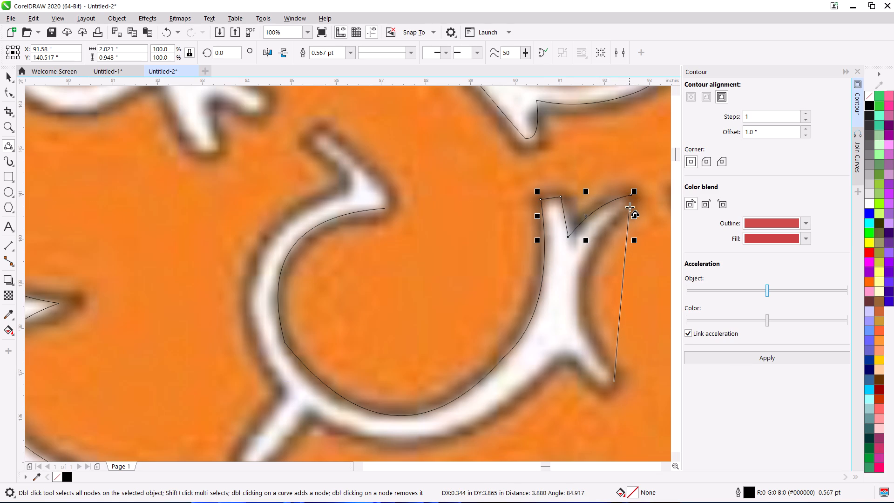
left_click_drag(630, 207, 630, 195)
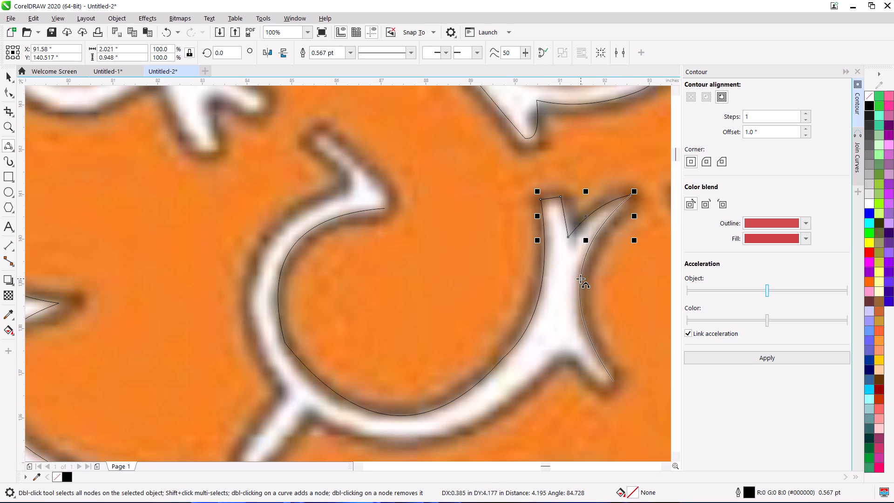
left_click(580, 279)
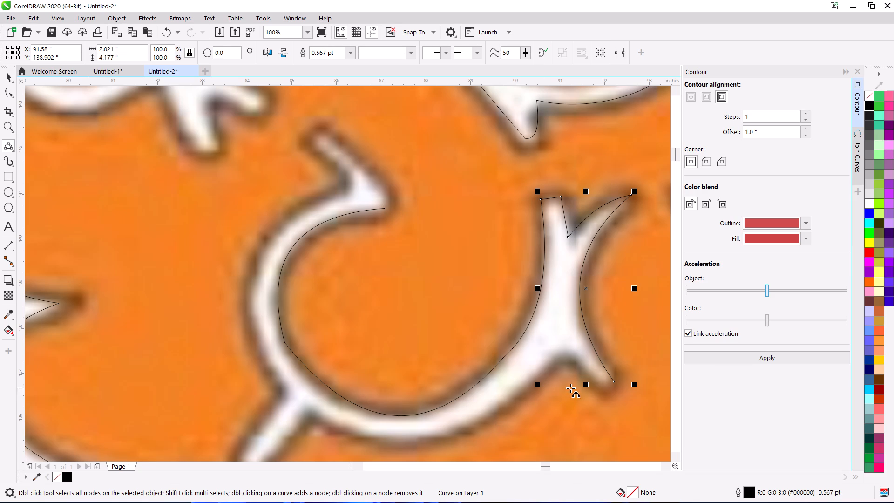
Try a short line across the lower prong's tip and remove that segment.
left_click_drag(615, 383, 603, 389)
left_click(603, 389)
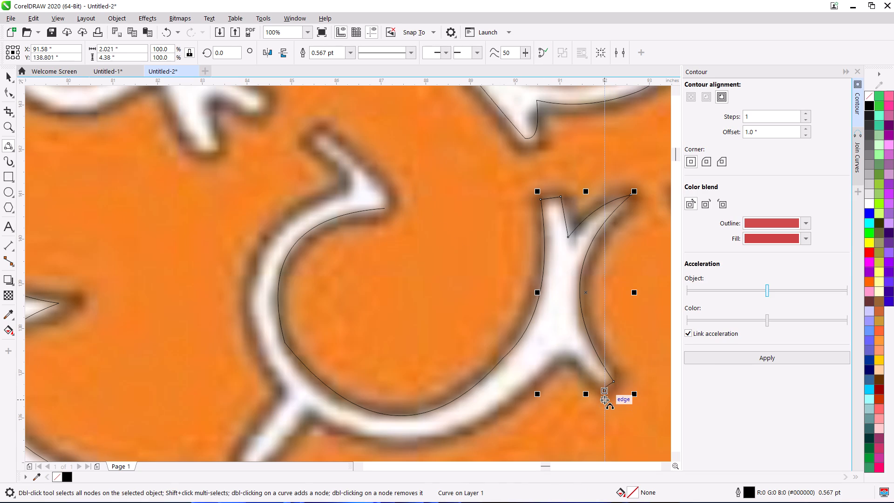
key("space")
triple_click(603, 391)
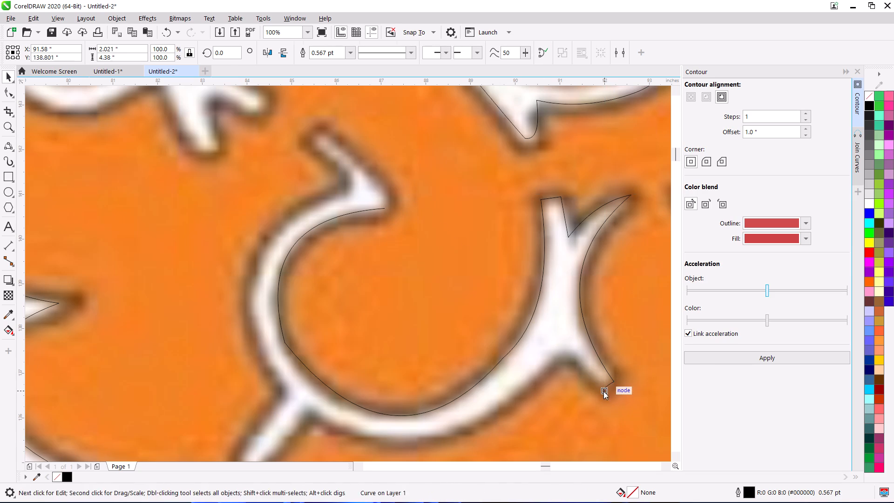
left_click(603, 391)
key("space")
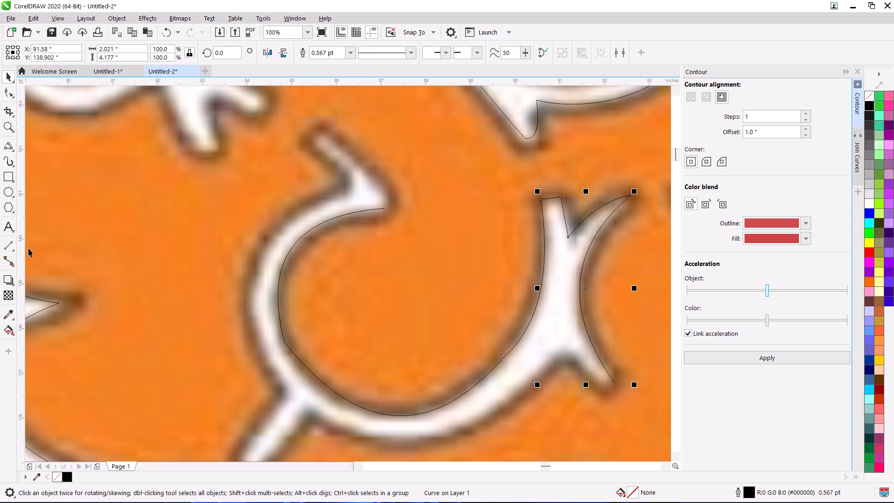
Trace the lower prong's short end with a three-point curve and its underside back to the notch beside the ring.
left_click(6, 150)
scroll(603, 396, "up", 1)
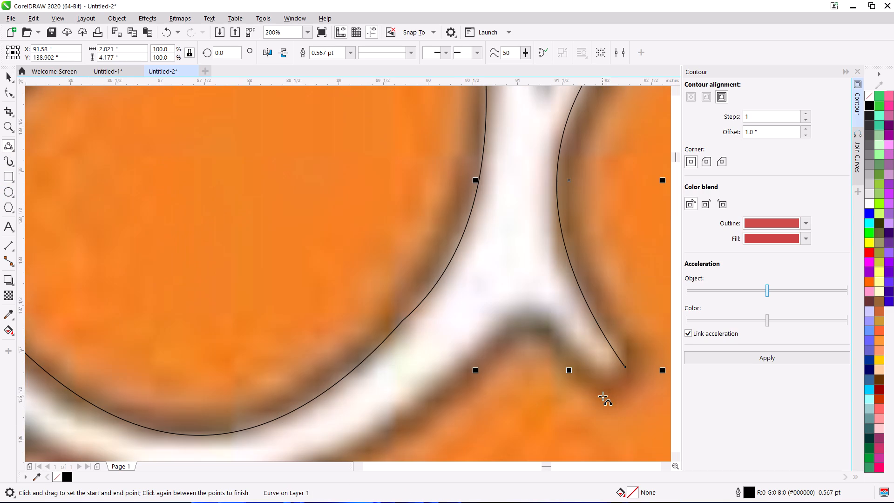
left_click_drag(609, 381, 622, 376)
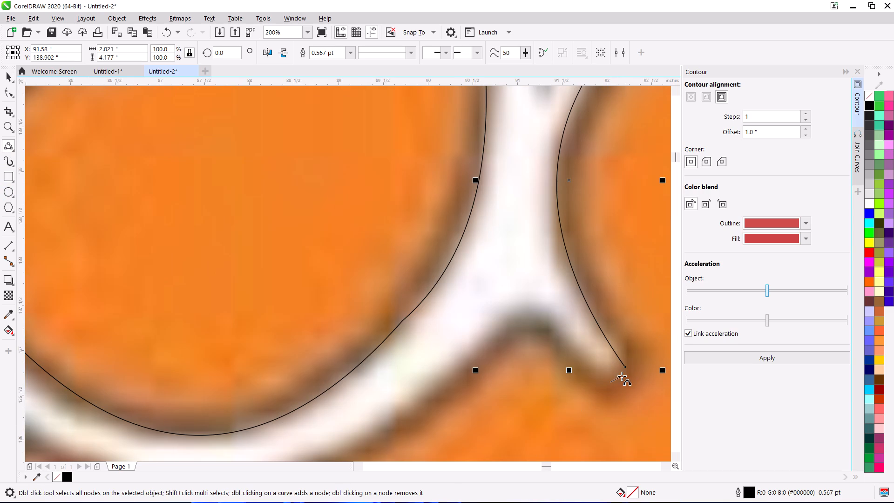
left_click_drag(622, 376, 625, 368)
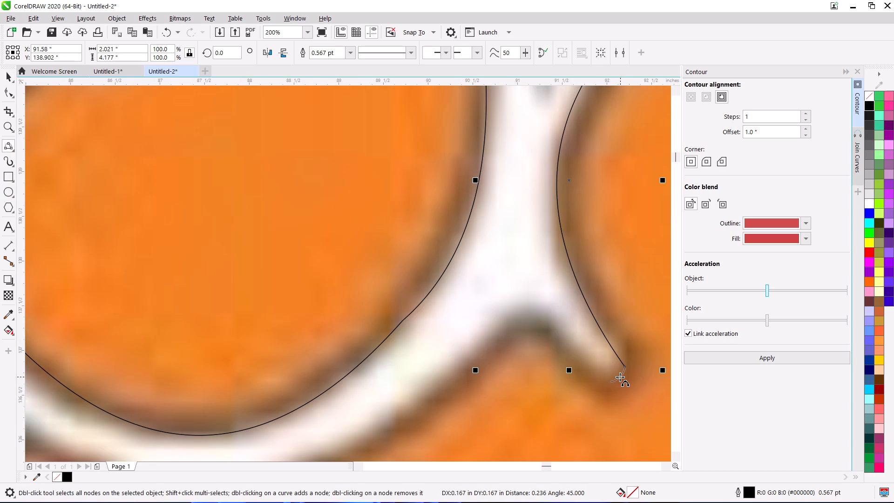
left_click(620, 377)
left_click_drag(532, 317, 609, 381)
left_click(568, 344)
Trace the ring's lower outer edge from the prong's notch to the diagonal stem with two three-point curves spanning about 3.4 and 2.9 inches.
scroll(446, 406, "down", 1)
middle_click_drag(438, 394, 438, 379)
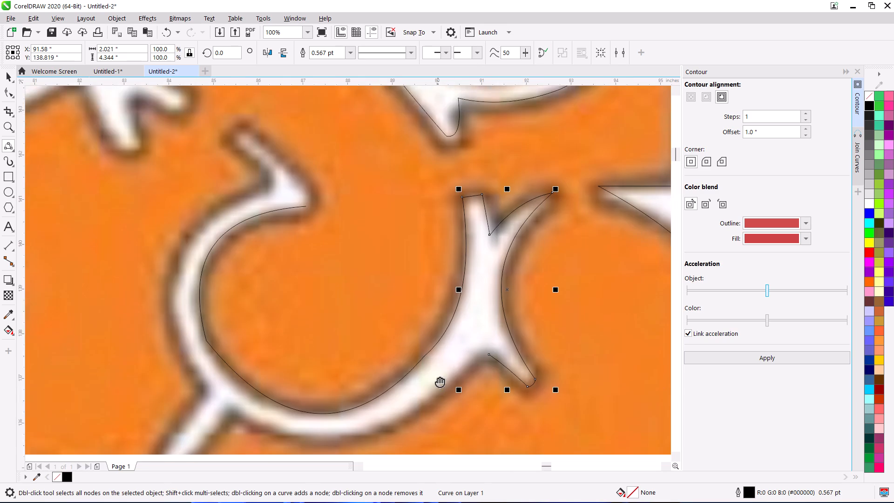
middle_click_drag(438, 379, 440, 353)
left_click_drag(362, 401, 485, 321)
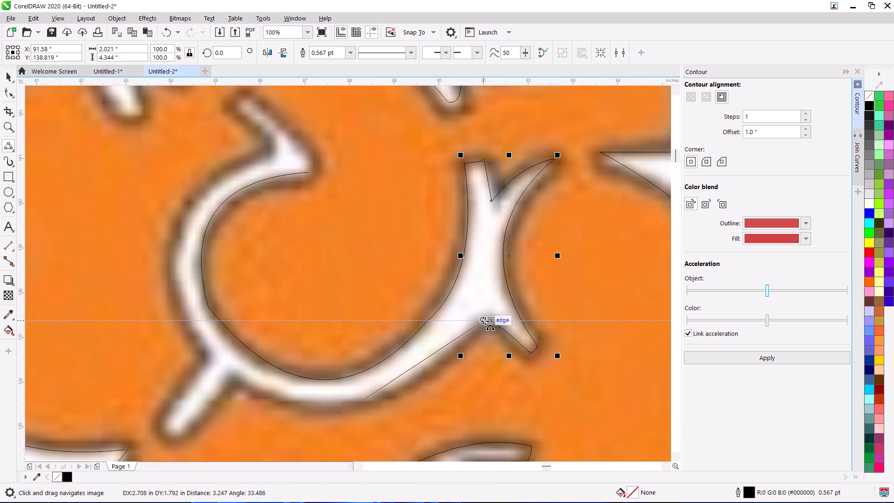
left_click_drag(485, 321, 489, 319)
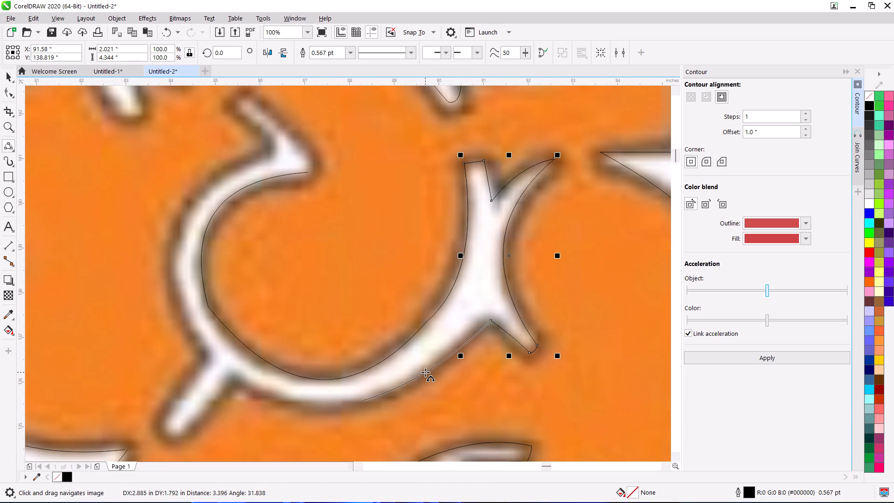
left_click(420, 381)
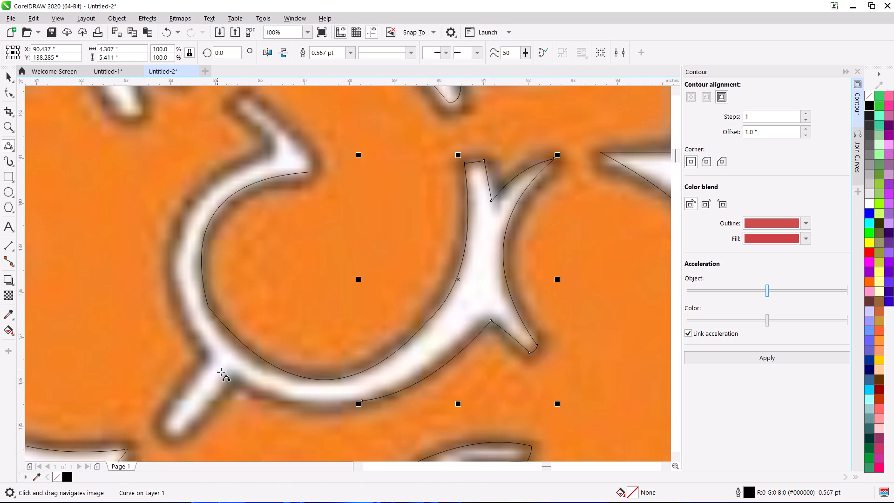
left_click_drag(230, 376, 359, 400)
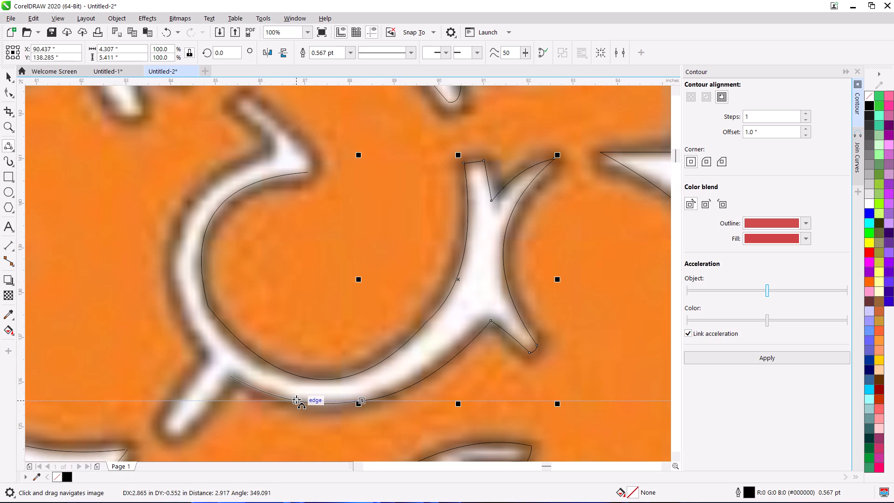
left_click(296, 401)
Trace both sides of the short diagonal stem below the ring as three-point curves about 1.9 inches long, meeting at its rounded end.
left_click_drag(172, 436, 221, 391)
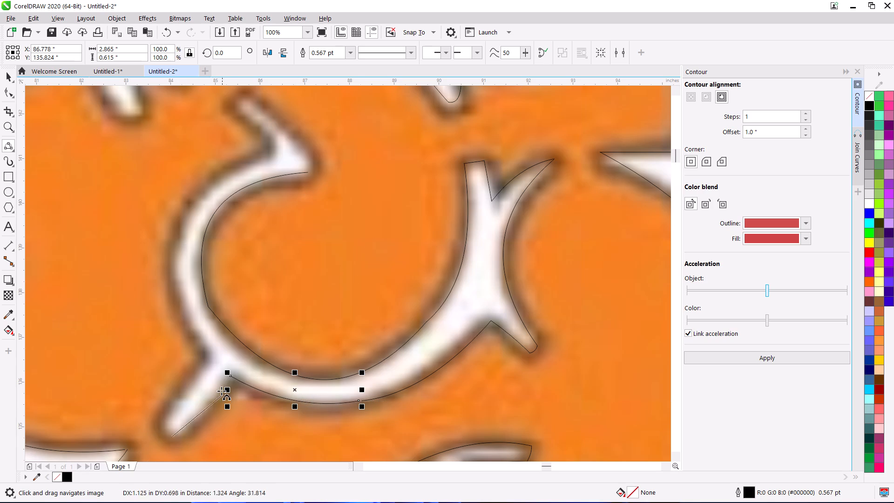
left_click_drag(221, 391, 230, 376)
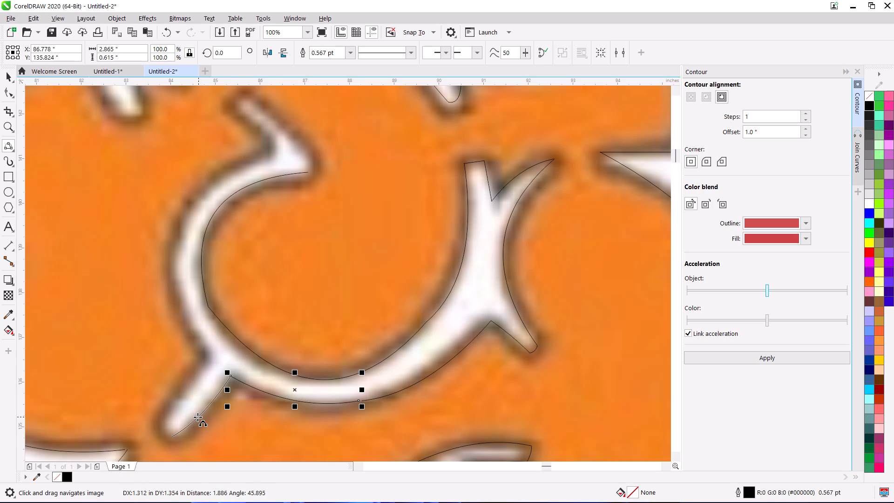
left_click(197, 417)
left_click_drag(210, 357, 173, 435)
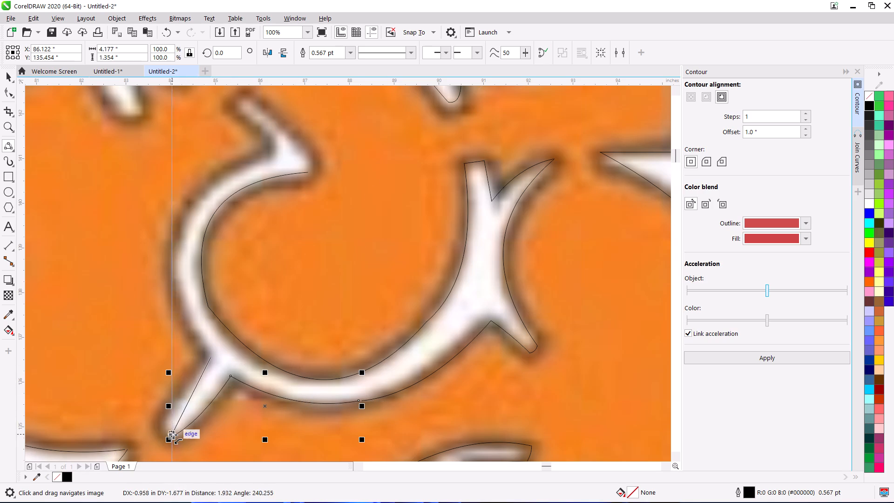
left_click_drag(173, 435, 172, 435)
left_click(162, 429)
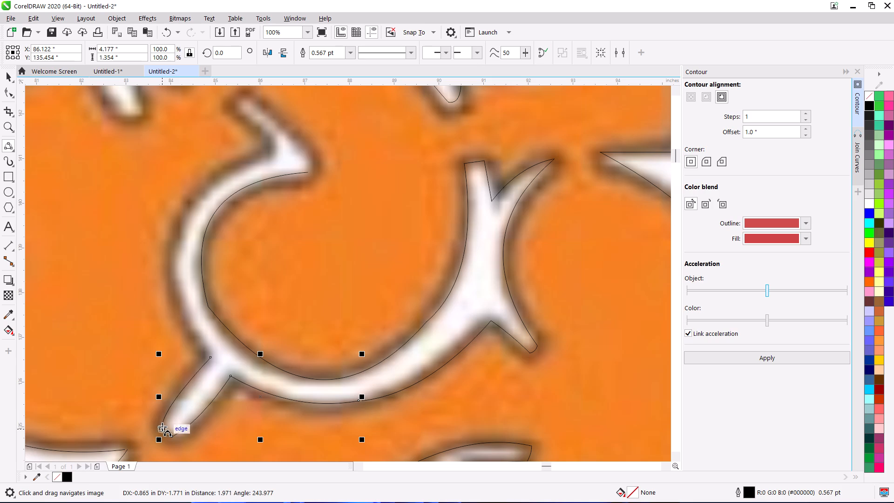
Trace the ring's outer edge from the diagonal stem up to the hook's notch with two curves spanning about 3.3 and 2.1 inches.
left_click_drag(191, 210, 211, 357)
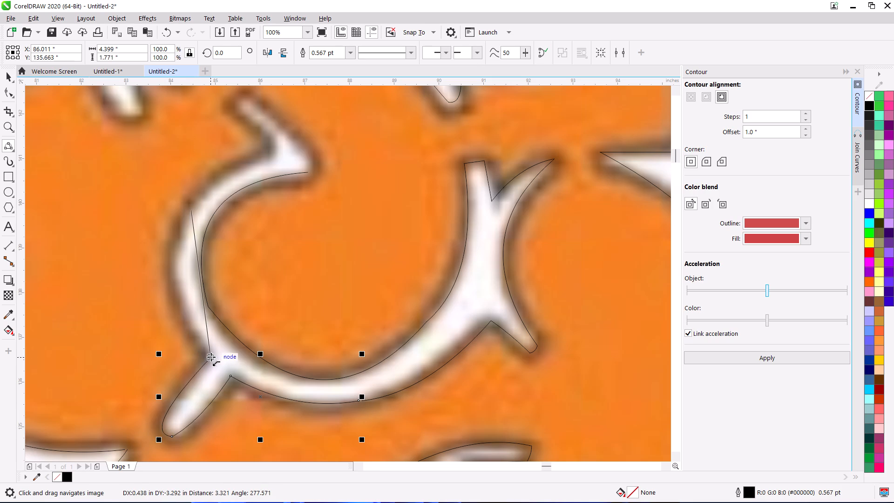
left_click_drag(211, 357, 210, 357)
left_click(176, 282)
middle_click_drag(345, 241, 468, 340)
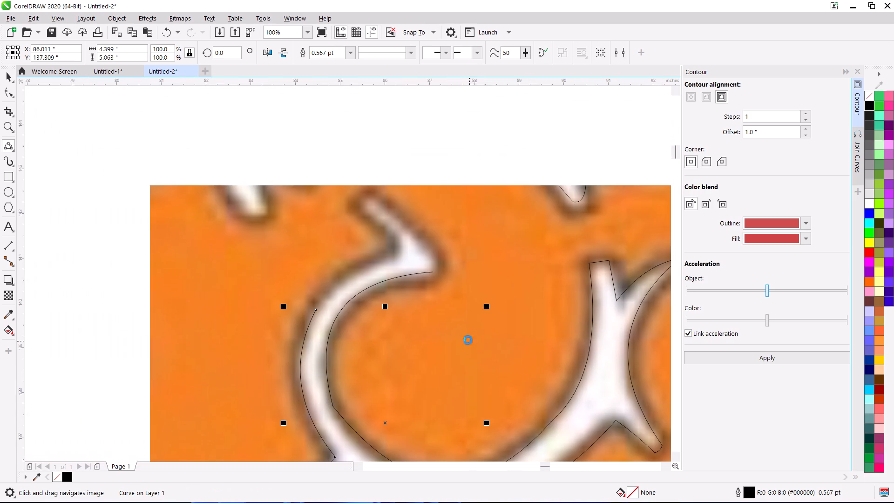
middle_click_drag(468, 340, 469, 341)
left_click_drag(395, 256, 314, 311)
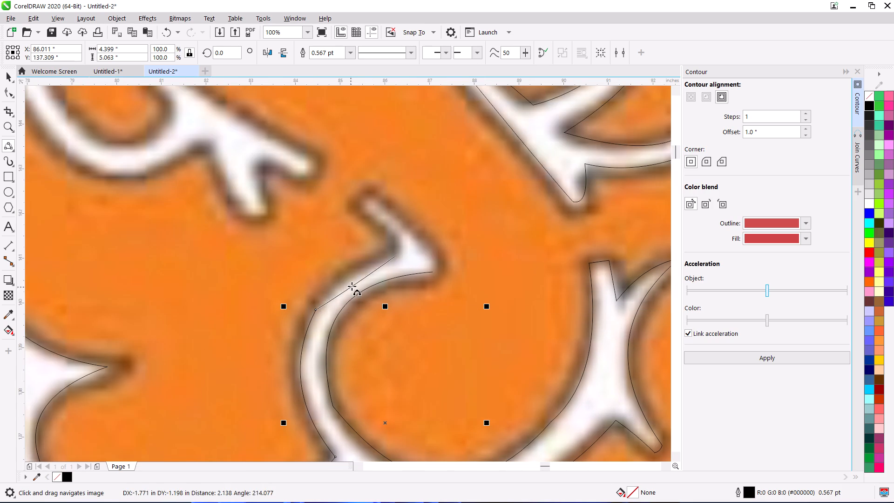
left_click(350, 276)
Trace the hook's inner side, rounded tip and outer side down to the ring's inner edge, closing the ring opening's outline.
left_click_drag(362, 204, 410, 243)
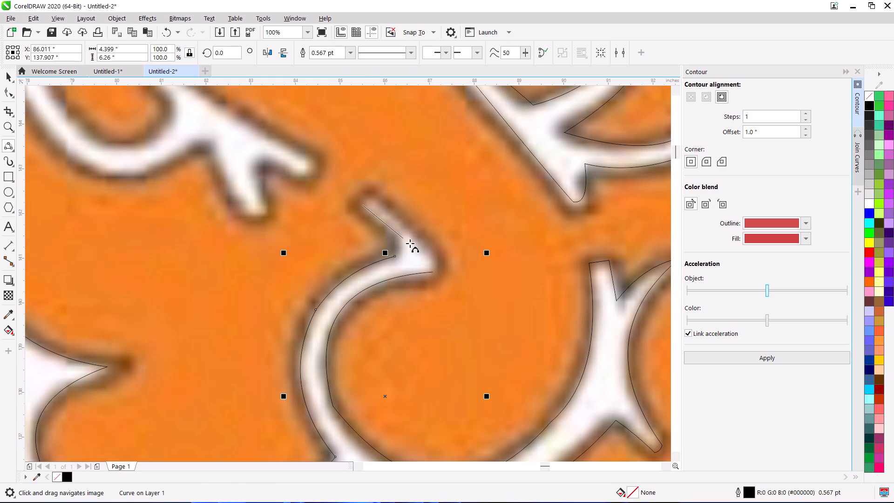
left_click_drag(410, 243, 396, 258)
left_click(396, 242)
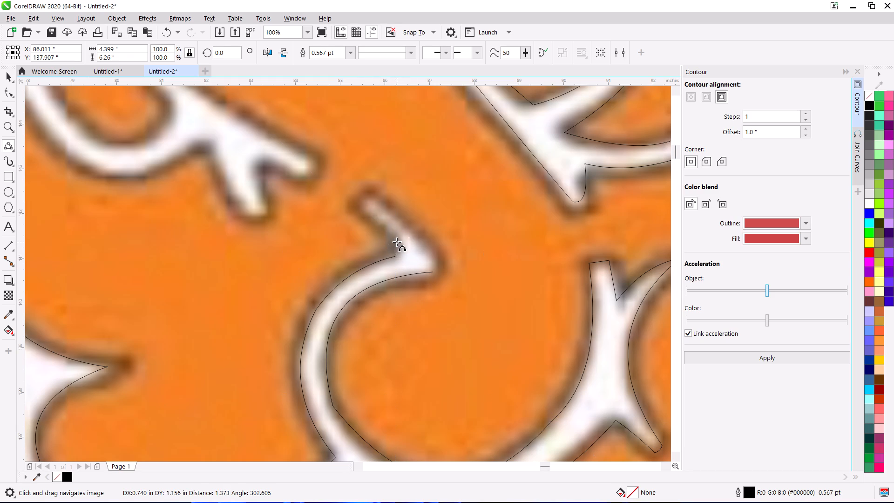
key("space")
key("space")
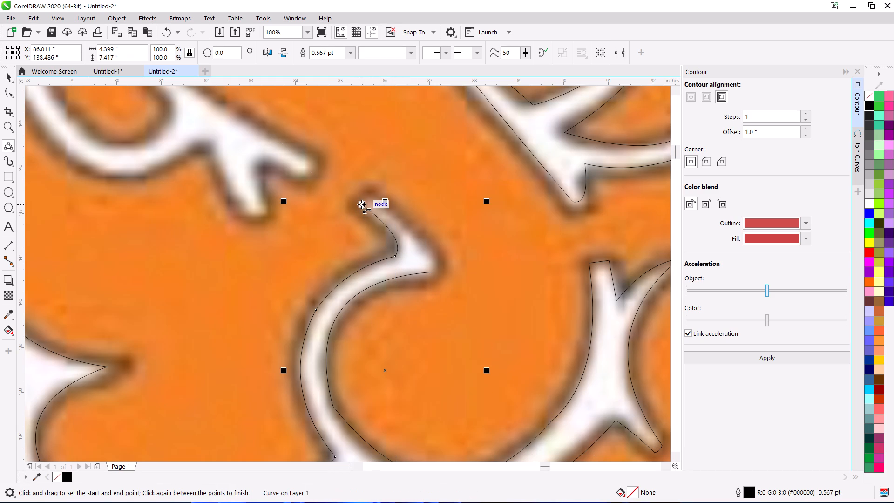
left_click_drag(362, 204, 410, 229)
left_click(371, 198)
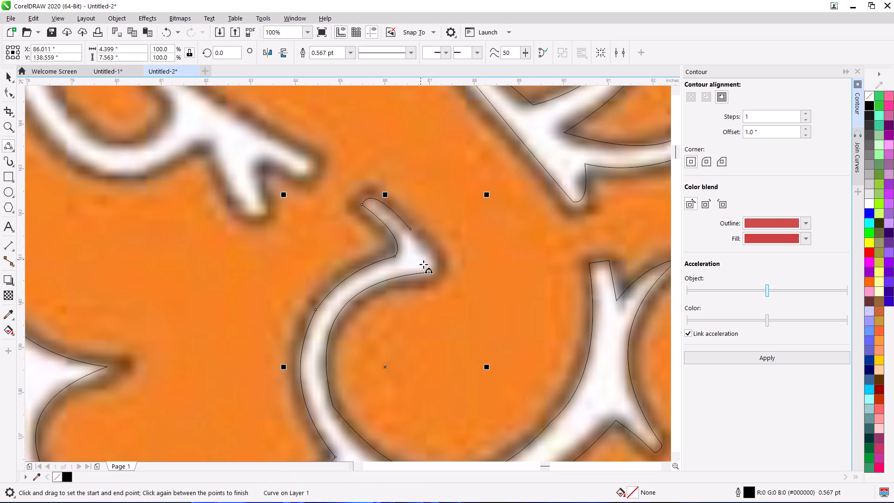
left_click_drag(434, 273, 409, 228)
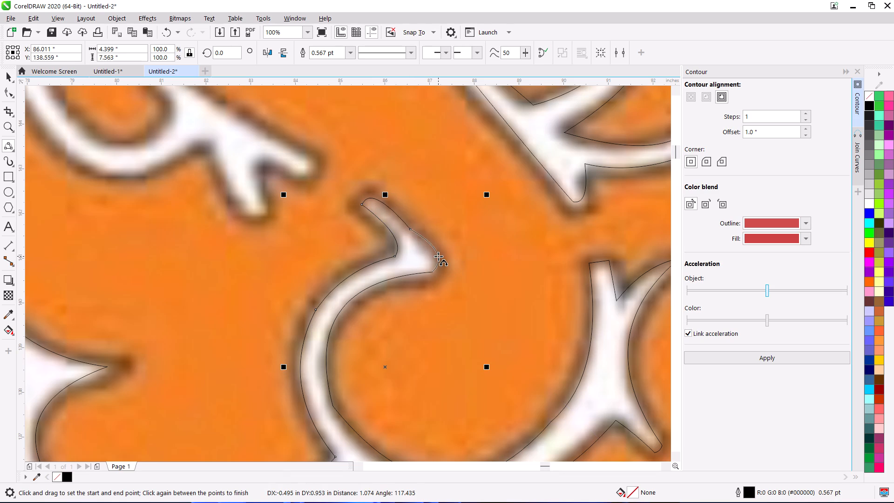
left_click(435, 260)
key("space")
Trace the forked opening beside the hook: its 0.6-inch-wide upper end and its curved inner and outer edges spanning about 3.7 and 4.5 inches.
scroll(403, 280, "down", 1)
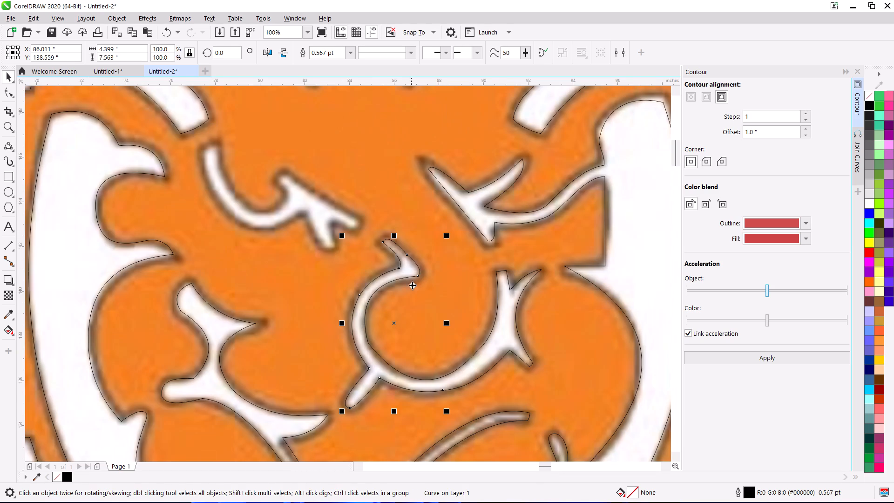
scroll(453, 271, "down", 1)
scroll(359, 241, "up", 1)
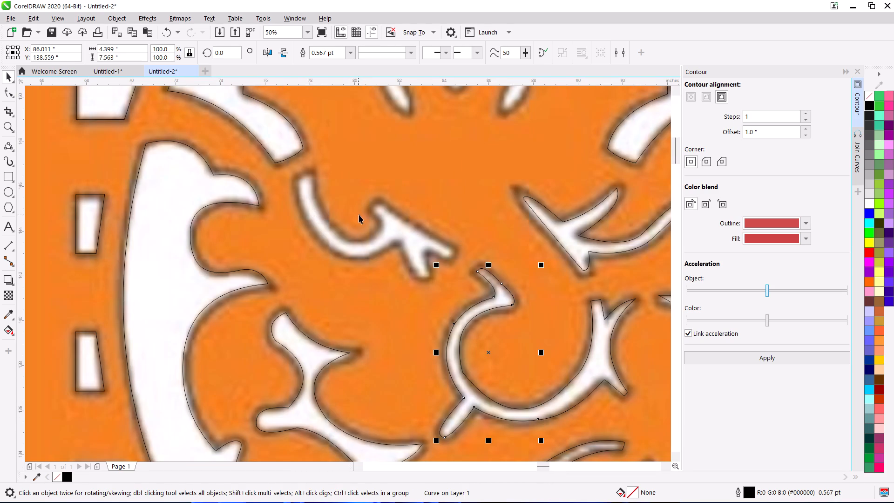
scroll(406, 221, "down", 1)
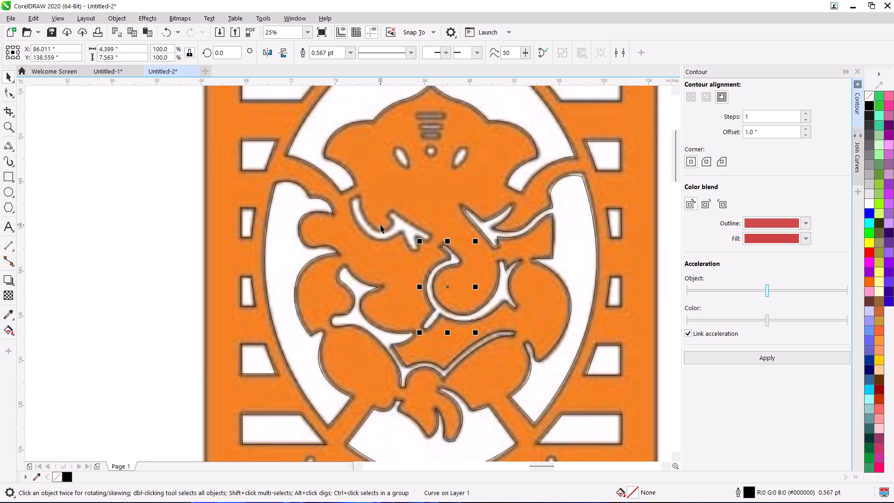
scroll(379, 224, "up", 1)
key("space")
left_click_drag(325, 177, 338, 173)
left_click(338, 173)
left_click_drag(338, 173, 399, 234)
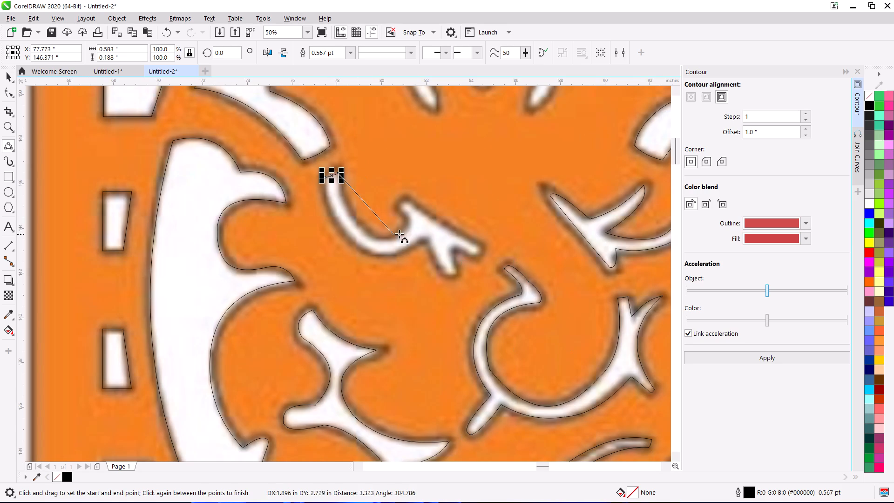
left_click_drag(399, 234, 395, 234)
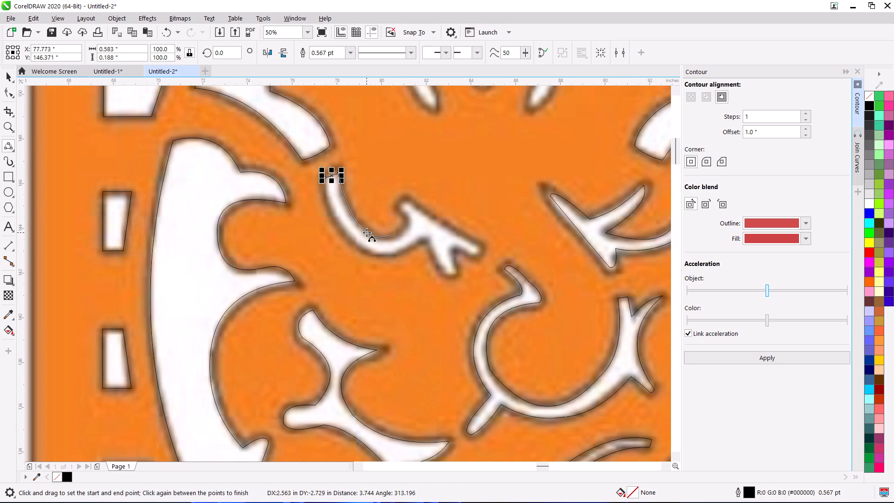
left_click(366, 232)
left_click_drag(391, 253, 326, 184)
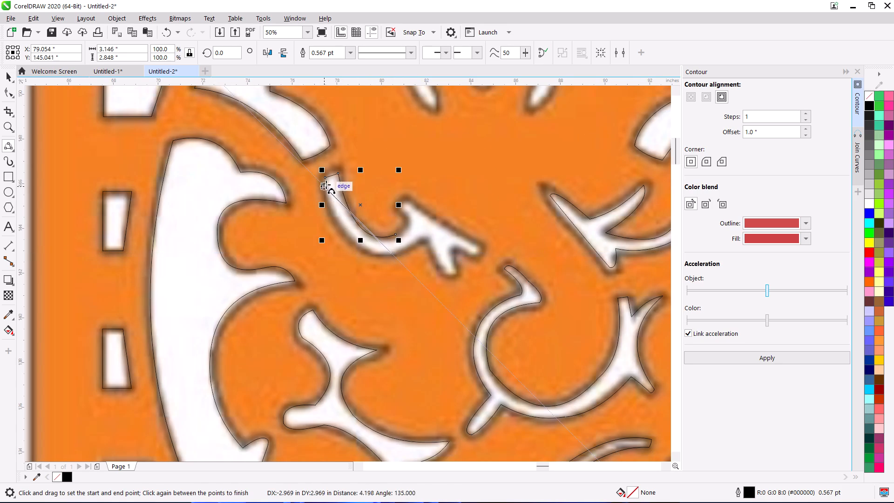
left_click_drag(326, 184, 324, 179)
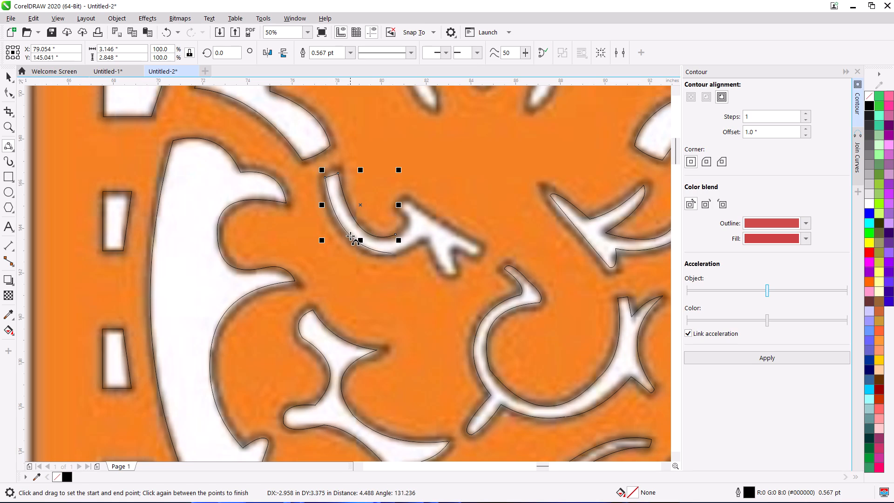
left_click(347, 236)
Extend the forked opening's lower edge about 1.7 inches to the prong notch, and curve its inner edge around to the small knob.
scroll(406, 239, "up", 1)
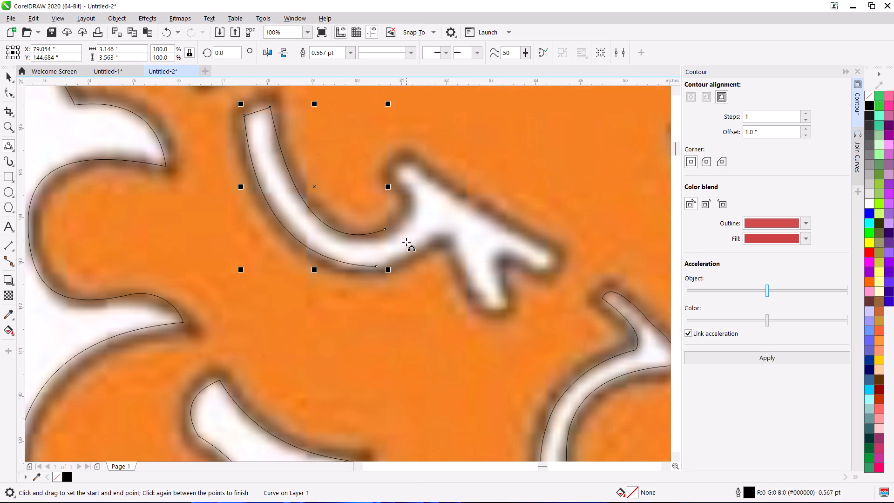
left_click_drag(443, 232, 376, 266)
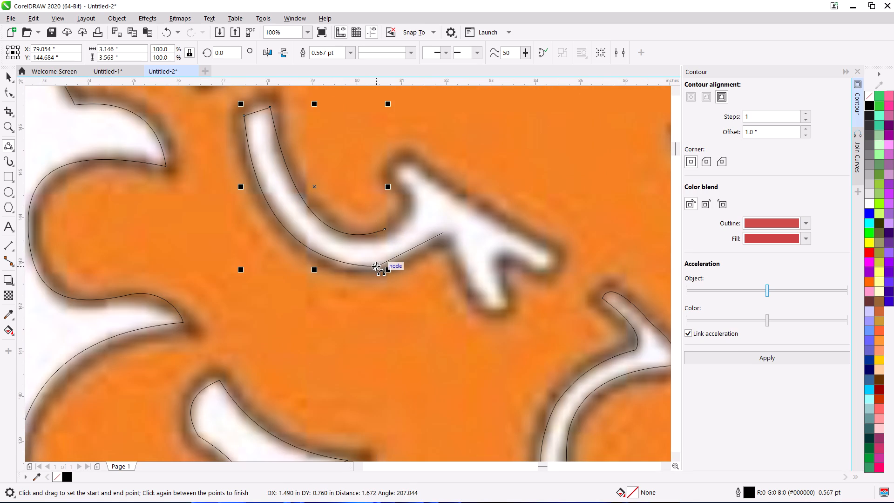
left_click(414, 251)
left_click_drag(397, 178, 403, 209)
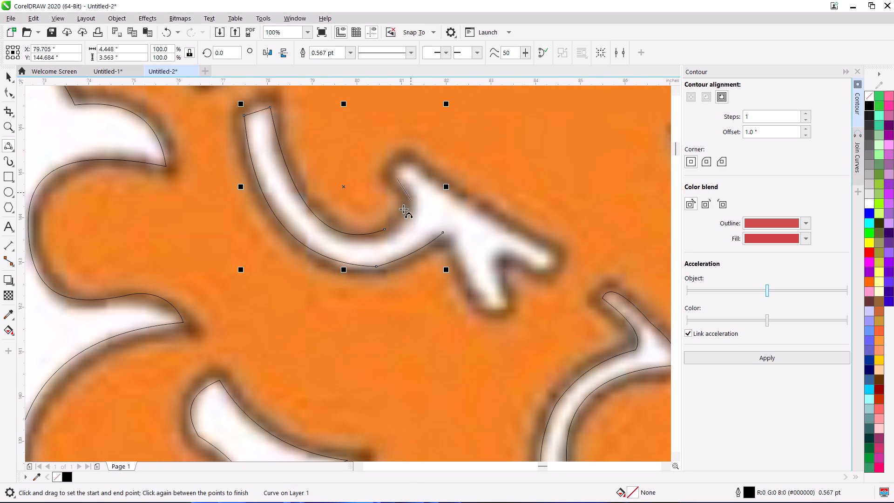
left_click_drag(403, 209, 386, 228)
left_click(410, 208)
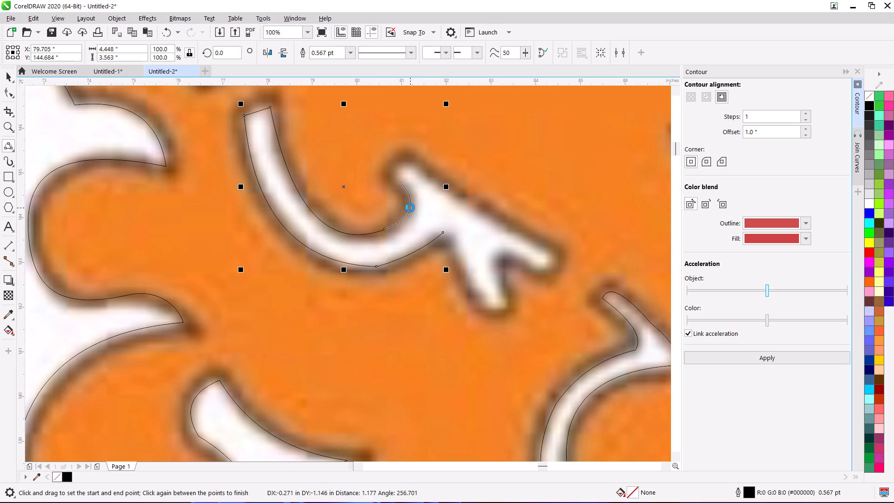
Trace the knob's rounded tip and the long sloping upper edge, about 3.3 inches, to the upper prong's tip.
key("space")
key("space")
left_click_drag(397, 178, 428, 172)
left_click(400, 166)
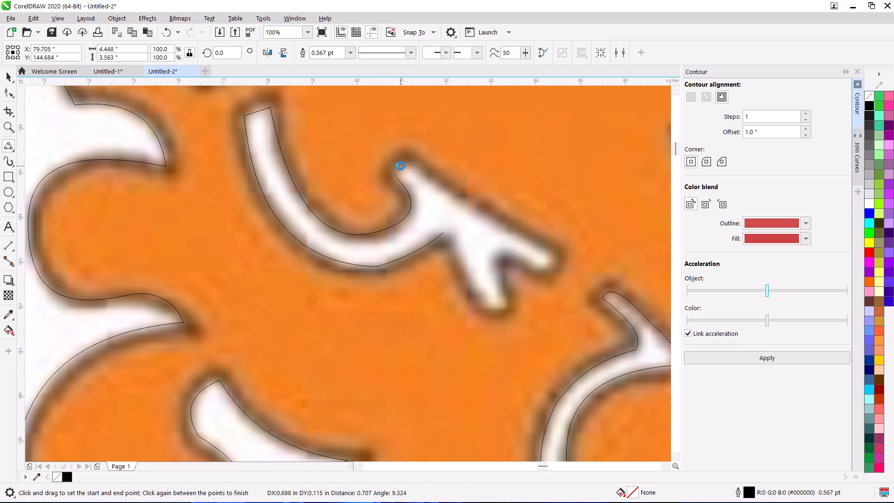
left_click_drag(552, 256, 431, 175)
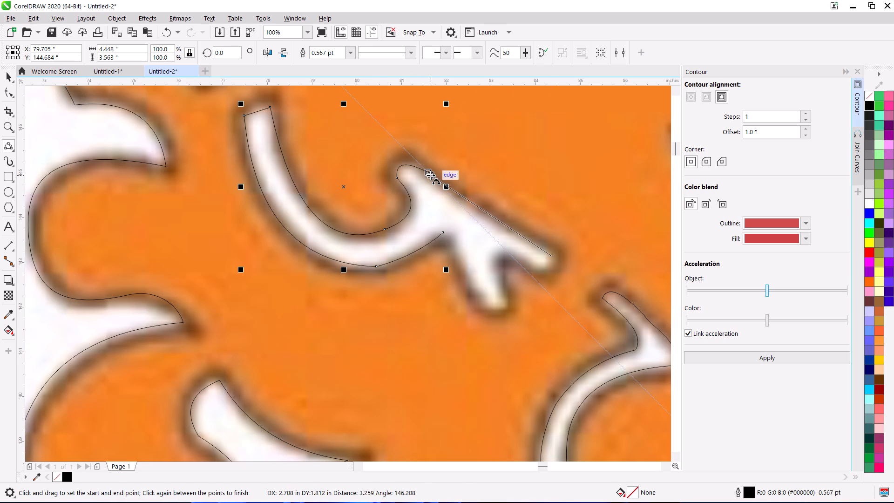
left_click_drag(431, 175, 429, 175)
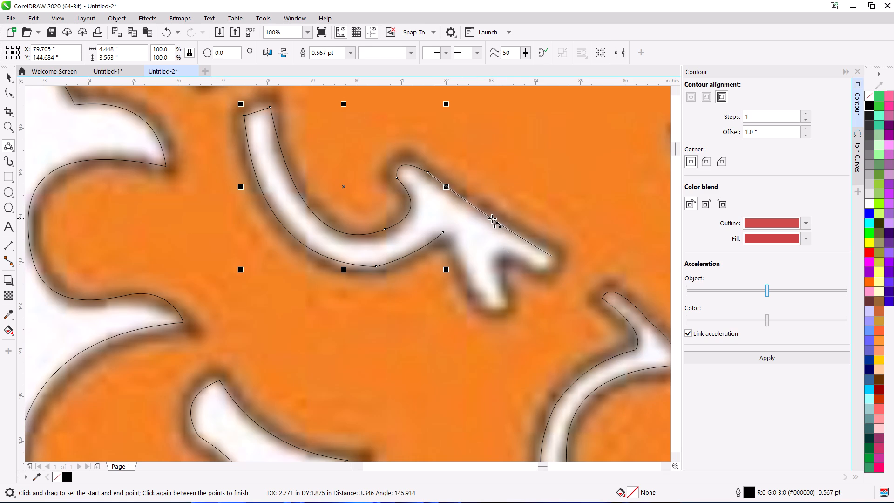
left_click(492, 218)
Trace the upper prong's rounded end back to the fork's notch and the lower prong's inner side, about 1.3 inches, to its tip.
left_click_drag(507, 251, 552, 256)
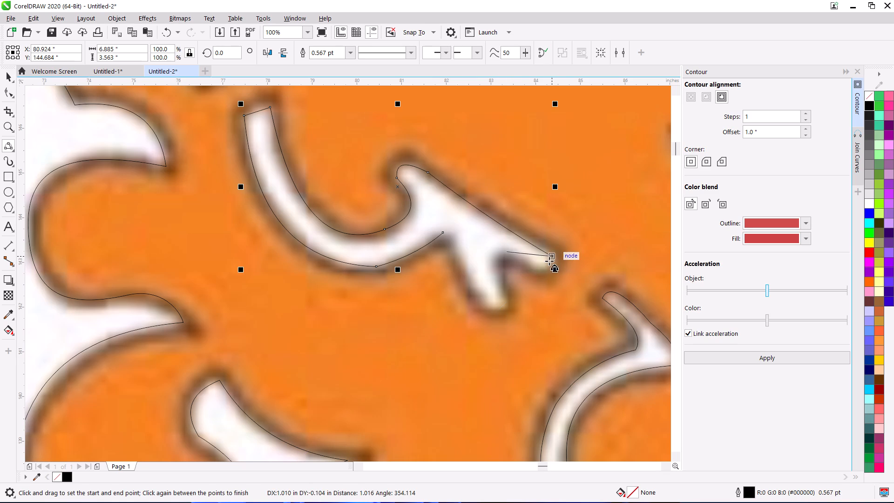
left_click(547, 270)
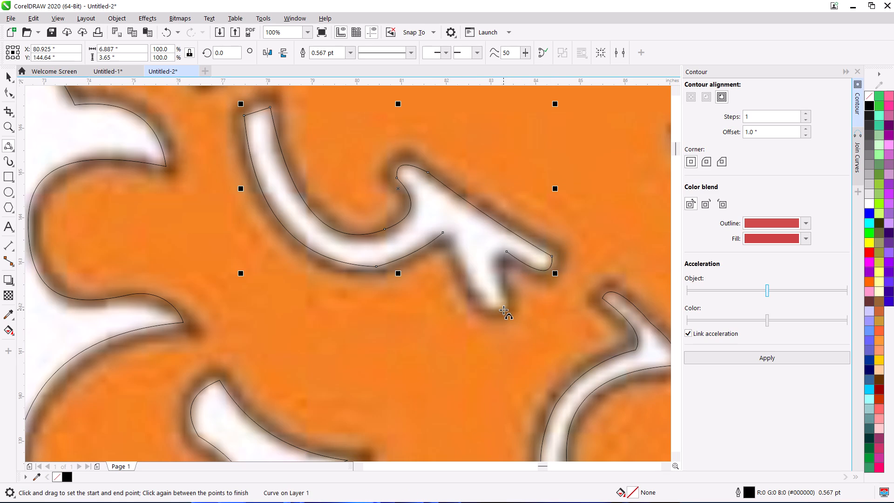
left_click_drag(503, 310, 508, 250)
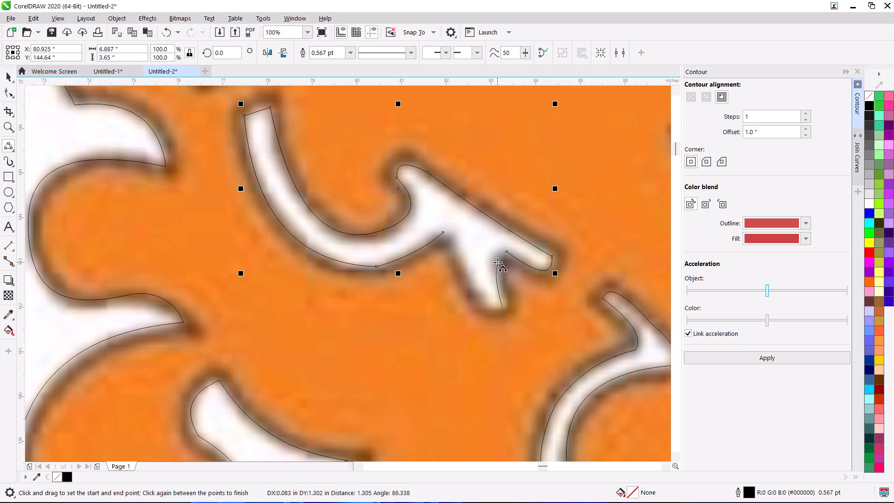
left_click(497, 262)
key("space")
key("space")
key("space")
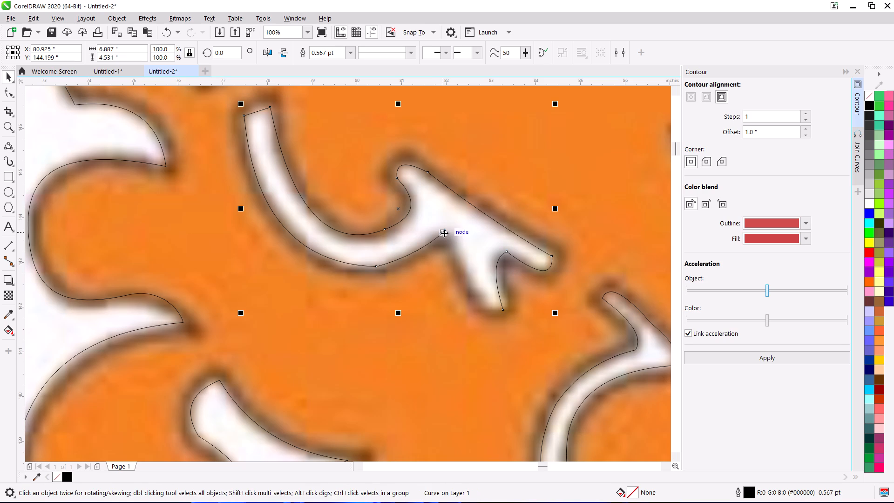
Close the forked opening with the lower prong's curved outer side, about 2.2 inches from the notch to the tip.
key("space")
left_click_drag(444, 232, 501, 306)
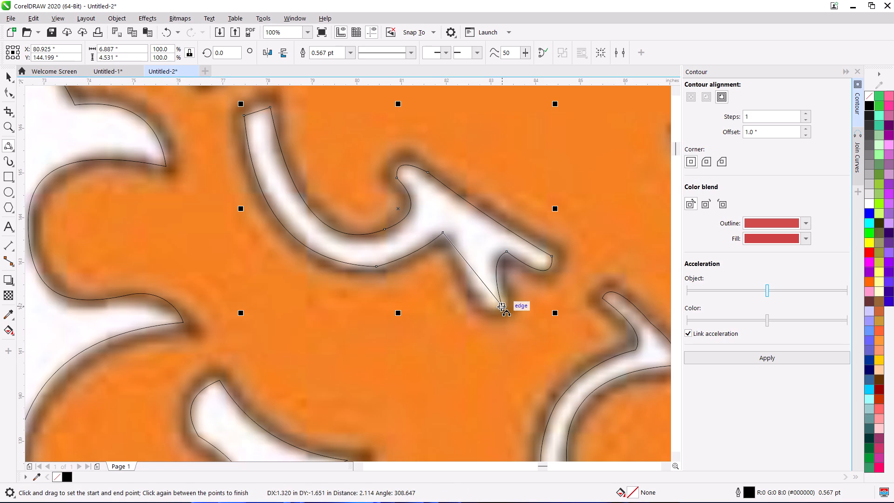
left_click_drag(501, 306, 502, 310)
left_click(475, 299)
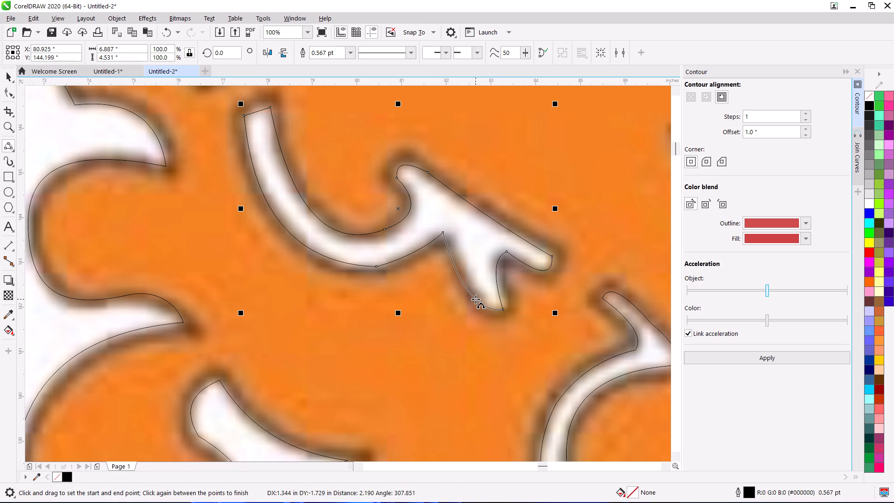
Combine the forked opening with all the other traced openings in the panel's upper Ganesha section into one curve.
scroll(477, 279, "down", 1)
scroll(439, 168, "down", 1)
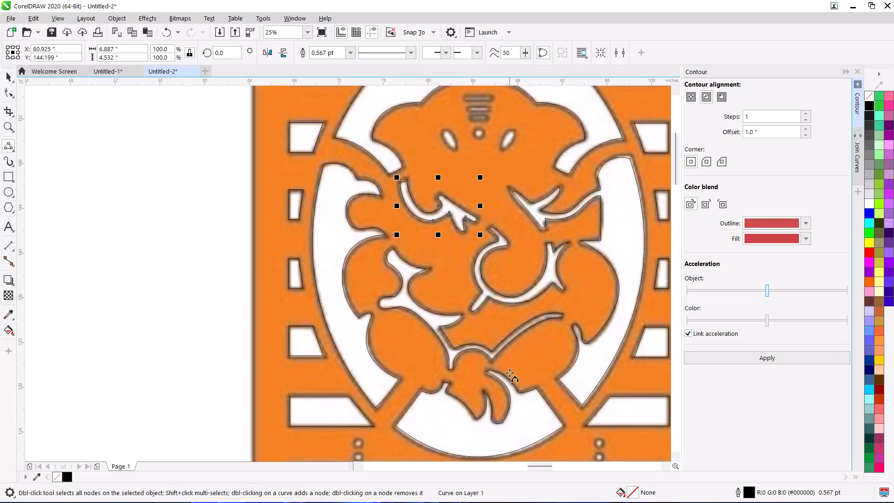
scroll(496, 391, "down", 2)
key("space")
scroll(378, 296, "down", 2)
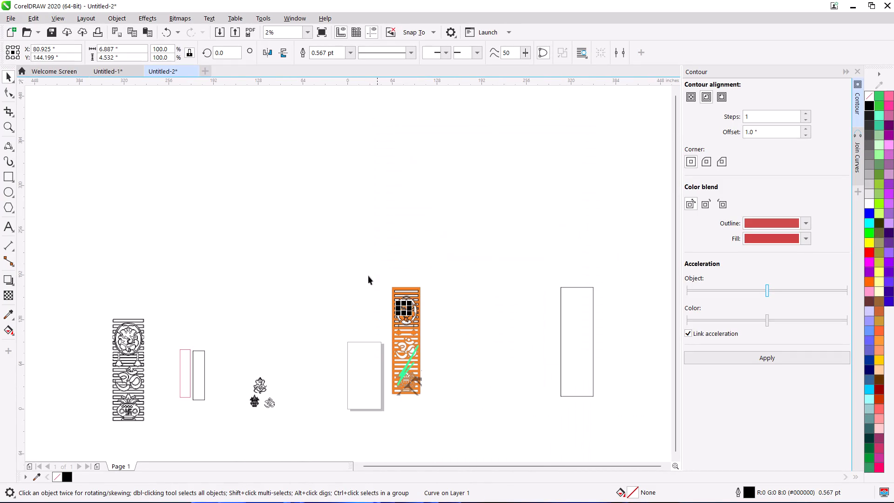
left_click_drag(348, 237, 454, 428)
left_click(299, 52)
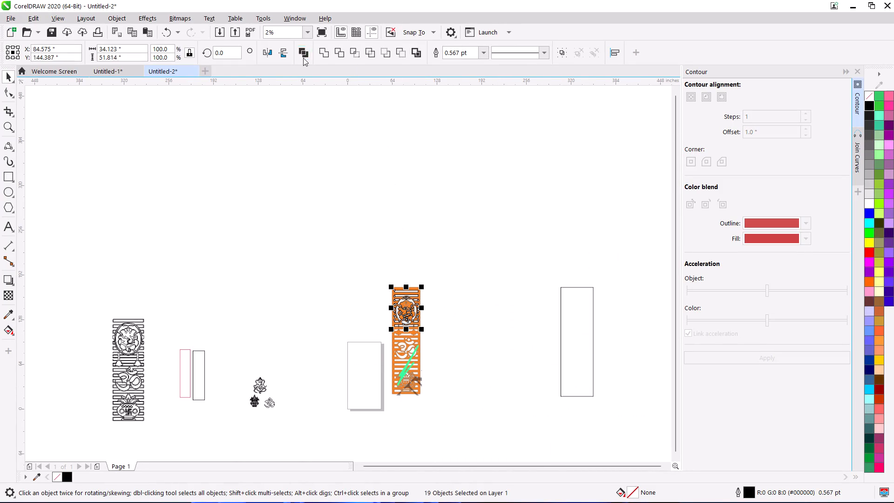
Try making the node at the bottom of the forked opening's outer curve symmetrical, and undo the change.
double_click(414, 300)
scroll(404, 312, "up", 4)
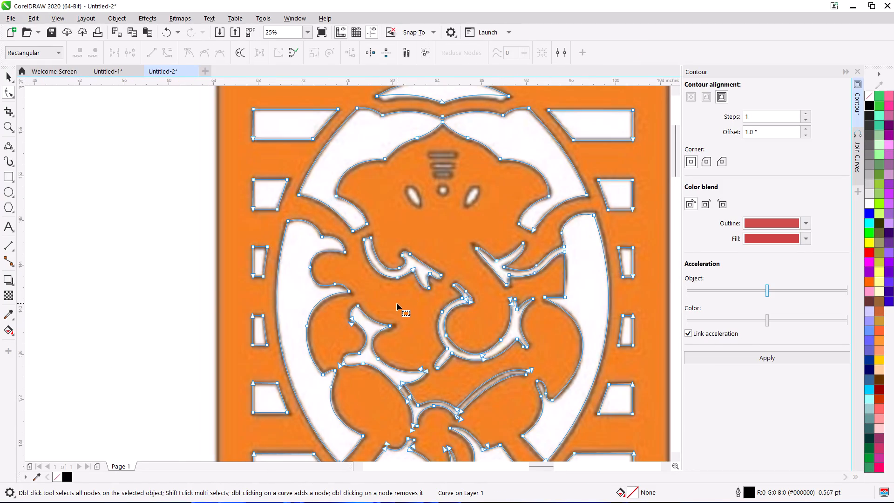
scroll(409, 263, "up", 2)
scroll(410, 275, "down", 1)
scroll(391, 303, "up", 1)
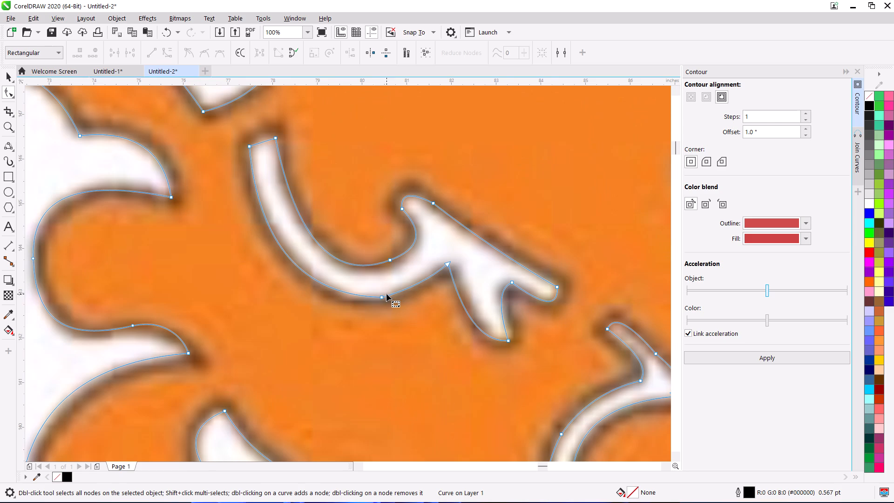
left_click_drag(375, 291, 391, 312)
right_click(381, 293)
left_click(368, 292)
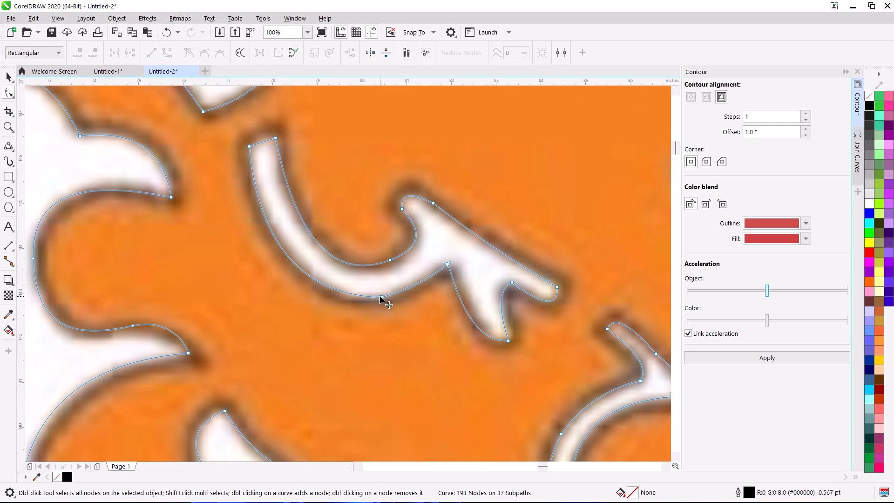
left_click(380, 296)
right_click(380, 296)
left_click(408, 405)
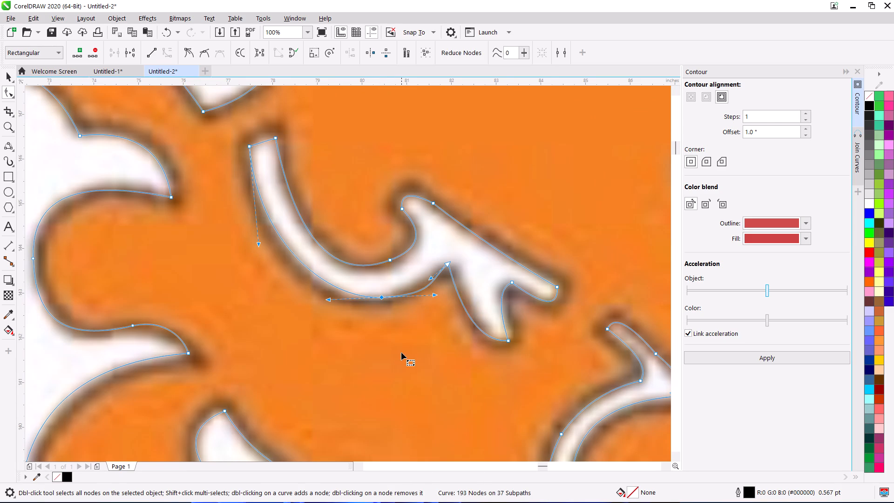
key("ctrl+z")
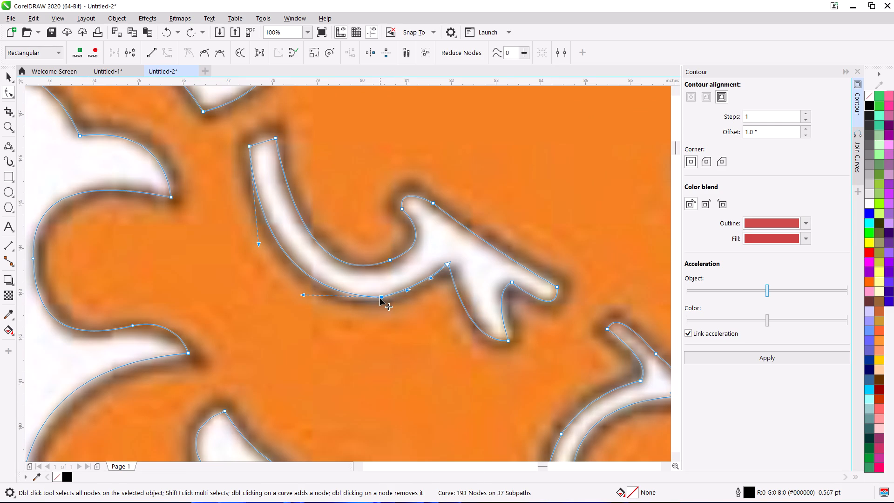
Delete the extra nodes at the bottom of the forked opening's outer curve and on its inner curve below the knob.
left_click(380, 298)
left_click(385, 298)
double_click(383, 297)
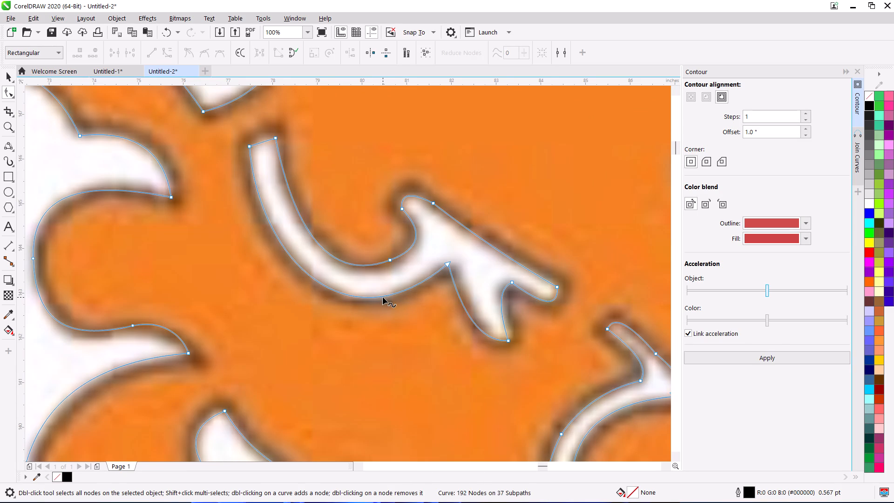
left_click_drag(381, 249, 407, 274)
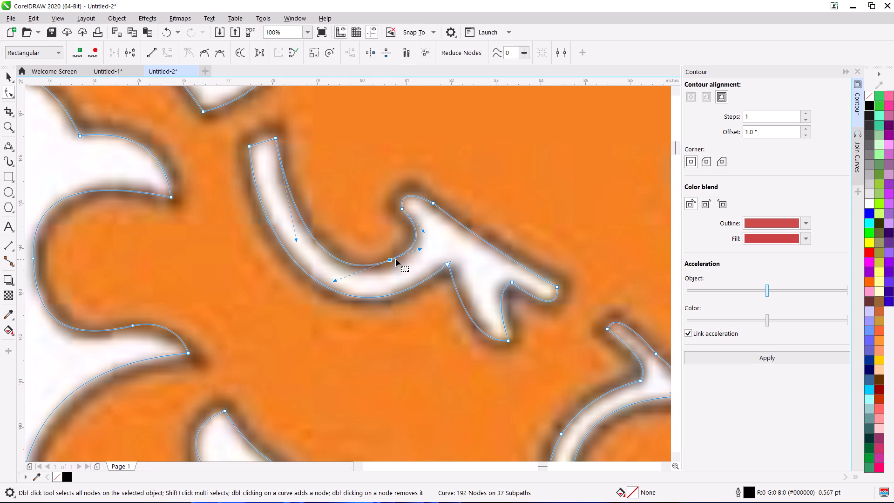
double_click(389, 258)
double_click(389, 259)
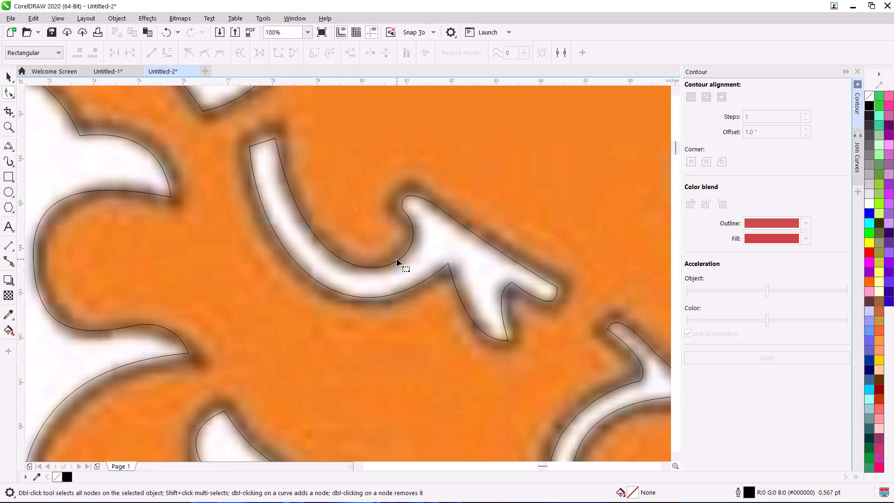
left_click(465, 233)
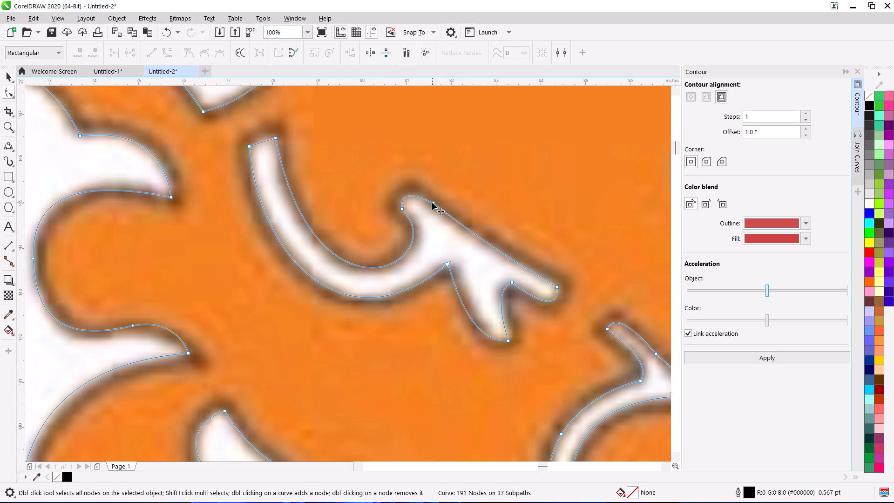
Delete the extra node near the bend on the upper edge of the small forked branch.
double_click(432, 203)
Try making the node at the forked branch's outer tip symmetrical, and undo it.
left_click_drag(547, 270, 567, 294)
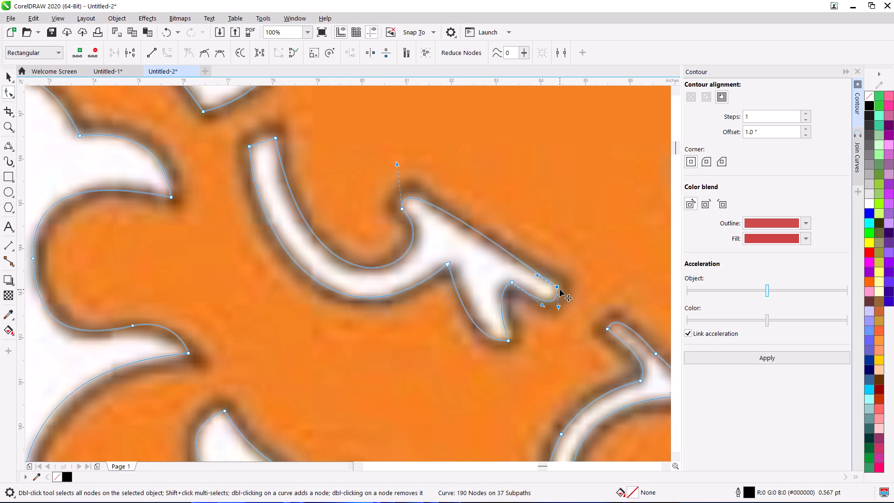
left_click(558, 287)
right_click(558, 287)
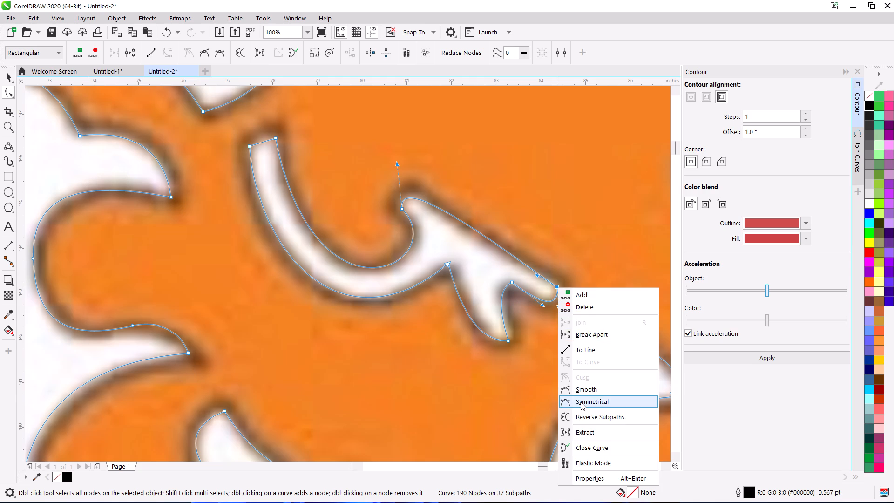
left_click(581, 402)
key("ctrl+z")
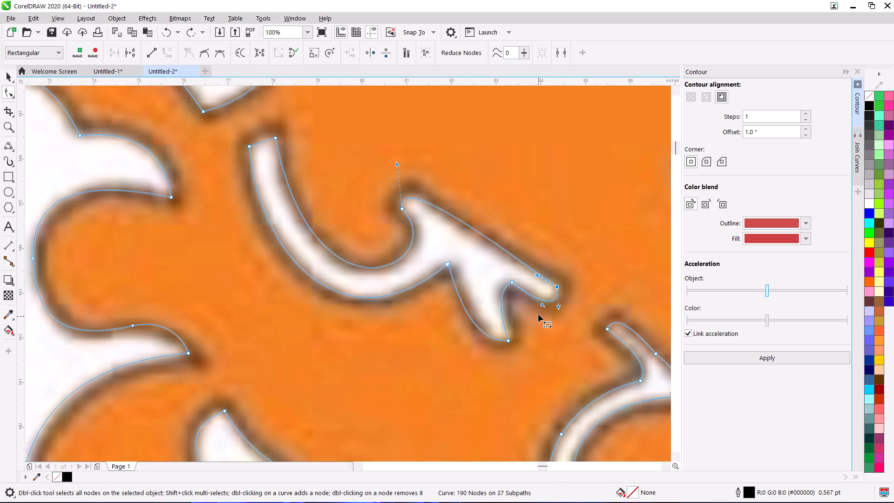
Make the node at the forked branch's outer tip smooth.
right_click(555, 286)
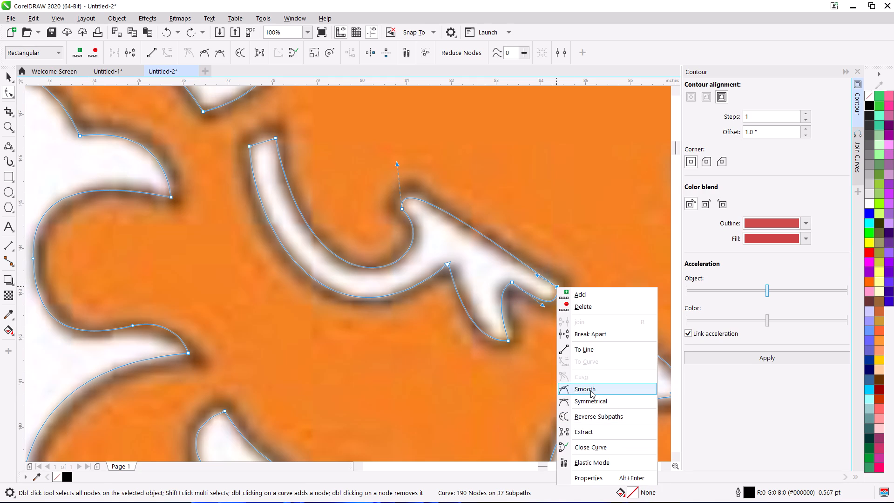
left_click(590, 390)
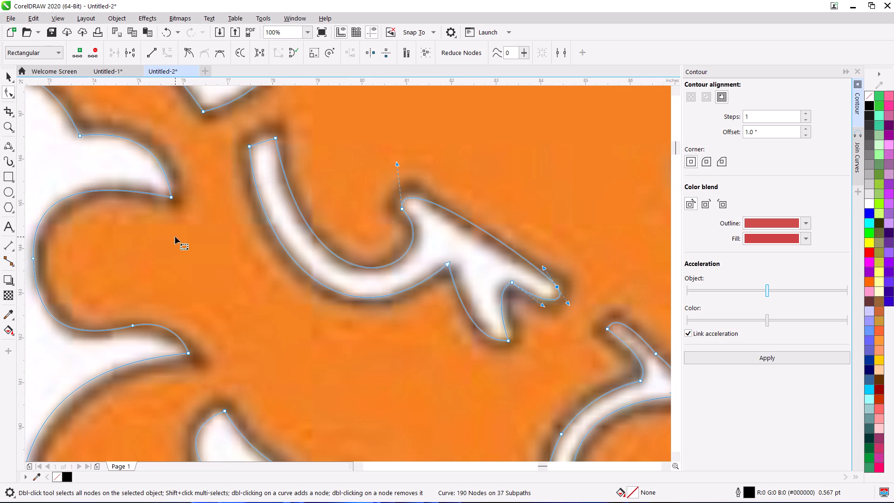
Delete the two extra nodes at the midpoints of the concave arcs on the large white crescent's scalloped inner edge.
middle_click_drag(207, 245, 482, 218)
double_click(308, 230)
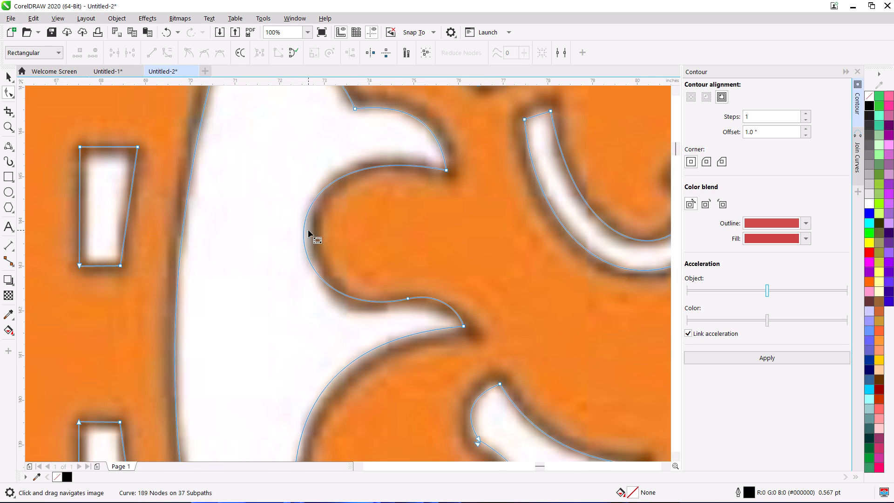
scroll(448, 225, "down", 1)
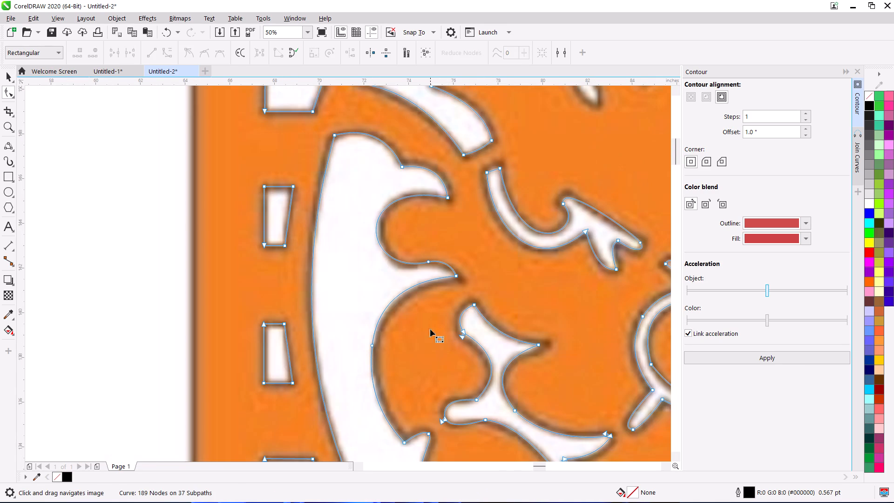
middle_click_drag(447, 306, 395, 263)
double_click(321, 303)
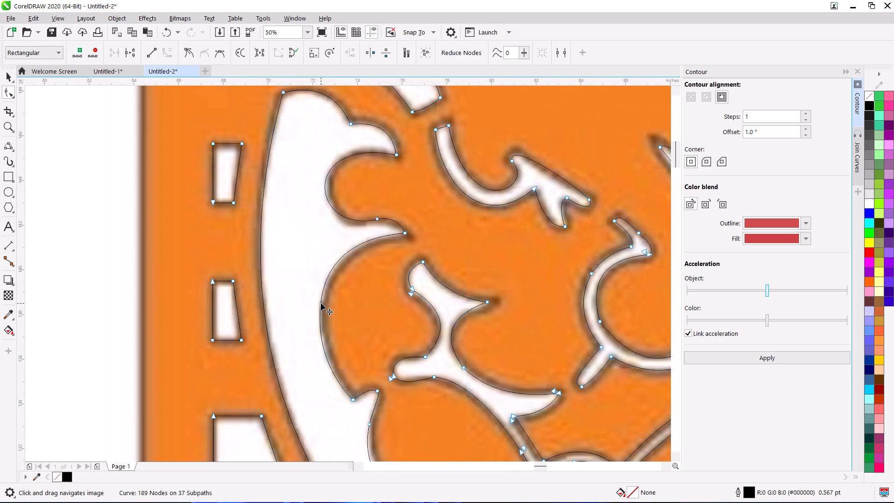
Join the open end nodes at the rounded tip of the white shape's lower arm and make the joined node smooth.
middle_click_drag(466, 337, 436, 264)
scroll(374, 306, "up", 2)
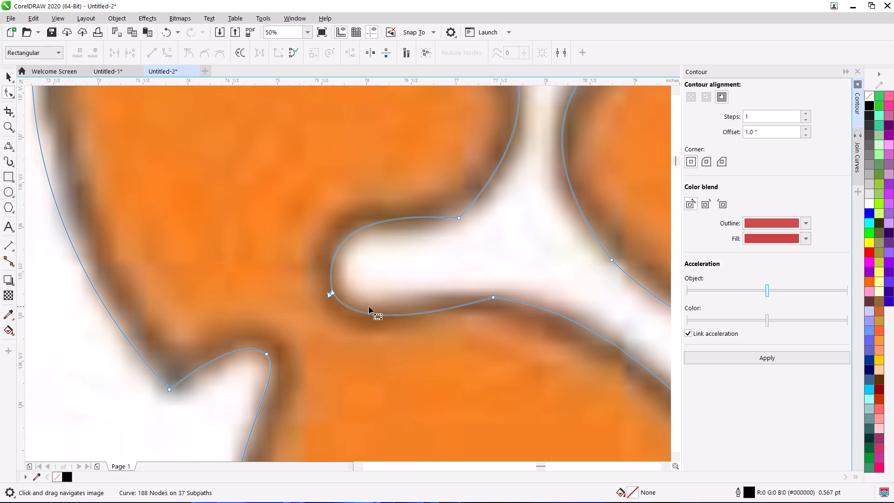
left_click_drag(306, 285, 366, 303)
left_click_drag(366, 303, 339, 286)
key("r")
key("r")
left_click_drag(305, 285, 330, 296)
key("r")
left_click_drag(307, 280, 353, 304)
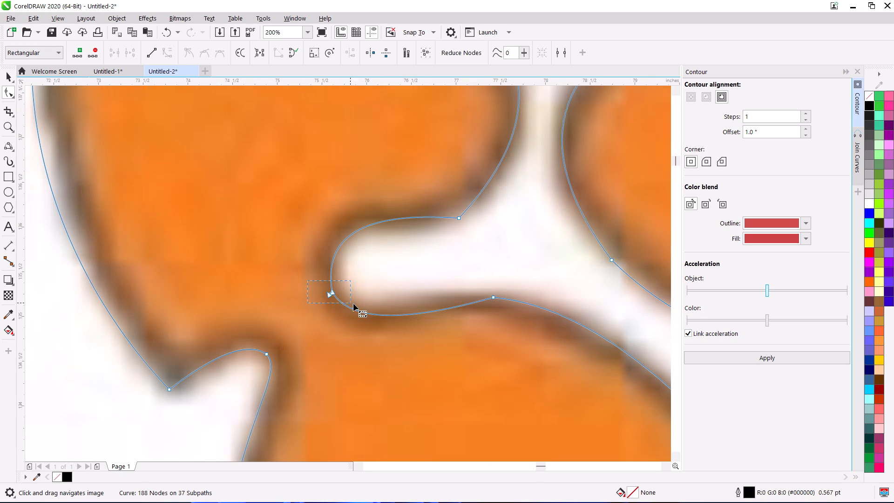
left_click_drag(353, 304, 354, 304)
key("r")
left_click(331, 293)
right_click(331, 293)
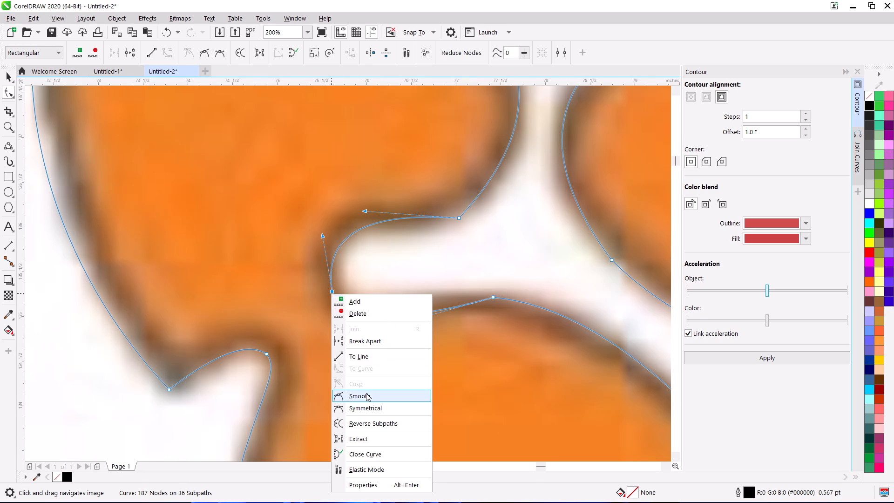
left_click(366, 393)
Join the open nodes on the narrow stem's outer edge and at its opposite upper corner, and delete the surplus outer-edge node.
scroll(539, 315, "down", 1)
middle_click_drag(535, 315, 400, 271)
scroll(371, 270, "down", 1)
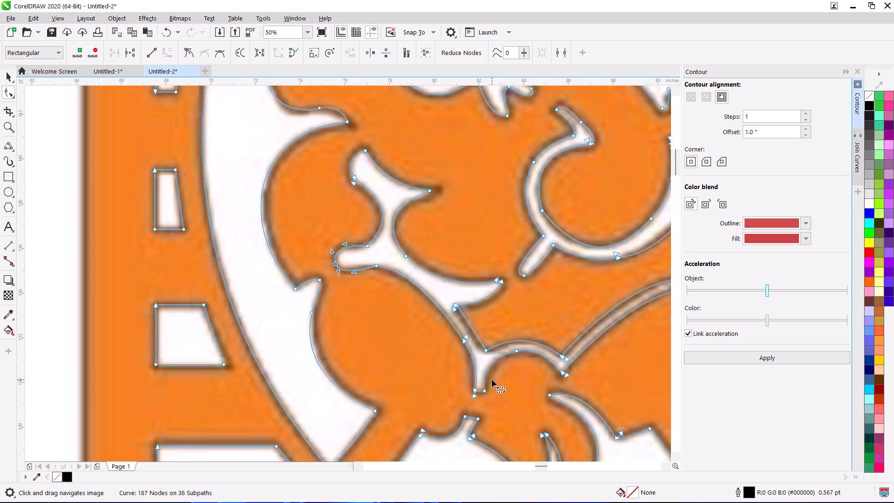
scroll(479, 356, "up", 2)
left_click_drag(362, 289, 458, 313)
key("r")
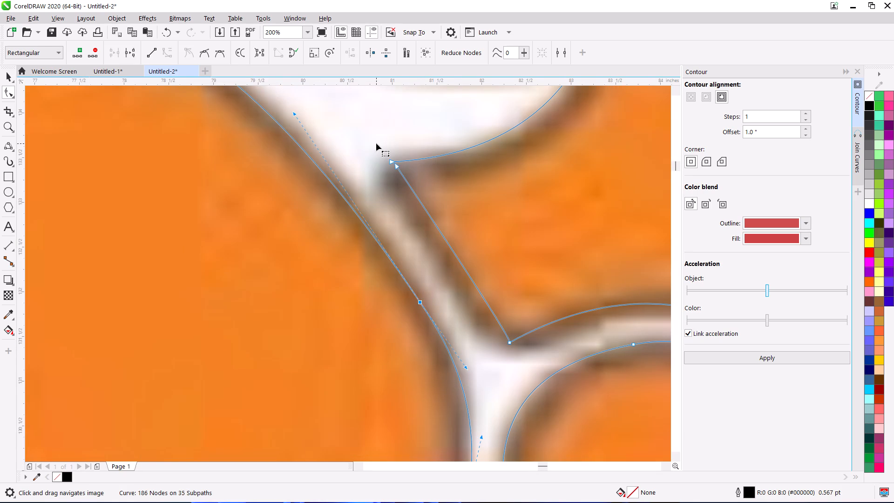
left_click_drag(376, 144, 408, 163)
key("r")
left_click_drag(369, 142, 411, 179)
key("r")
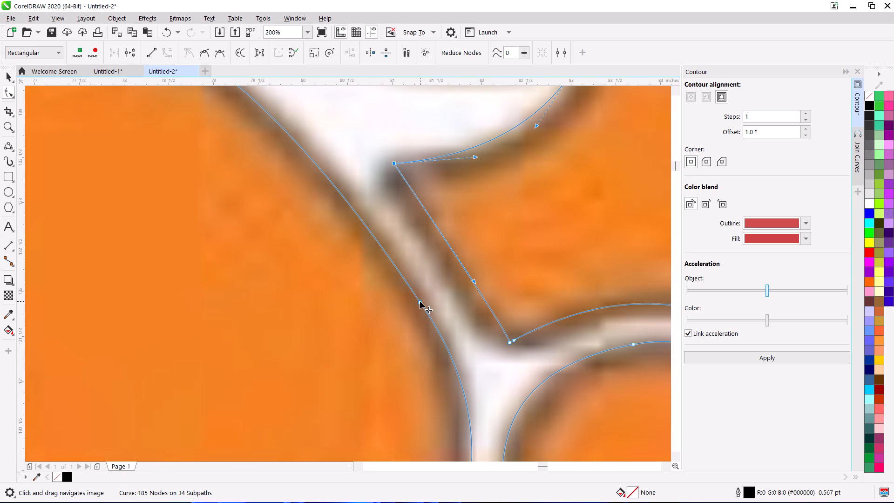
double_click(420, 301)
Join the open end nodes at the bottom corner of the narrow vertical stem.
scroll(459, 308, "down", 2)
scroll(487, 364, "up", 2)
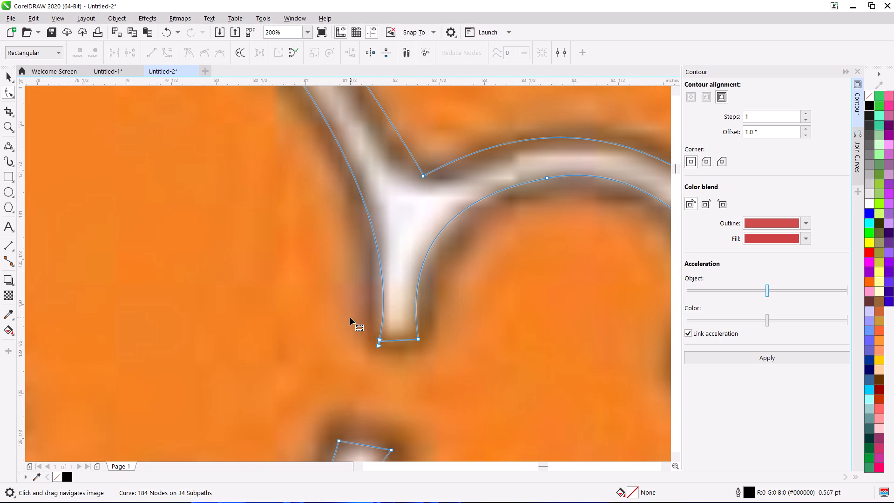
left_click_drag(350, 318, 375, 354)
left_click_drag(359, 321, 392, 363)
key("r")
Delete the extra node on the arch's lower edge and join the two open node pairs at the arch's V-shaped junction.
scroll(512, 253, "down", 1)
middle_click_drag(520, 251, 456, 269)
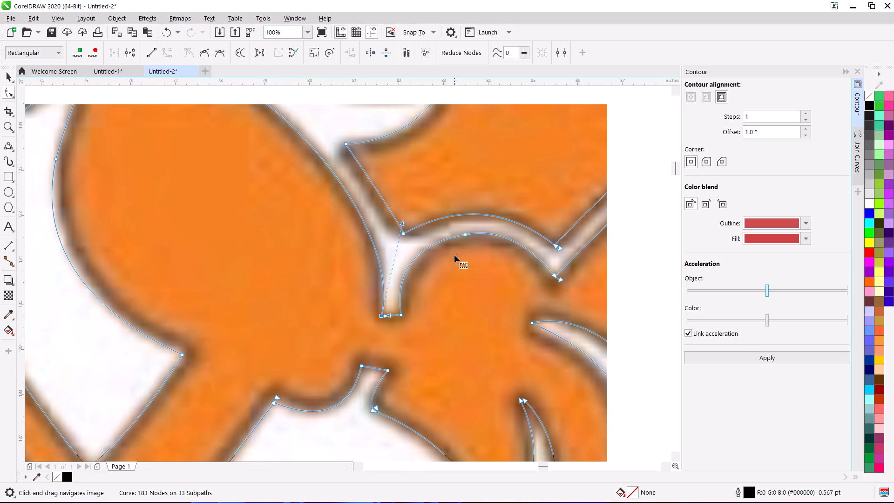
double_click(467, 233)
left_click_drag(551, 226, 570, 254)
key("r")
left_click_drag(529, 267, 599, 298)
key("r")
Join the open end nodes at the far end of the long curved arm.
scroll(578, 279, "down", 1)
middle_click_drag(572, 279, 496, 309)
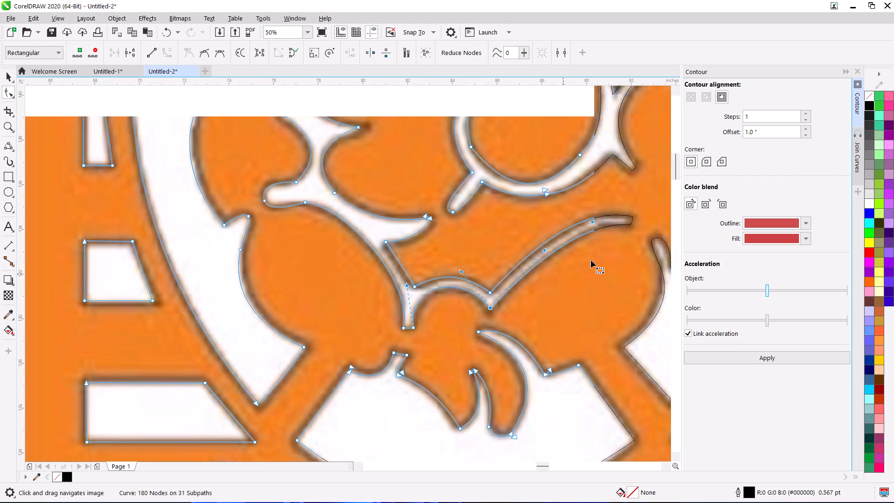
scroll(628, 218, "up", 2)
left_click_drag(630, 191, 664, 235)
key("r")
Join the open nodes at the pointed white tip between the orange claws.
scroll(643, 233, "down", 2)
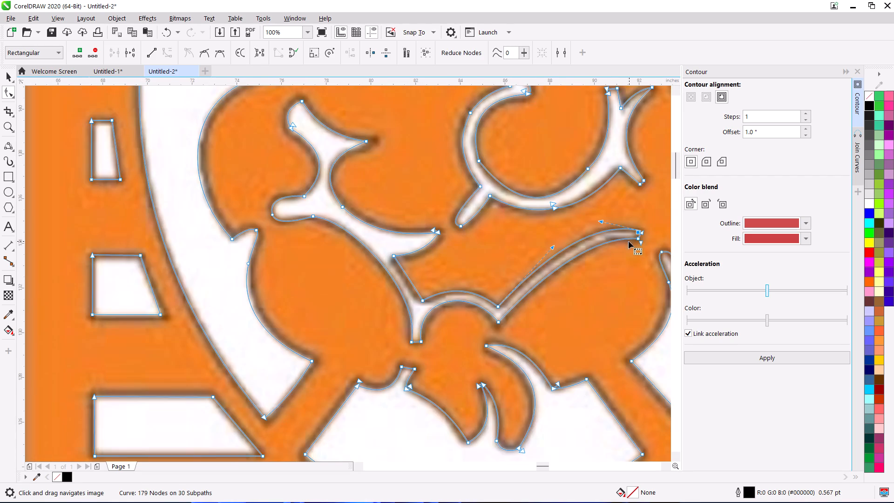
middle_click_drag(562, 300, 598, 204)
scroll(535, 313, "up", 2)
left_click_drag(445, 194, 535, 239)
key("r")
Join the open nodes at the rounded bottom of the larger orange claw and make the joined node smooth.
scroll(524, 278, "down", 1)
middle_click_drag(519, 279, 487, 197)
left_click_drag(528, 272, 569, 313)
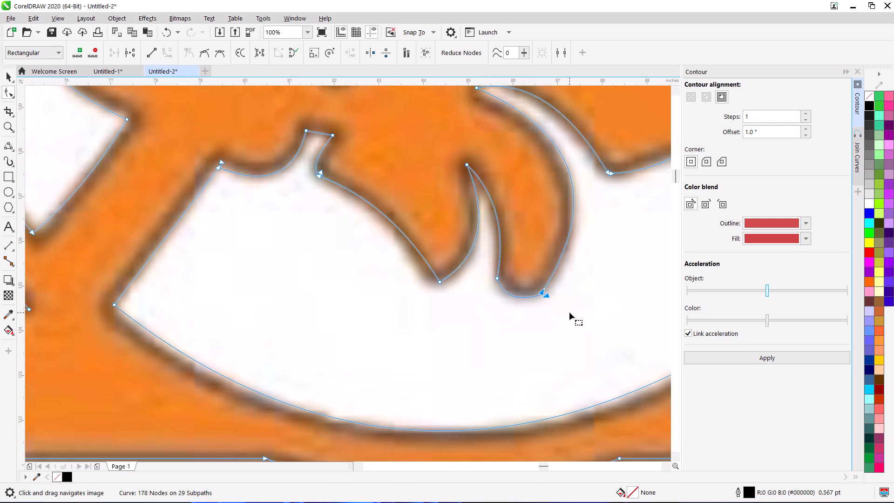
key("r")
right_click(544, 292)
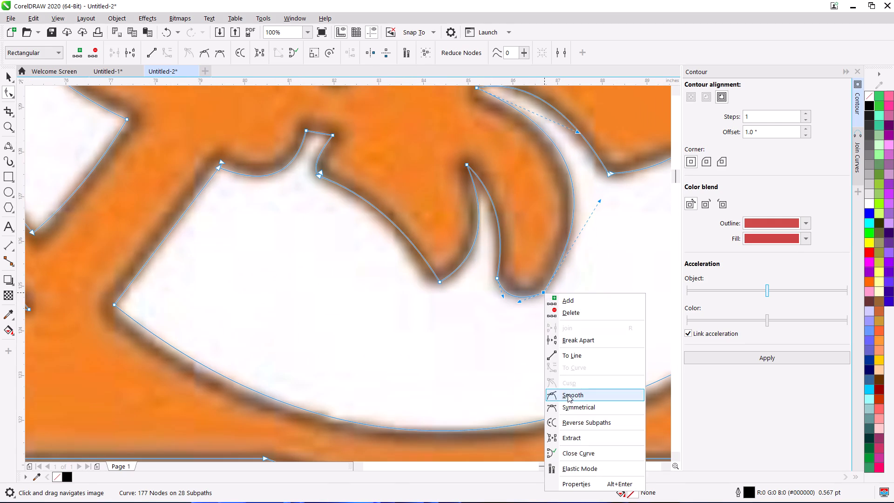
left_click(568, 395)
Join the open nodes at the base of the small spur and at the upper-left corner of the large white bottom shape.
scroll(561, 312, "down", 1)
scroll(426, 240, "up", 2)
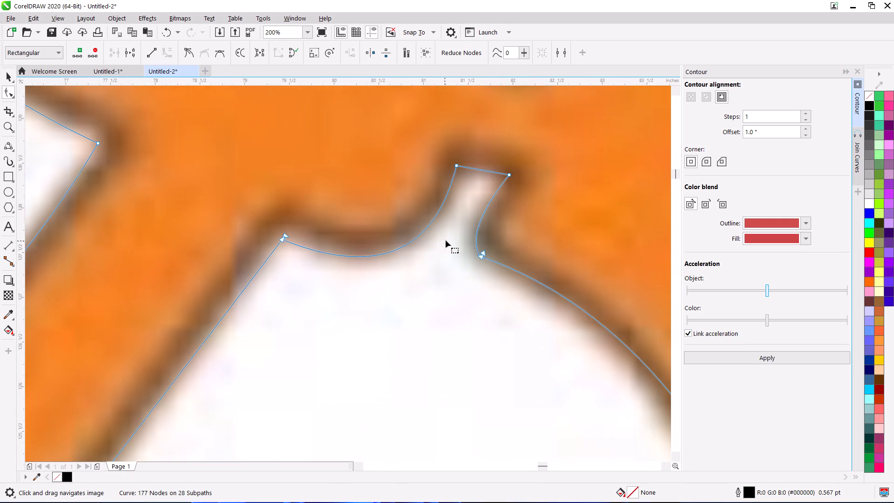
left_click_drag(447, 239, 533, 278)
key("r")
left_click_drag(280, 206, 302, 292)
key("r")
scroll(313, 296, "down", 1)
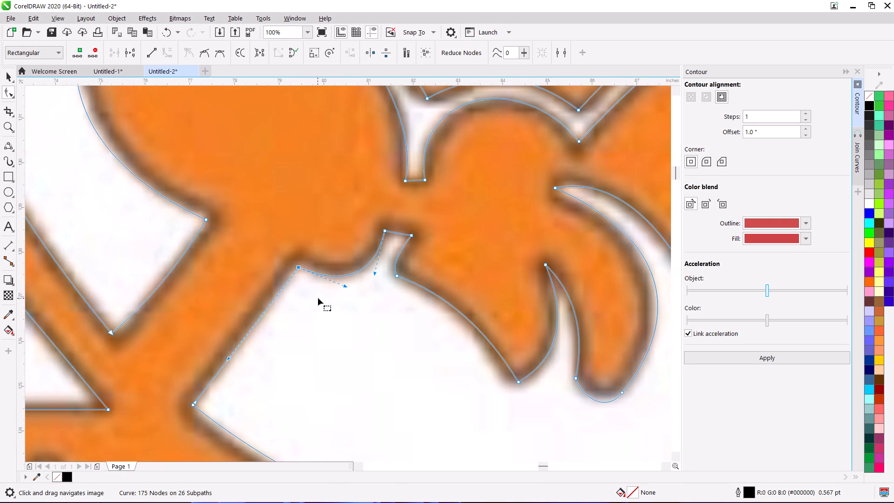
Join the open nodes at the hook of the C-shaped scroll and delete the extra node on the hook's outer edge.
middle_click_drag(318, 298, 396, 206)
scroll(396, 206, "down", 2)
middle_click_drag(608, 201, 331, 348)
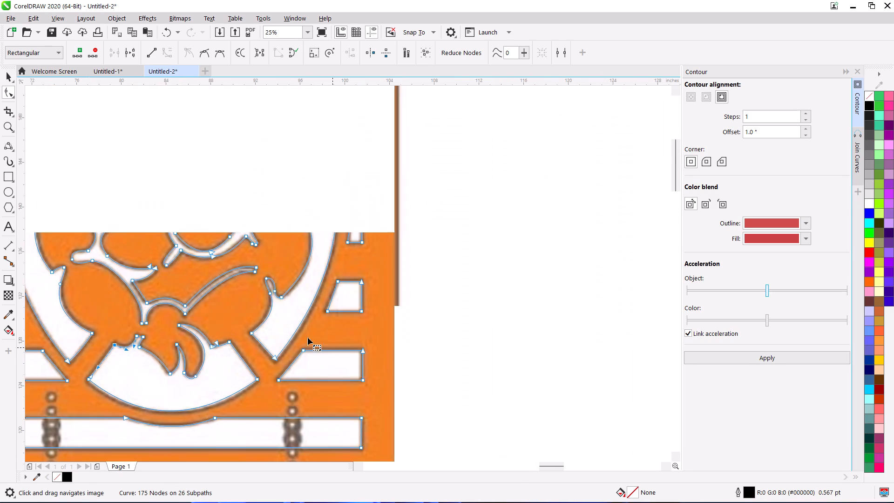
scroll(267, 281, "up", 1)
middle_click_drag(274, 281, 571, 369)
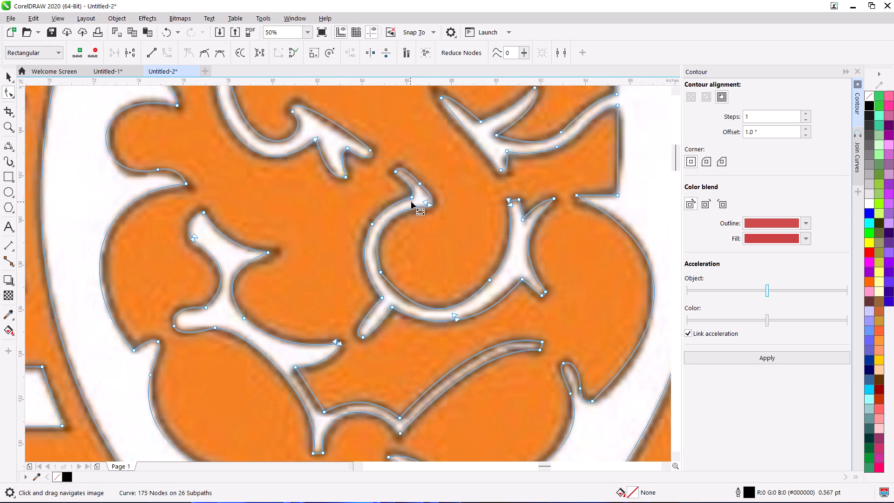
left_click_drag(420, 198, 442, 214)
key("r")
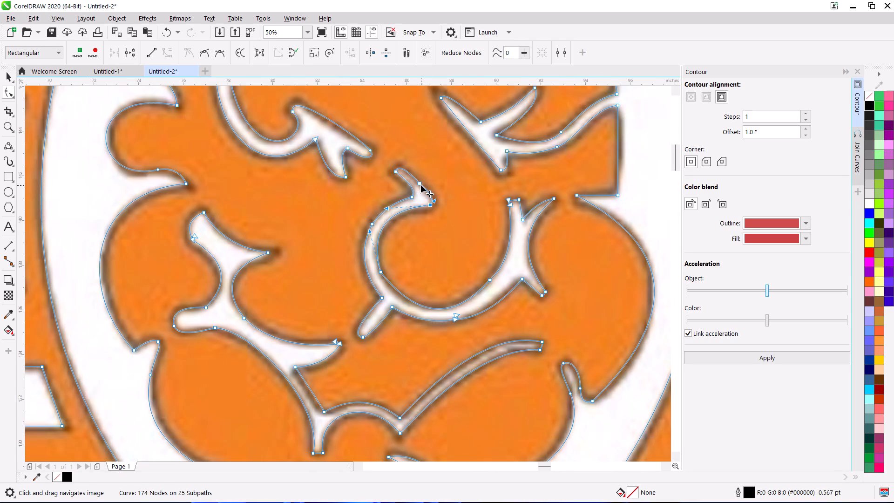
double_click(421, 185)
Join the open nodes atop the C-shaped scroll's right arm and delete the extra node on the left part of its inner curve.
left_click_drag(492, 187, 514, 213)
key("r")
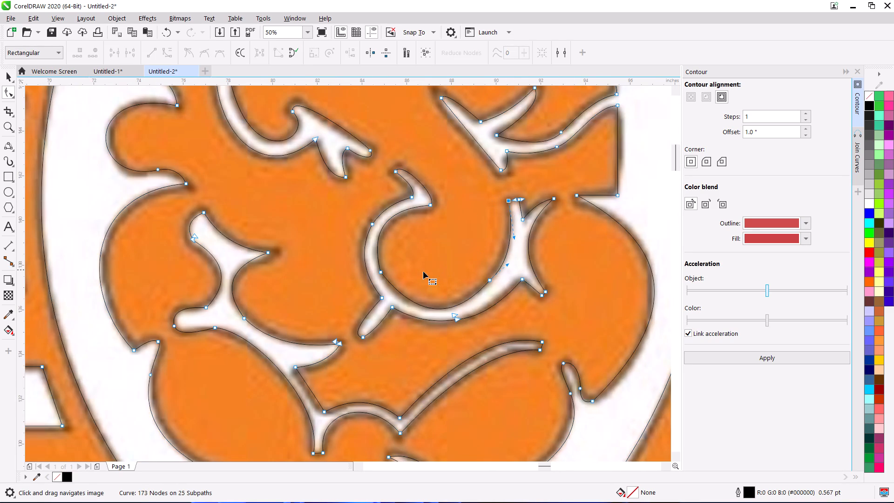
double_click(381, 272)
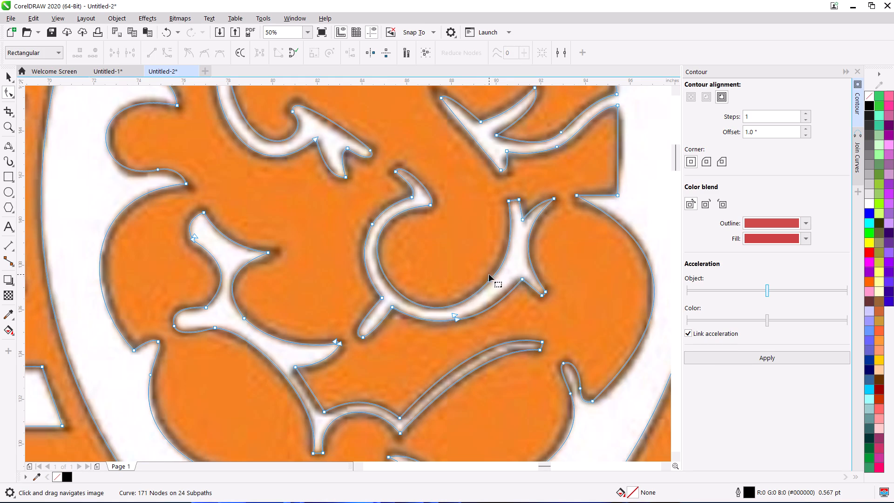
Make the node on the right part of the C-shaped scroll's inner curve smooth.
double_click(490, 280)
key("ctrl+z")
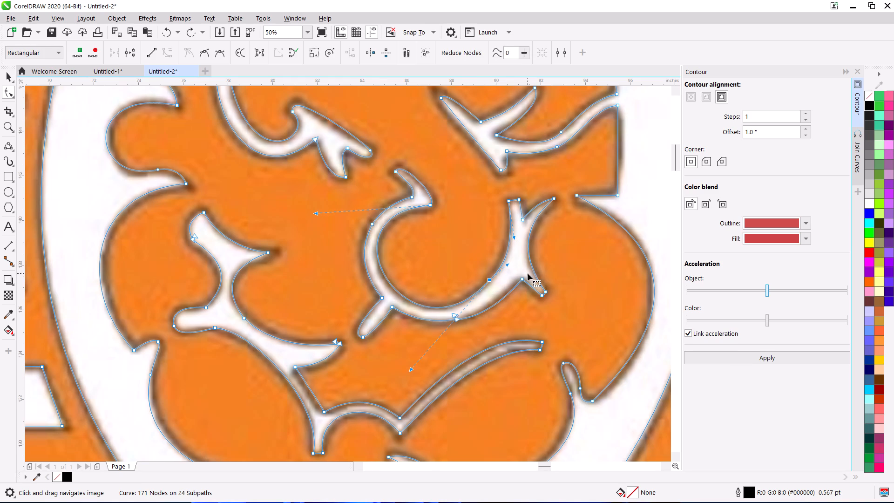
right_click(489, 279)
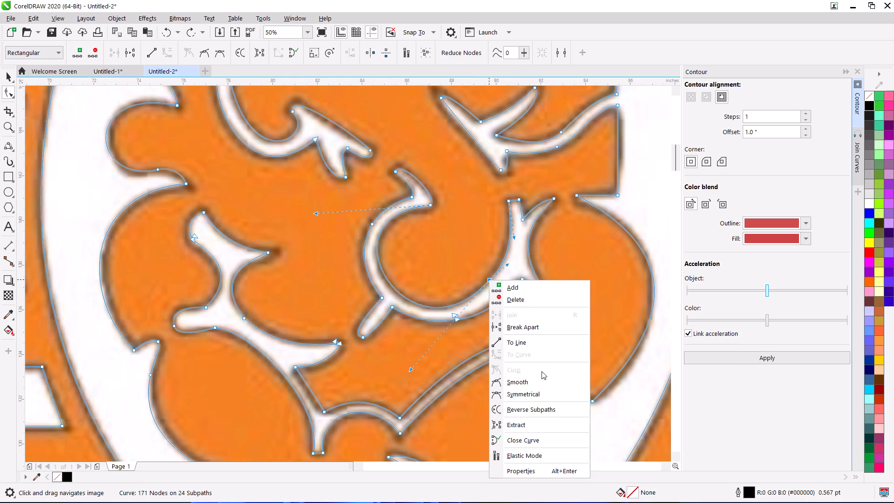
left_click(541, 381)
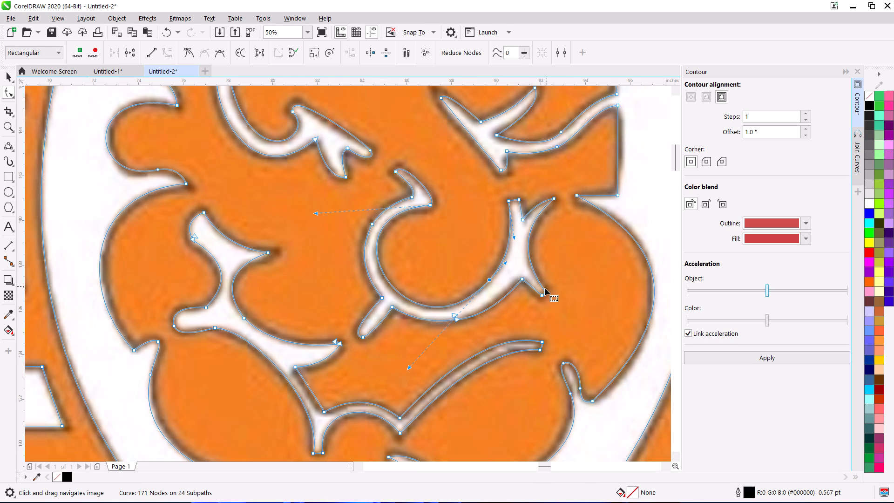
Join the open nodes at the bottom of the C-shaped scroll's outer curve and make the joined node smooth.
left_click_drag(443, 292, 472, 335)
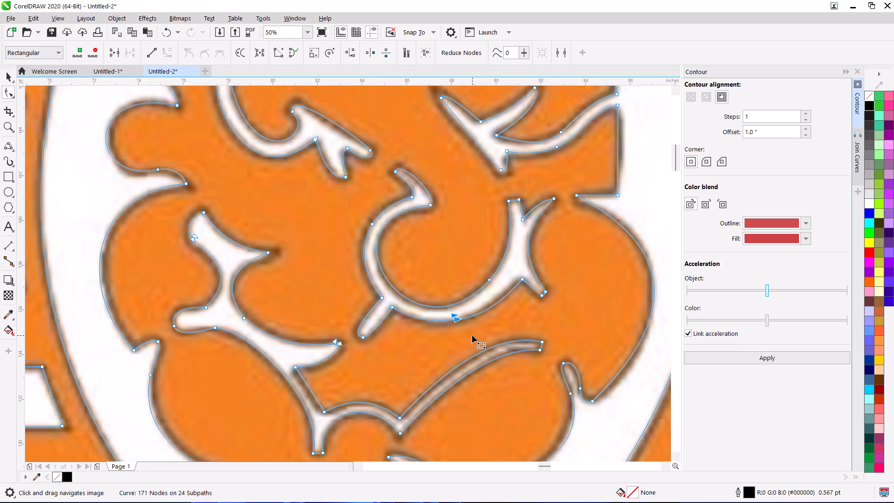
key("r")
right_click(455, 322)
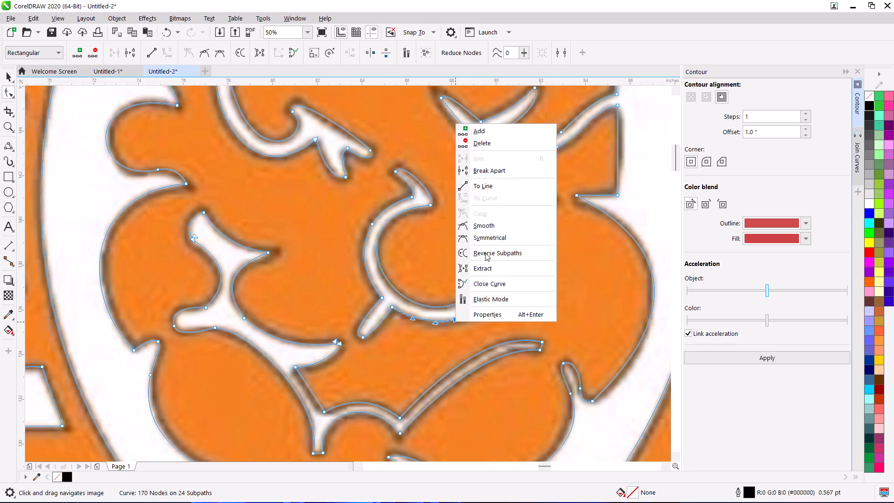
left_click(488, 227)
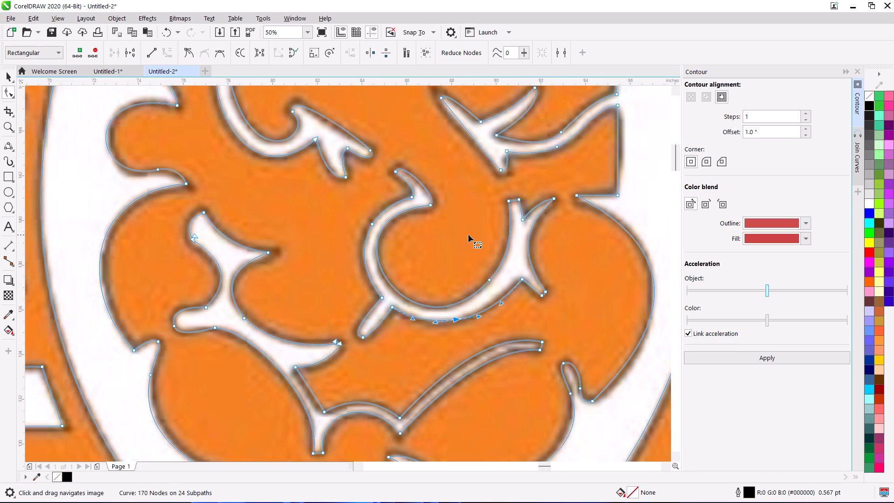
middle_click_drag(555, 175, 528, 287)
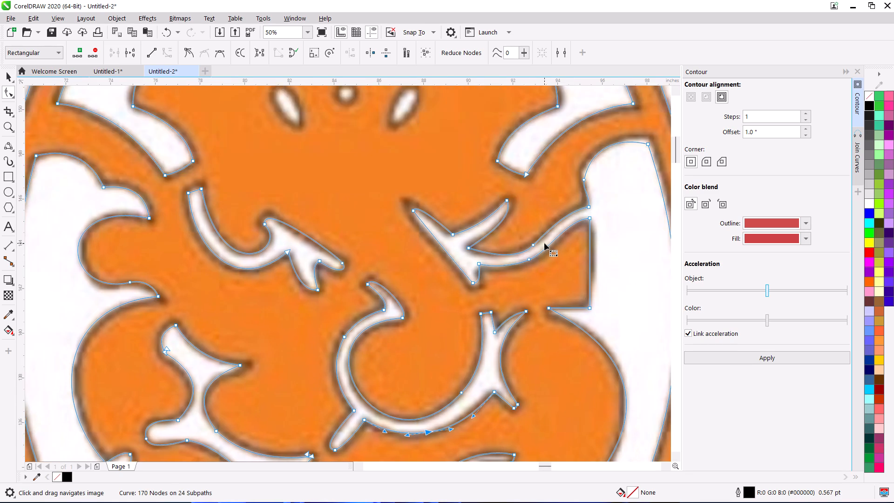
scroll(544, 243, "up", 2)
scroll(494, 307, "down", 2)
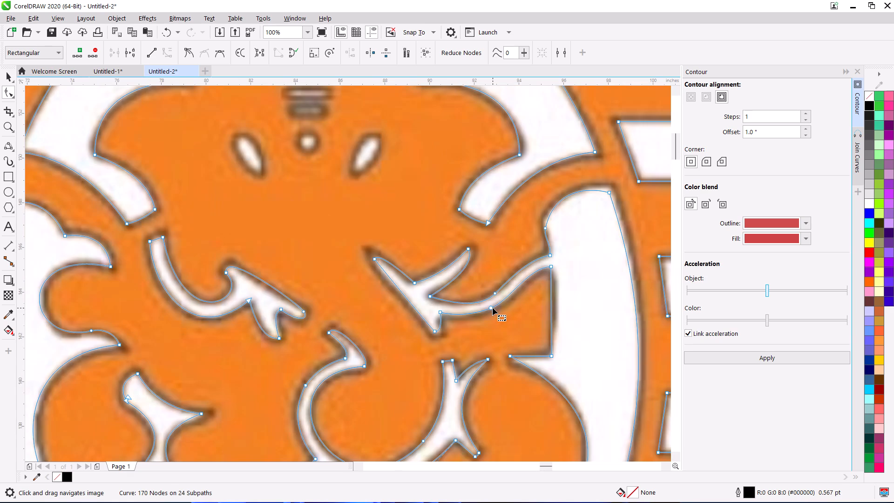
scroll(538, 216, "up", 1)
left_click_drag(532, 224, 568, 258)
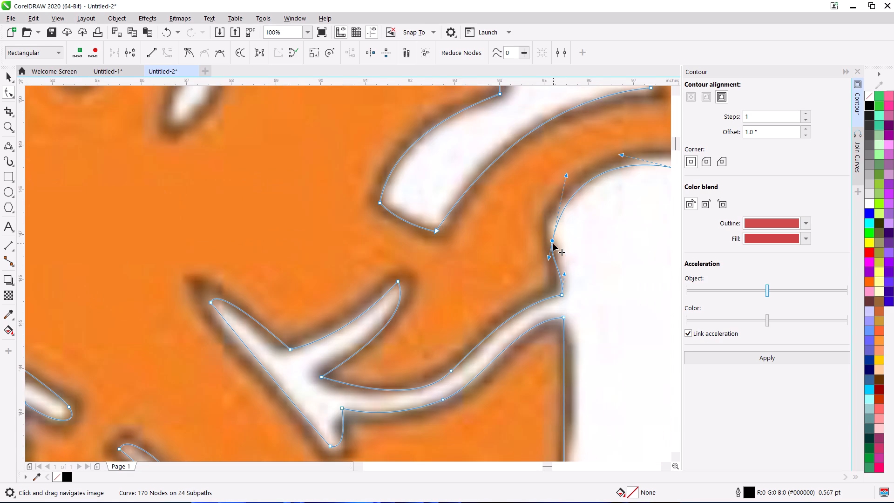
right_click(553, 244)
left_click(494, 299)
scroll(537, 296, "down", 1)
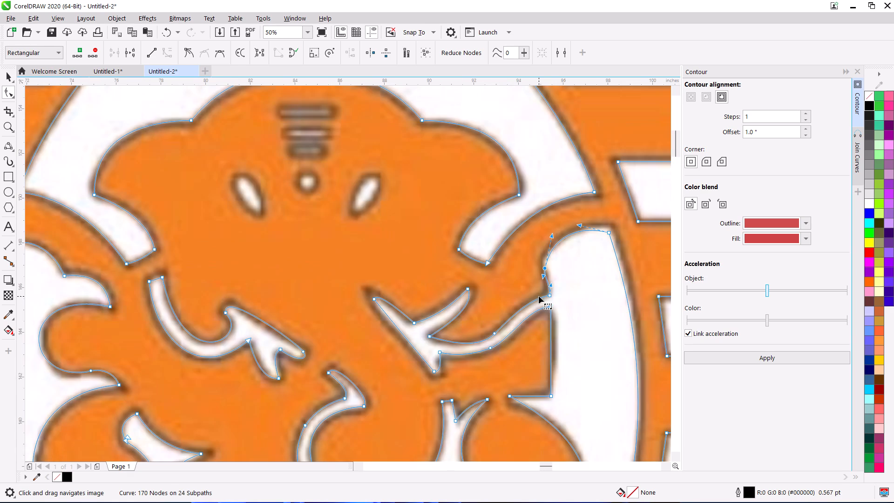
Make the node at the bottom tip of the forked branch shape, beside the C-shaped scroll, smooth.
scroll(440, 378, "up", 2)
left_click_drag(379, 340, 422, 361)
right_click(414, 353)
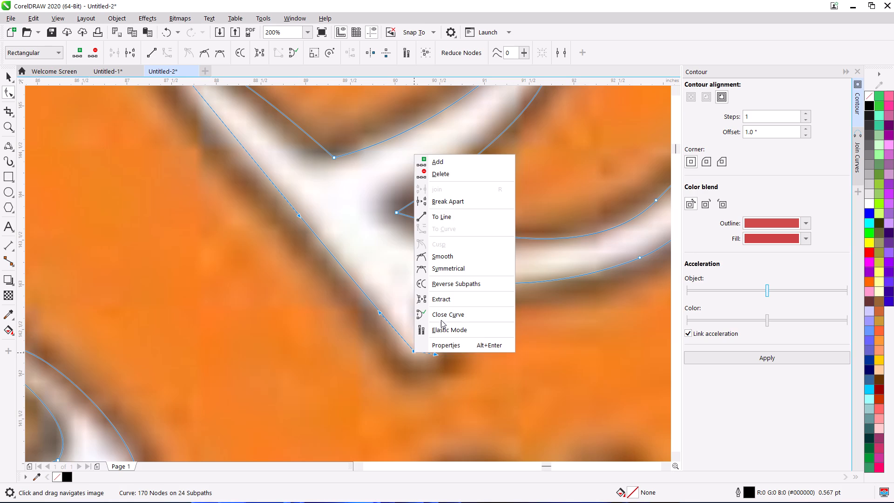
left_click(450, 261)
scroll(515, 354, "down", 1)
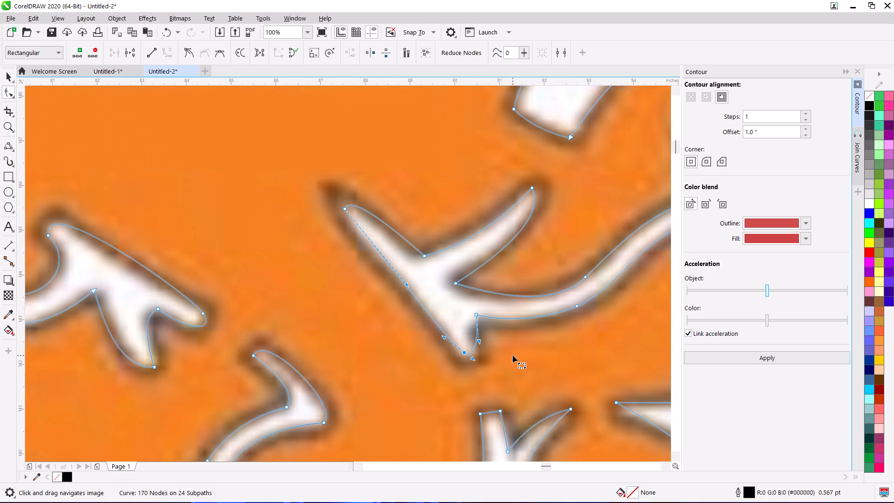
left_click(513, 355)
Reshape the forked branch's long lower edge by pulling the upper tip node's control handle outward to follow the image.
scroll(513, 355, "down", 1)
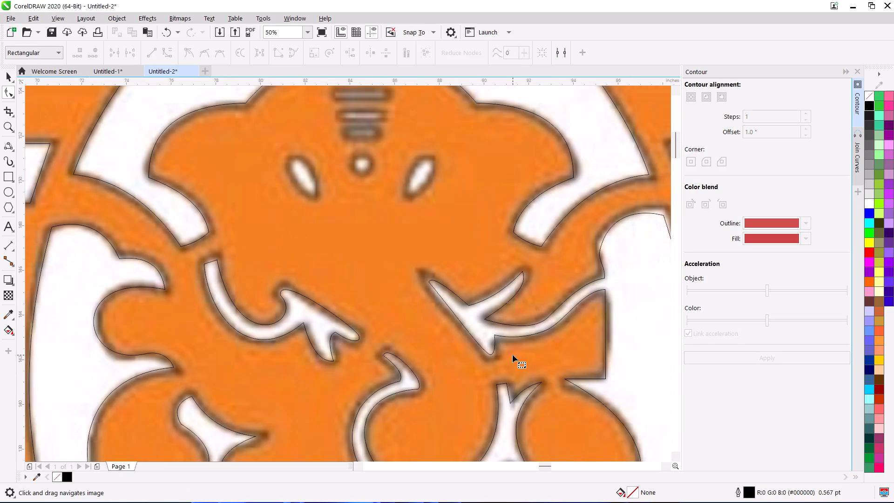
left_click(475, 321)
scroll(447, 286, "up", 2)
left_click_drag(354, 256, 367, 273)
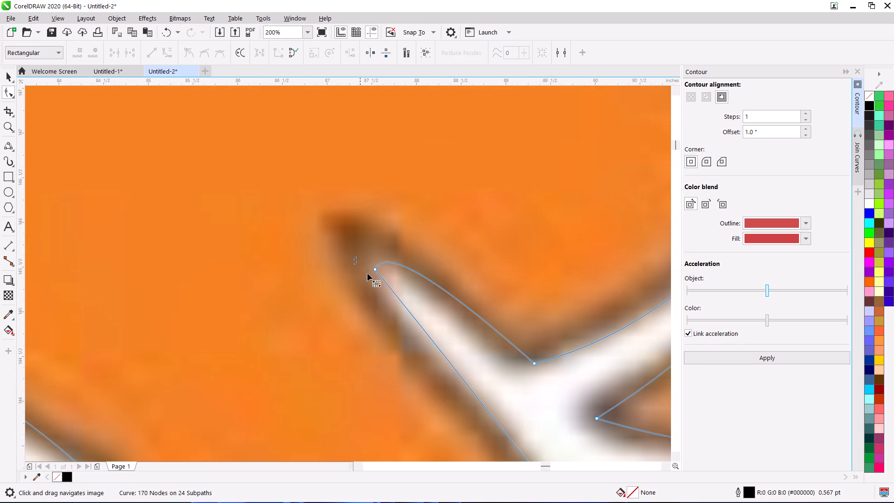
left_click_drag(367, 273, 383, 285)
left_click_drag(498, 424, 496, 424)
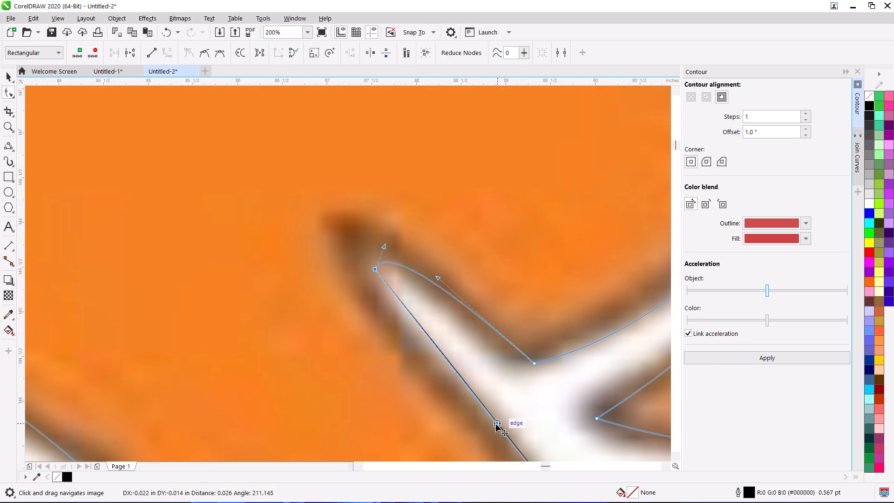
left_click_drag(496, 424, 478, 430)
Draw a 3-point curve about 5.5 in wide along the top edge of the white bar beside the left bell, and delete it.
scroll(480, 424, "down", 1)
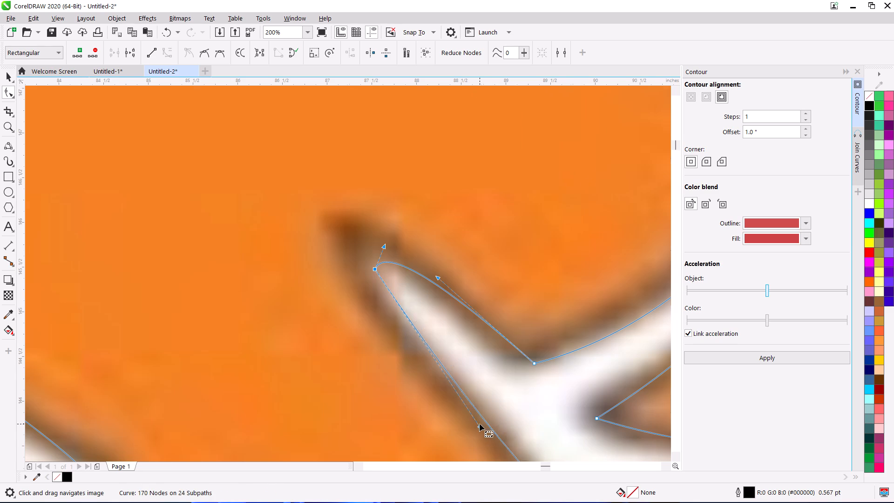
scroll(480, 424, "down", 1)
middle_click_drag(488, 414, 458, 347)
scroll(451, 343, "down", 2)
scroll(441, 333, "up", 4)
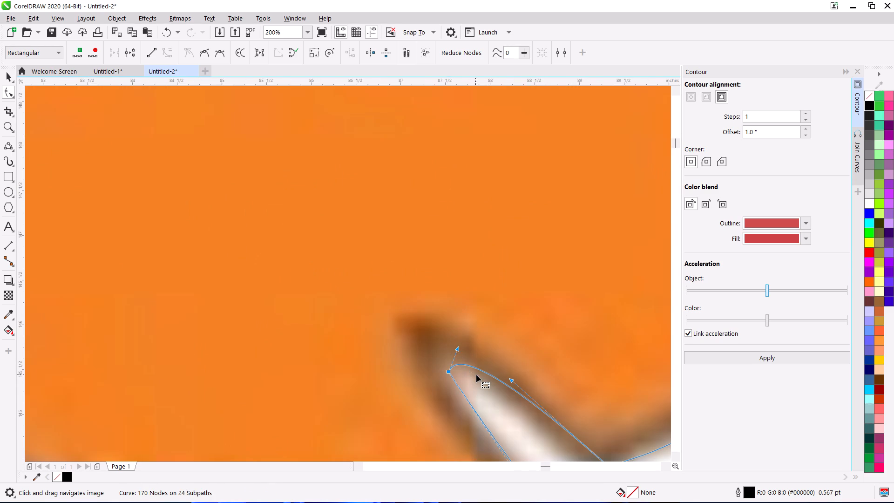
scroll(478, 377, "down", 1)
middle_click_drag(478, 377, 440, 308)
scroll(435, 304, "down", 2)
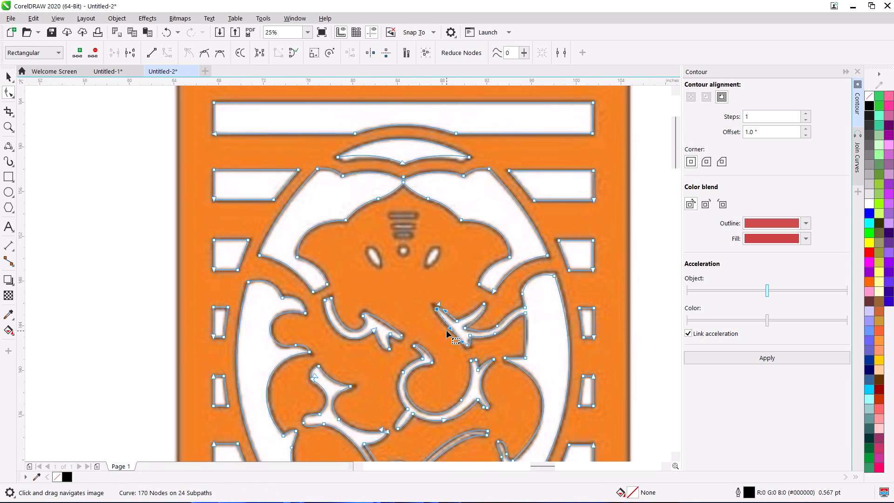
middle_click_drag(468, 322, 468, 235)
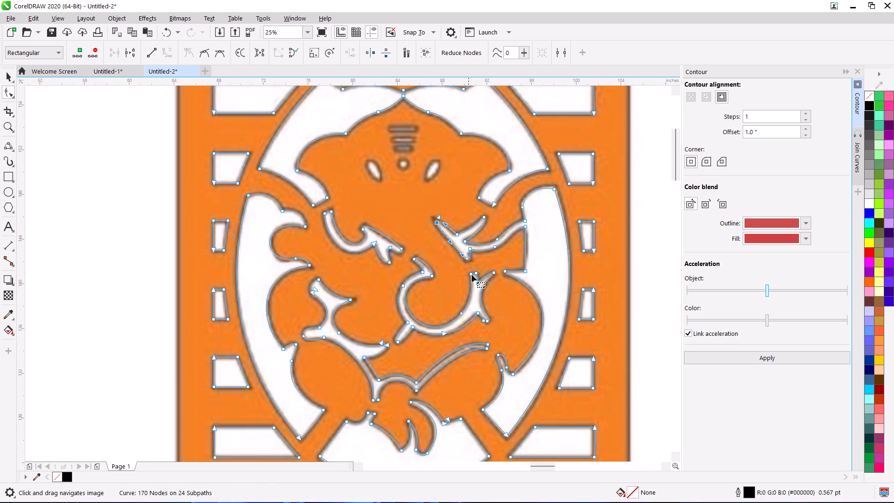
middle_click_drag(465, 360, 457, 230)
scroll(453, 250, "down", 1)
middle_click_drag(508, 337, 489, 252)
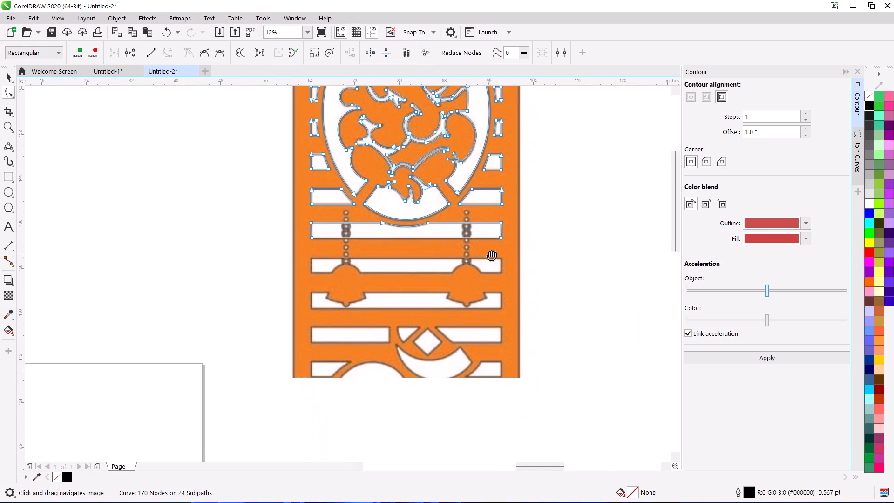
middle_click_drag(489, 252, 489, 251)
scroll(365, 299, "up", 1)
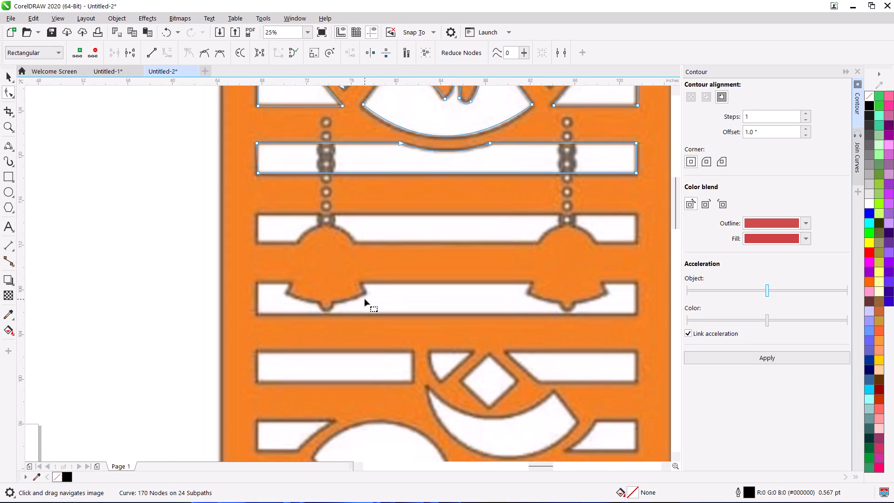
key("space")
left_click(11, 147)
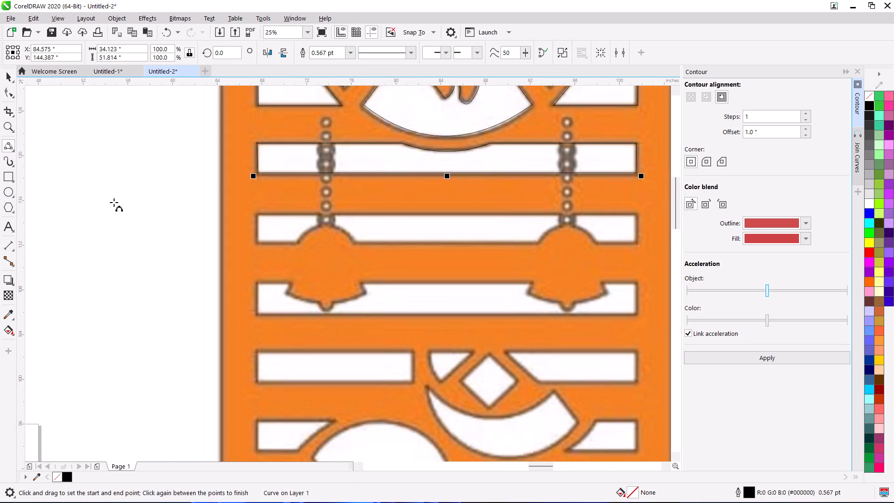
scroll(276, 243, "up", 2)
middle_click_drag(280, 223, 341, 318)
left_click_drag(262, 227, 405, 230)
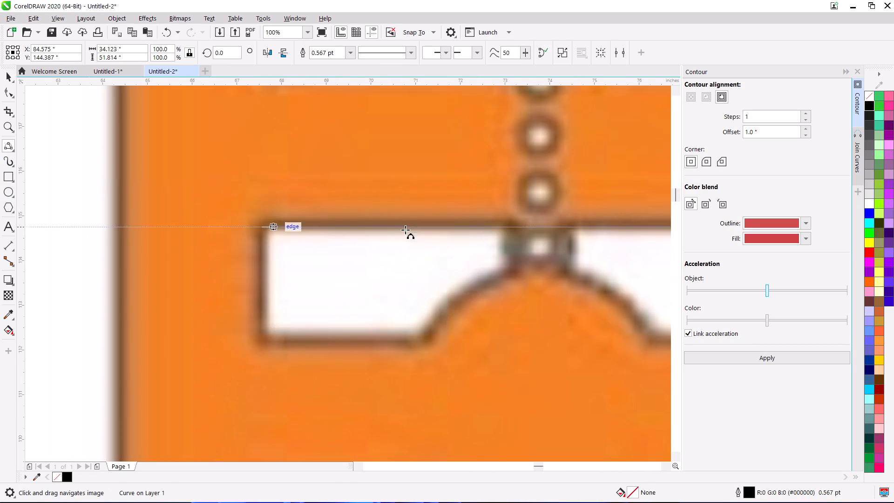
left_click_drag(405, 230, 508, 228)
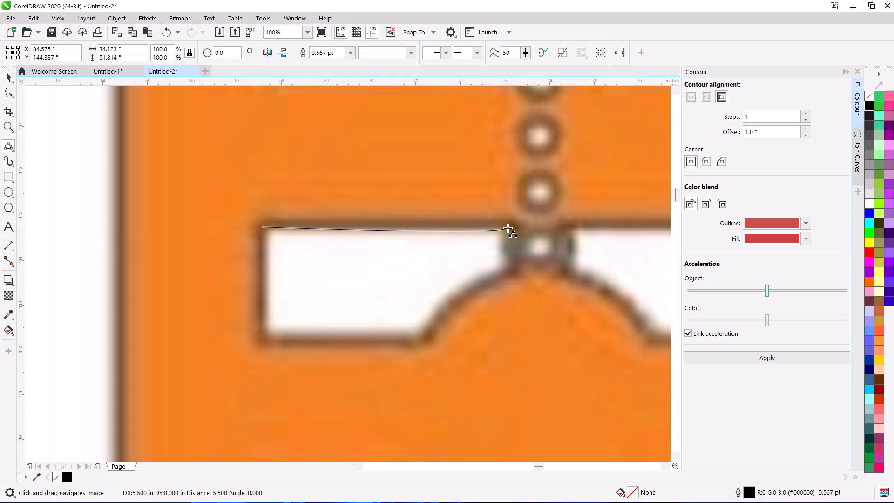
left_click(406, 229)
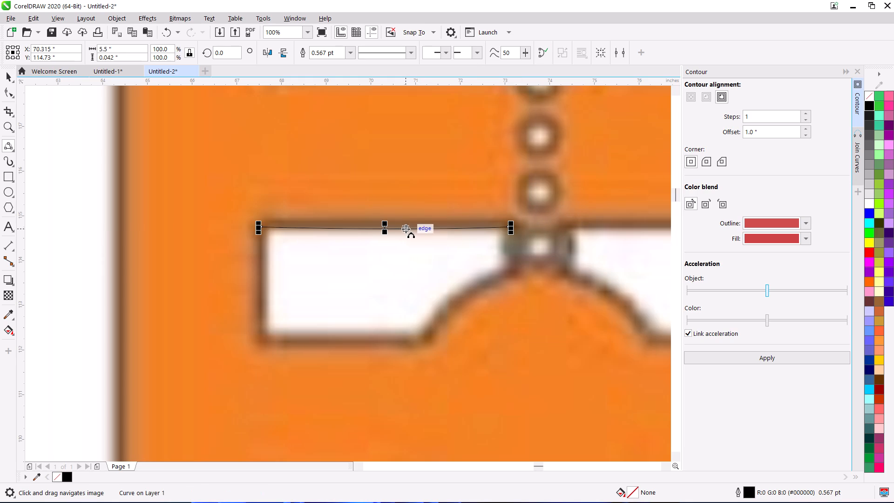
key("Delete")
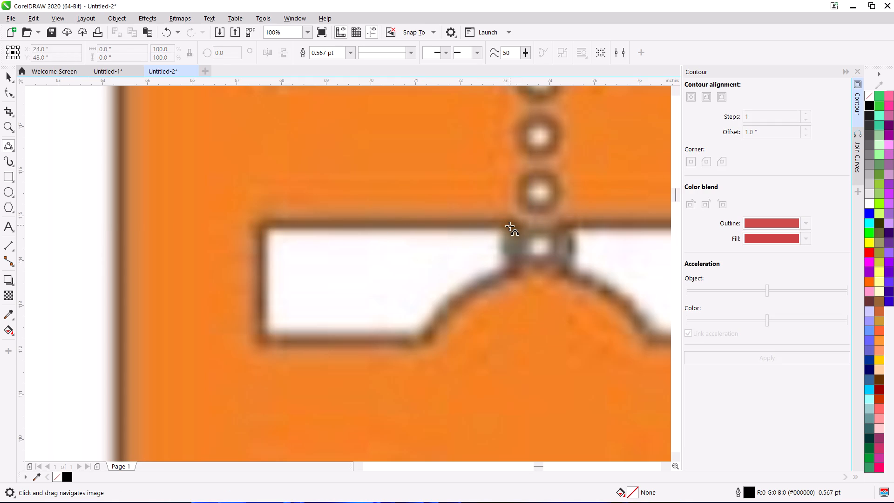
Trace the top and left edges of the white bar beside the left bell with 3-point curves about 5.44 in and 2.51 in long.
left_click_drag(507, 227, 264, 224)
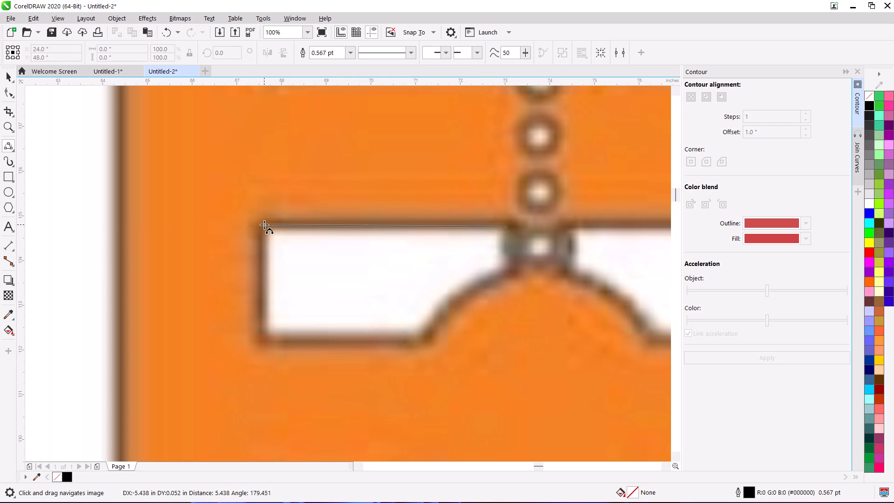
left_click(264, 224)
left_click_drag(264, 224, 264, 337)
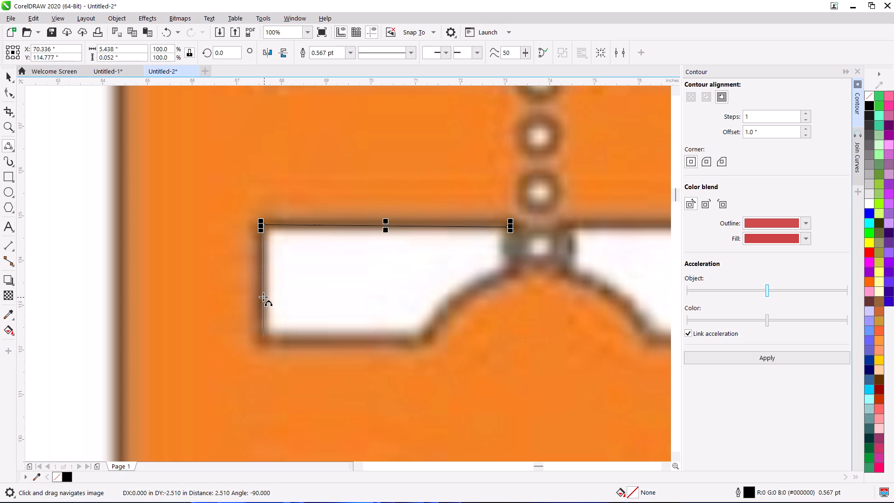
left_click(264, 297)
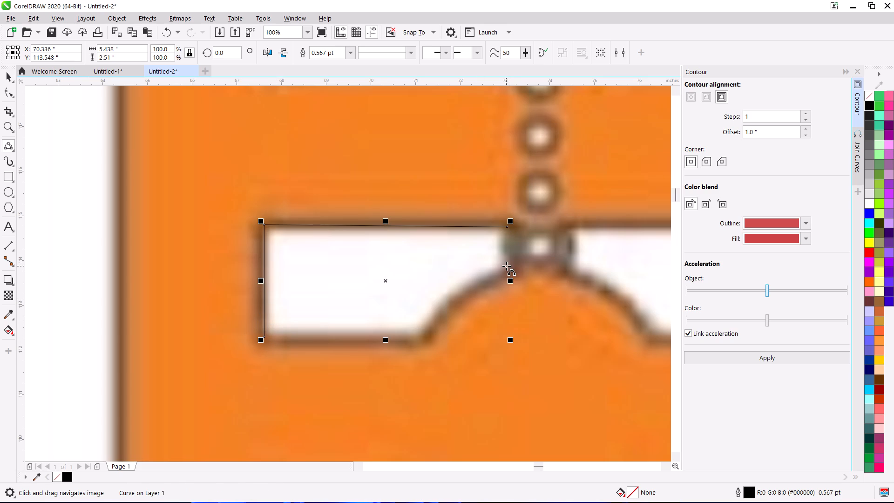
Trace the left shoulder of the left bell with a 3-point curve about 1.94 in wide and 1.6 in high.
left_click_drag(506, 266, 420, 338)
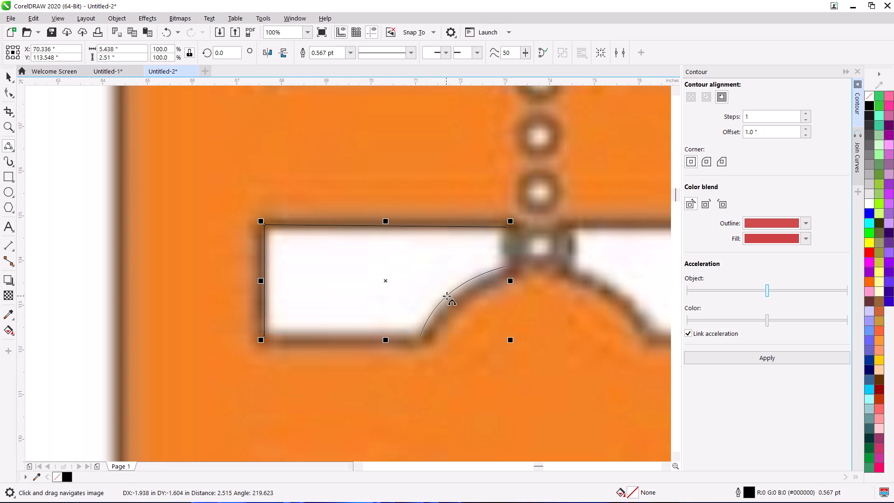
left_click(447, 296)
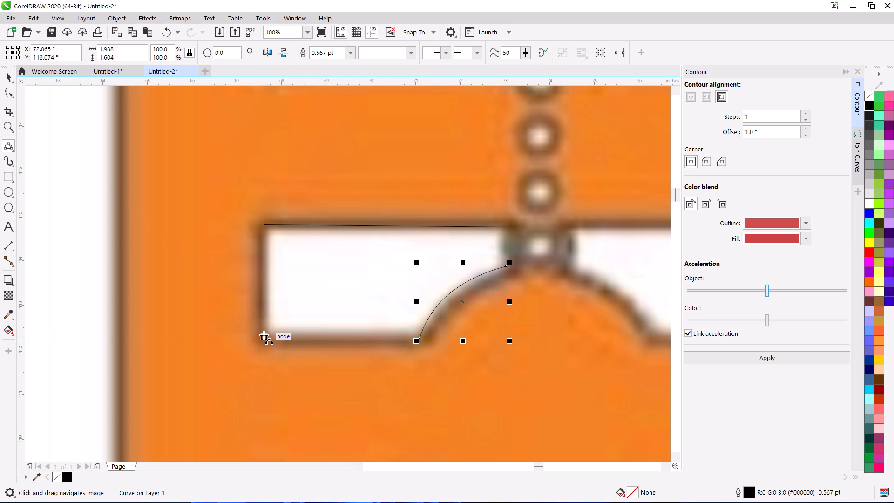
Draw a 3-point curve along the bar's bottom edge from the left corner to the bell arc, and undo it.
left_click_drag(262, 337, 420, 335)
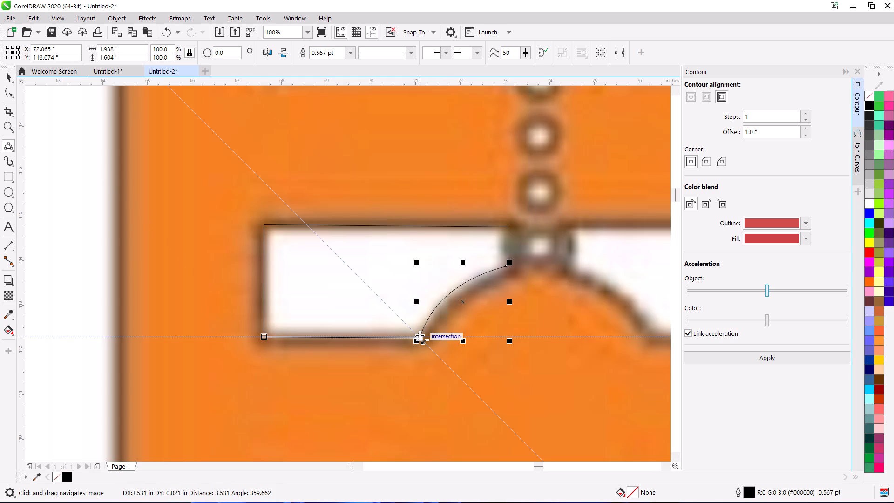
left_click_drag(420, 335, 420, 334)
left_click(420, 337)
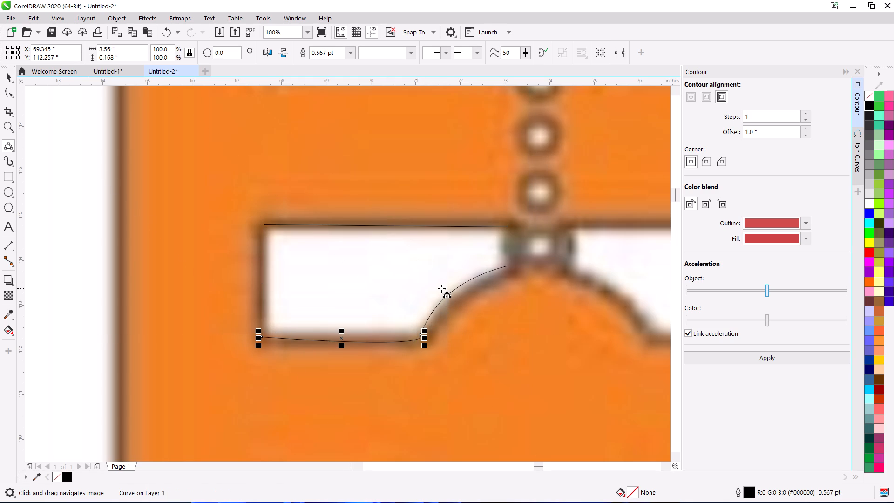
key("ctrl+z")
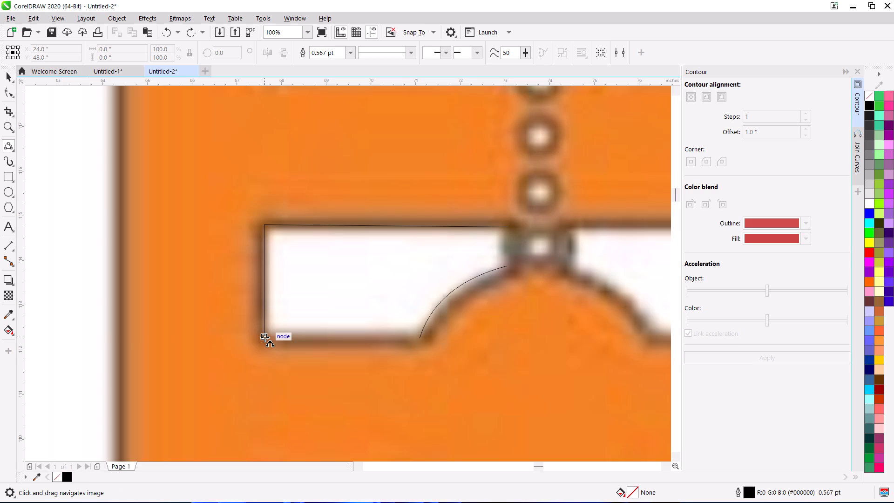
Trace the bar's bottom edge from the left corner to the bell arc with a 3-point curve about 3.5 in wide.
left_click_drag(264, 337, 420, 336)
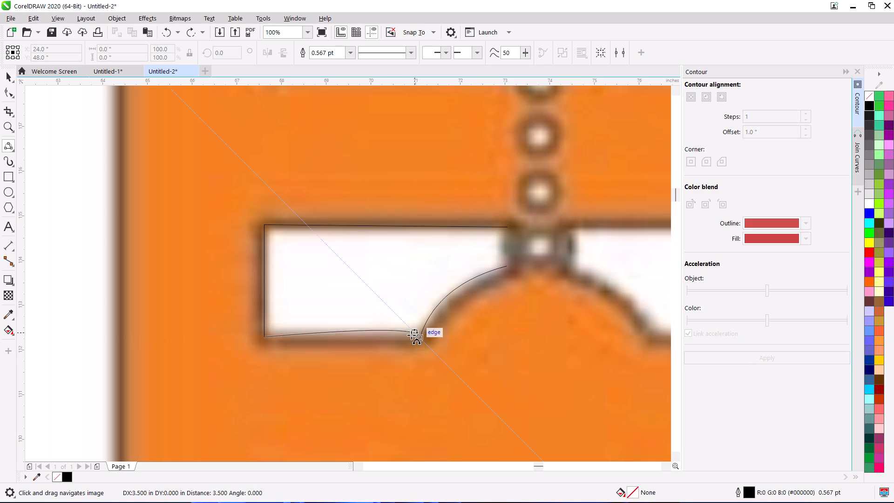
left_click(390, 339)
Shorten the bottom edge curve horizontally to about 3.486 in so its end meets the bell arc.
scroll(427, 335, "up", 3)
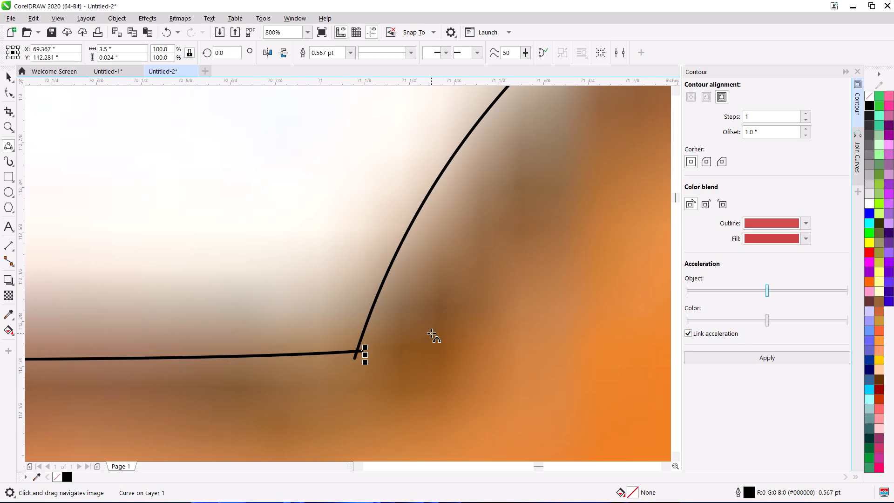
scroll(367, 350, "down", 1)
key("space")
scroll(366, 351, "up", 2)
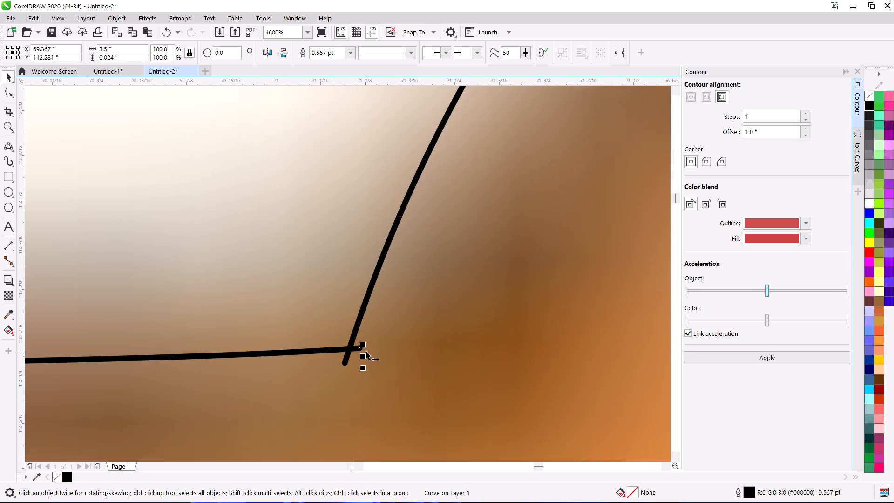
left_click_drag(366, 356, 353, 347)
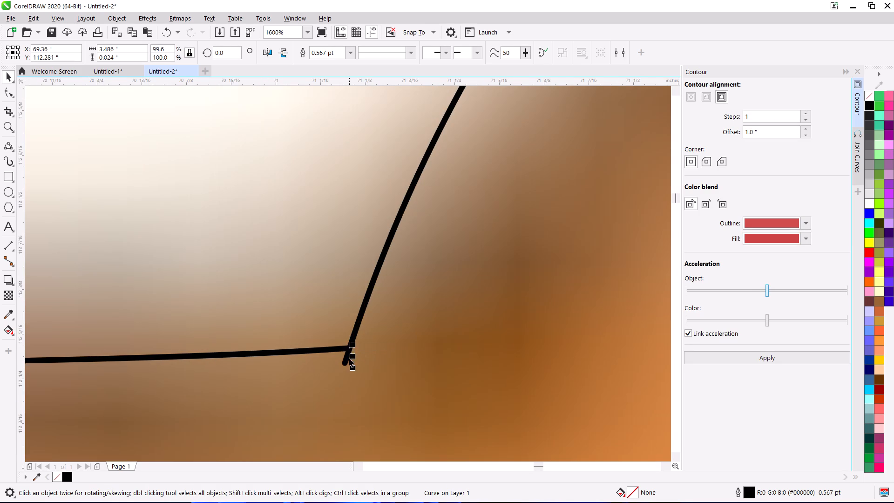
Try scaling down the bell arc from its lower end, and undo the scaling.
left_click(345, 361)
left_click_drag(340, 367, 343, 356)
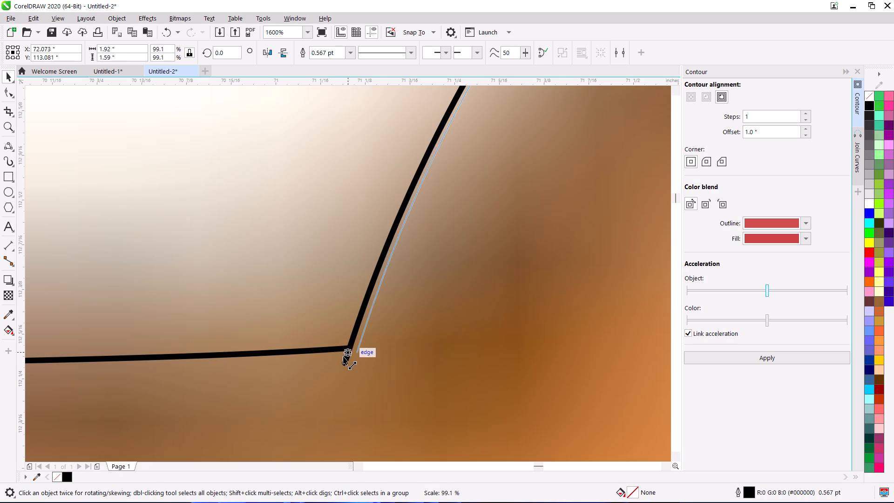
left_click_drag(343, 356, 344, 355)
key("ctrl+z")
Move the bell arc's lower end node onto the end of the bottom edge curve.
left_click(346, 367)
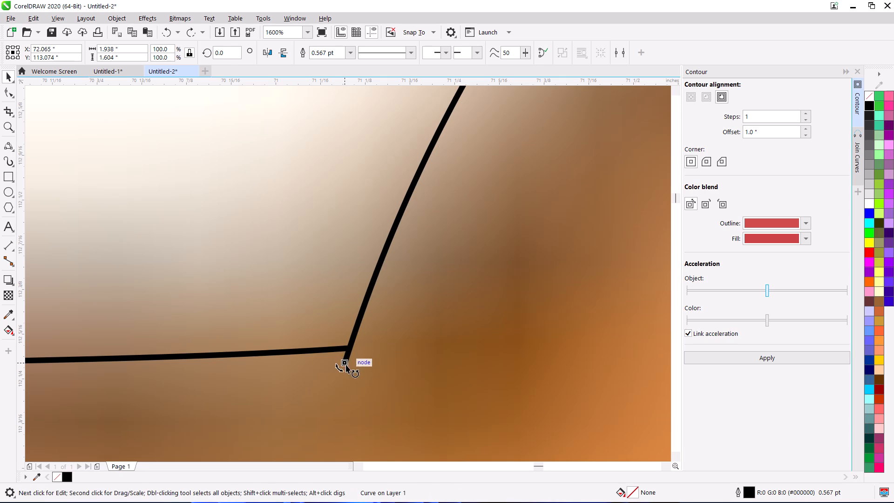
double_click(346, 362)
left_click_drag(344, 362, 350, 348)
Lower the bell-side end node of the bar's bottom edge slightly and adjust its handle to flatten the curve.
scroll(352, 361, "down", 3)
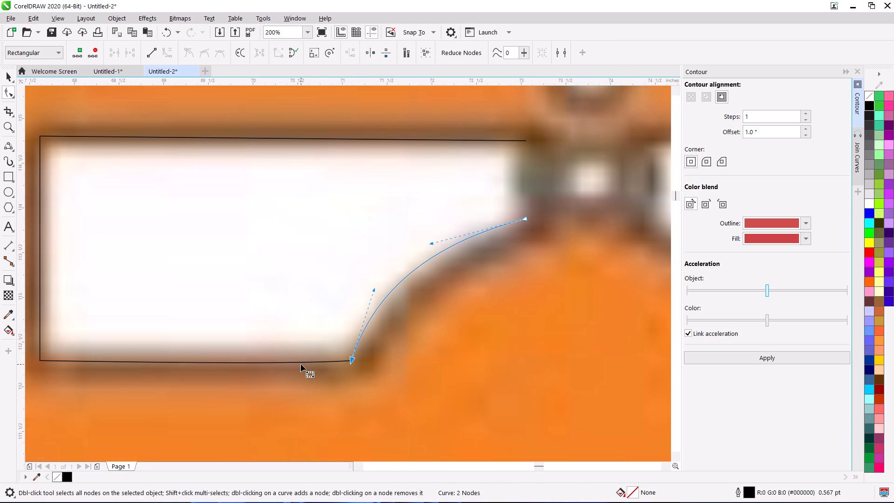
left_click(310, 362)
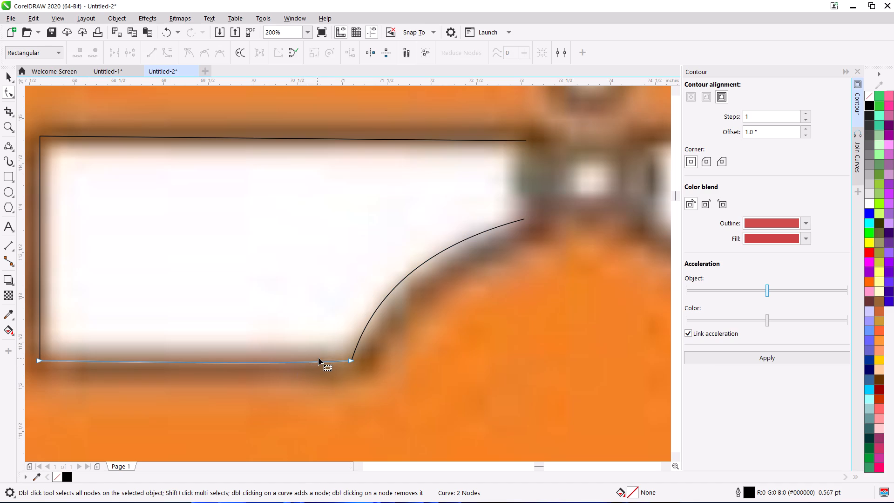
left_click_drag(338, 350, 380, 381)
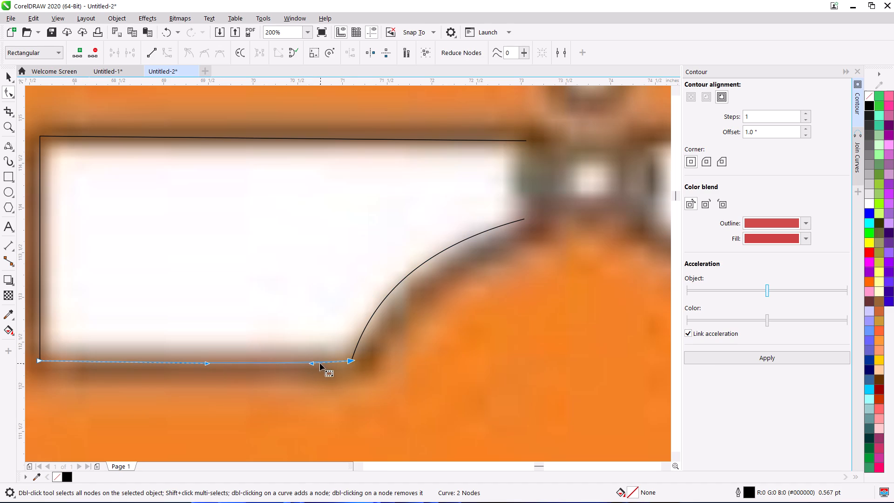
scroll(346, 362, "up", 2)
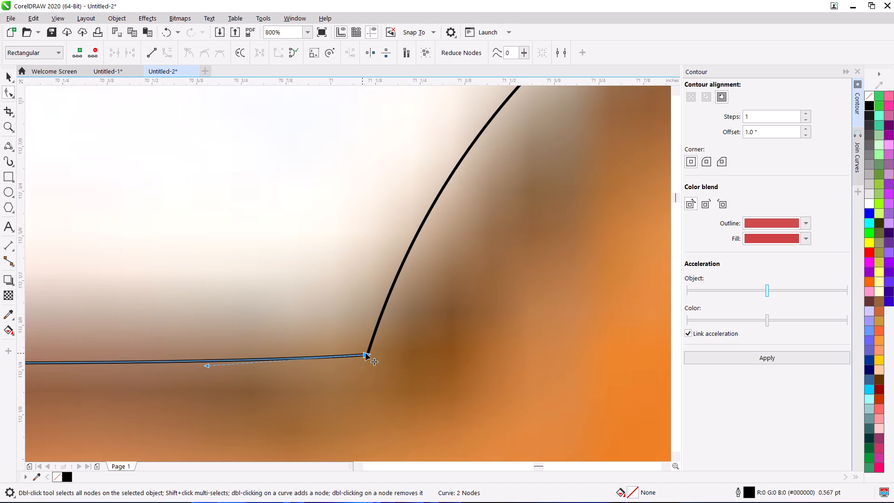
left_click_drag(367, 355, 368, 364)
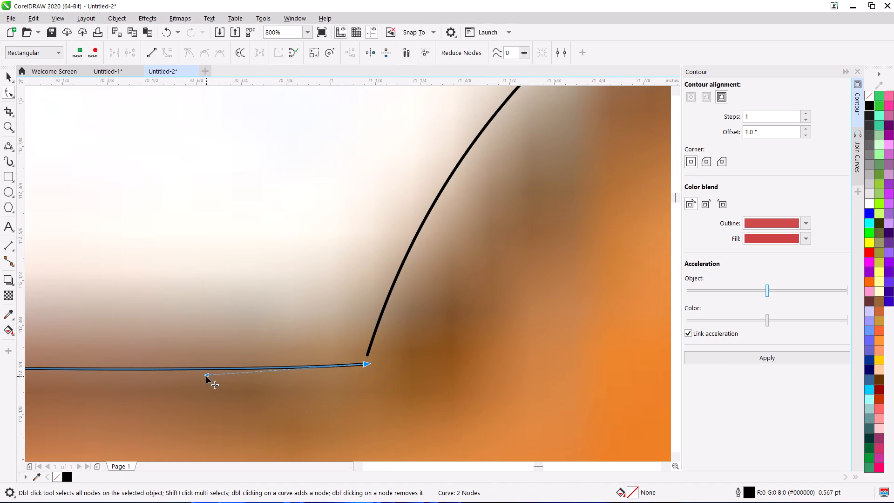
left_click_drag(206, 376, 216, 369)
Move the bell arc's lower end node down onto the end of the bottom edge curve.
left_click(371, 350)
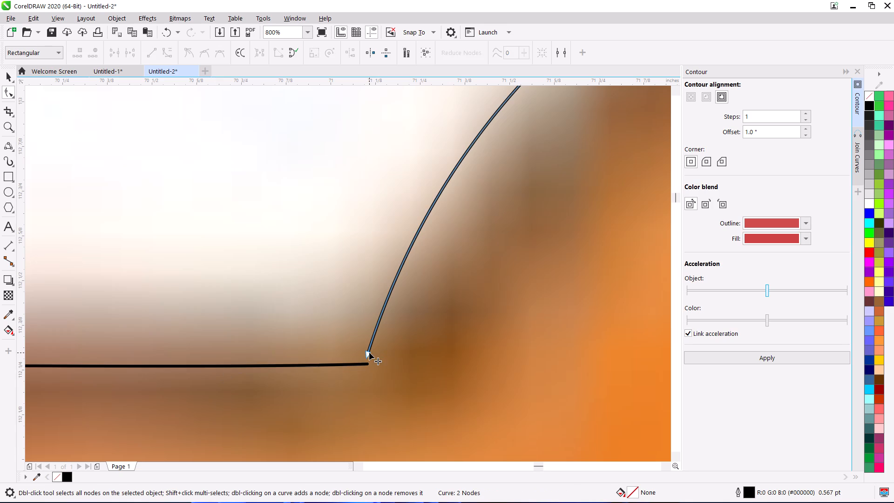
left_click_drag(369, 353, 367, 365)
scroll(417, 347, "down", 3)
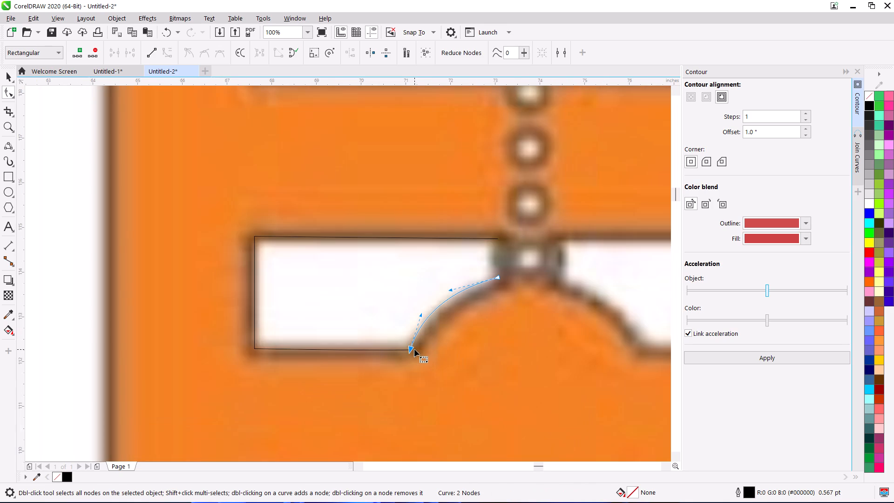
key("space")
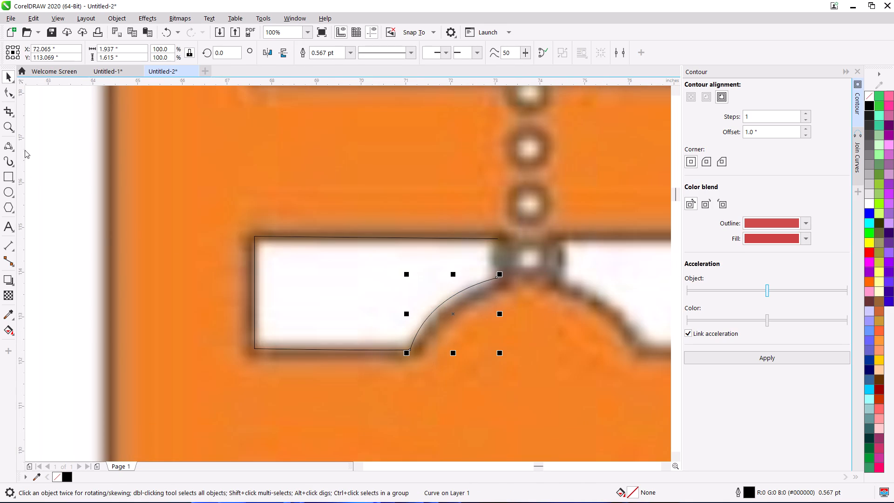
Trace the short vertical edge beside the bead chain with a 3-point curve, from the top edge's end to the bell arc's upper end.
scroll(477, 270, "down", 1)
scroll(501, 226, "up", 1)
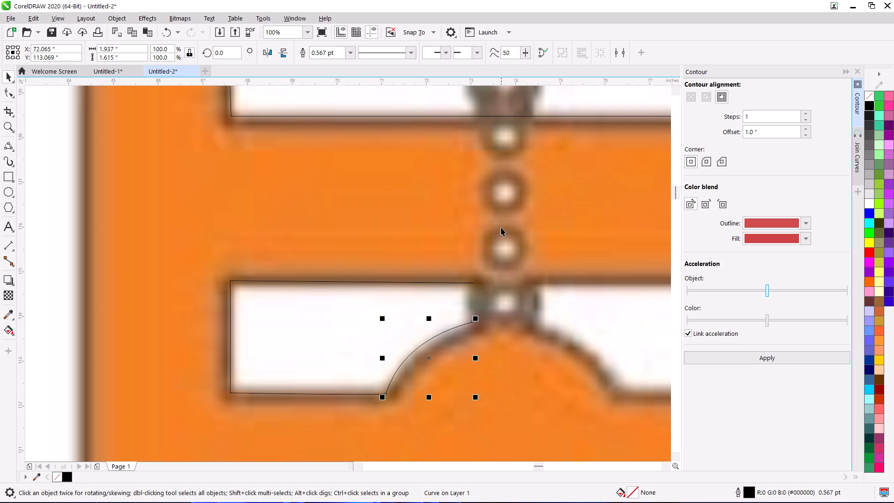
scroll(501, 232, "down", 2)
middle_click_drag(502, 237, 393, 297)
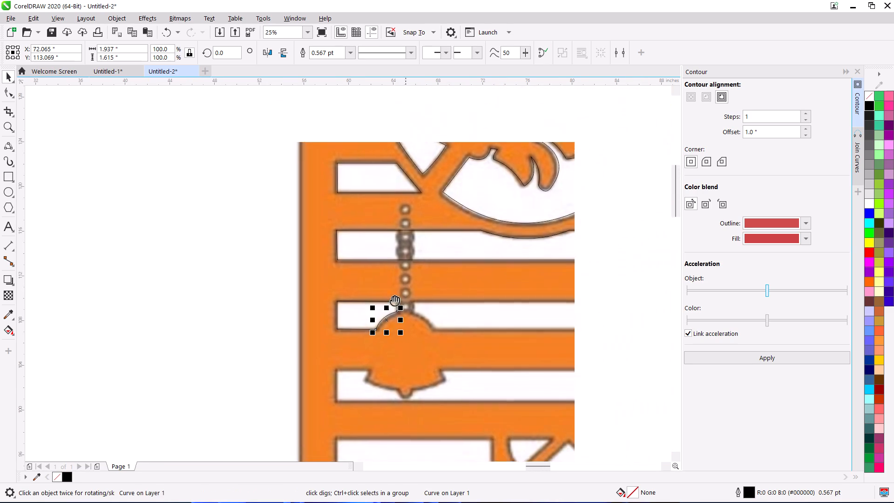
middle_click_drag(393, 297, 378, 301)
scroll(378, 301, "up", 2)
scroll(346, 292, "down", 1)
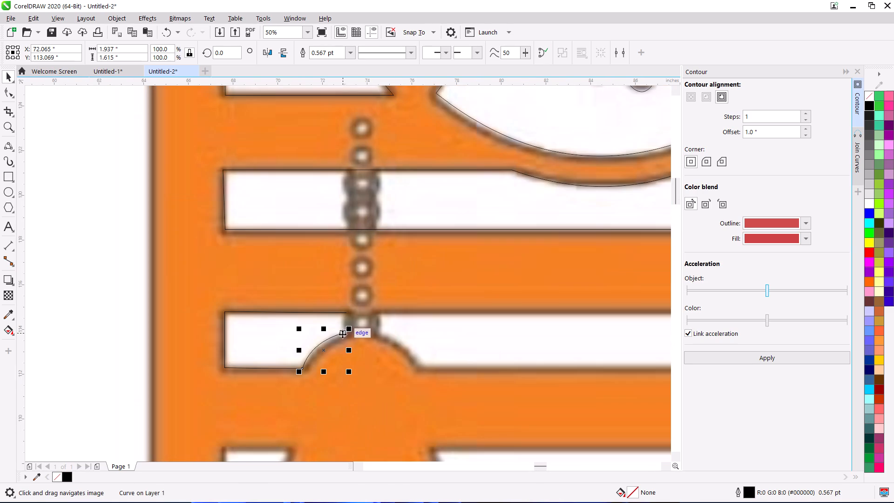
left_click(8, 148)
scroll(299, 303, "up", 2)
left_click_drag(457, 306, 458, 336)
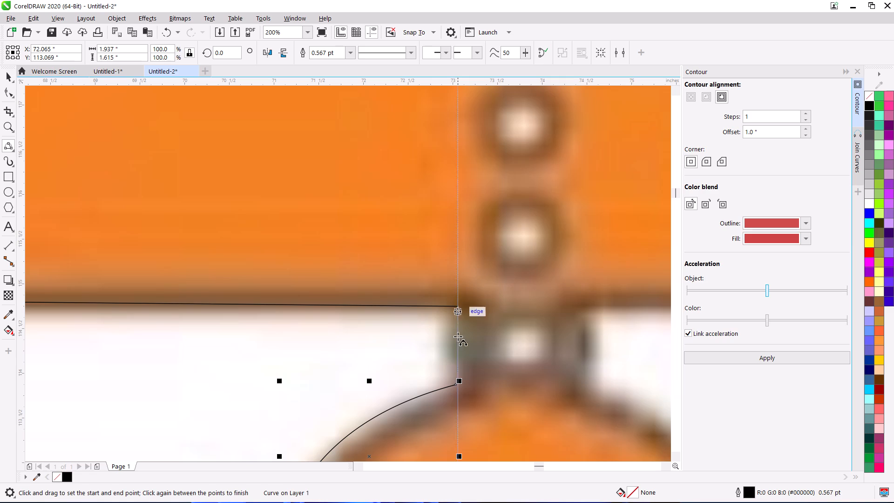
left_click_drag(458, 336, 457, 384)
left_click(456, 363)
Trace the top edge of the opening between the two bead chains with a 3-point curve about 20.125 in wide.
scroll(534, 356, "down", 1)
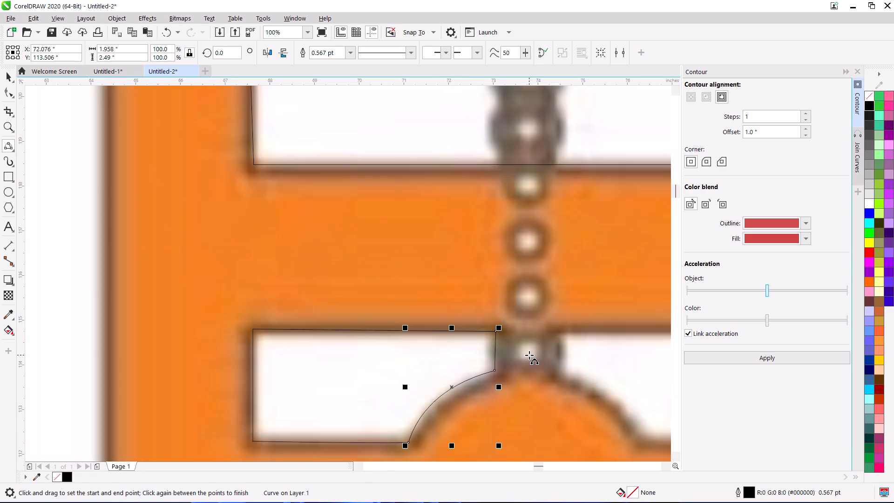
middle_click_drag(524, 355, 227, 311)
scroll(225, 310, "down", 1)
left_click_drag(242, 299, 690, 305)
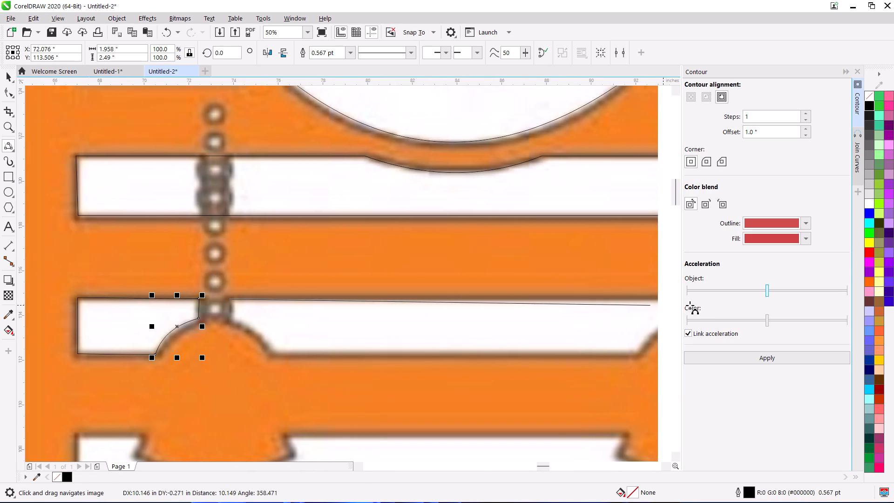
left_click_drag(690, 305, 614, 301)
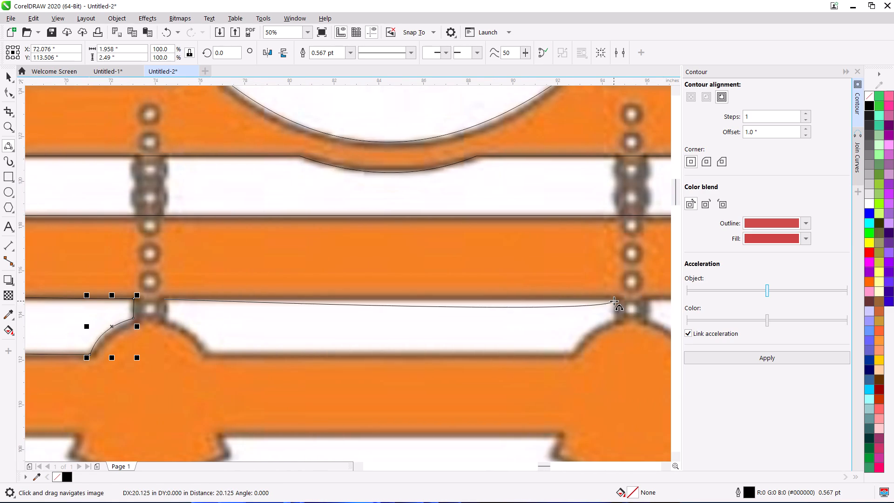
left_click(402, 299)
Trace the bottom edge of the opening between the two bells with a 3-point curve about 16.44 in wide.
left_click_drag(205, 354, 576, 353)
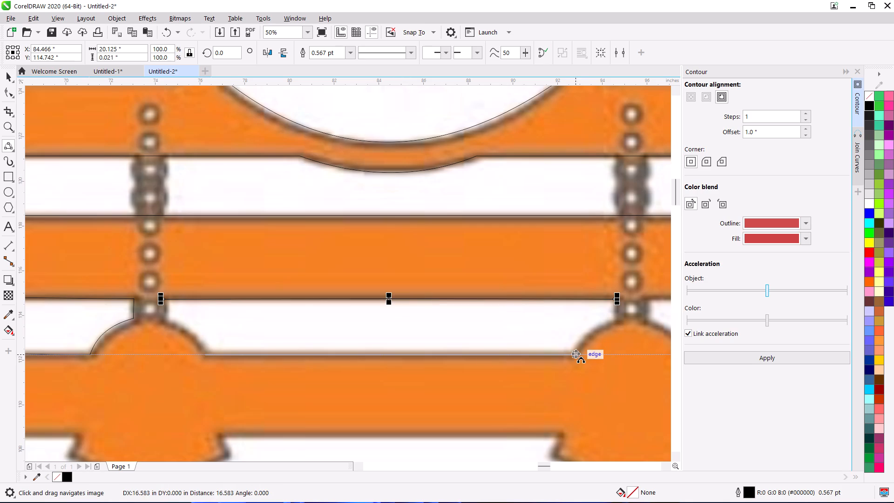
left_click_drag(576, 353, 572, 353)
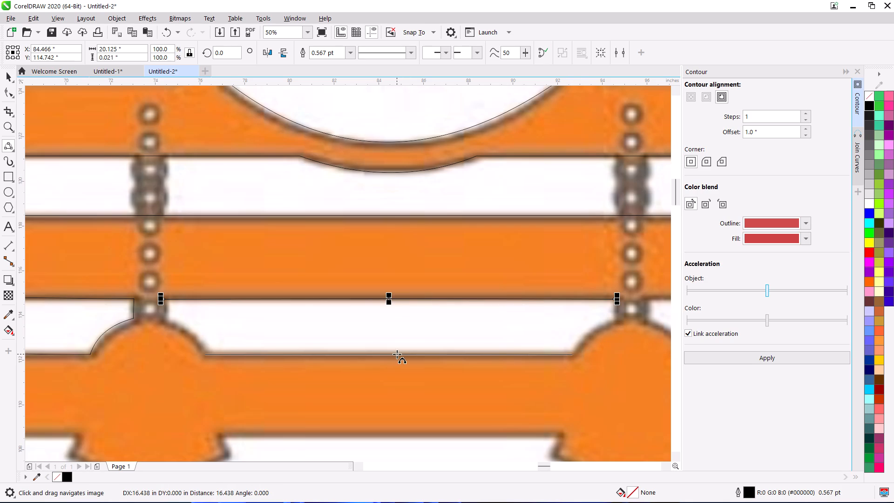
left_click(404, 354)
Trace the vertical edge beside the second bell's chain, about 0.953 in down from the end of the top edge.
scroll(650, 324, "up", 2)
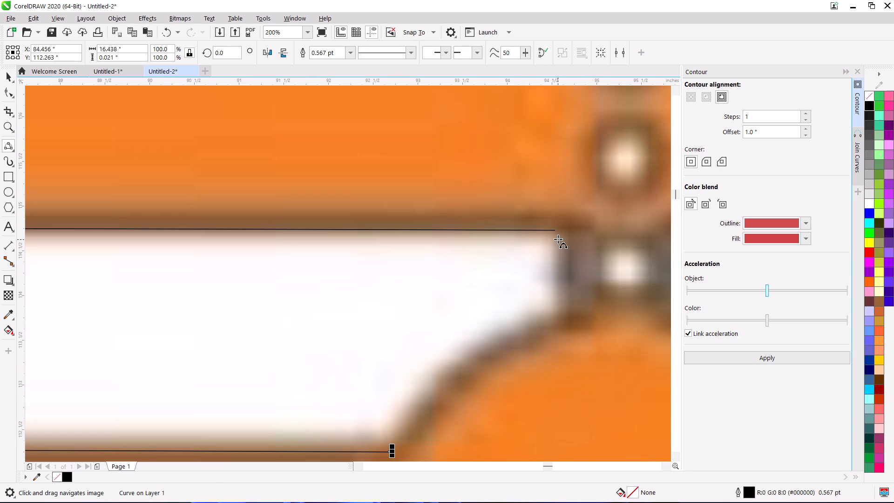
left_click_drag(555, 232, 553, 315)
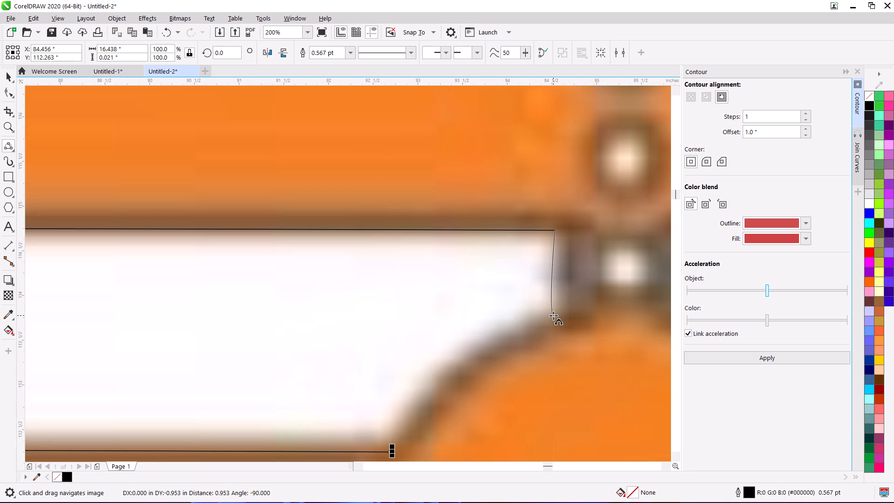
left_click(555, 284)
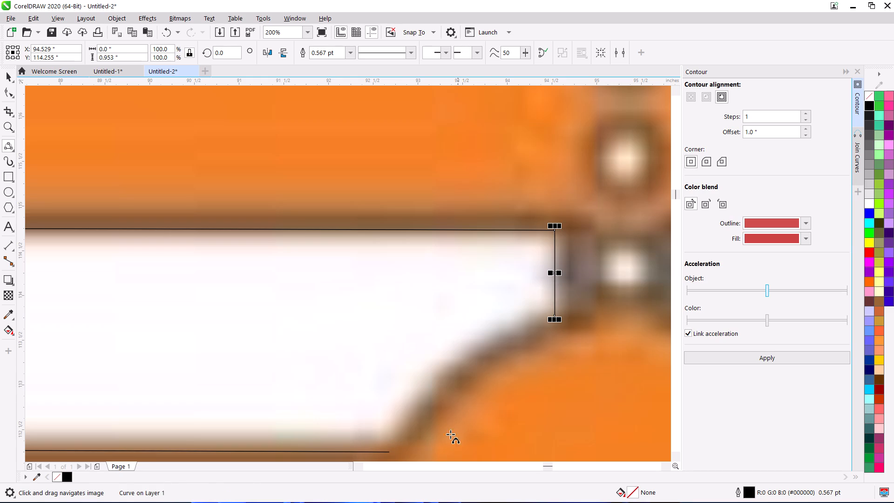
Trace the second bell's shoulder arc, about 1.85 by 1.53 in, from the bottom edge's end to the vertical edge.
left_click_drag(387, 451, 537, 339)
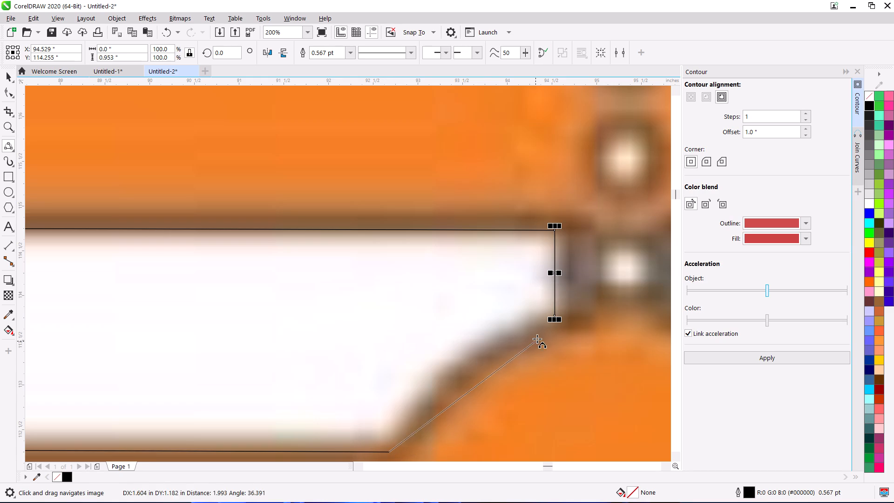
left_click_drag(537, 339, 553, 315)
left_click(466, 353)
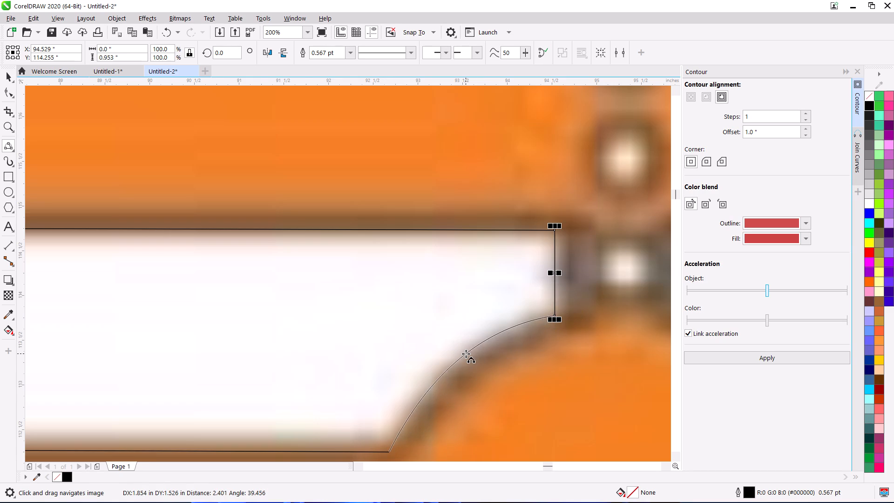
Trace the vertical edge on the far side of the first bell's chain, about 0.859 in down from the top edge.
scroll(413, 367, "down", 2)
middle_click_drag(428, 367, 619, 337)
scroll(218, 340, "up", 1)
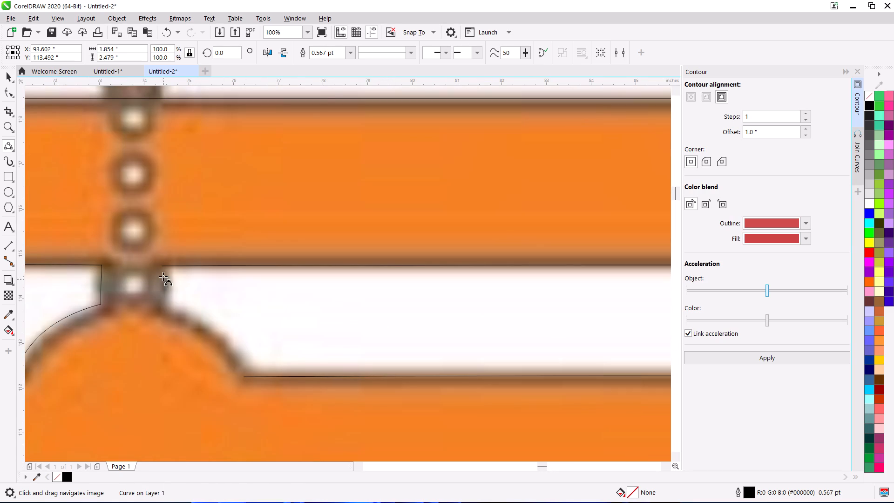
left_click_drag(162, 266, 163, 303)
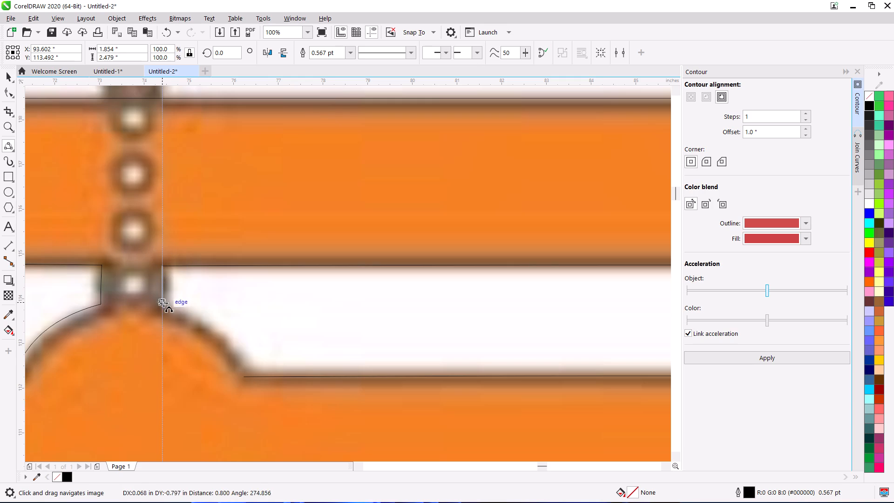
left_click_drag(163, 303, 160, 304)
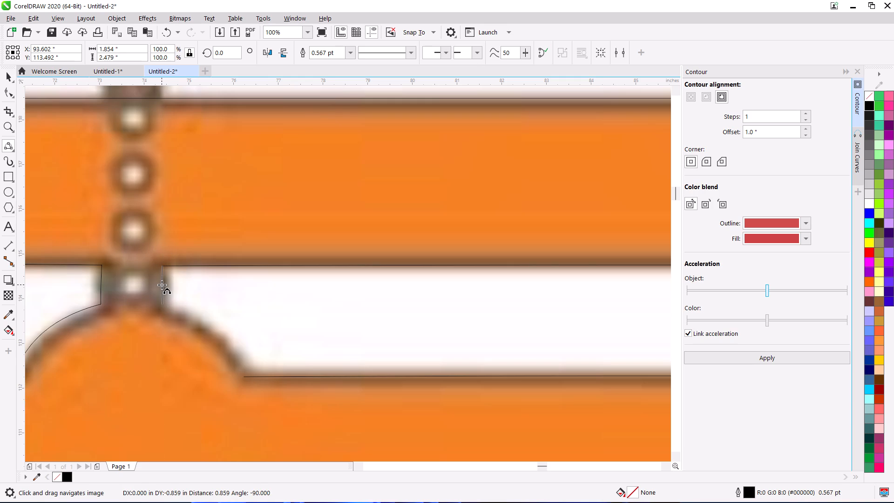
left_click(162, 285, "ctrl")
Trace the first bell's other shoulder arc, about 1.65 by 1.56 in, from the bottom edge's end up toward the chain.
left_click_drag(244, 375, 177, 306)
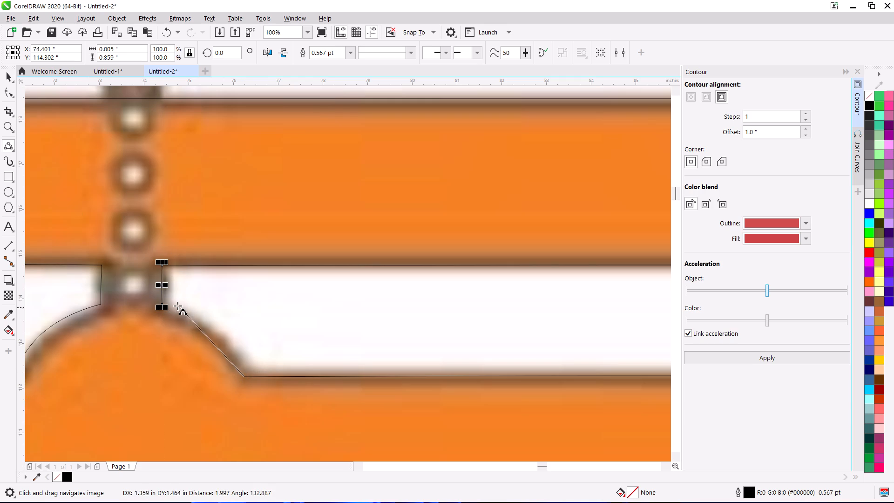
left_click_drag(177, 306, 221, 307)
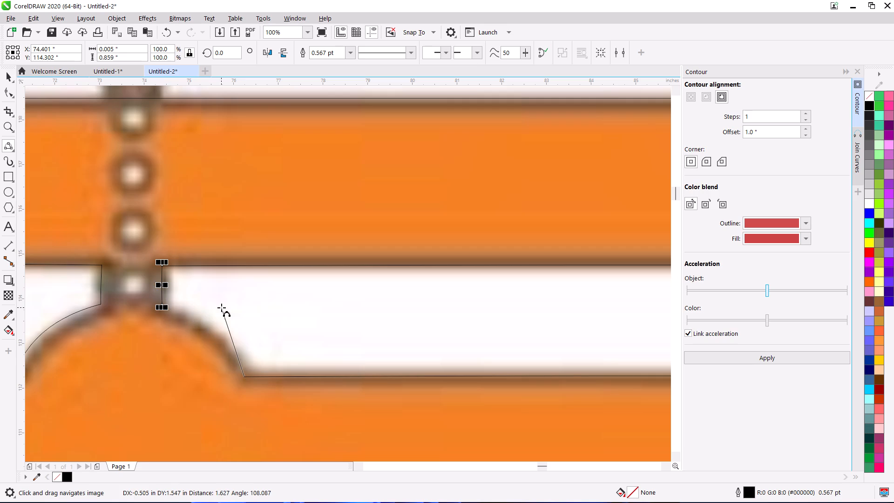
left_click_drag(221, 307, 170, 307)
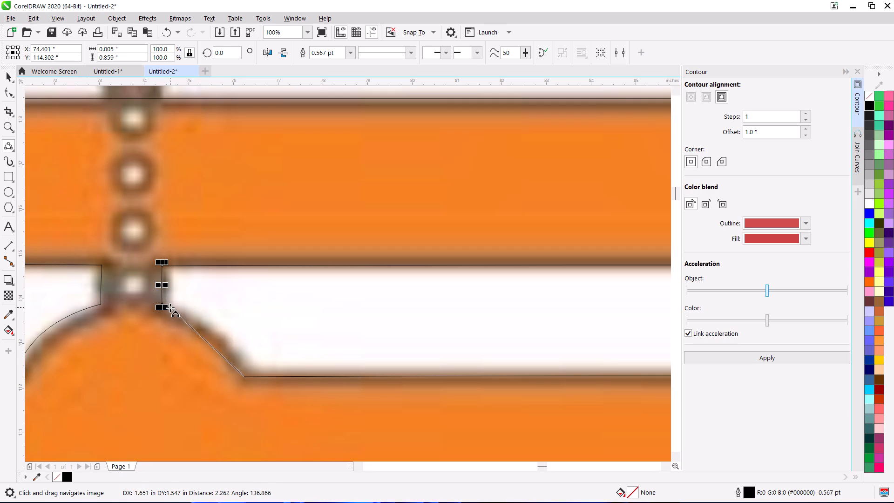
left_click_drag(170, 307, 170, 307)
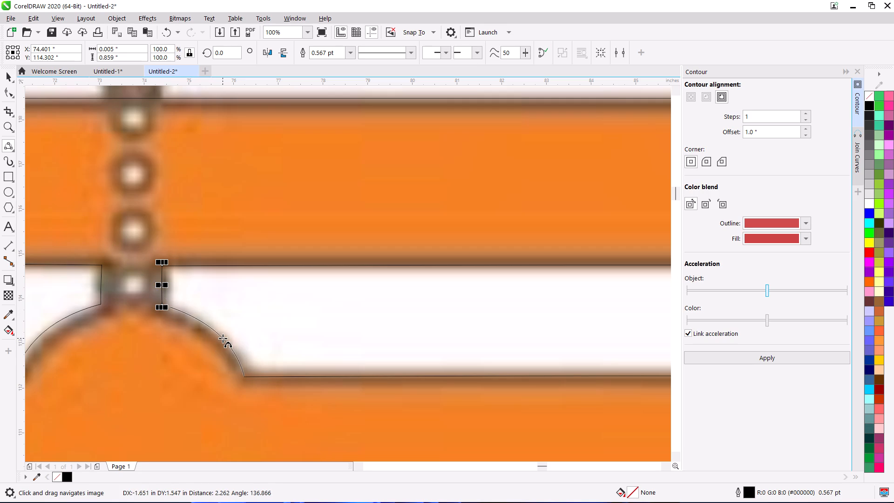
left_click(226, 338)
Move the vertical edge's lower node onto the shoulder arc's end and its upper node along to the top edge directly above.
scroll(158, 275, "up", 2)
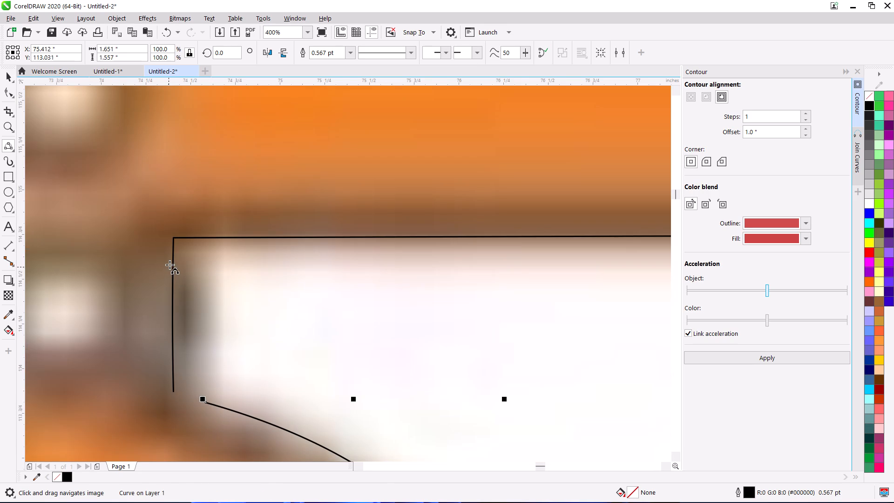
key("space")
double_click(174, 259)
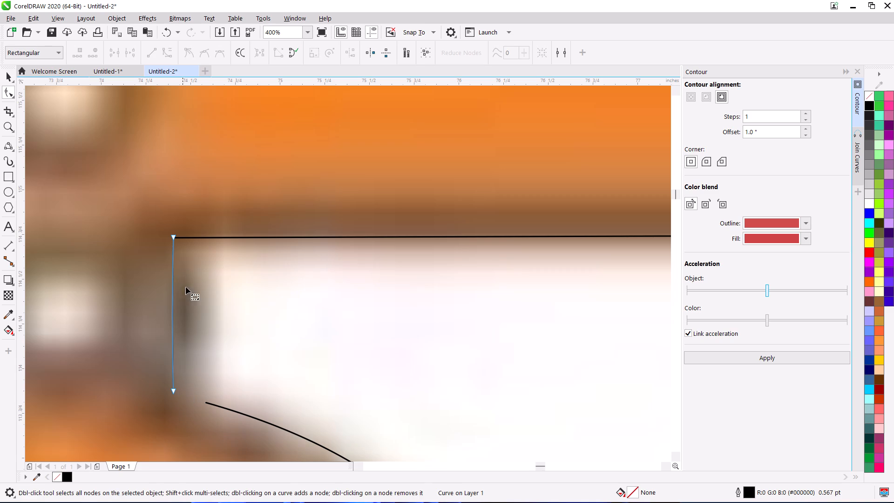
left_click_drag(172, 389, 204, 400)
left_click_drag(174, 237, 209, 243)
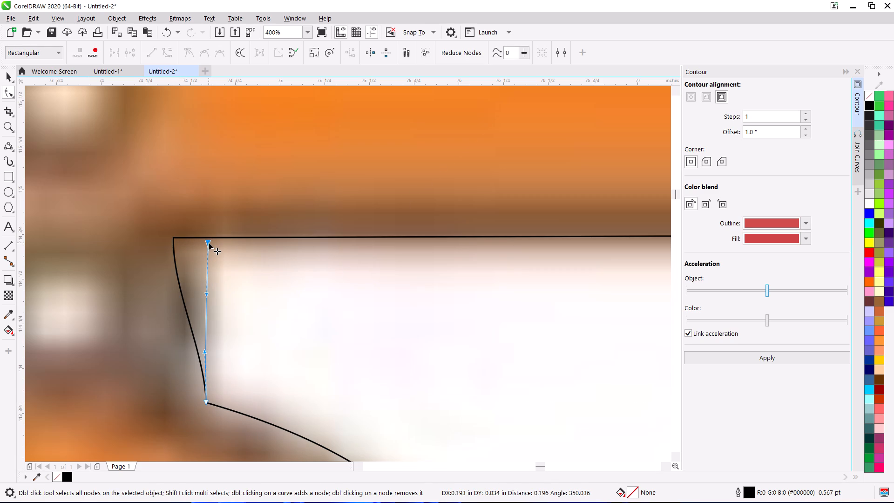
left_click_drag(209, 243, 208, 238)
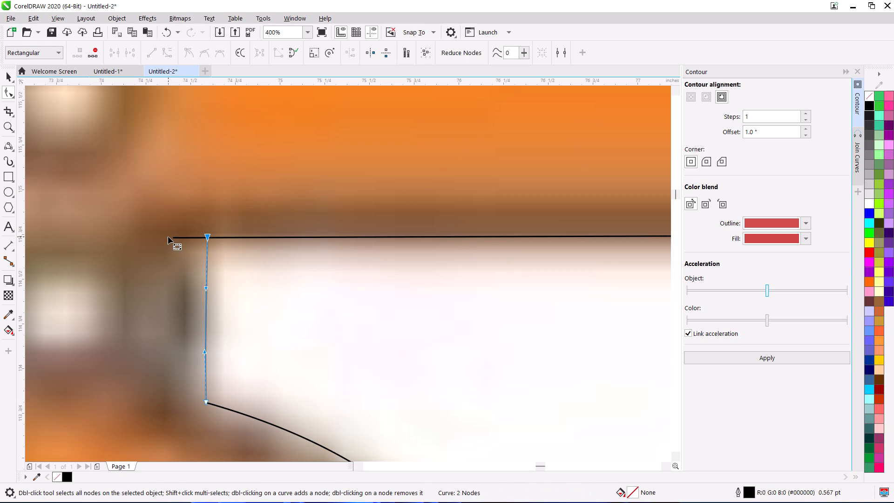
Move the top edge's overshooting end node about 0.21 in onto the upper node of the vertical edge beside the first bell's chain.
left_click(176, 237)
left_click_drag(171, 237, 207, 238)
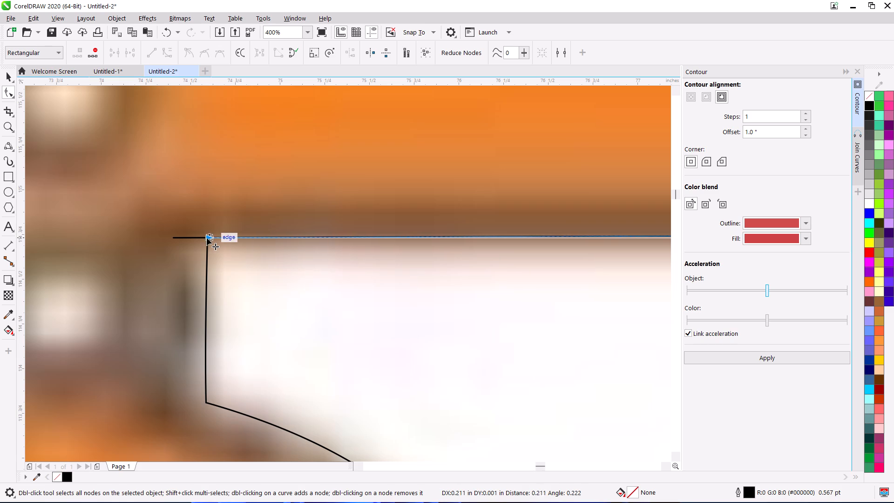
left_click_drag(207, 238, 206, 238)
scroll(262, 279, "down", 5)
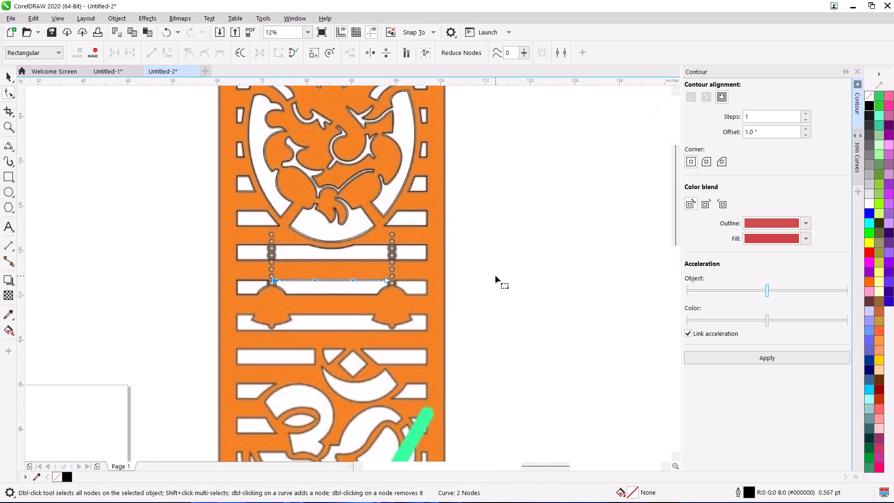
left_click(495, 276)
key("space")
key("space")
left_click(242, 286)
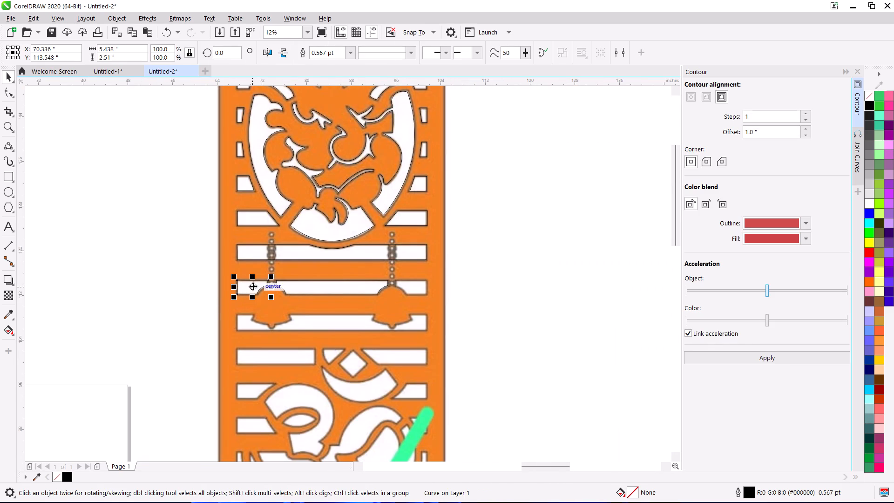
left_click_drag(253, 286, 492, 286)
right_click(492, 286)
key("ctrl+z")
Copy the three outline curves of the opening's outer section beside the first bell outside the panel and mirror the copy horizontally.
left_click_drag(188, 274, 271, 302)
left_click_drag(251, 287, 510, 293)
right_click(510, 293)
left_click_drag(491, 292, 566, 292)
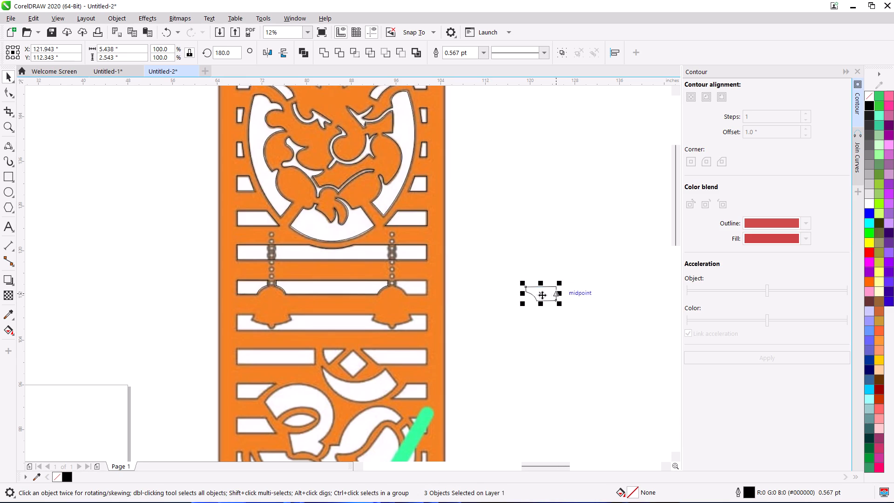
Place the mirrored outline on the opposite end of the same bar opening, beyond the second bell.
left_click_drag(555, 299, 427, 294)
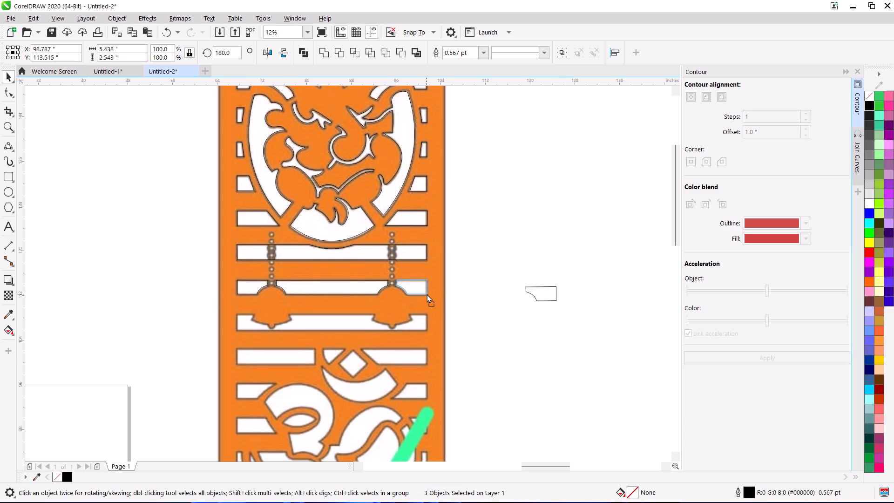
left_click_drag(427, 294, 427, 295)
left_click_drag(427, 295, 426, 294)
left_click(564, 269)
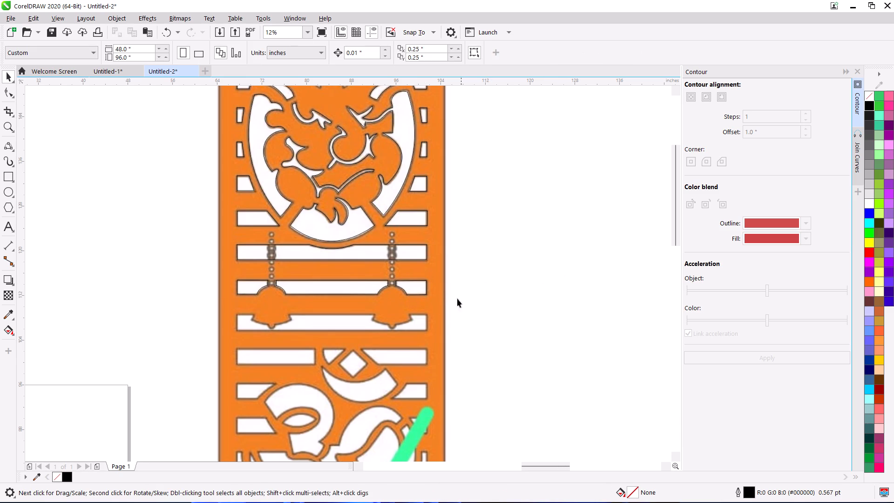
Trace the bottom edge of the bar opening beneath the bells as a straight line about 33.9 in long.
scroll(237, 335, "up", 2)
scroll(334, 313, "down", 1)
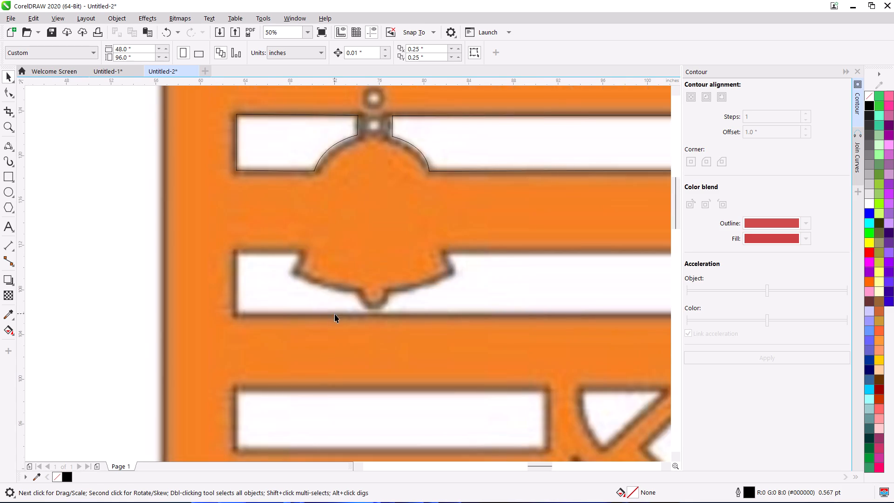
middle_click_drag(335, 314, 206, 328)
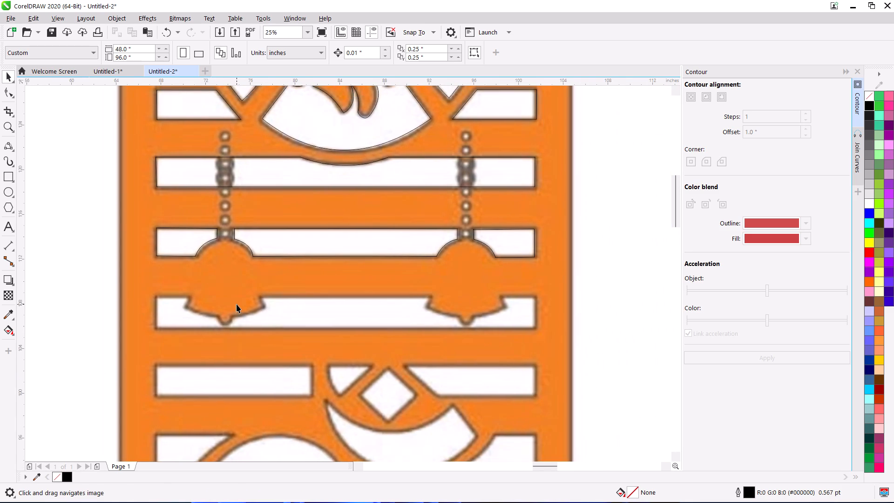
left_click(10, 147)
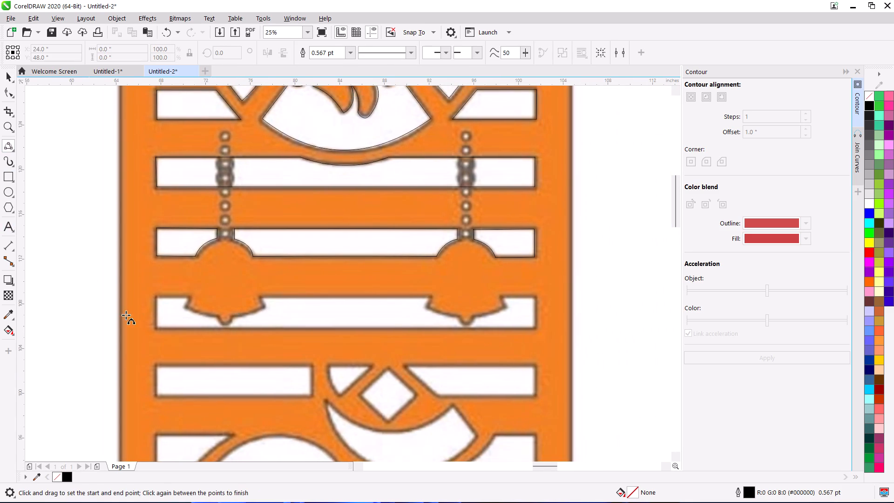
scroll(133, 314, "up", 1)
middle_click_drag(283, 314, 170, 301)
scroll(170, 301, "down", 2)
scroll(168, 313, "up", 1)
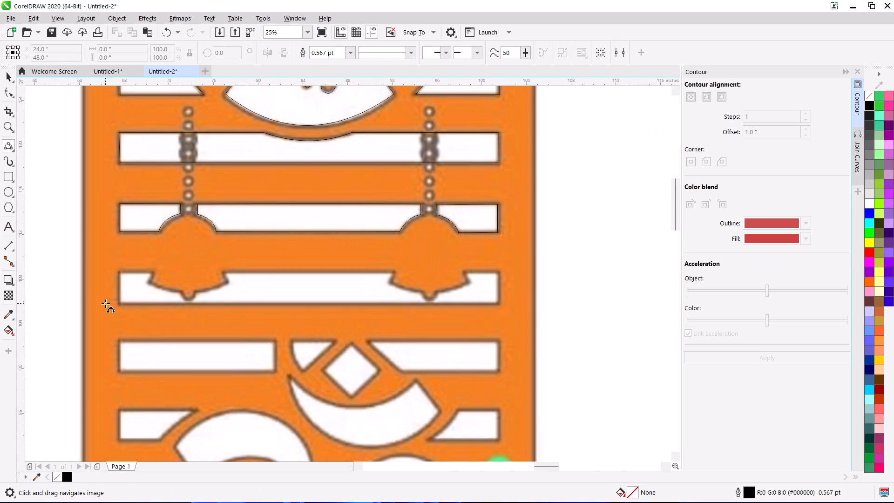
left_click_drag(118, 303, 496, 304)
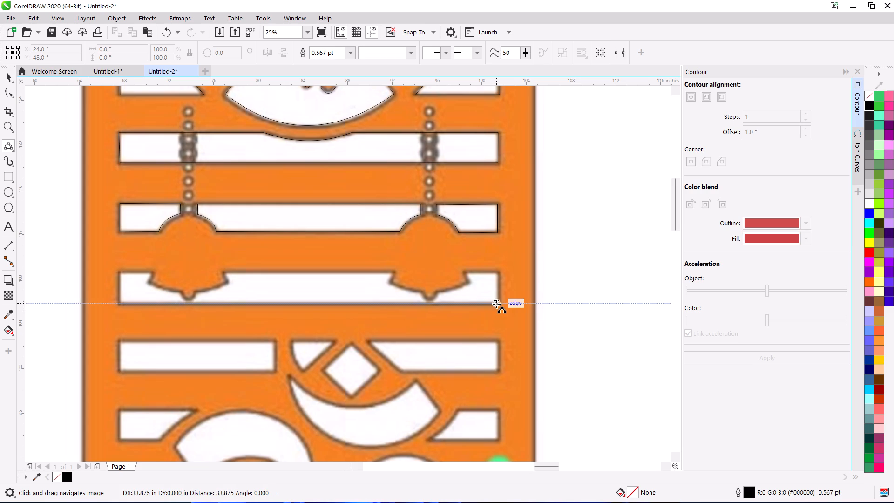
left_click_drag(496, 304, 497, 303)
left_click(497, 303)
Trace the opening's top and end edges beyond the second bell, about 2.9 in wide and 2.79 in high.
scroll(492, 292, "up", 2)
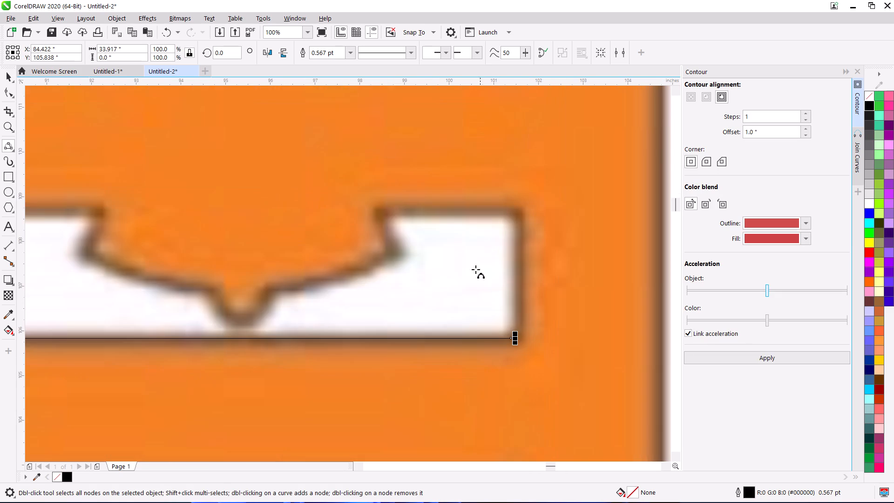
left_click_drag(384, 213, 511, 215)
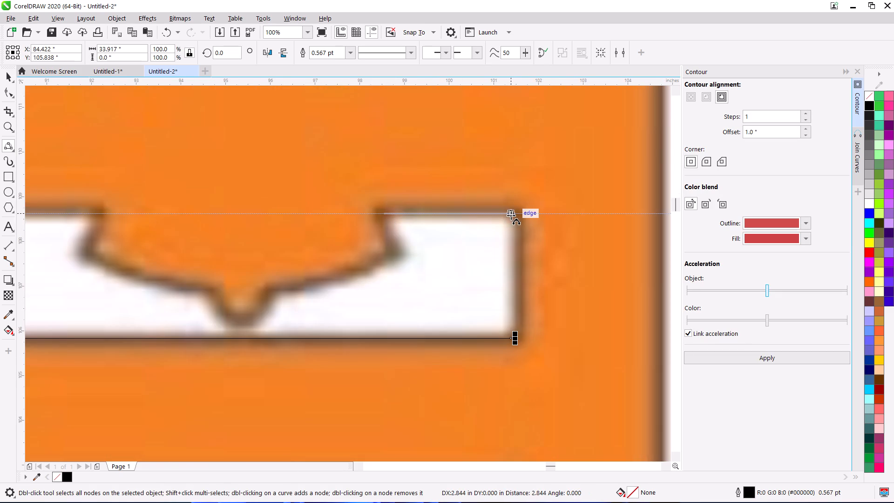
left_click_drag(511, 215, 513, 215)
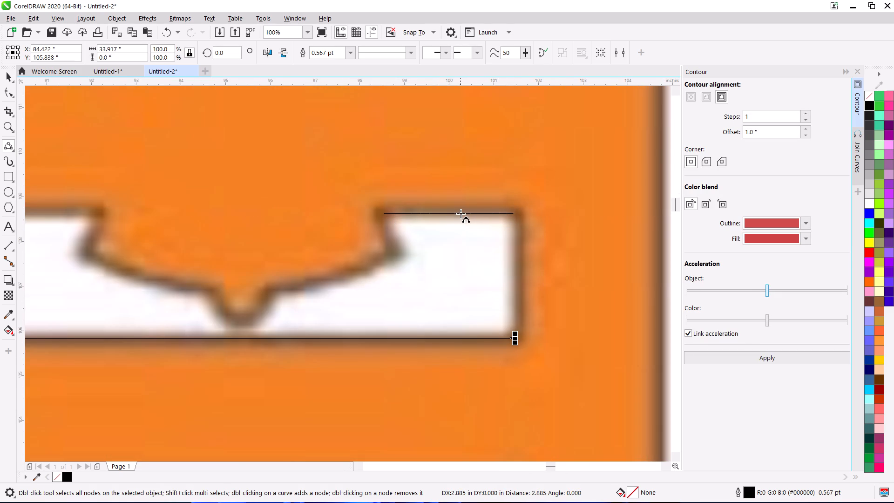
left_click(461, 213)
left_click_drag(513, 338, 501, 220)
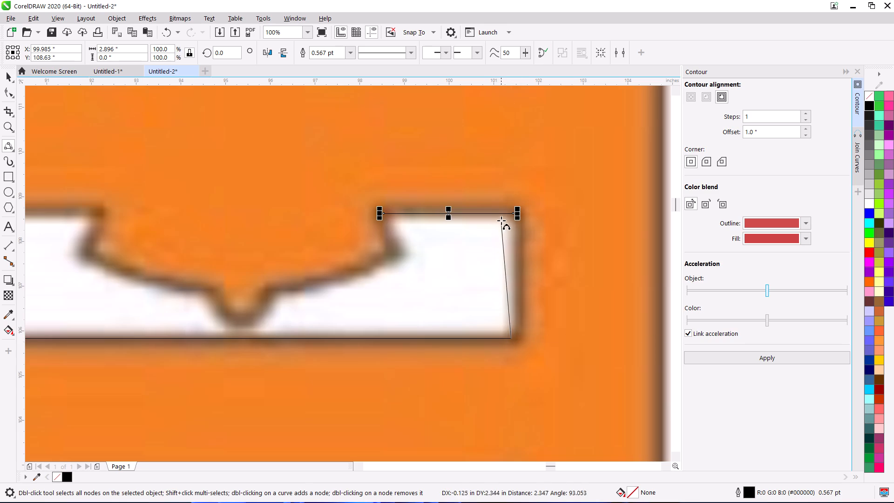
left_click_drag(501, 220, 512, 213)
left_click(512, 213)
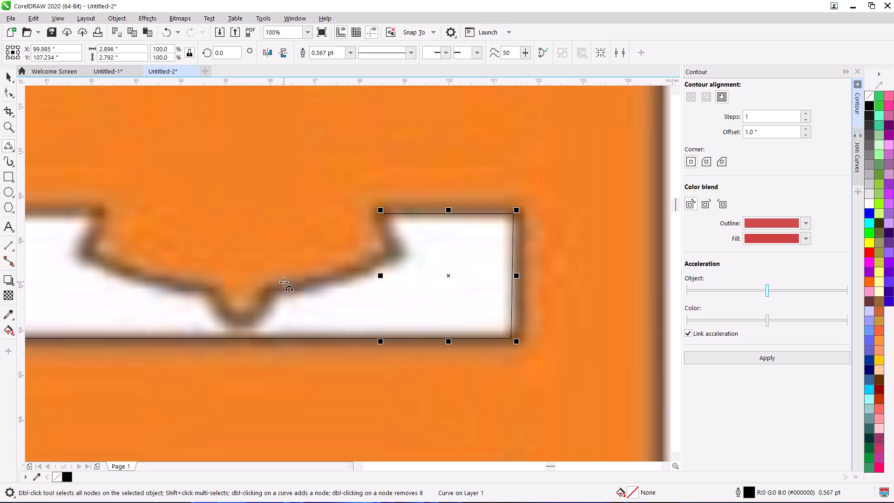
Trace the outer half of the second bell's lower rim and clapper as two joined arcs, about 3.51 by 1.62 in overall.
left_click_drag(273, 290, 397, 250)
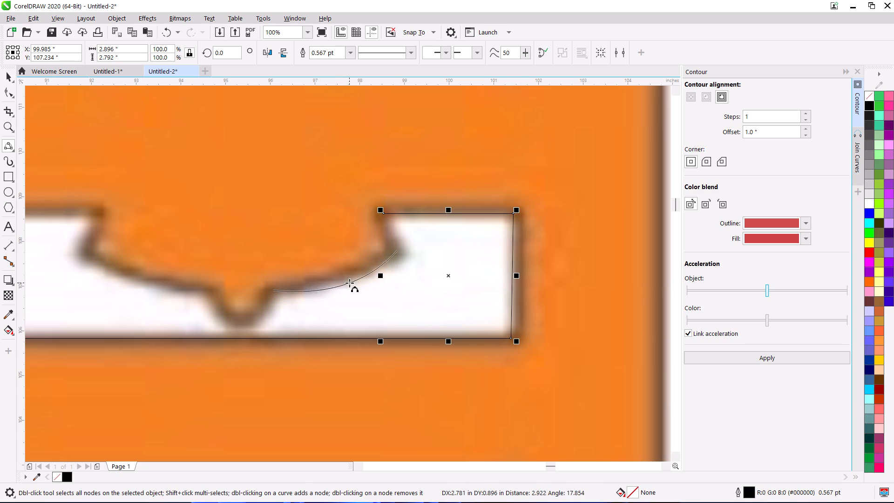
left_click(345, 279)
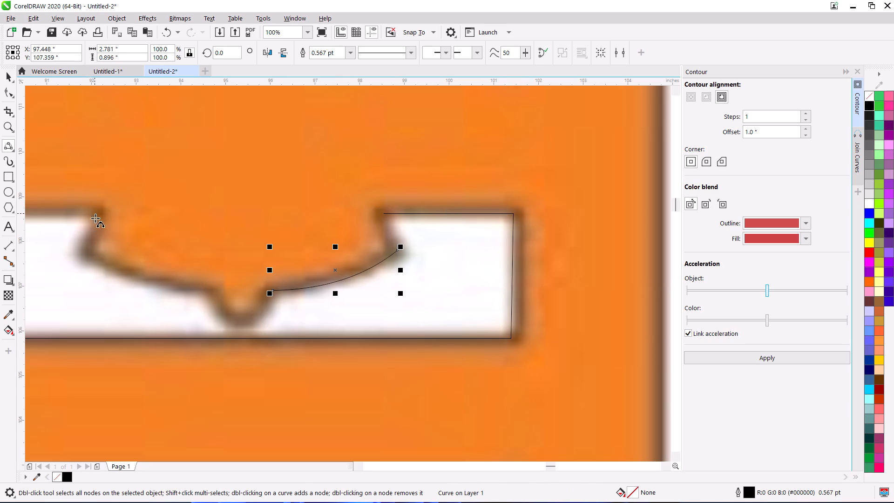
left_click_drag(240, 322, 277, 282)
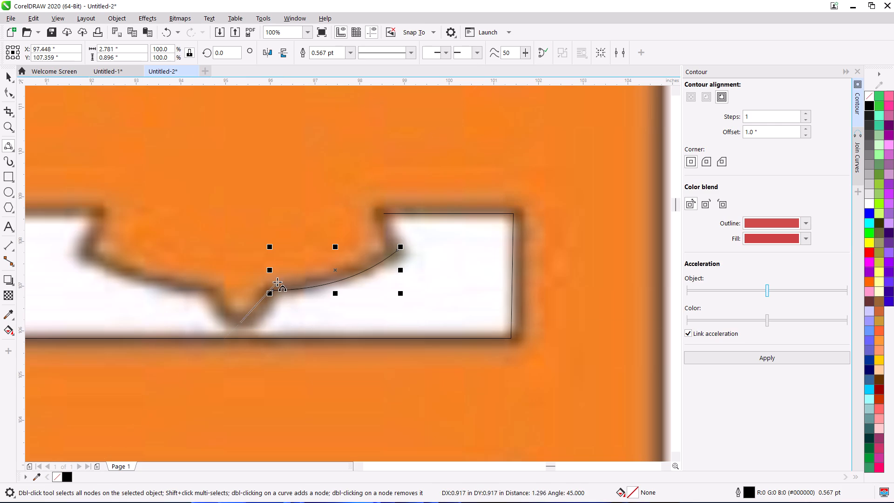
left_click_drag(277, 282, 273, 289)
left_click(262, 317)
Mirror a copy of the rim and clapper curve horizontally onto the other half of the second bell.
key("space")
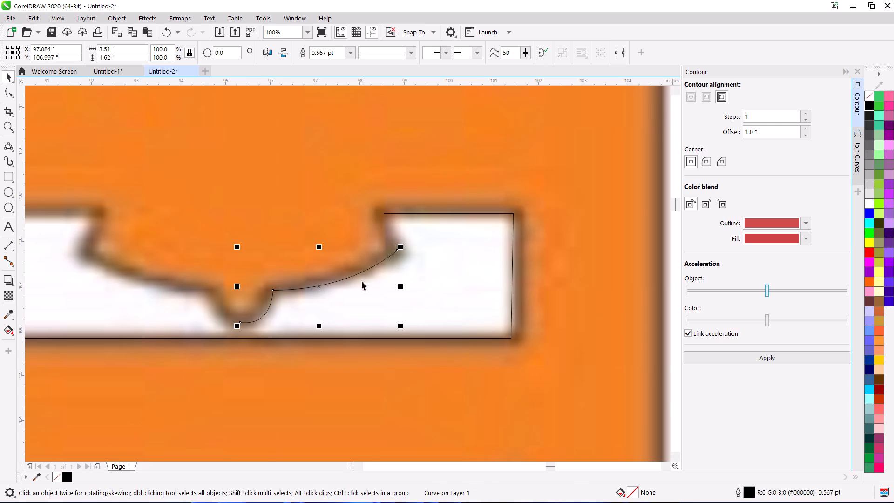
left_click_drag(400, 284, 154, 288)
right_click(154, 288, "ctrl")
Trace the second bell's short side arc, about 0.27 by 0.79 in, from the top edge's end to the rim's end.
key("space")
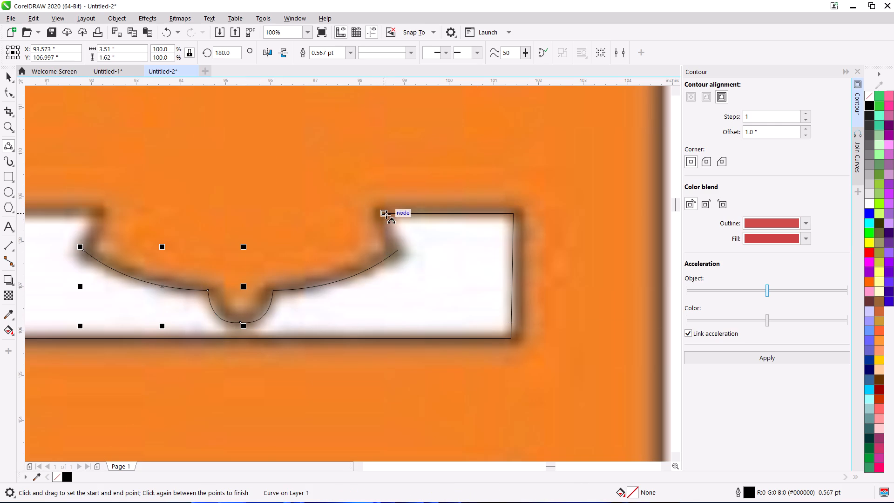
left_click_drag(385, 215, 396, 249)
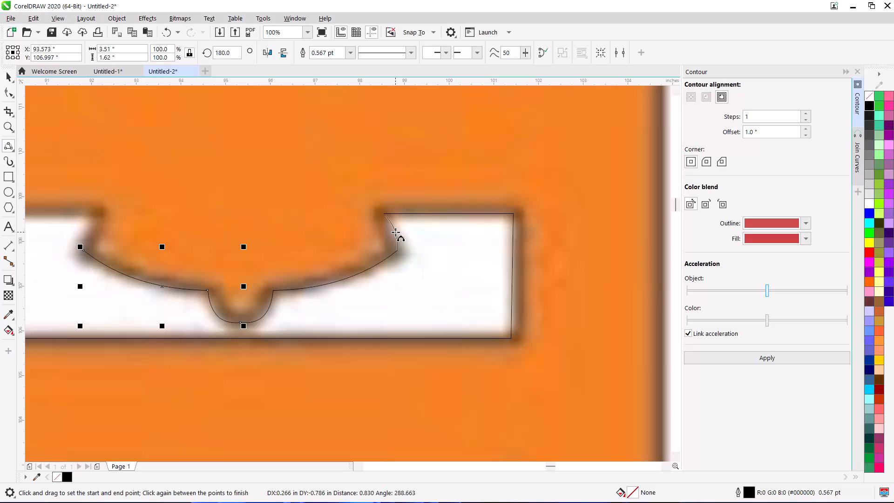
left_click(394, 232)
Mirror a copy of the short side arc horizontally and place it on the opposite side of the second bell.
key("space")
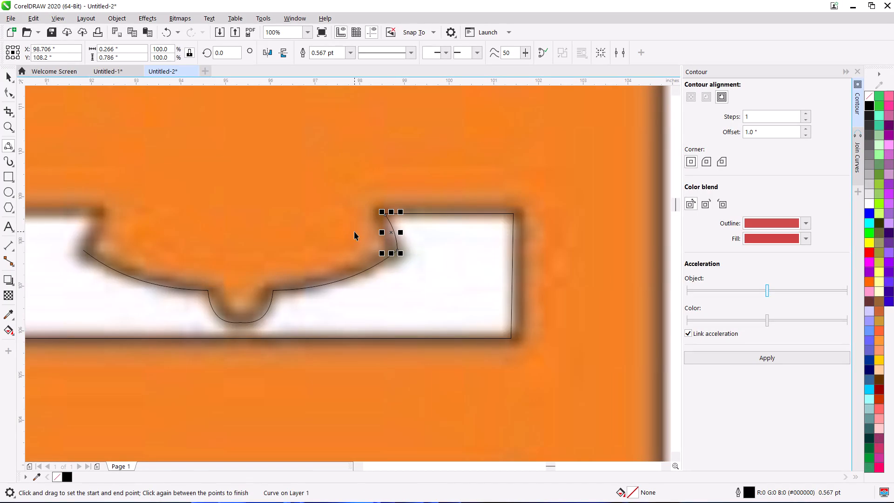
left_click_drag(401, 231, 374, 235)
right_click(374, 235, "ctrl")
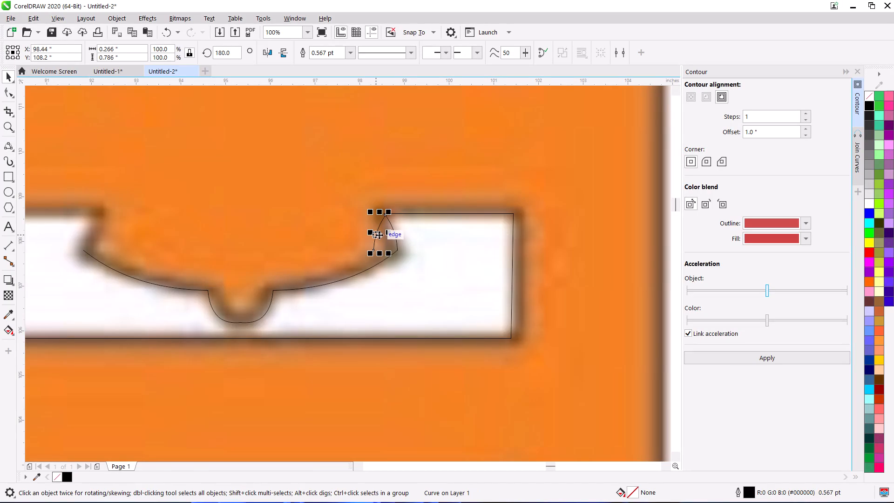
left_click_drag(380, 235, 92, 233)
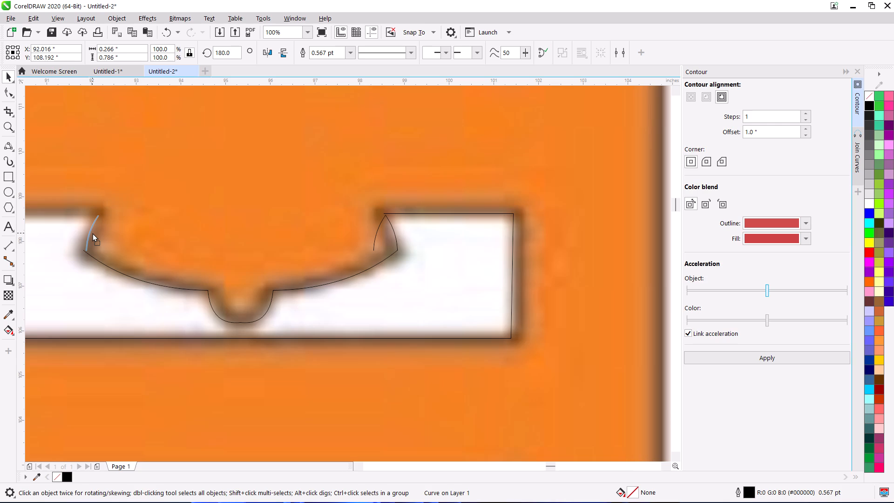
left_click_drag(92, 233, 91, 232)
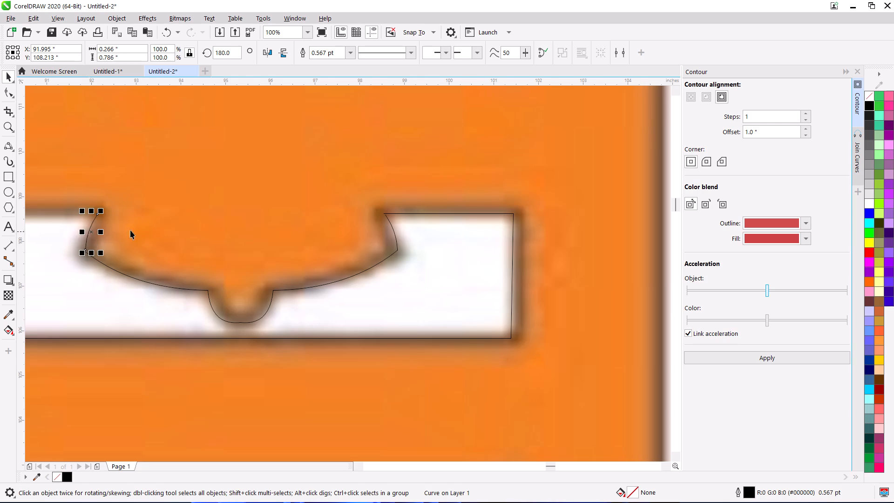
Copy the opening's top-and-end edge curve from beyond the second bell over to the first bell and mirror it horizontally.
scroll(200, 242, "down", 1)
middle_click_drag(203, 244, 417, 272)
scroll(324, 303, "down", 1)
middle_click_drag(395, 307, 466, 303)
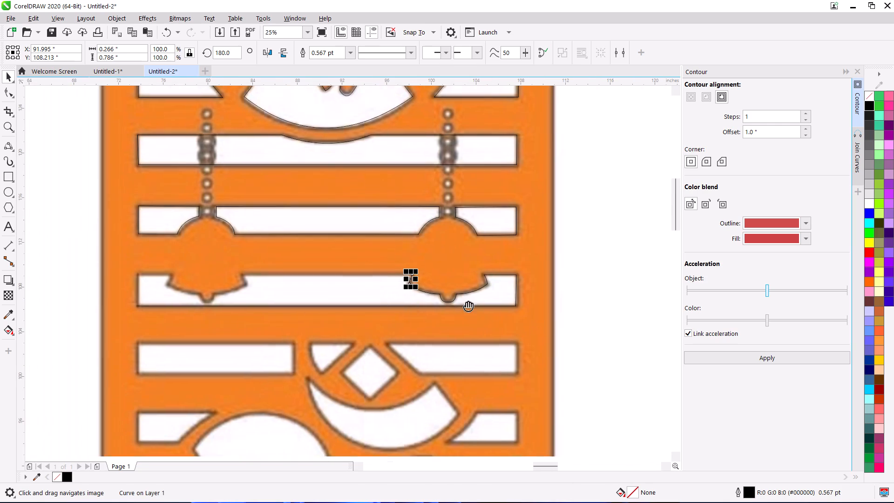
middle_click_drag(466, 303, 464, 304)
scroll(460, 307, "up", 1)
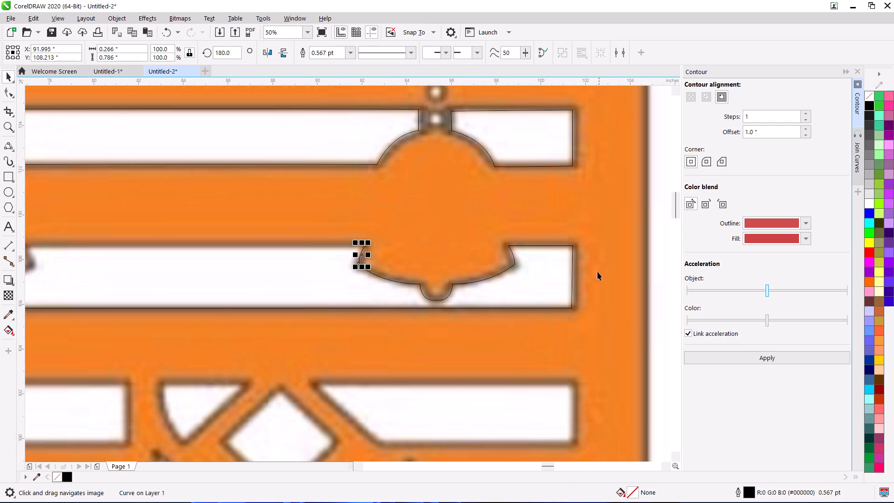
scroll(591, 280, "down", 1)
left_click(572, 278)
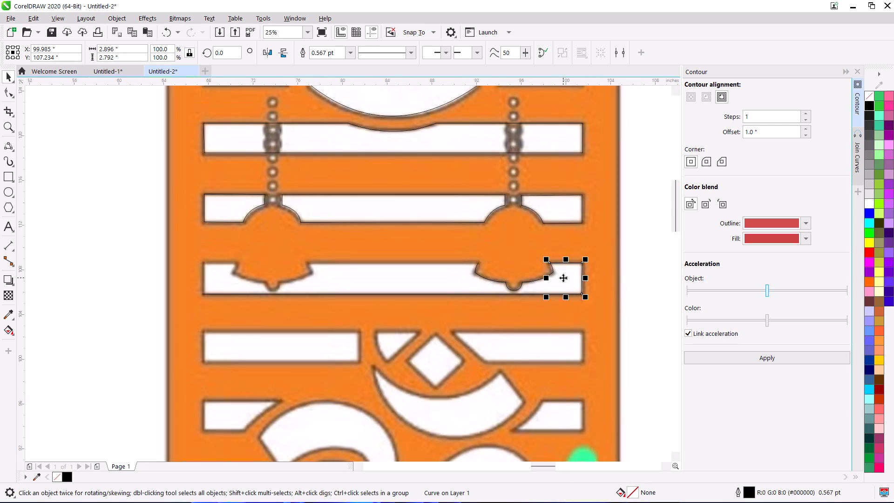
left_click_drag(565, 278, 316, 272)
right_click(316, 272)
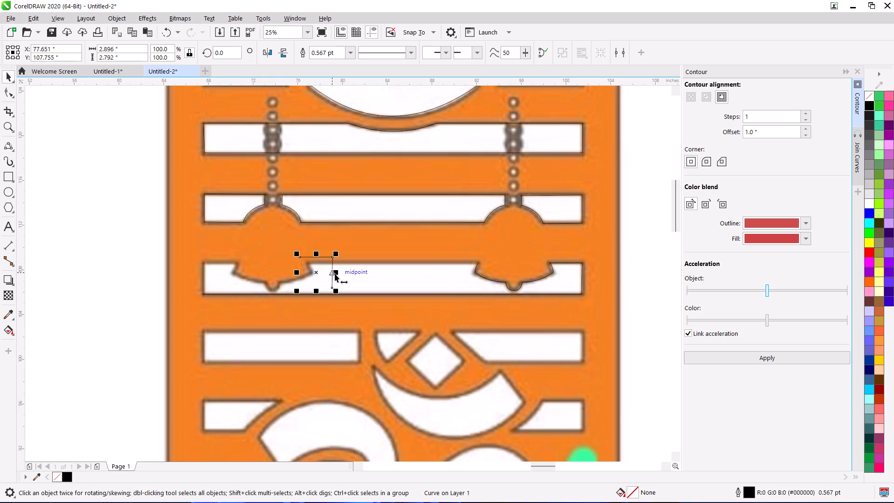
left_click_drag(335, 273, 277, 276)
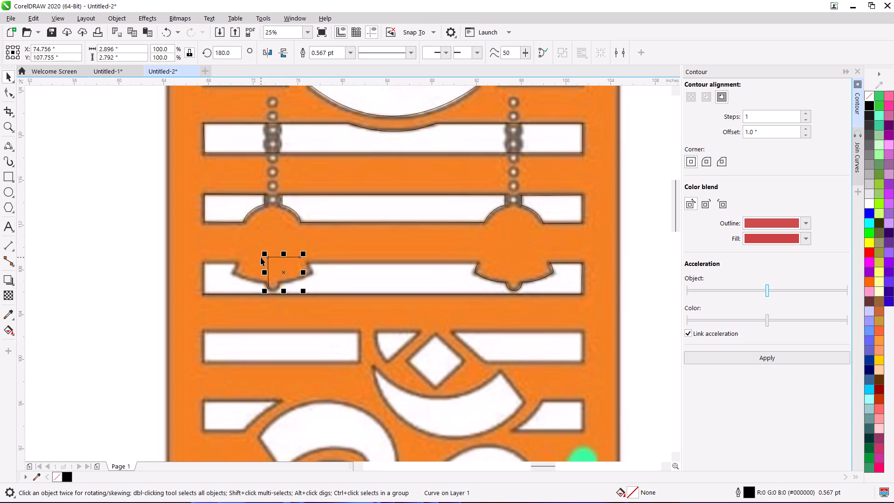
Fit the mirrored edge curve onto the opening's outer corner beside the first bell, over its end and top edges.
left_click_drag(268, 256, 204, 263)
scroll(199, 290, "up", 2)
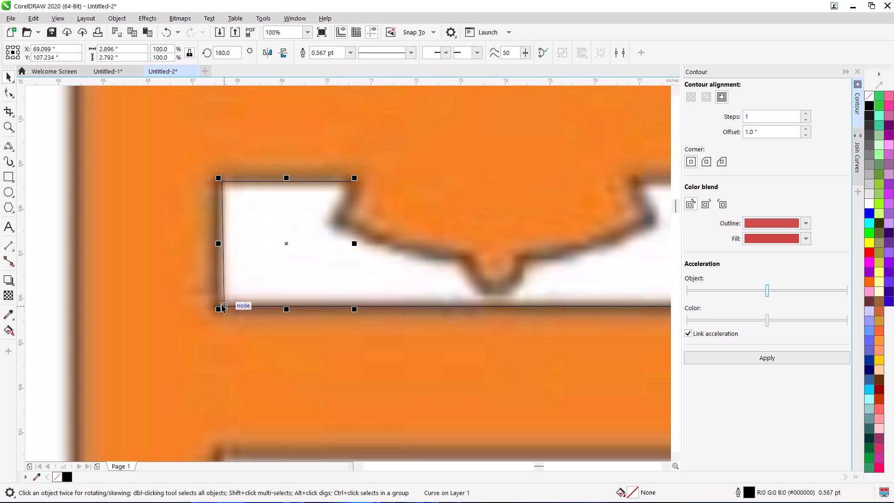
left_click_drag(223, 306, 215, 308)
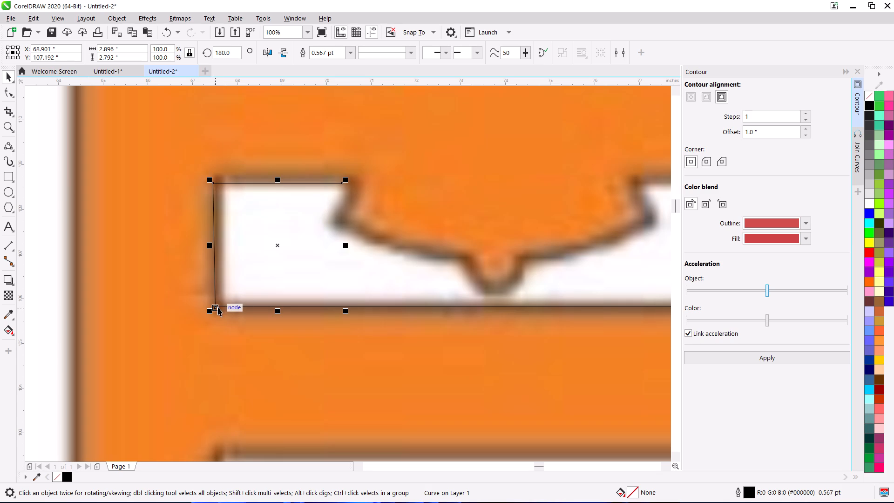
Shift the upper outer corner node of the opening's edge curve slightly inward beside the first bell.
double_click(213, 185)
left_click_drag(213, 184, 217, 183)
scroll(234, 224, "down", 1)
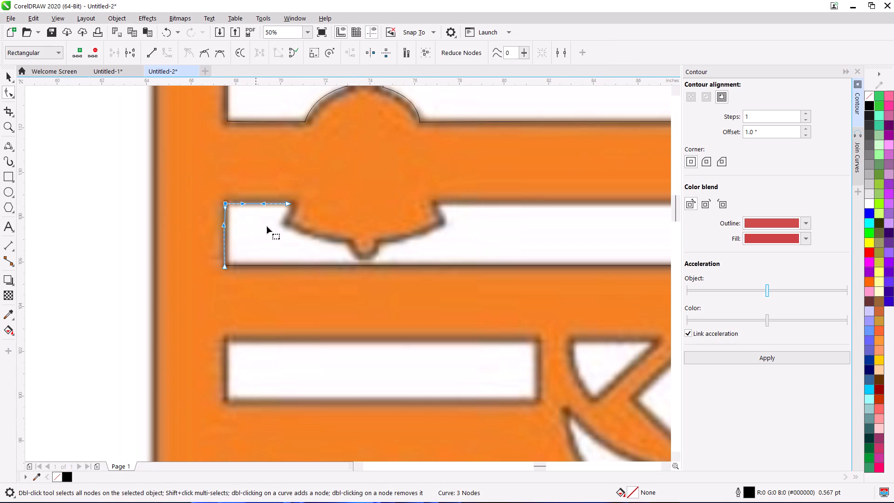
Copy the second bell's lower outline curves together with the neighbouring edge curves to the empty area beside the panel.
scroll(290, 225, "down", 1)
key("space")
left_click(534, 224)
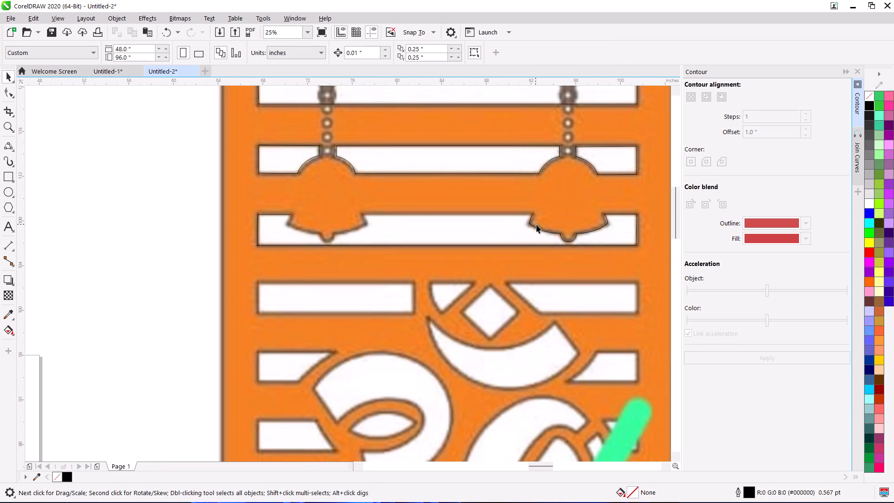
left_click(541, 228)
scroll(542, 228, "down", 1)
middle_click_drag(529, 232, 454, 264)
left_click_drag(569, 231, 512, 261)
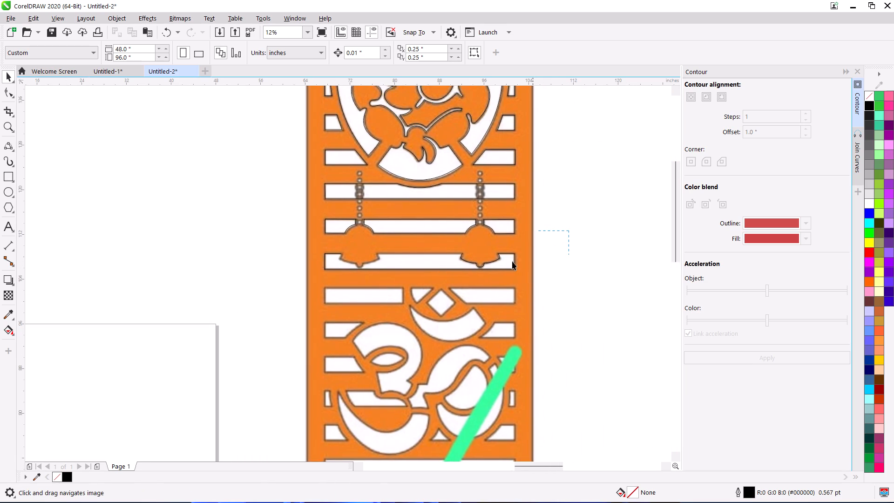
left_click_drag(512, 261, 447, 273)
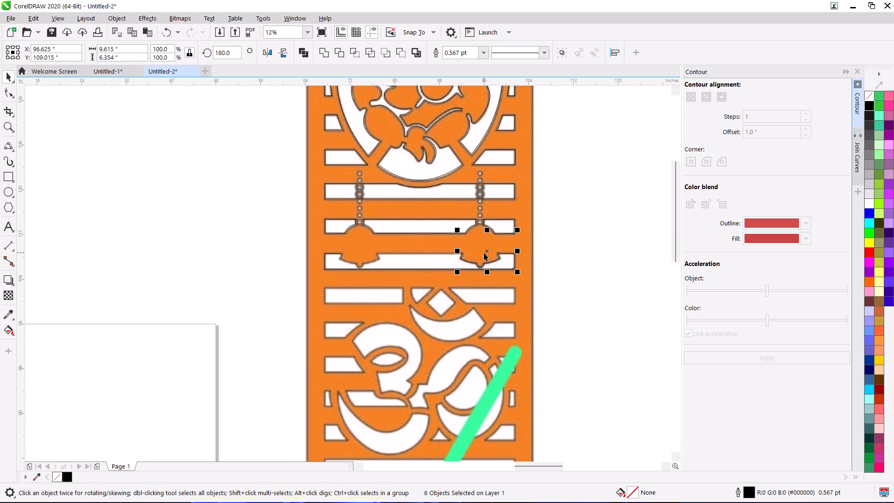
left_click_drag(487, 251, 267, 258)
right_click(267, 258)
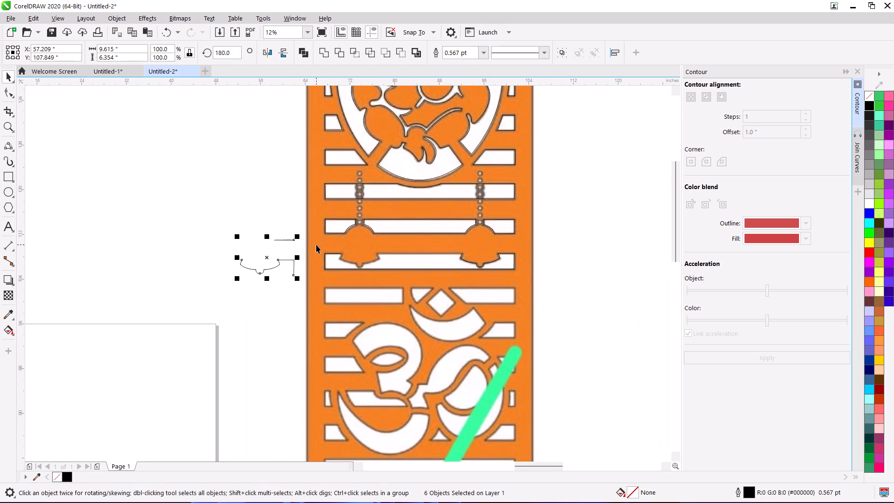
Delete the straight line and the corner edge curve from the copied set, keeping only the bell's rim and clapper curves.
scroll(316, 245, "up", 1)
left_click_drag(209, 215, 294, 251)
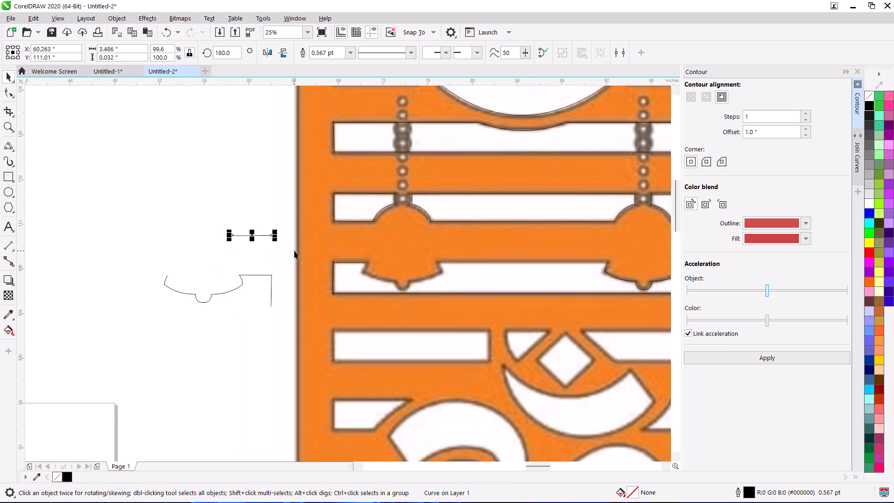
key("Delete")
left_click_drag(226, 251, 283, 275)
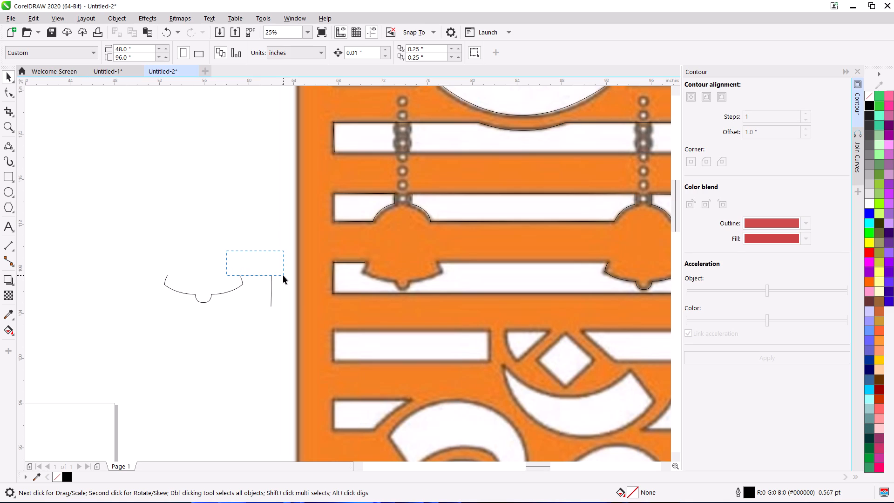
left_click_drag(283, 275, 283, 276)
left_click(271, 280)
key("Delete")
Move the four remaining copied curves onto the first bell's rim and clapper, nudging them sideways about 0.2 in to fit.
left_click_drag(147, 252, 284, 328)
left_click(167, 274)
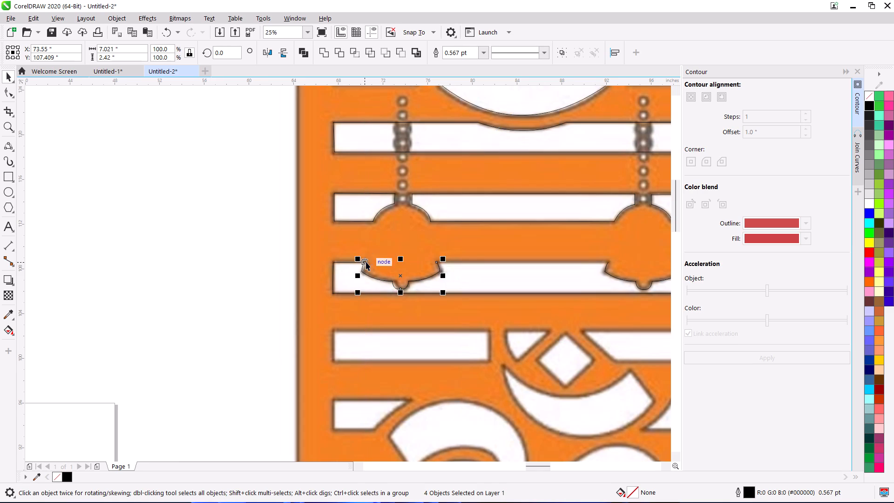
scroll(374, 266, "up", 2)
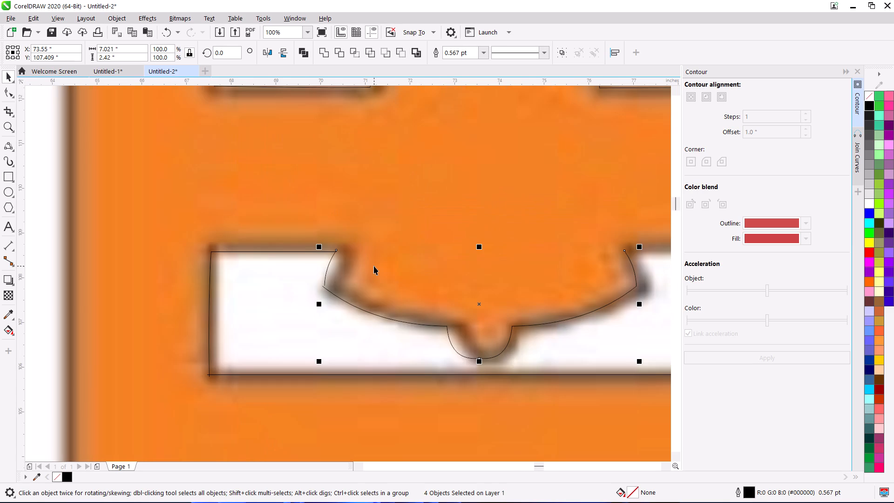
key("Right")
key("Right")
key("Right")
key("Right")
key("Right")
key("Right")
key("Right")
key("Right")
key("Right")
key("Right")
key("Right")
key("Right")
key("Right")
key("Right")
key("Right")
key("Right")
key("Right")
key("Right")
key("Right")
key("Right")
key("Left")
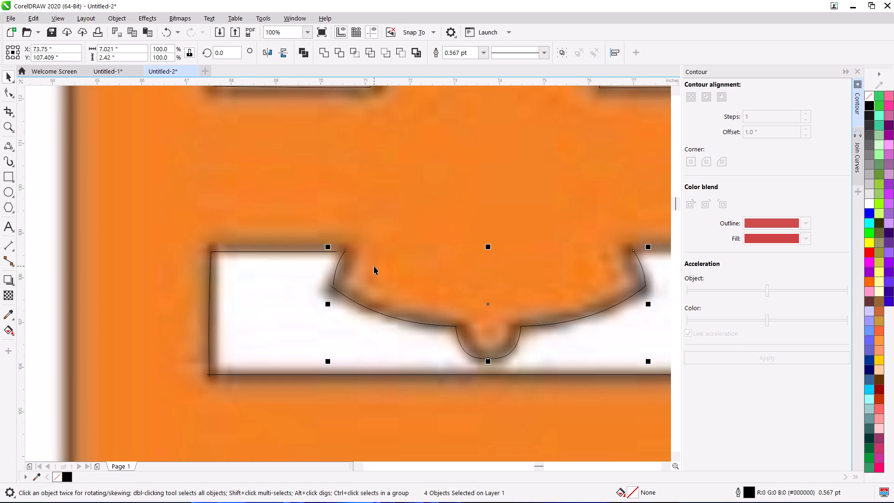
scroll(374, 270, "down", 1)
left_click(148, 269)
Trace the lower opening's top edge between the two bells with a 3-point curve about 15.13 in long.
scroll(148, 269, "down", 2)
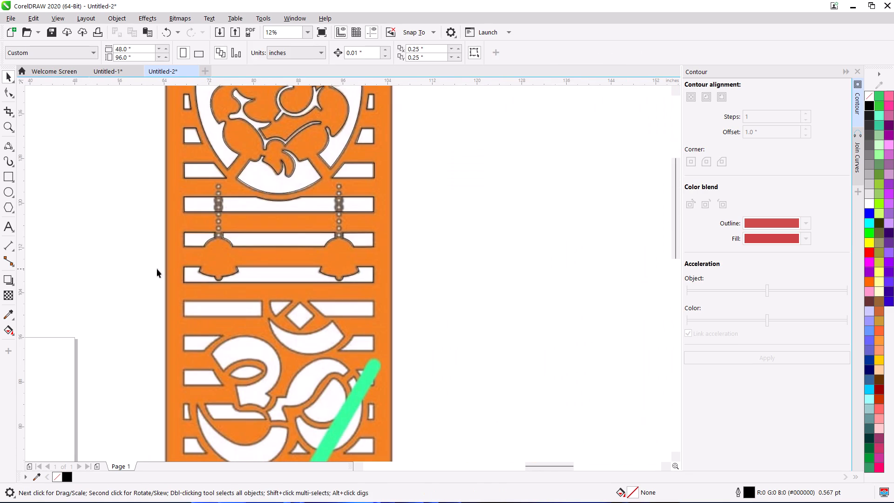
left_click(10, 148)
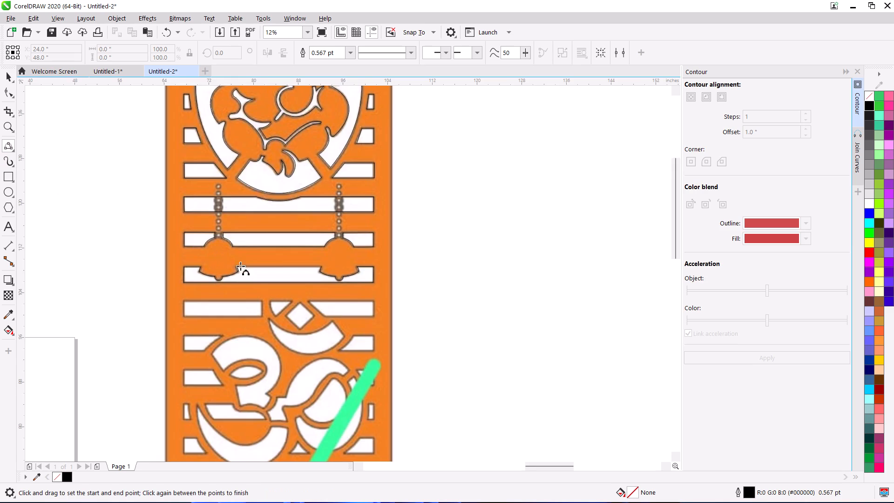
scroll(311, 270, "up", 1)
left_click_drag(163, 263, 306, 266)
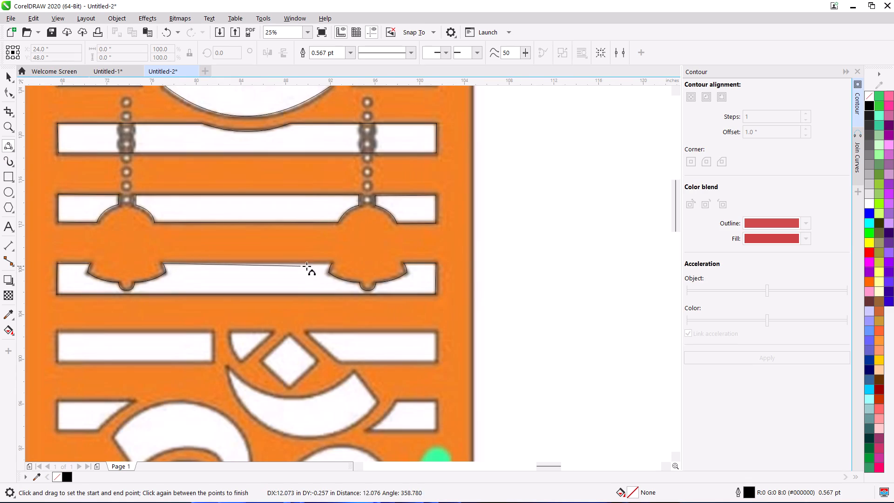
left_click_drag(306, 266, 332, 262)
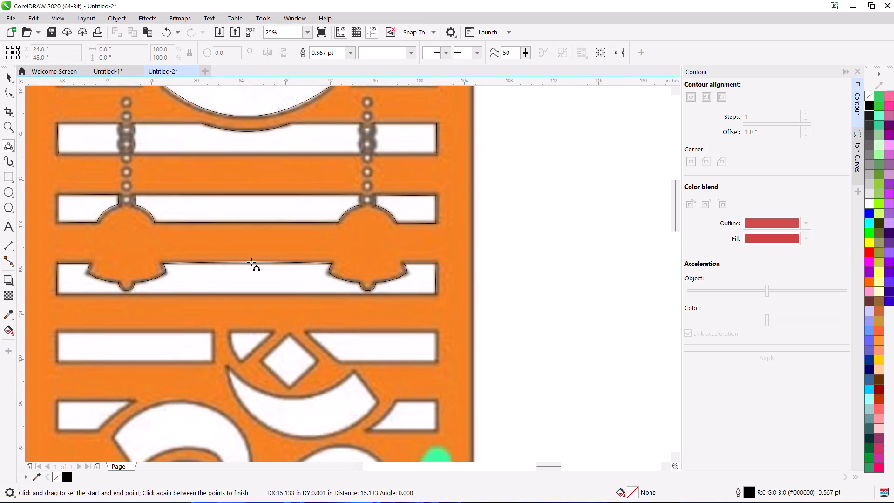
left_click(248, 263)
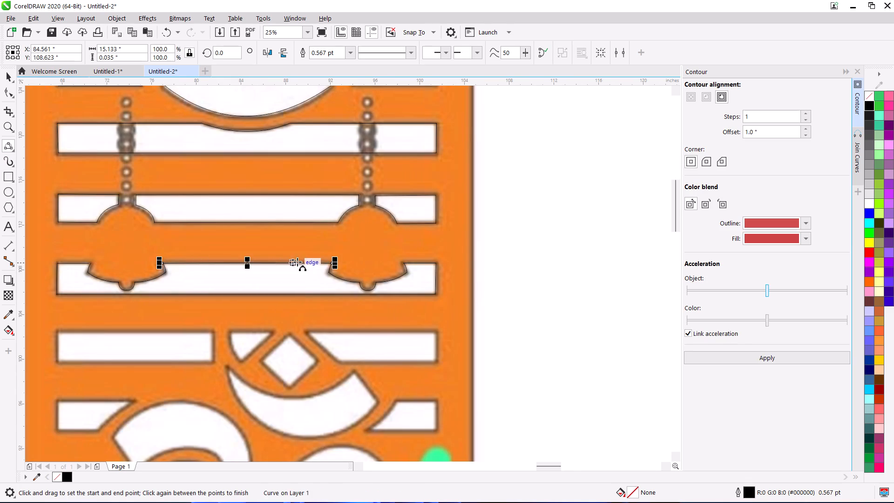
Select all traced curves on the upper half of the panel and combine them into one curve object.
scroll(300, 265, "down", 1)
key("space")
scroll(115, 251, "down", 2)
middle_click_drag(130, 257, 318, 295)
left_click_drag(279, 178, 462, 319)
left_click(299, 48)
Join the open end nodes at the bottom of the first bell's clapper and remove the resulting node.
double_click(337, 236)
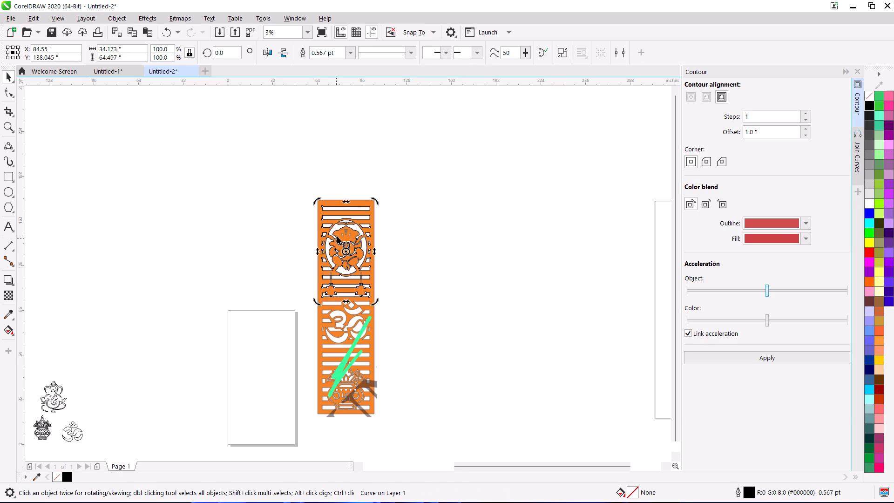
scroll(337, 303, "up", 3)
scroll(297, 248, "up", 2)
left_click_drag(261, 191, 328, 211)
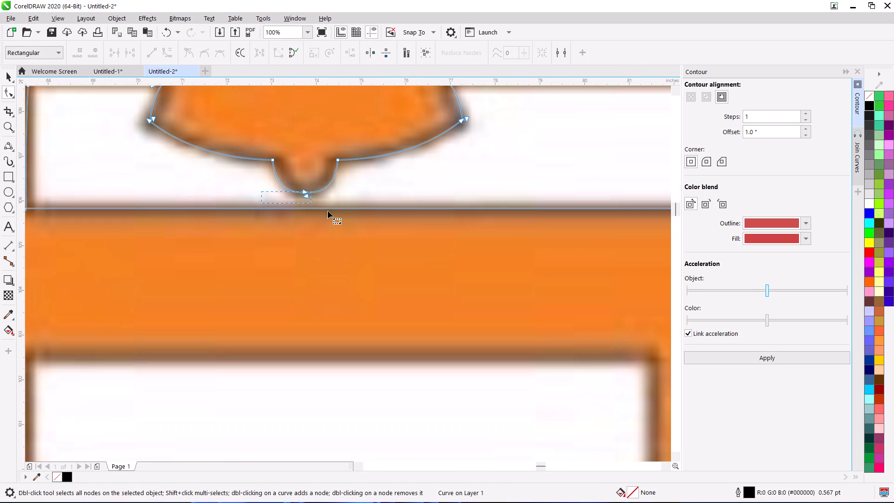
left_click_drag(328, 211, 335, 202)
key("r")
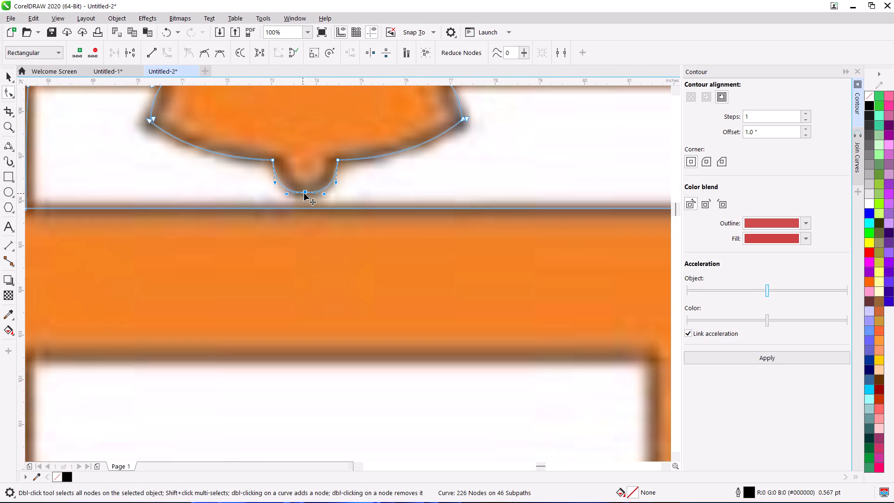
double_click(305, 193)
Join the open end nodes at both rim corners of the first bell and where its sides meet the opening's top edge.
left_click_drag(446, 106, 494, 134)
key("r")
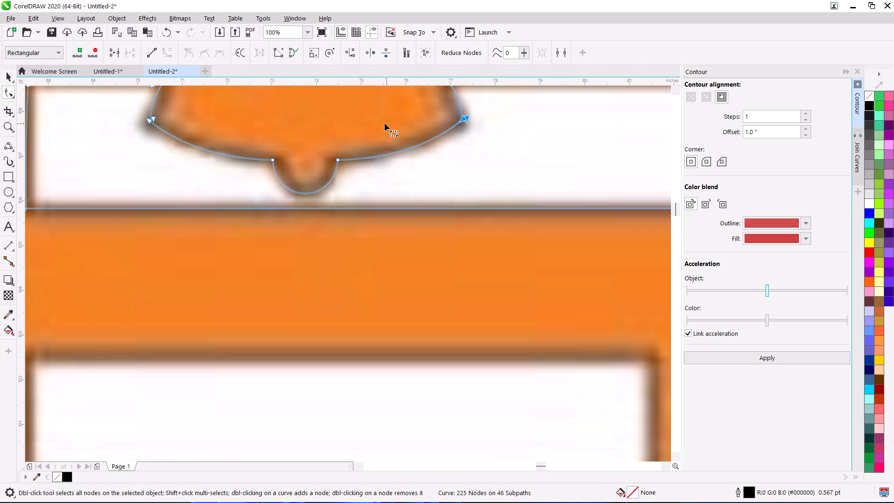
middle_click_drag(412, 155, 467, 250)
key("r")
left_click_drag(159, 205, 239, 227)
key("r")
left_click_drag(184, 150, 256, 182)
key("r")
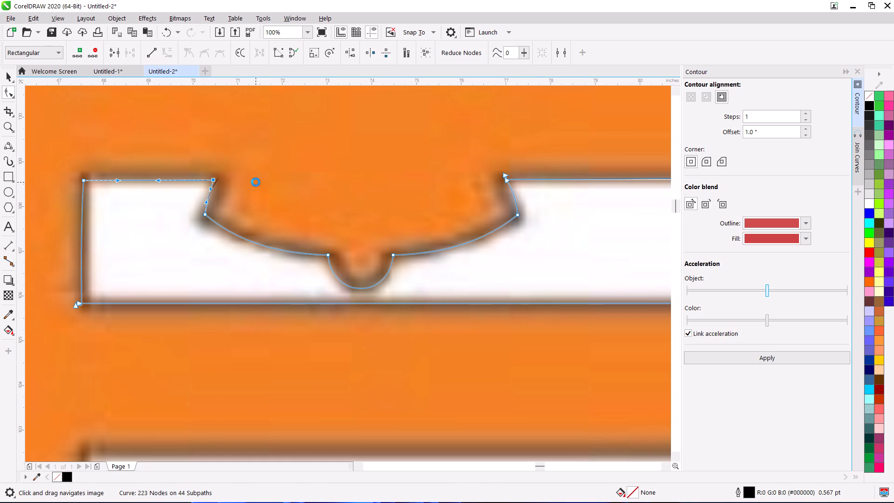
left_click_drag(465, 148, 536, 181)
key("r")
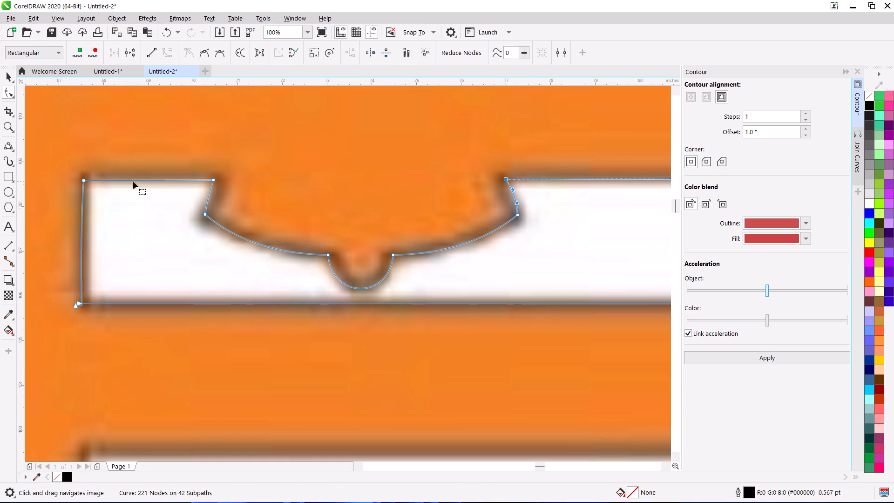
Join the opening's lower outer corner nodes beside the first bell and adjust the end edge's curve handle by about 0.03 in.
left_click_drag(62, 299, 109, 320)
key("r")
scroll(92, 313, "up", 2)
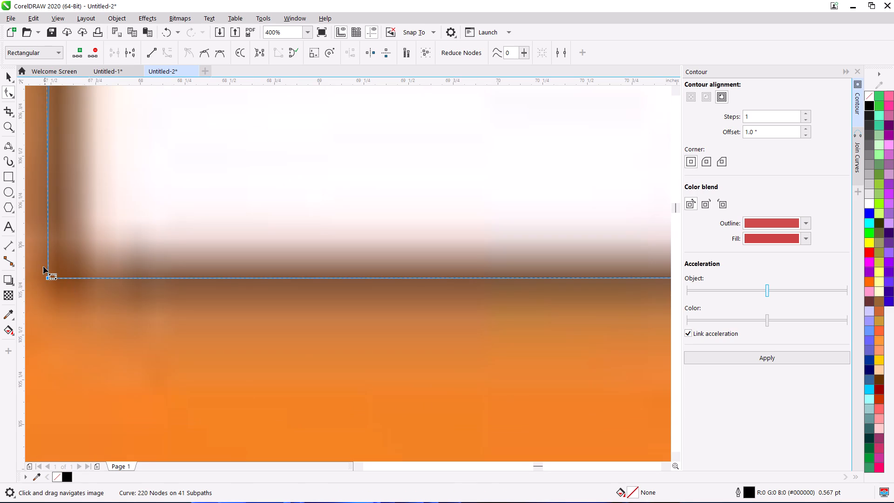
scroll(94, 292, "down", 2)
middle_click_drag(95, 291, 209, 344)
scroll(191, 208, "up", 2)
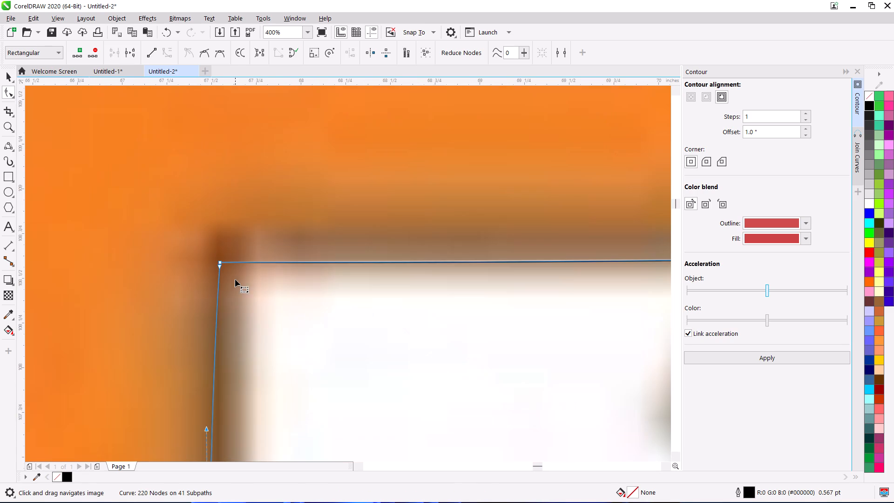
scroll(222, 274, "up", 2)
scroll(210, 252, "down", 2)
scroll(183, 348, "down", 1)
middle_click_drag(193, 337, 236, 281)
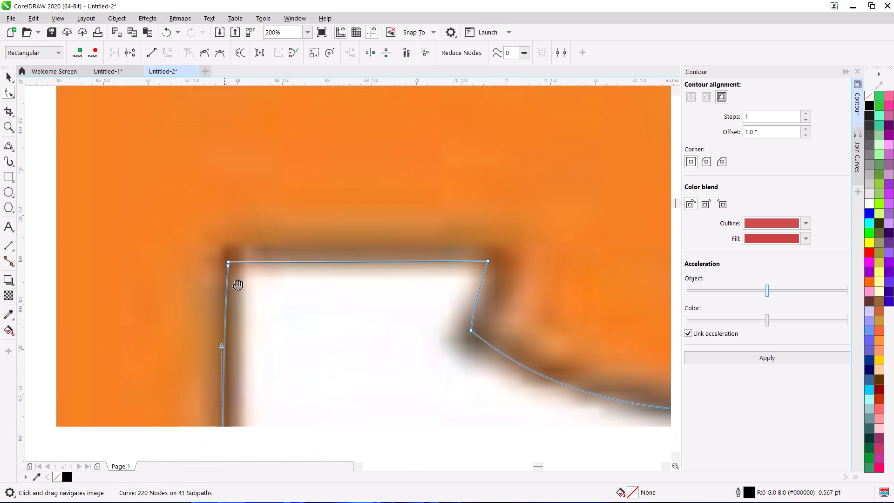
middle_click_drag(236, 281, 251, 250)
left_click(248, 295)
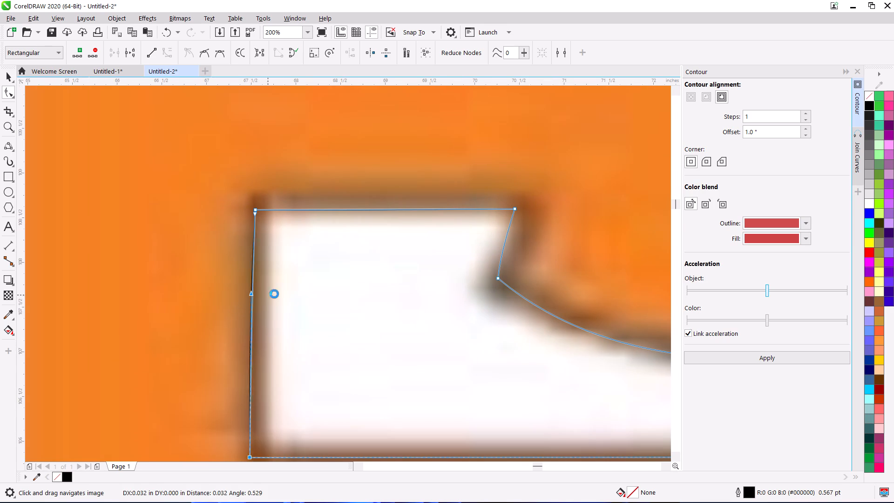
Join the open nodes on the second bell's inner side, at the opening's top edge and at the rim corner.
scroll(295, 292, "down", 1)
middle_click_drag(293, 313, 136, 279)
scroll(136, 279, "down", 2)
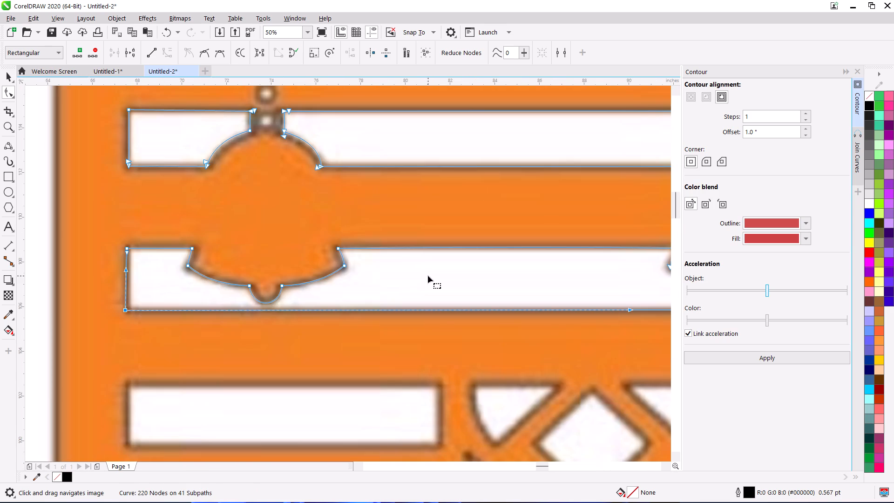
middle_click_drag(293, 299, 64, 298)
left_click_drag(422, 232, 470, 261)
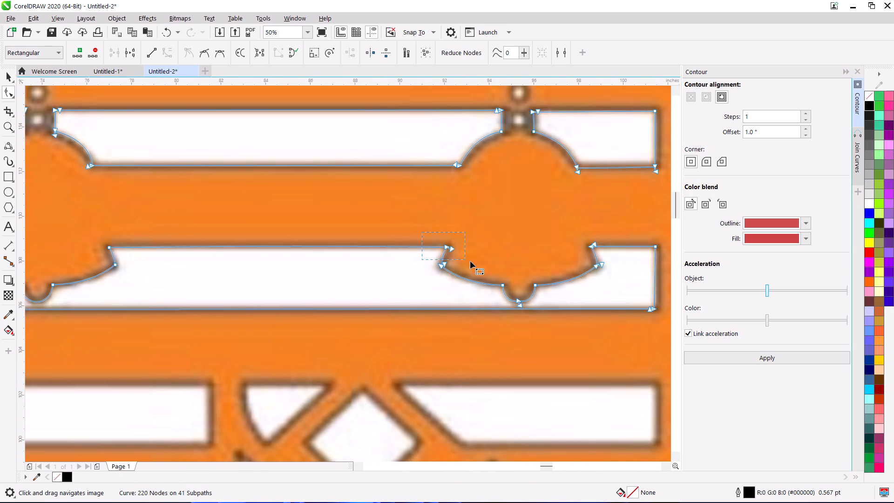
left_click_drag(470, 261, 471, 259)
key("r")
left_click_drag(424, 261, 463, 278)
key("r")
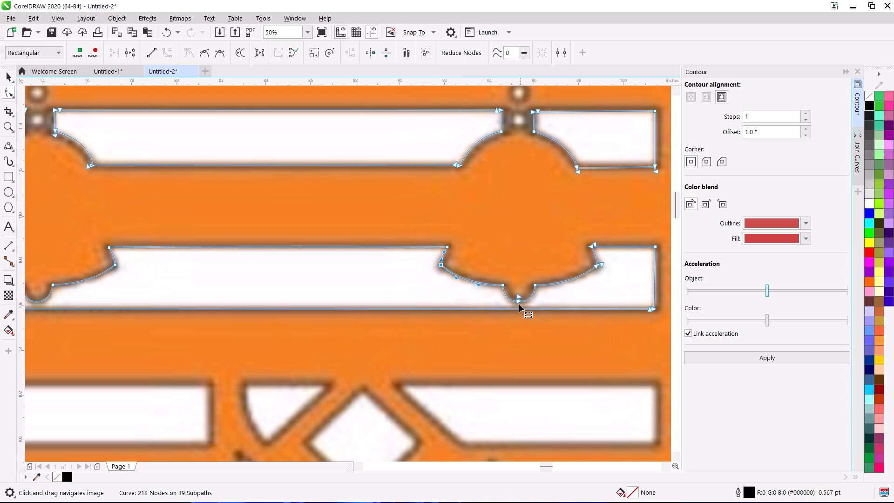
Join the end nodes at the bottom of the second bell's clapper and remove the resulting node.
left_click_drag(510, 287, 524, 306)
key("r")
double_click(520, 300)
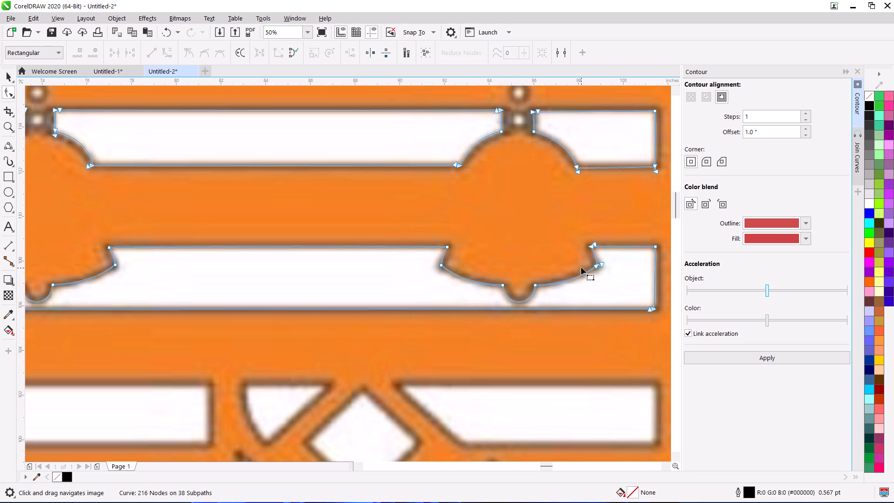
Join the open nodes on the second bell's outer side, at the rim corner and at the opening's top edge.
left_click_drag(578, 262, 633, 283)
key("r")
left_click_drag(582, 239, 602, 257)
key("r")
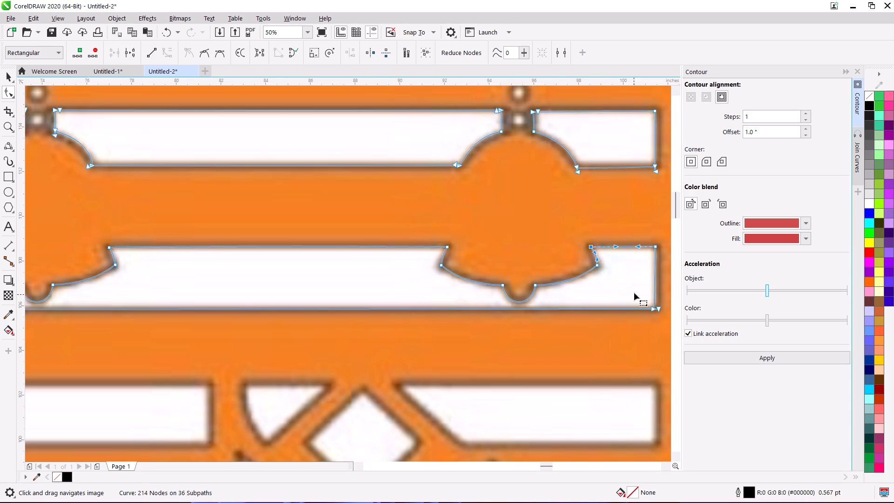
Join the lower outer corner nodes of the opening beyond the second bell to close its outline.
left_click_drag(634, 293, 684, 320)
key("r")
left_click_drag(615, 293, 649, 324)
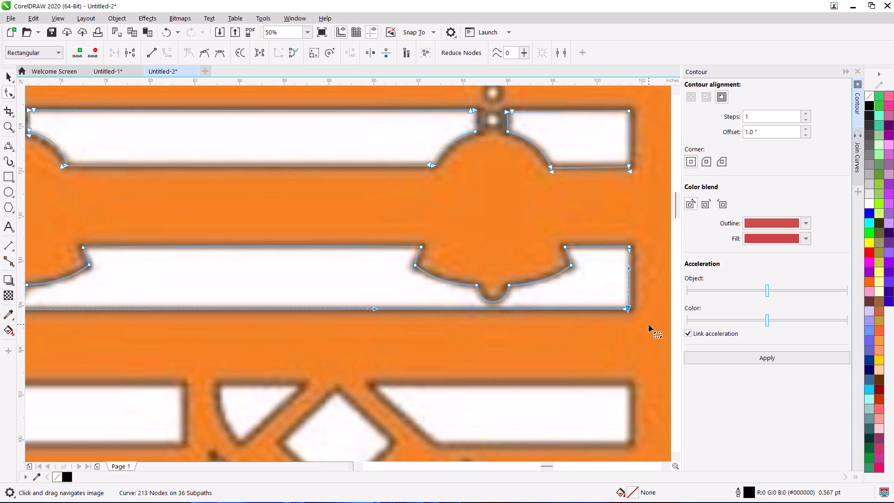
key("r")
scroll(627, 310, "up", 1)
middle_click_drag(637, 306, 529, 329)
scroll(529, 329, "up", 2)
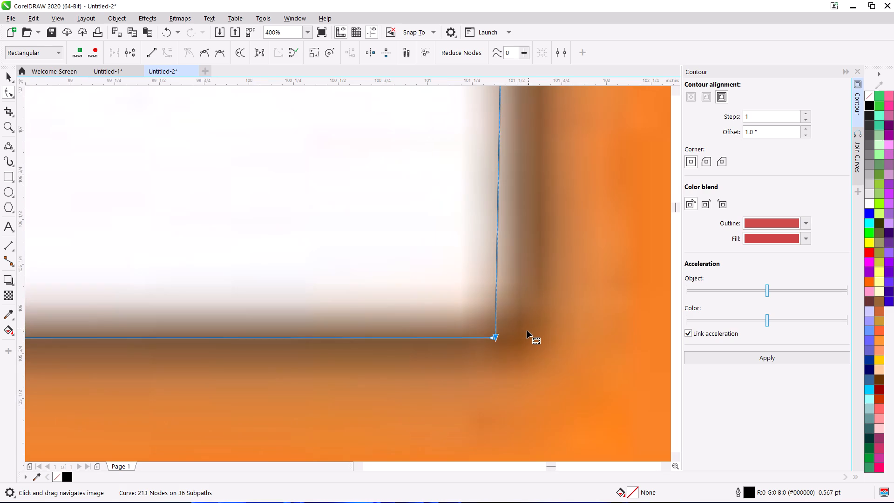
scroll(515, 338, "down", 3)
left_click(608, 304)
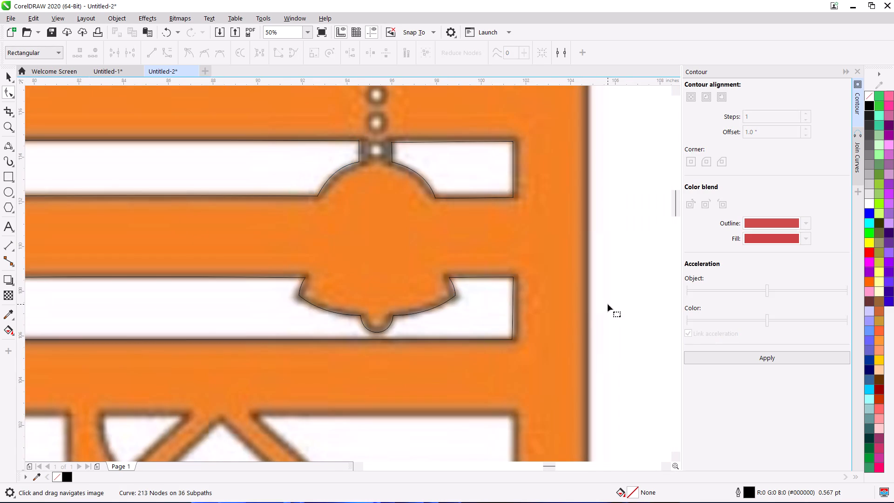
Join the open nodes of the opening above around the second bell: outer lower corner, dome ends and top edges beside the chain.
left_click(493, 297)
left_click_drag(504, 188, 540, 221)
key("r")
left_click_drag(420, 164, 447, 209)
key("r")
left_click_drag(380, 130, 407, 149)
key("r")
left_click_drag(326, 127, 369, 147)
key("r")
left_click_drag(303, 178, 338, 207)
key("r")
key("r")
Join the open nodes of the upper opening at the first bell's inner side: top edge beside the chain, dome top and dome foot.
scroll(351, 189, "down", 1)
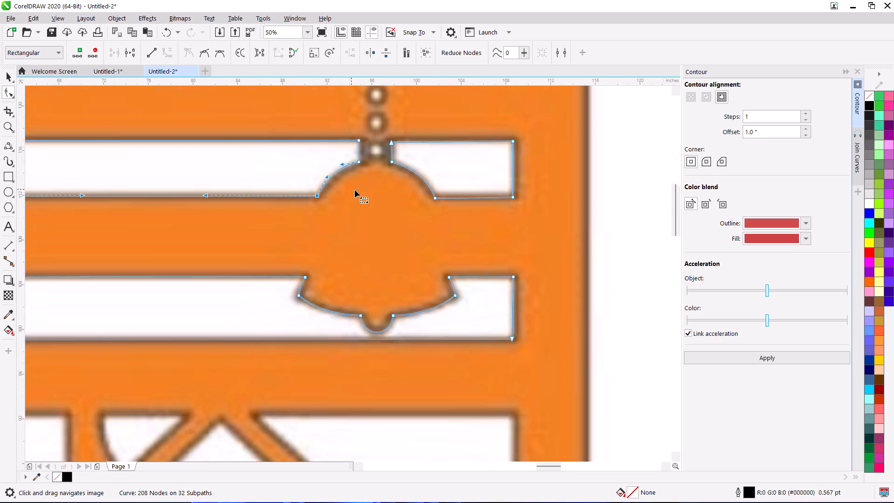
scroll(355, 190, "down", 1)
middle_click_drag(355, 191, 511, 256)
scroll(458, 246, "up", 2)
scroll(321, 269, "up", 1)
left_click_drag(197, 169, 229, 184)
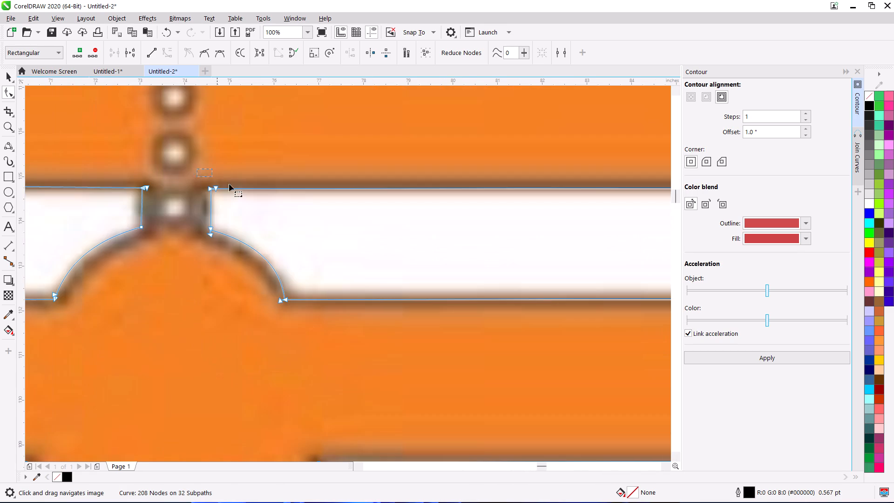
left_click_drag(229, 184, 255, 191)
key("r")
left_click_drag(199, 220, 229, 240)
key("r")
left_click_drag(234, 266, 324, 324)
key("r")
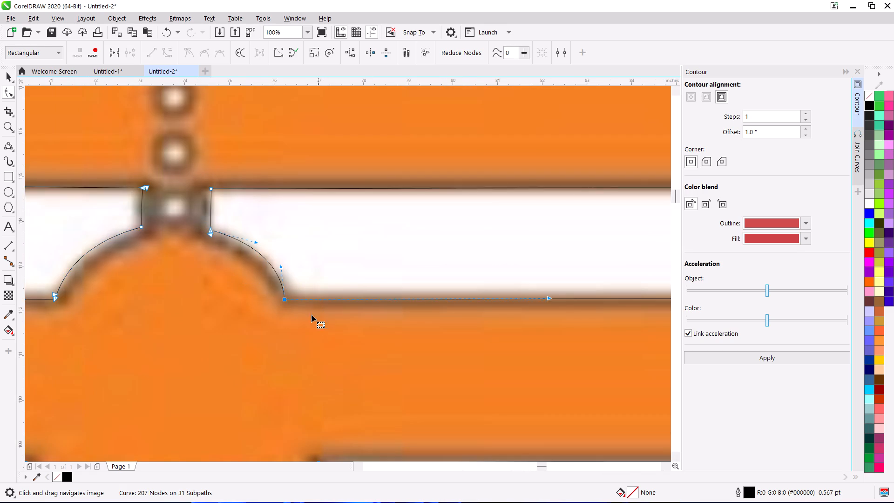
left_click_drag(197, 217, 226, 237)
key("r")
Join the open nodes at the first bell's outer side, from the chain and dome foot to the lower outer corner, and deselect the curve.
left_click_drag(112, 165, 178, 198)
key("r")
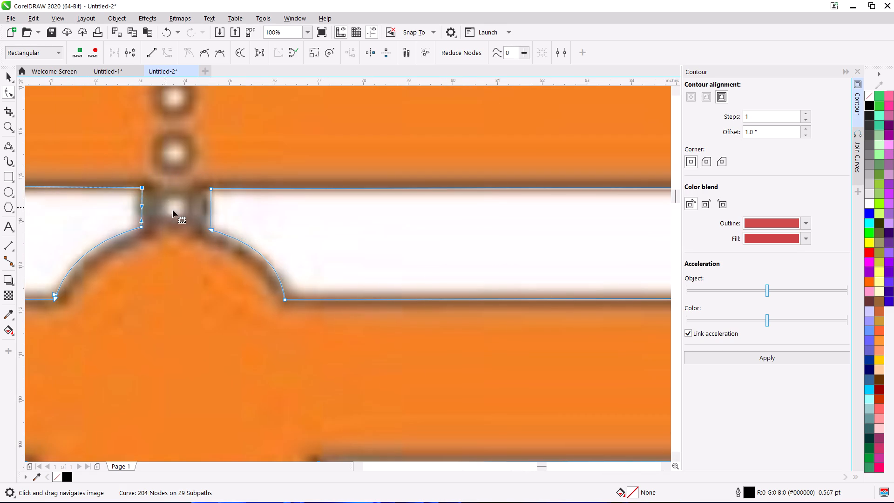
middle_click_drag(182, 212, 508, 186)
left_click_drag(355, 239, 448, 300)
key("r")
left_click_drag(200, 238, 298, 298)
key("r")
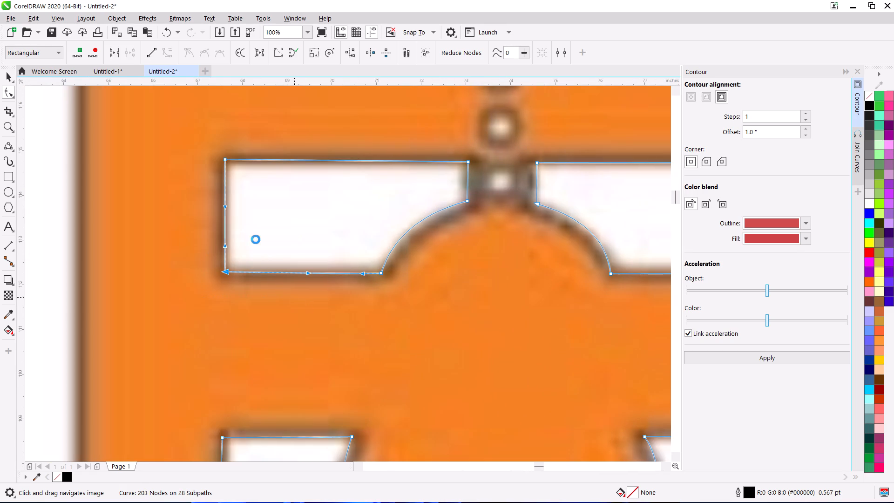
scroll(312, 234, "down", 2)
scroll(381, 286, "down", 1)
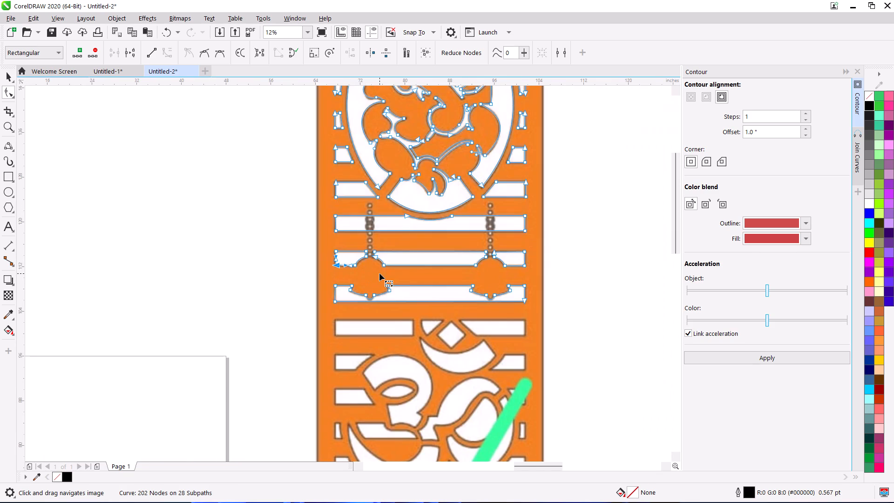
middle_click_drag(512, 292, 524, 253)
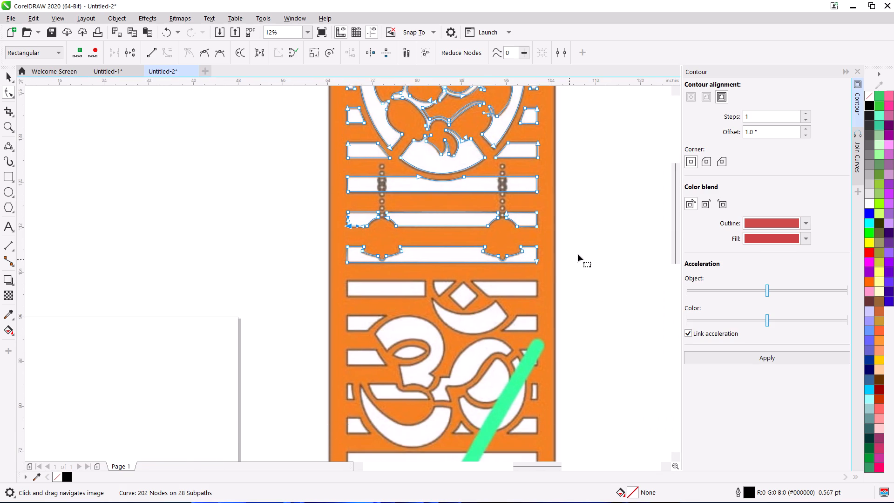
left_click(598, 240)
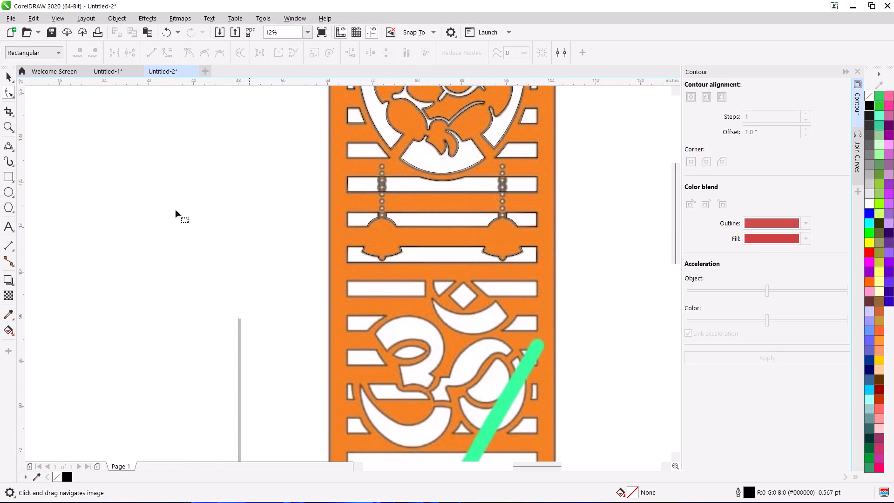
Draw a rectangle about 13.8 by 2.7 inches over the plain bar opening below the first bell.
left_click(6, 174)
scroll(325, 291, "up", 2)
middle_click_drag(447, 291, 139, 285)
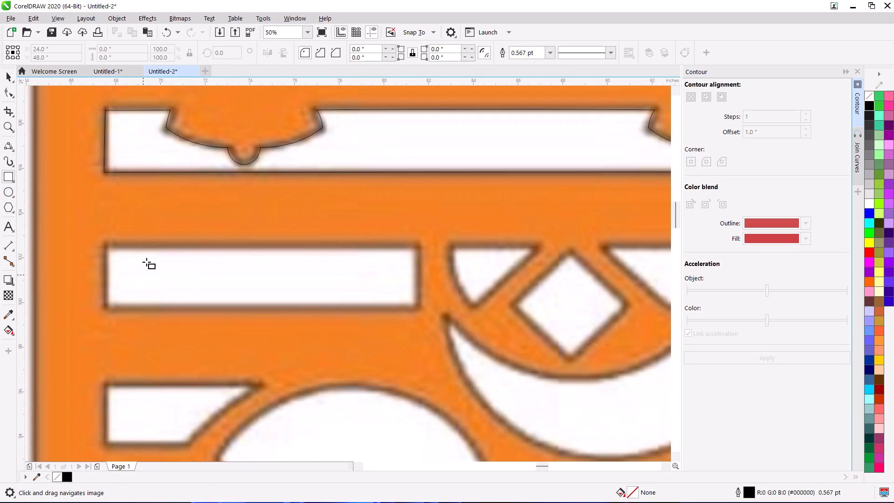
left_click_drag(106, 244, 415, 308)
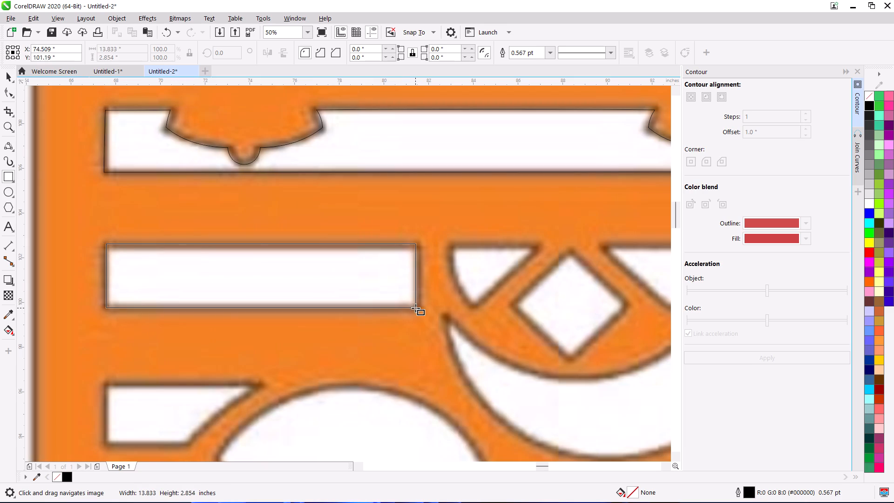
left_click_drag(415, 308, 415, 304)
Draw a straight line about 11.5 inches long along the top edge of the slanted bar opening beyond the diamond.
scroll(466, 287, "down", 1)
middle_click_drag(458, 291, 222, 294)
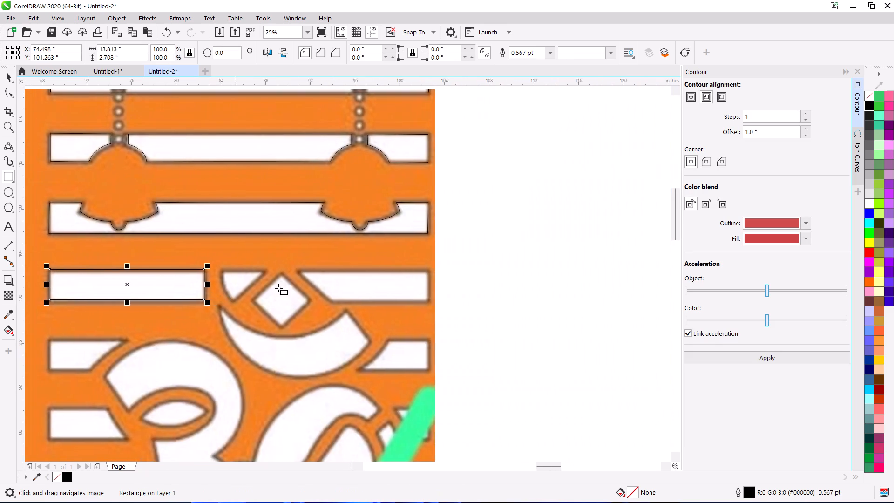
scroll(298, 285, "up", 1)
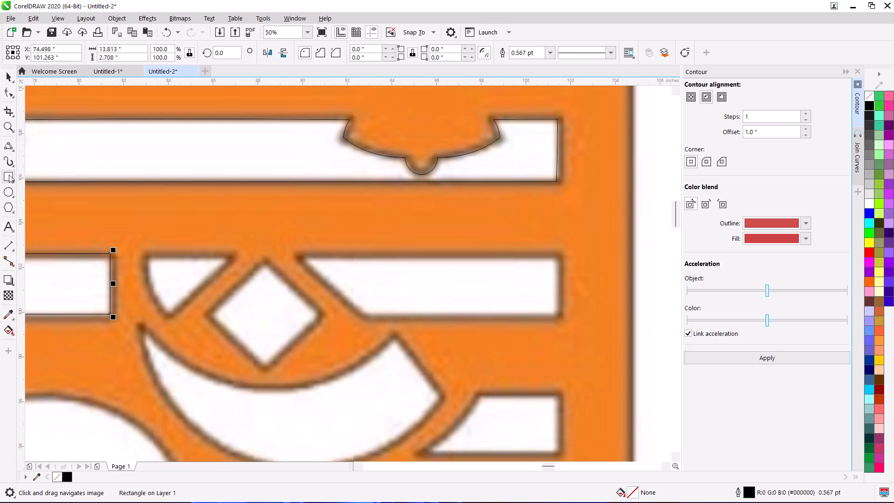
left_click(9, 146)
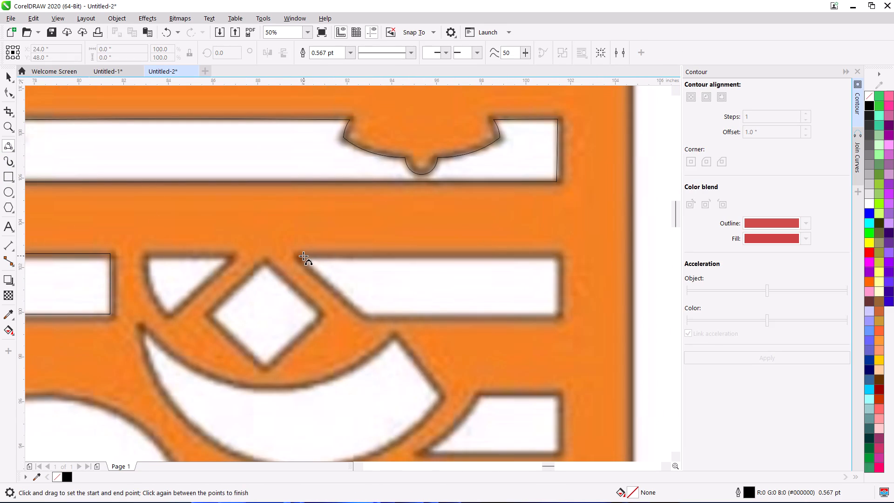
left_click_drag(301, 255, 558, 255)
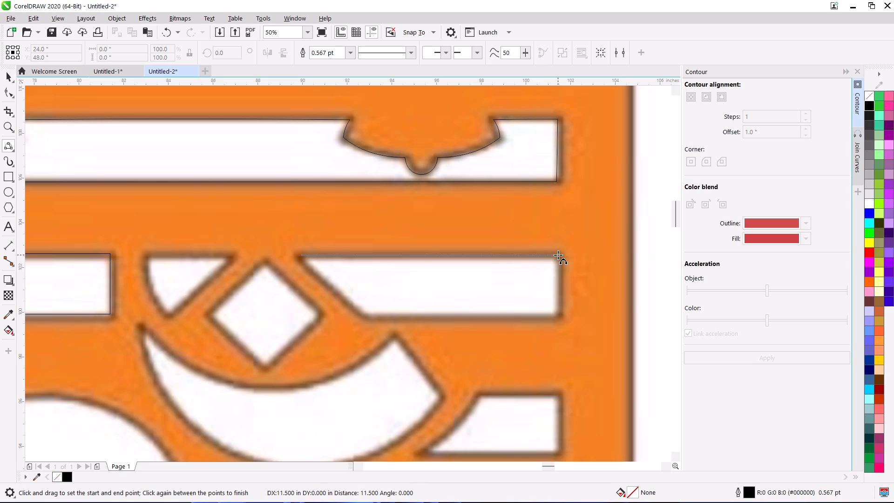
left_click(558, 255)
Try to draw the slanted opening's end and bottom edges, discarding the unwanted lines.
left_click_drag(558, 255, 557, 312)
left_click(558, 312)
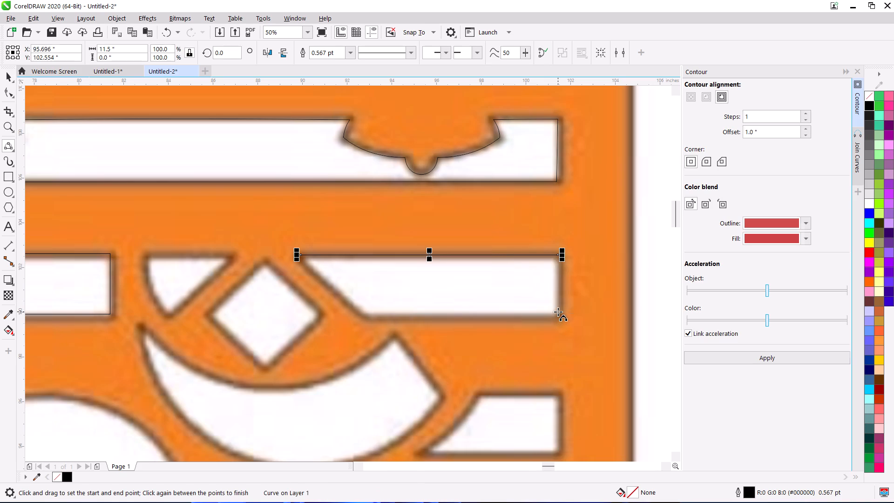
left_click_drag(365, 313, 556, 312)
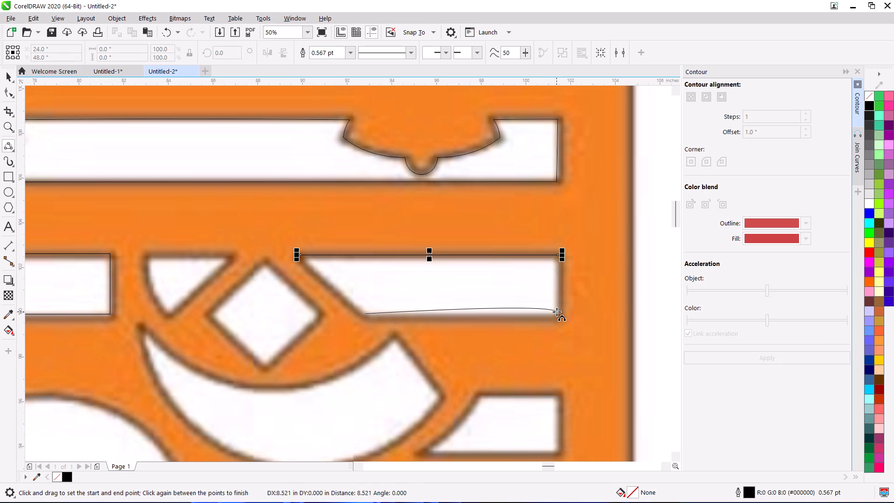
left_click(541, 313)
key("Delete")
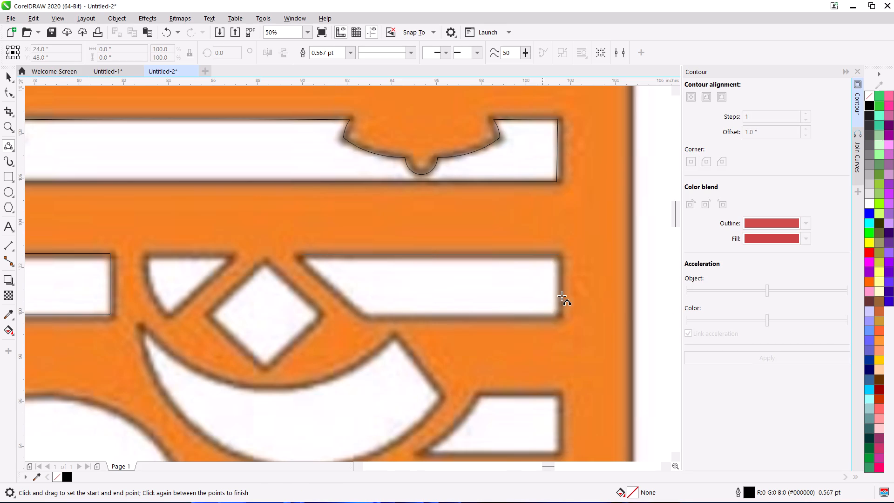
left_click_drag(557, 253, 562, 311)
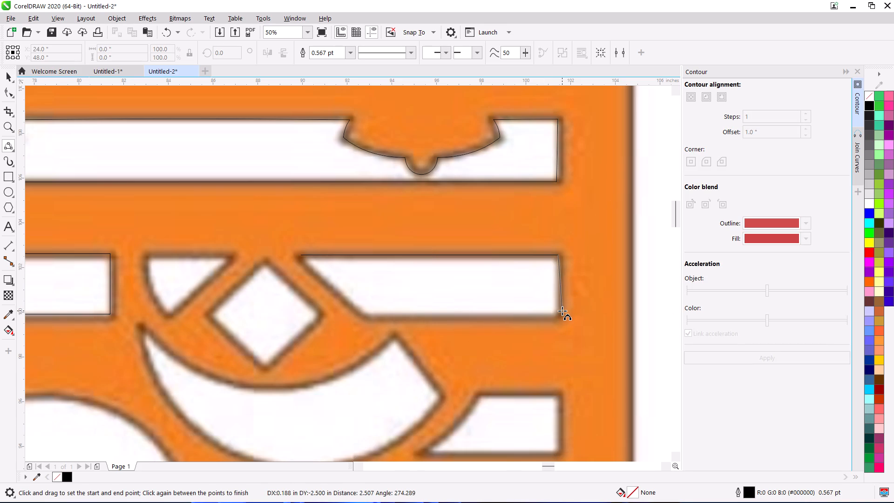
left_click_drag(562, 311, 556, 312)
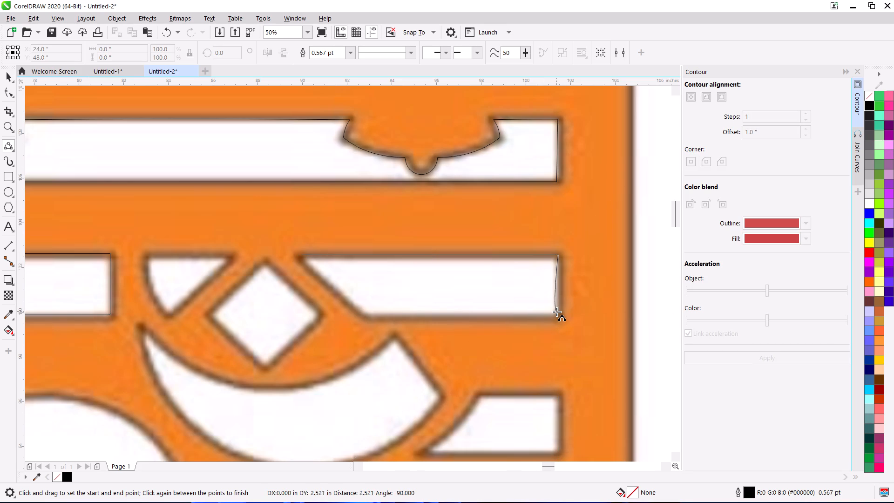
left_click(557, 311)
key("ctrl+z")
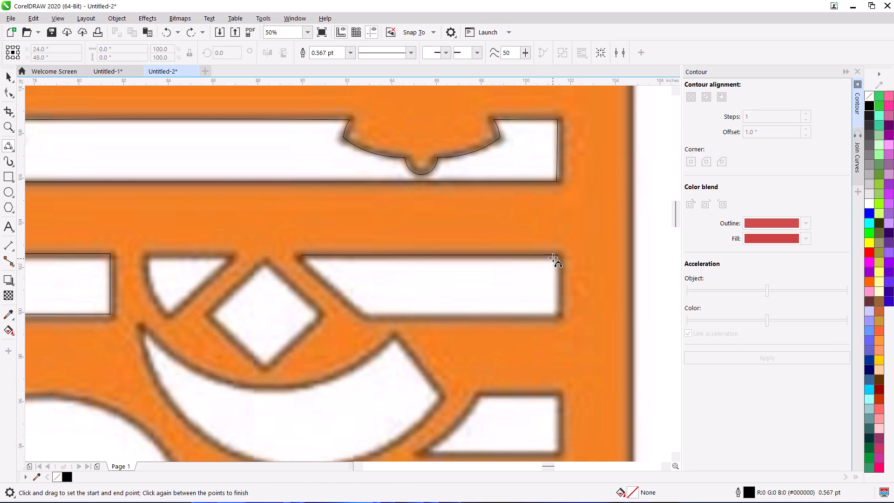
Trace the slanted opening's remaining sides: an end edge about 2.5 inches tall, the bottom edge and the slanted edge.
left_click_drag(556, 256, 555, 313)
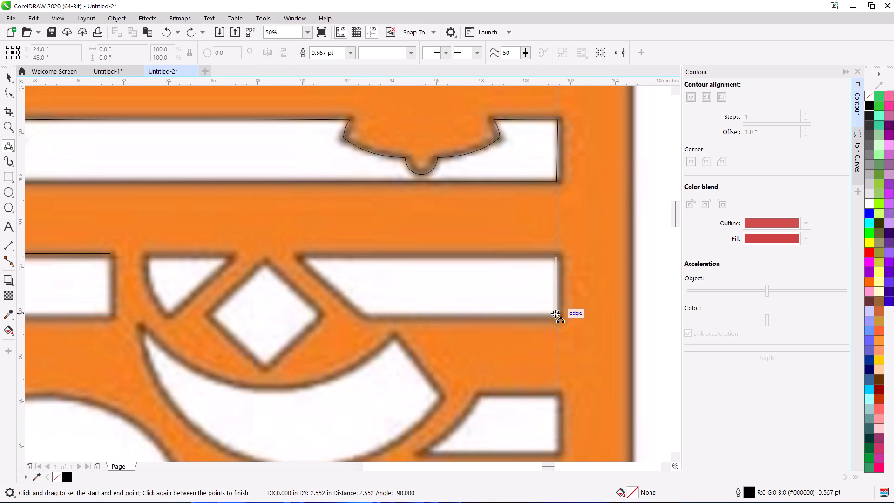
left_click_drag(555, 313, 555, 313)
left_click_drag(555, 313, 555, 313)
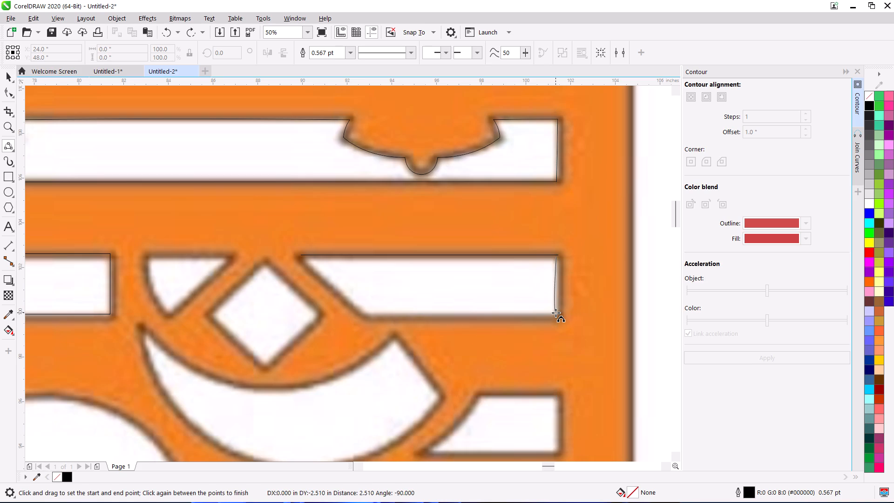
left_click(556, 313)
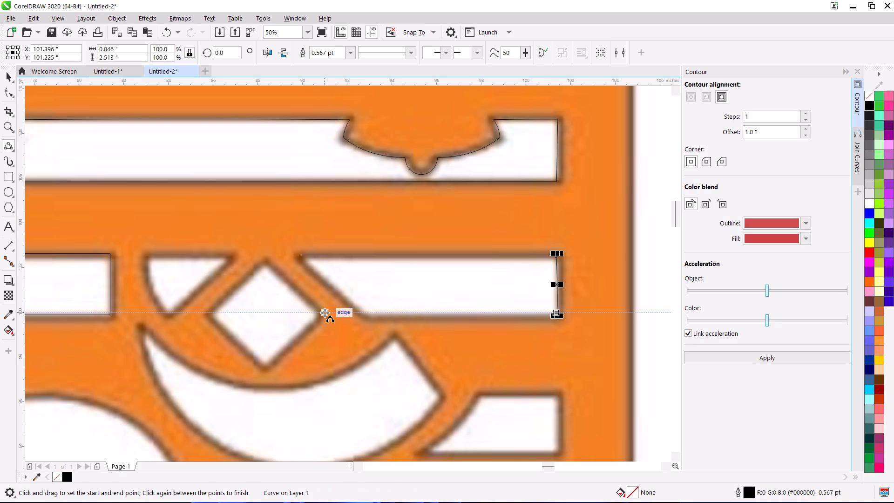
left_click_drag(369, 314, 553, 313)
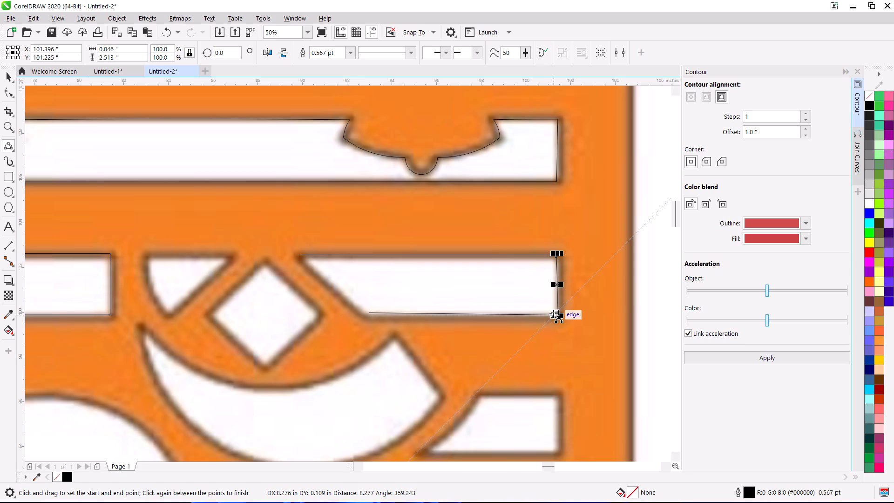
left_click_drag(553, 313, 557, 313)
left_click(557, 313)
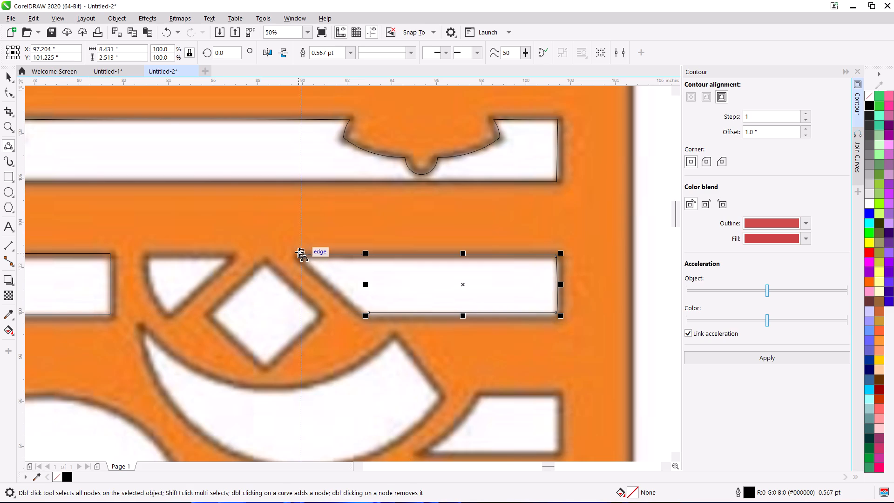
left_click_drag(300, 254, 367, 312)
left_click(367, 312)
key("space")
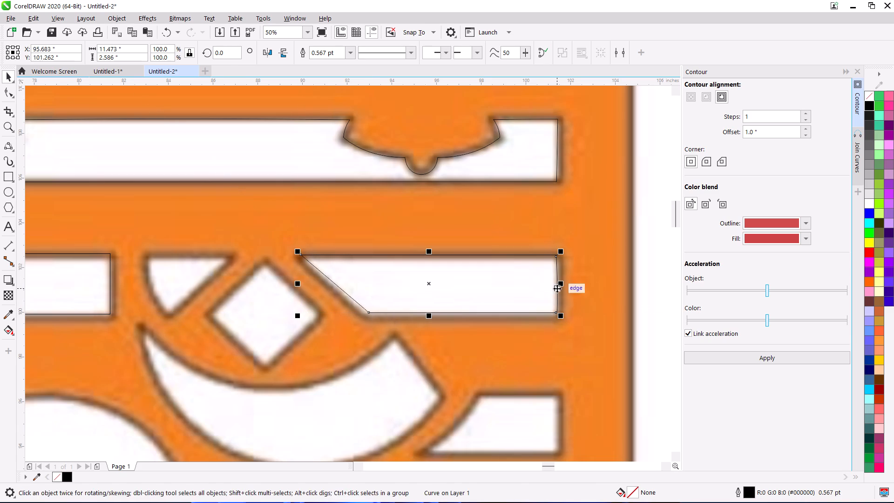
Combine the slanted opening's lines into one curve and join the open nodes at both top corners to close the outline.
double_click(557, 288)
left_click(523, 255, "shift")
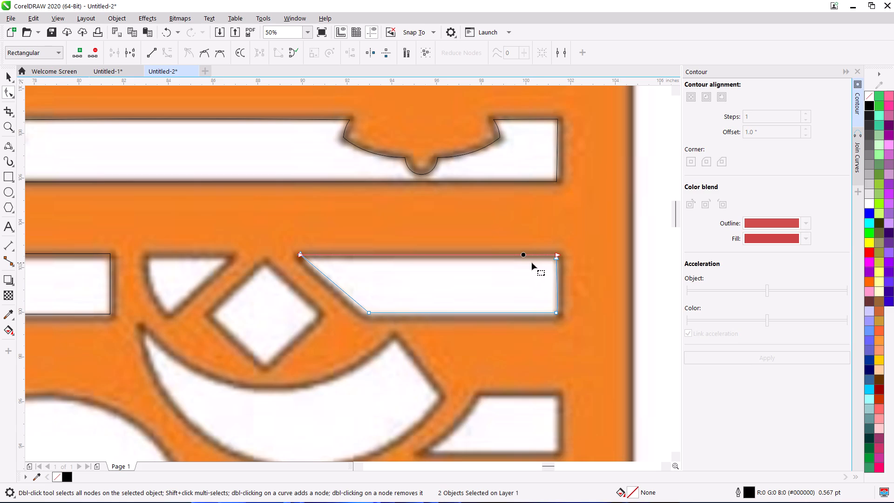
key("r")
key("ctrl+l")
left_click_drag(528, 238, 552, 239)
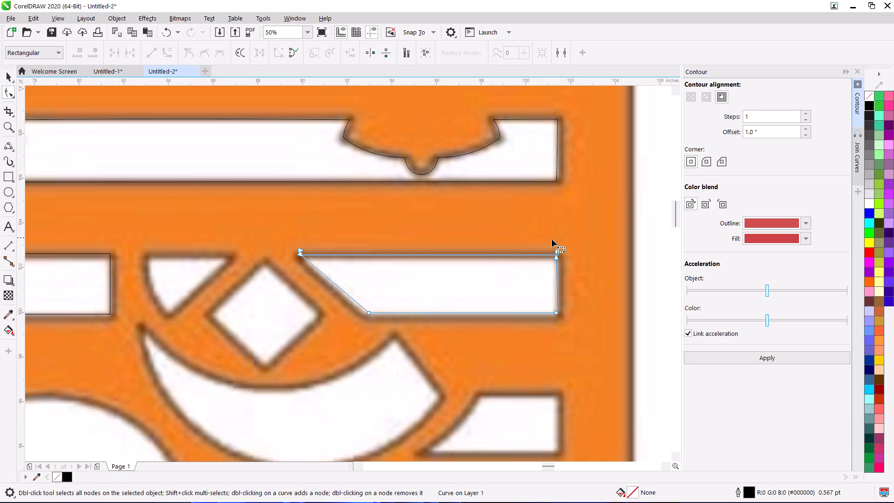
left_click_drag(552, 239, 609, 265)
key("r")
left_click_drag(272, 248, 323, 276)
key("r")
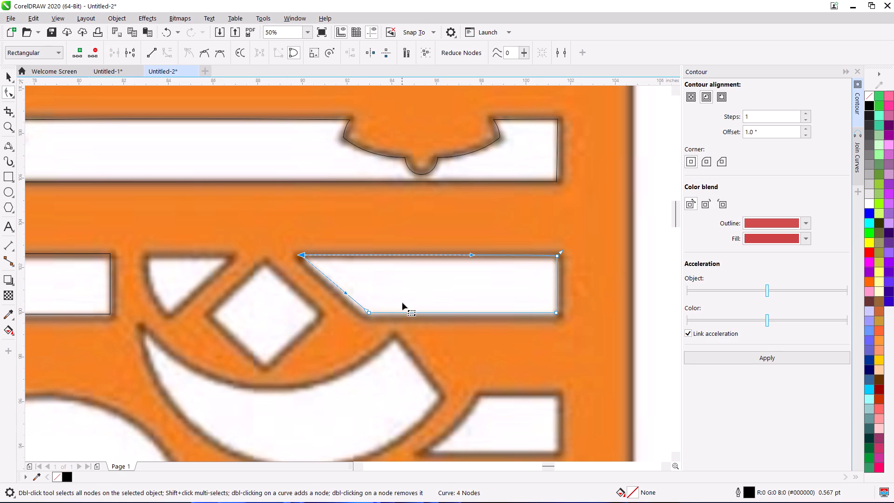
Reposition the curve handle of the slanted opening's lower outer corner node to straighten the end edge.
scroll(562, 254, "up", 1)
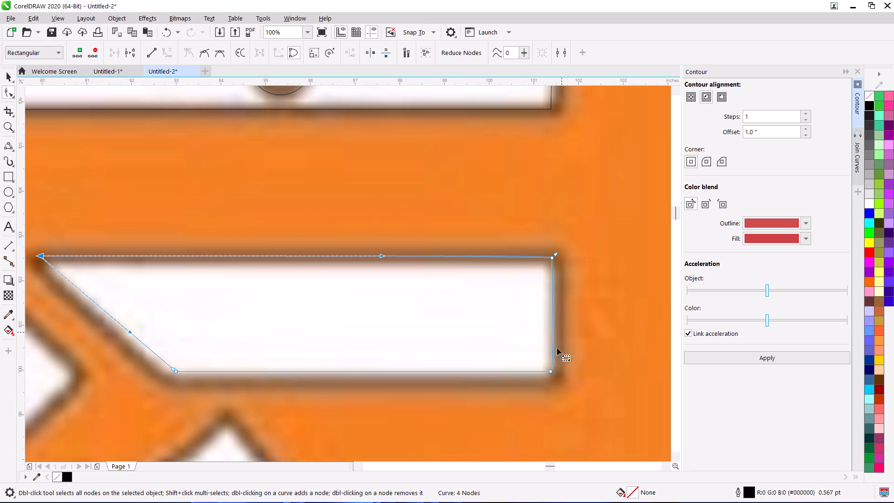
left_click_drag(529, 367, 565, 387)
left_click_drag(561, 372, 560, 372)
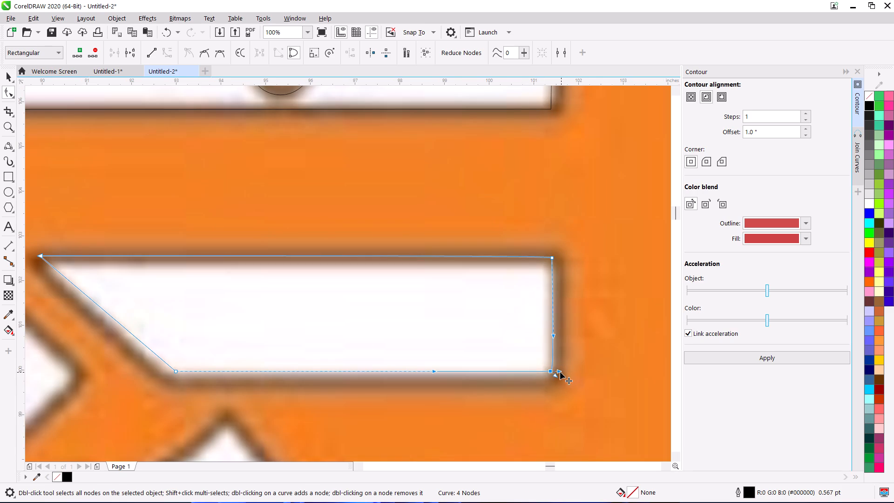
left_click_drag(560, 372, 558, 352)
key("ctrl+z")
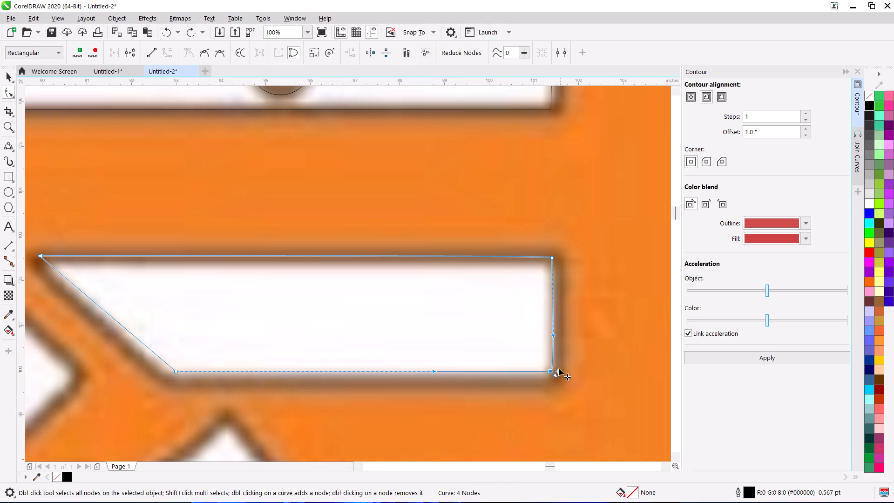
left_click(555, 376)
left_click_drag(556, 376, 555, 345)
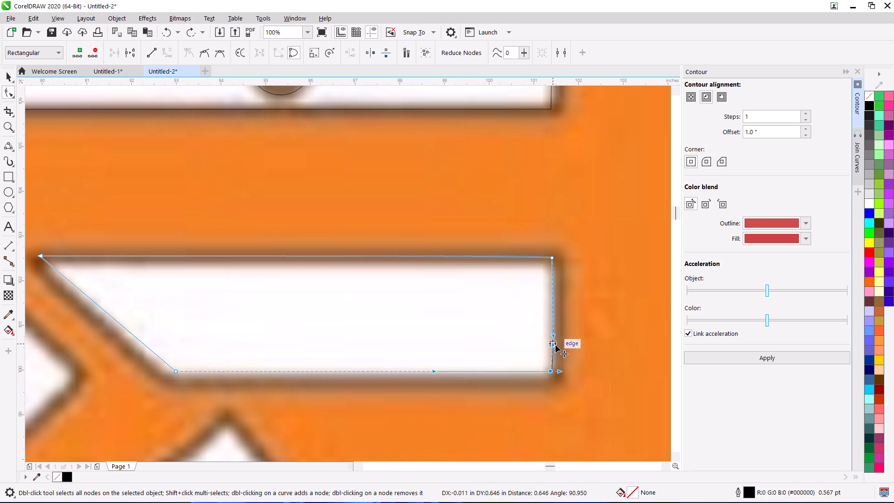
left_click_drag(555, 345, 555, 313)
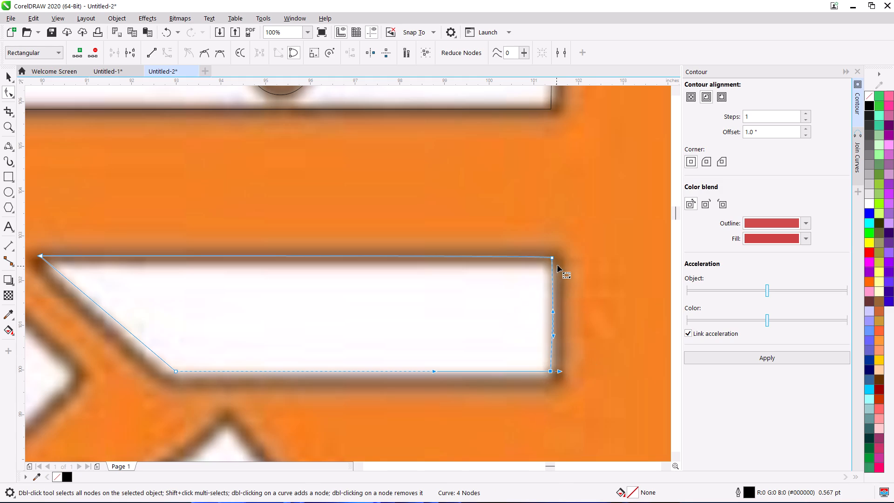
Draw the top edge about 6.6 inches long and the bottom edge about 3.6 inches long of the left opening below the bar row beside the diamond.
left_click(555, 335)
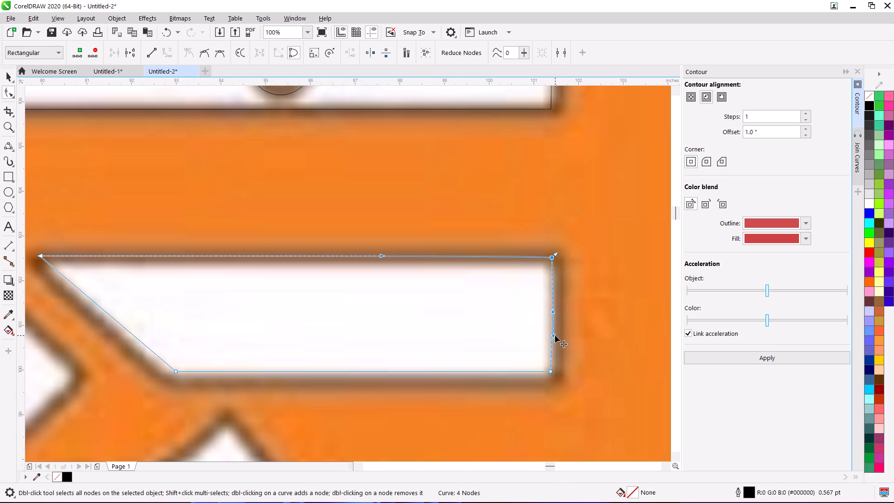
scroll(106, 300, "down", 1)
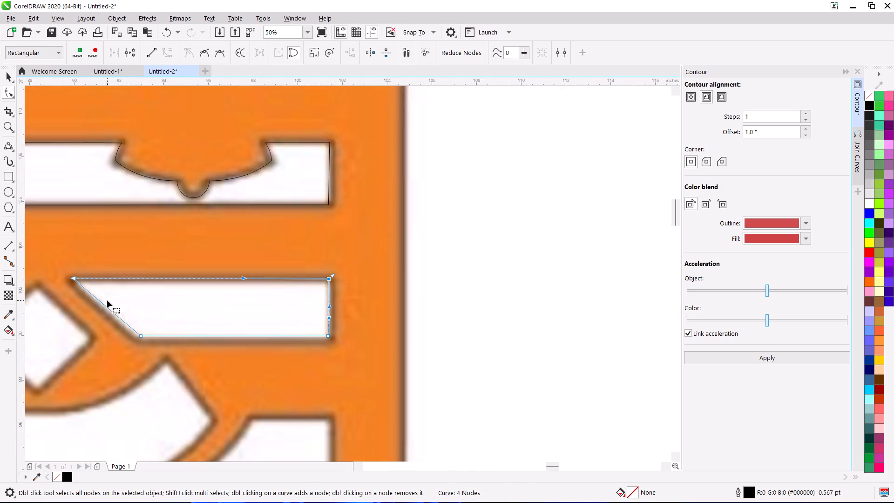
middle_click_drag(107, 300, 483, 300)
scroll(484, 300, "down", 1)
key("space")
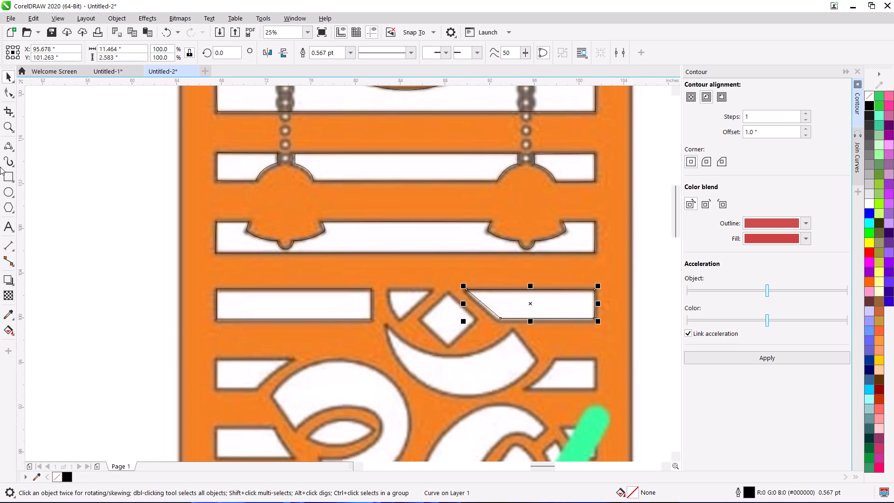
left_click(12, 179)
left_click(5, 145)
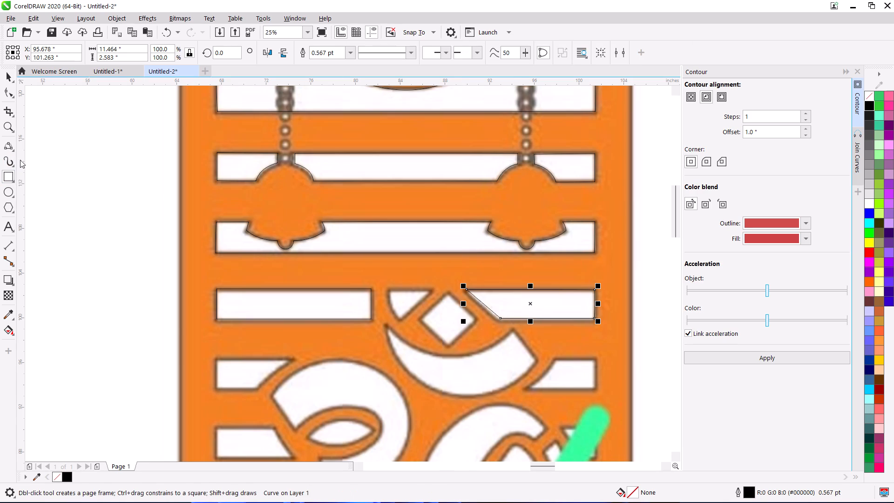
scroll(236, 367, "up", 2)
middle_click_drag(275, 350, 352, 262)
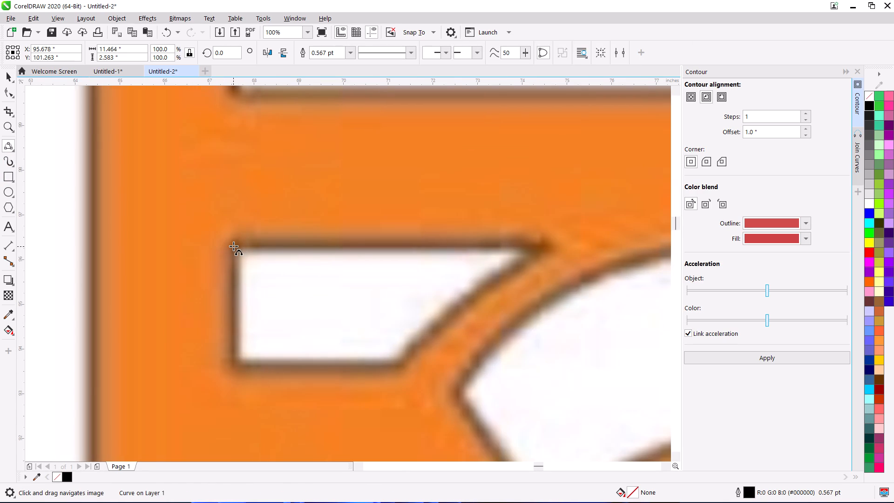
left_click_drag(233, 246, 531, 246)
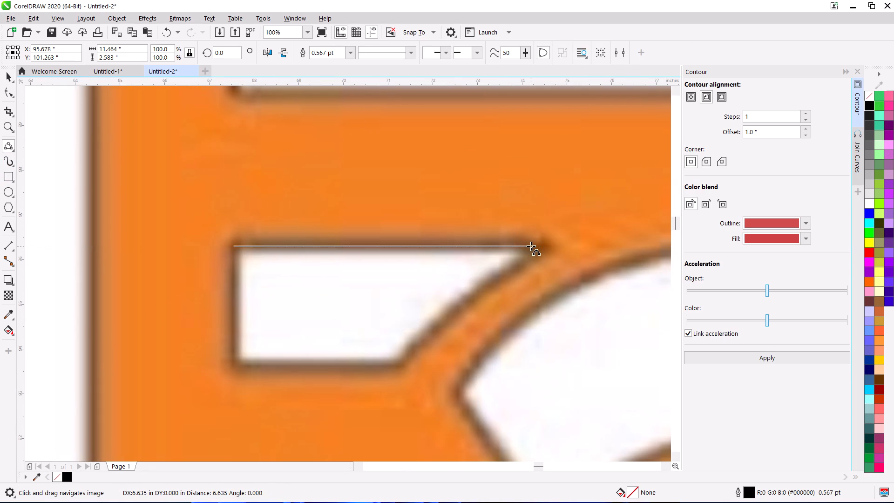
left_click(531, 246)
left_click_drag(235, 360, 340, 364)
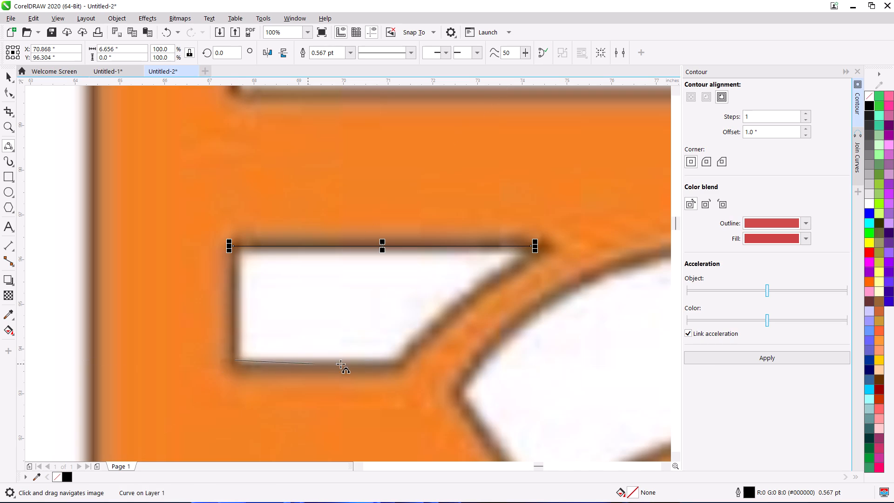
left_click_drag(340, 364, 396, 358)
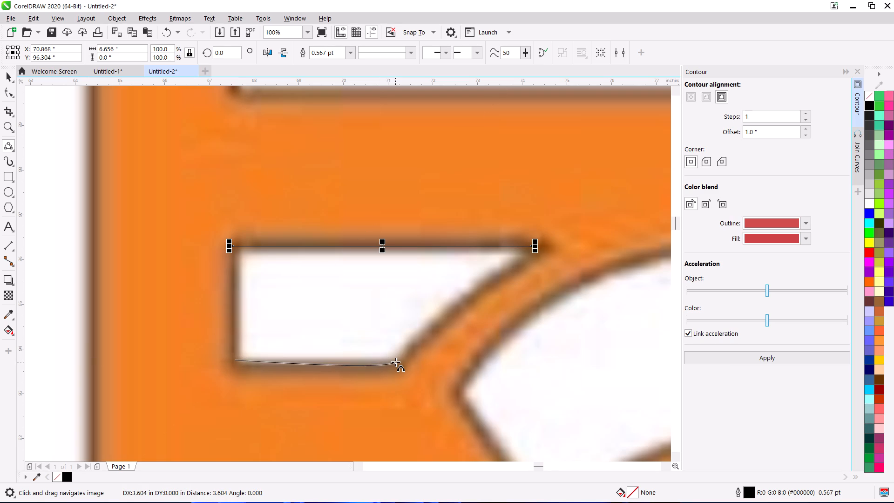
left_click(331, 360)
Trace the left opening's remaining sides: a straight end edge about 2.55 inches tall and the curved inner edge.
left_click_drag(234, 246, 235, 359)
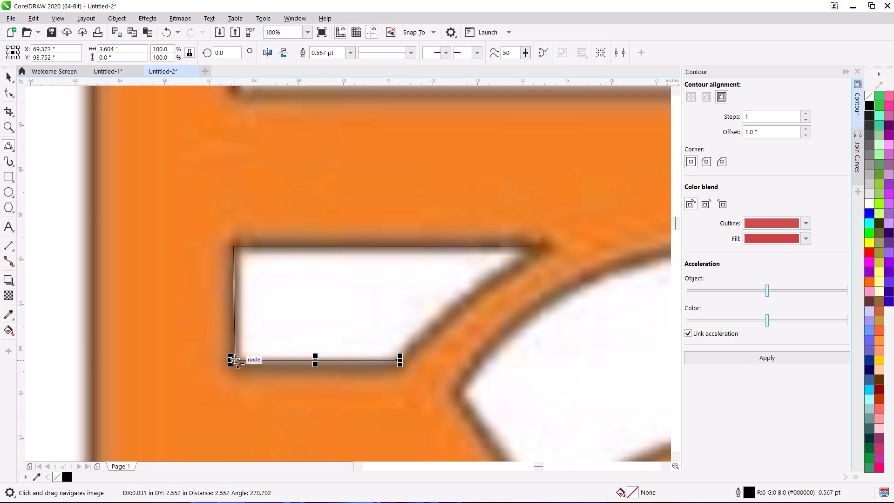
left_click_drag(235, 359, 234, 359)
left_click(234, 359)
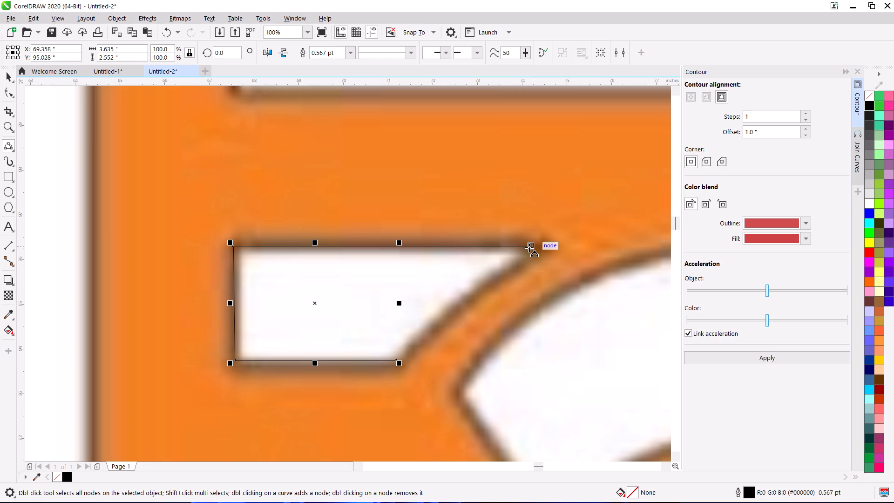
left_click_drag(528, 247, 395, 361)
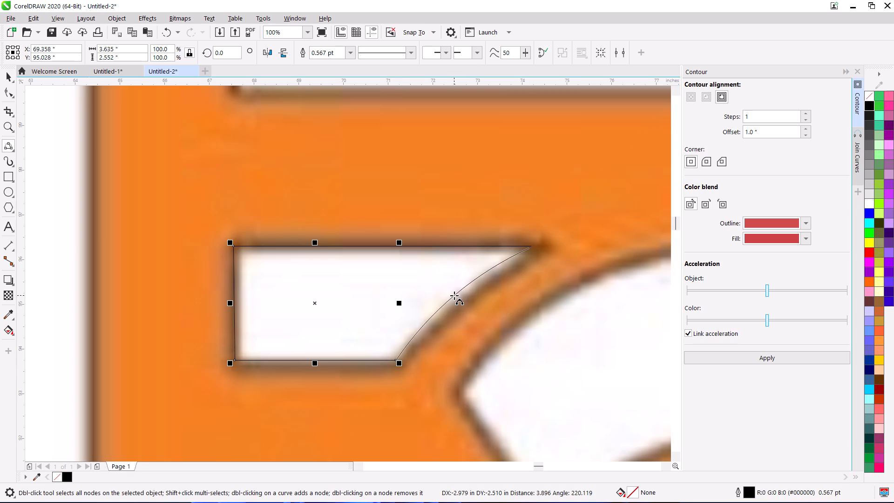
left_click(459, 297)
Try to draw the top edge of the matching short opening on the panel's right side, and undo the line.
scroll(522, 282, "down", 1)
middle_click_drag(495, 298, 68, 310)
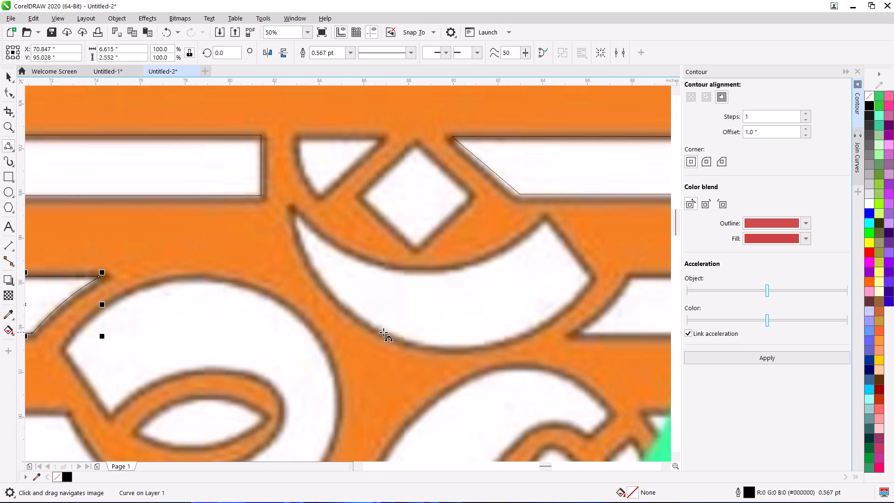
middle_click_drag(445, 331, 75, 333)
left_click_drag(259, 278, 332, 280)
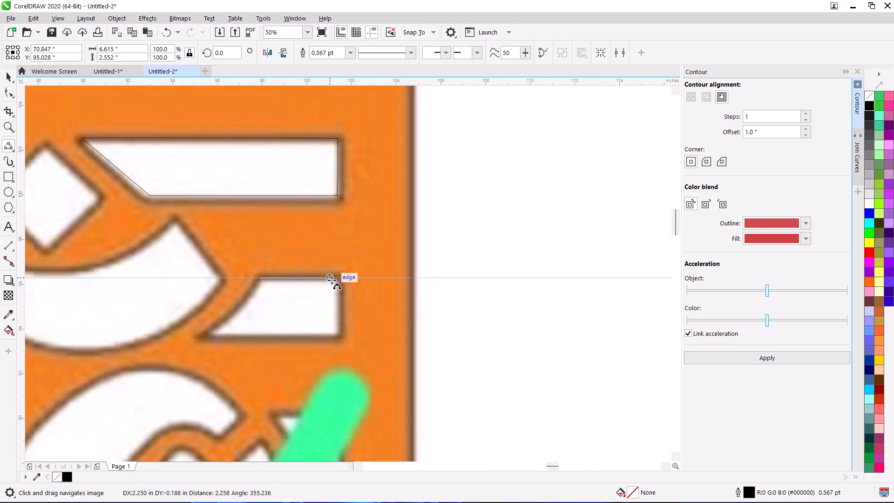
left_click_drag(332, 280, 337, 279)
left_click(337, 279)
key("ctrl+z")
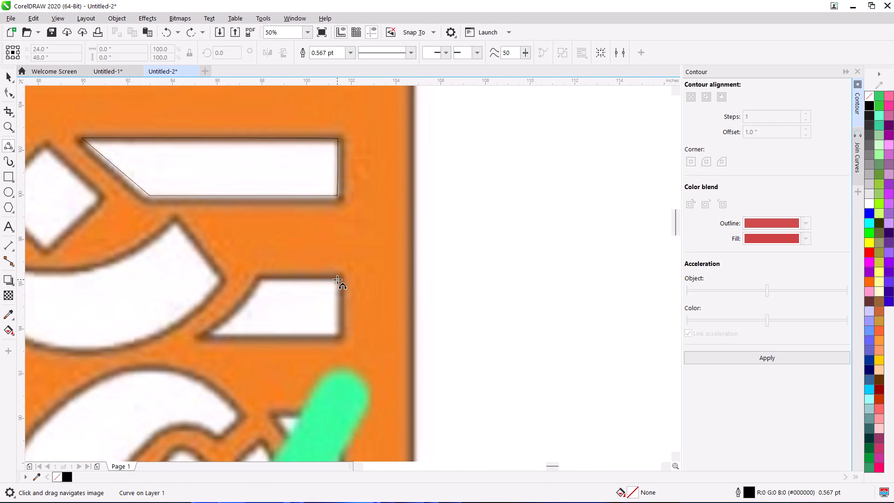
Draw a level top edge about 3.6 inches long on the short opening at the panel's right side.
scroll(337, 279, "up", 1)
left_click_drag(180, 278, 340, 277)
right_click(340, 277)
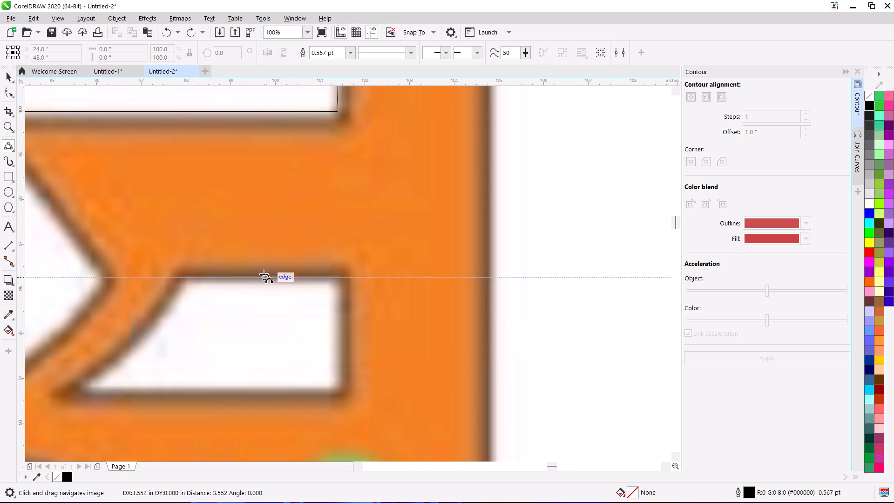
left_click(266, 278)
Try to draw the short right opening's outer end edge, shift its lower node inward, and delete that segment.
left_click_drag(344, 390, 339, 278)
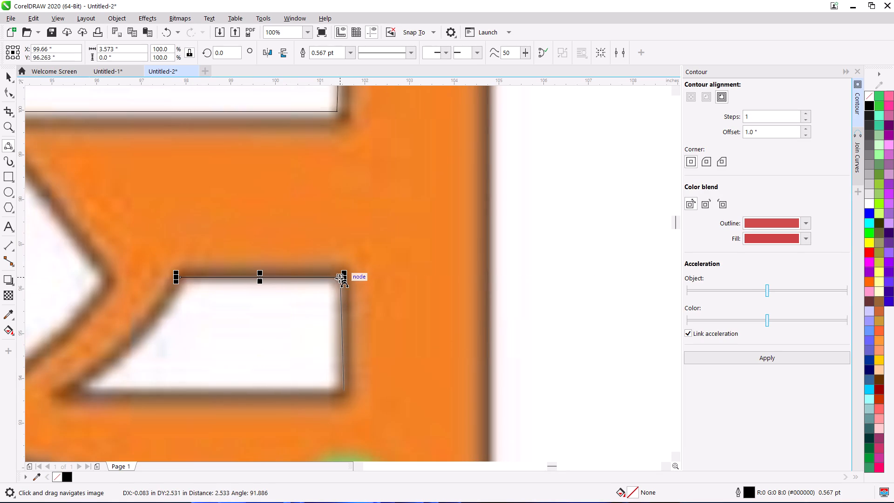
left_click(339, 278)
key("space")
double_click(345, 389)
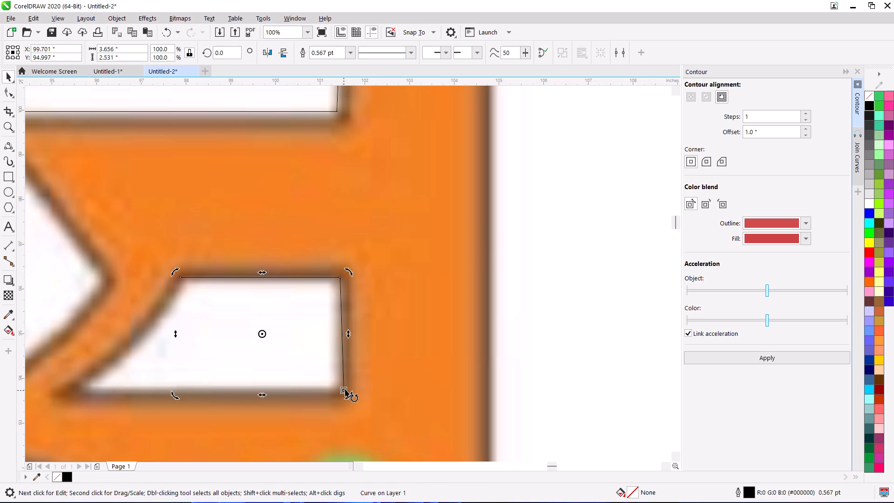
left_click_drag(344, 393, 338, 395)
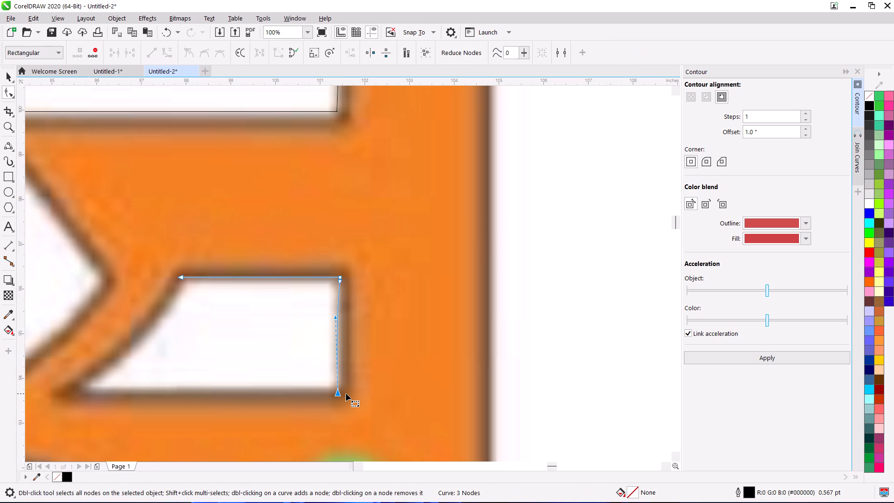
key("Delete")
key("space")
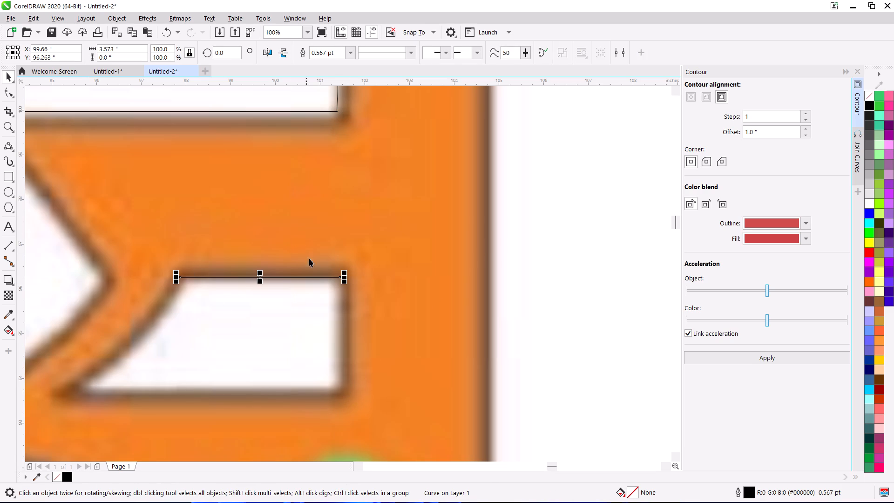
Draw the short right opening's end edge about 2.5 inches tall and its bottom edge about 5.7 inches long.
left_click(3, 150)
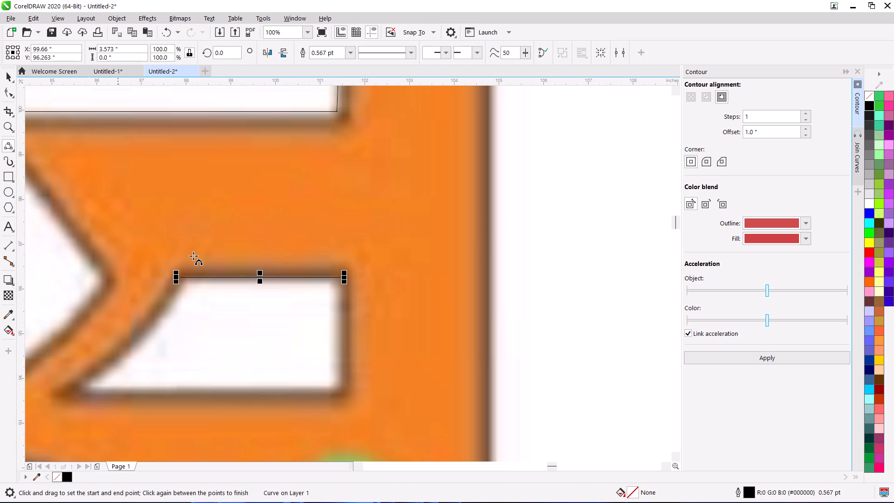
left_click_drag(339, 387, 343, 281)
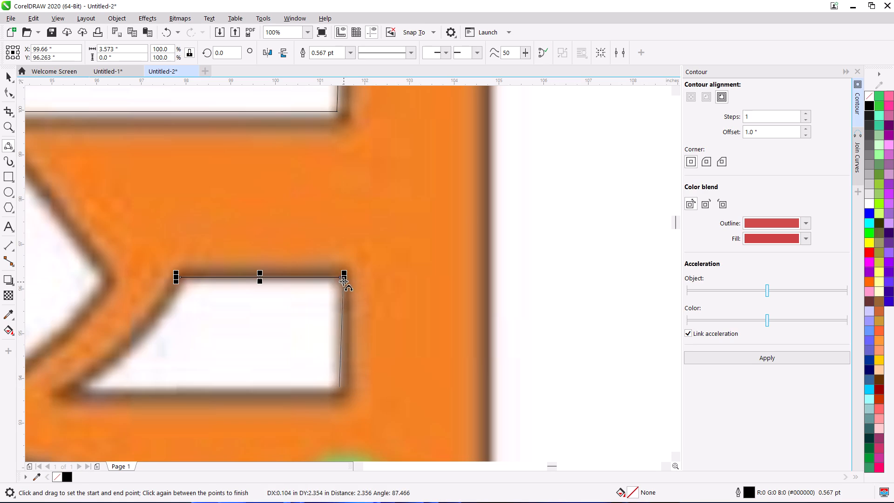
left_click_drag(343, 281, 340, 277)
left_click(340, 277)
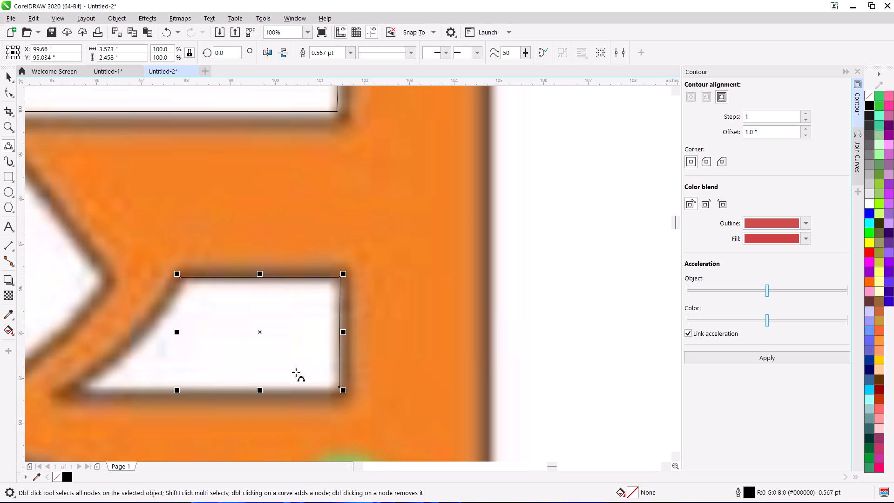
left_click_drag(83, 387, 339, 386)
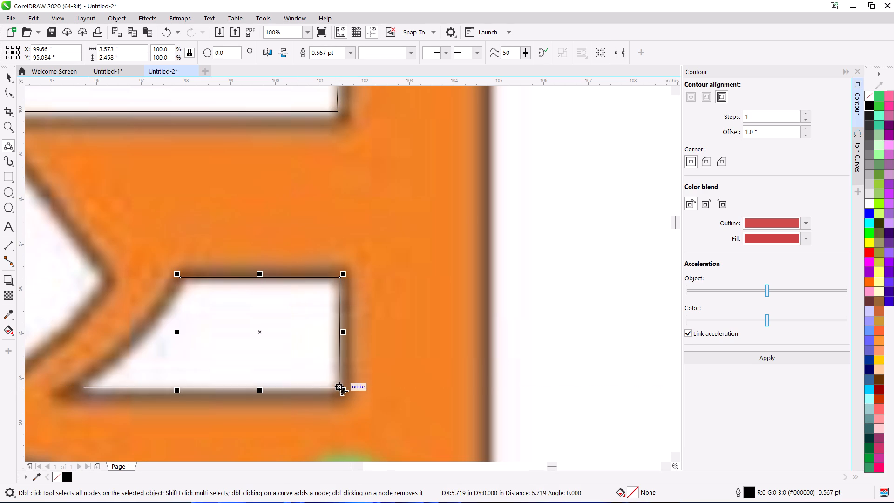
left_click_drag(339, 386, 338, 387)
left_click(338, 387)
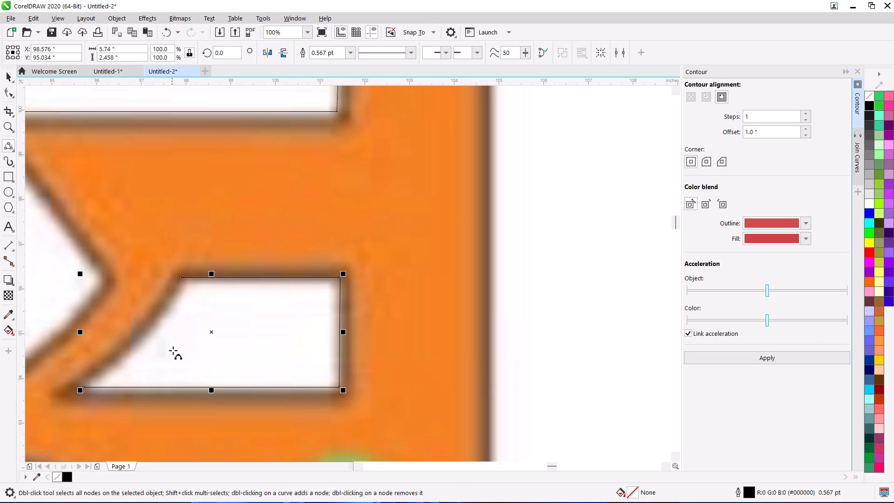
Close the short right opening with a curved inner edge between the open ends of its top and bottom edges.
key("space")
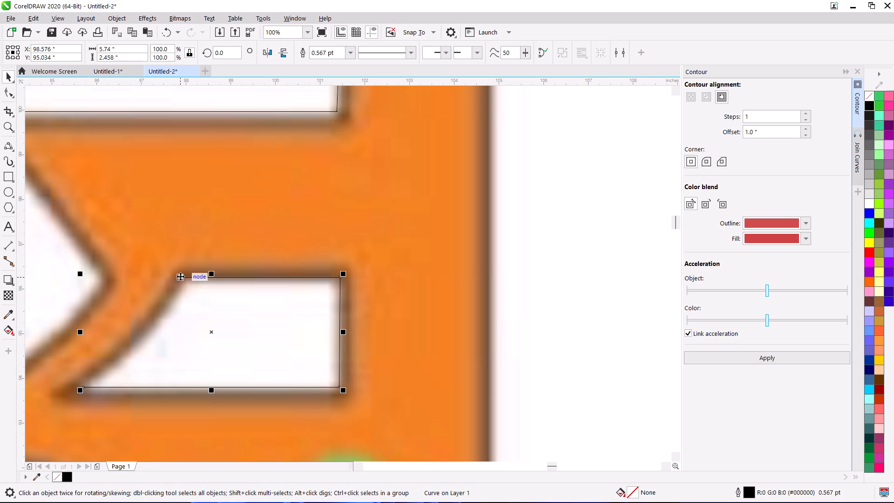
key("space")
left_click_drag(180, 276, 81, 388)
left_click(147, 331)
Draw the upper arc about 11.25 inches wide and the lower arc about 13.3 inches wide of the crescent below the diamond.
scroll(218, 326, "down", 1)
middle_click_drag(234, 334, 505, 312)
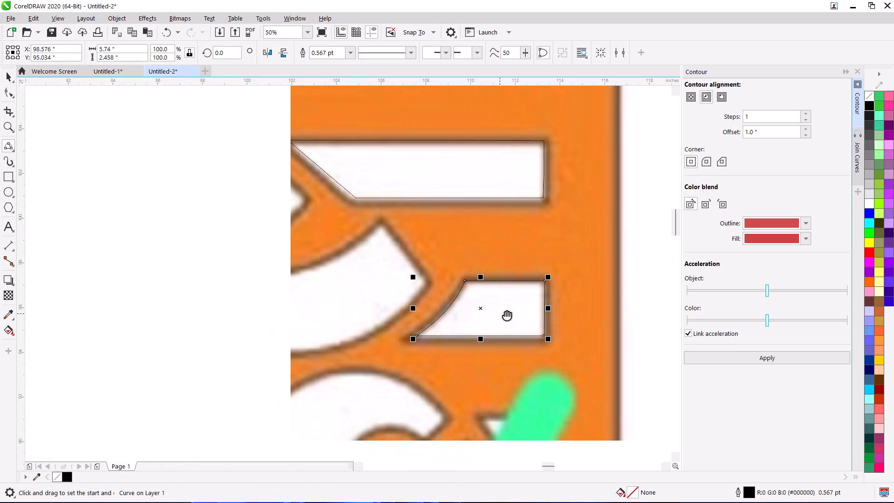
middle_click_drag(505, 312, 507, 312)
left_click_drag(137, 218, 391, 224)
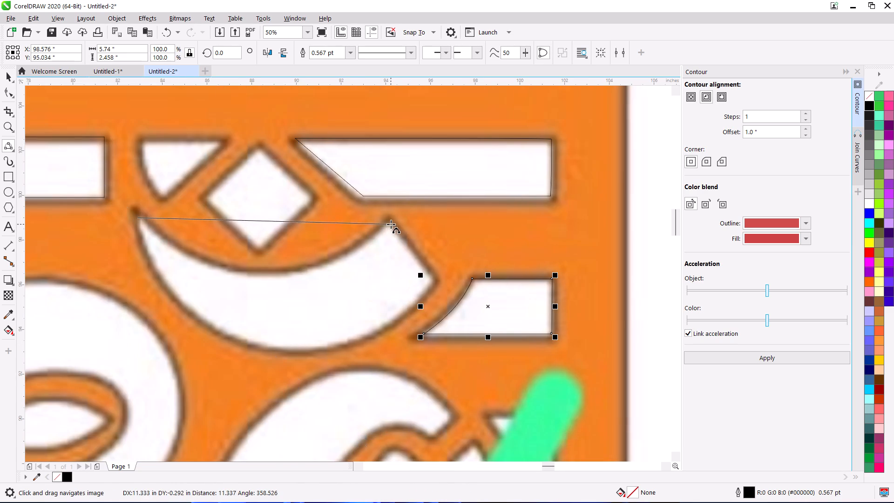
left_click_drag(391, 224, 389, 225)
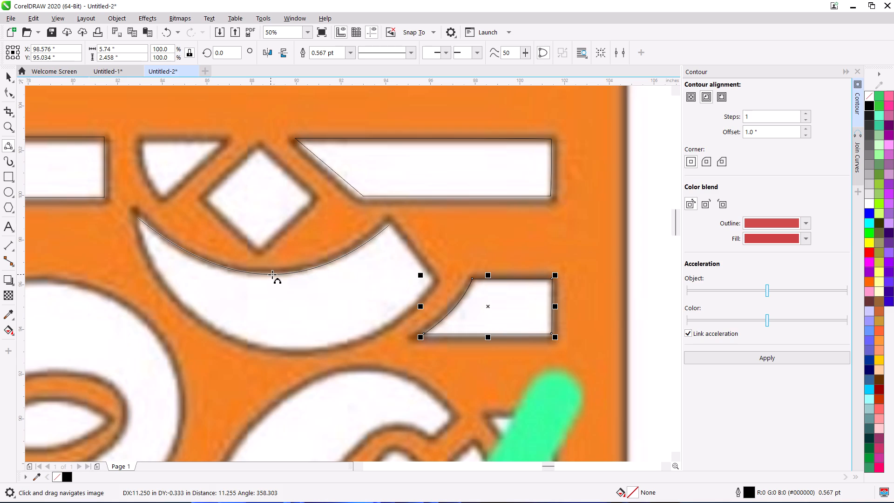
left_click(272, 274)
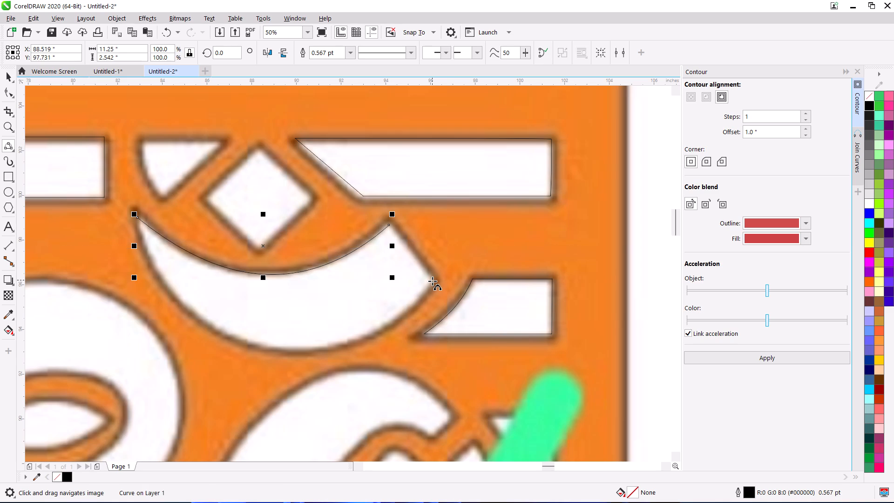
left_click_drag(432, 281, 135, 217)
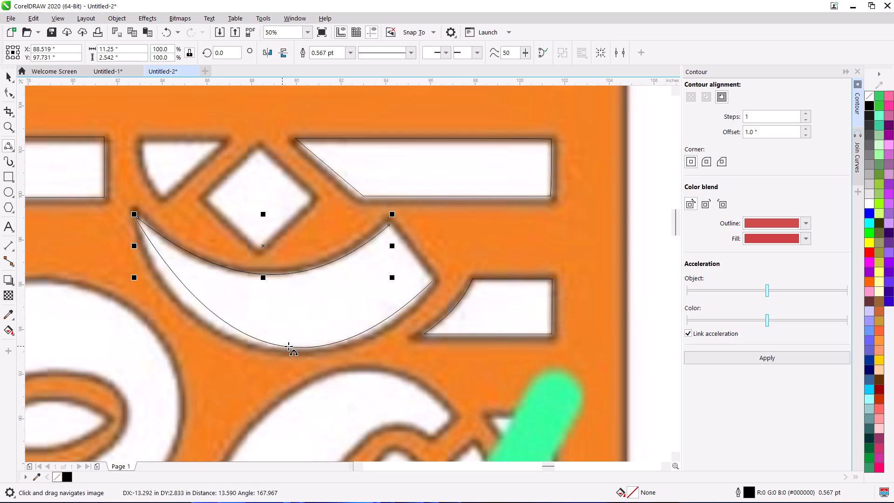
left_click(305, 347)
Add a node near the lowest point of the crescent's lower arc and pull the tip node's handle outward to follow the image edge.
key("space")
double_click(321, 346)
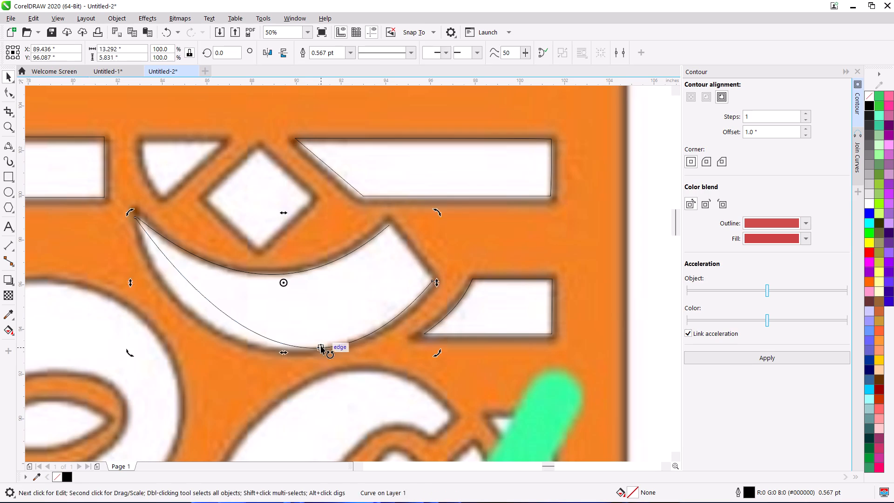
double_click(311, 348)
key("space")
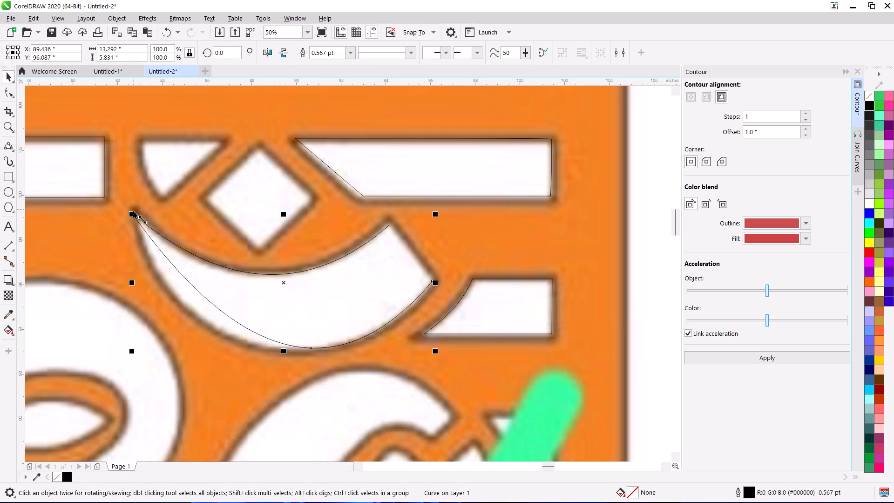
left_click_drag(120, 210, 155, 233)
left_click(135, 221)
double_click(140, 221)
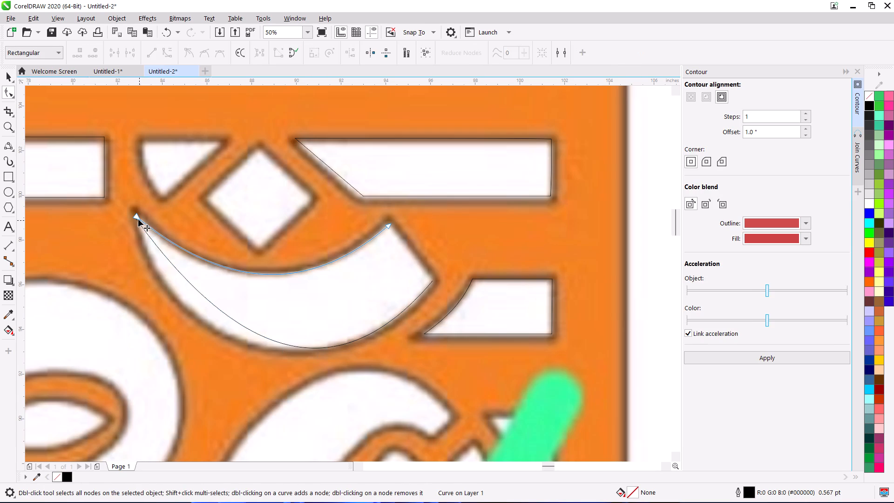
left_click(142, 224)
left_click_drag(116, 203, 157, 232)
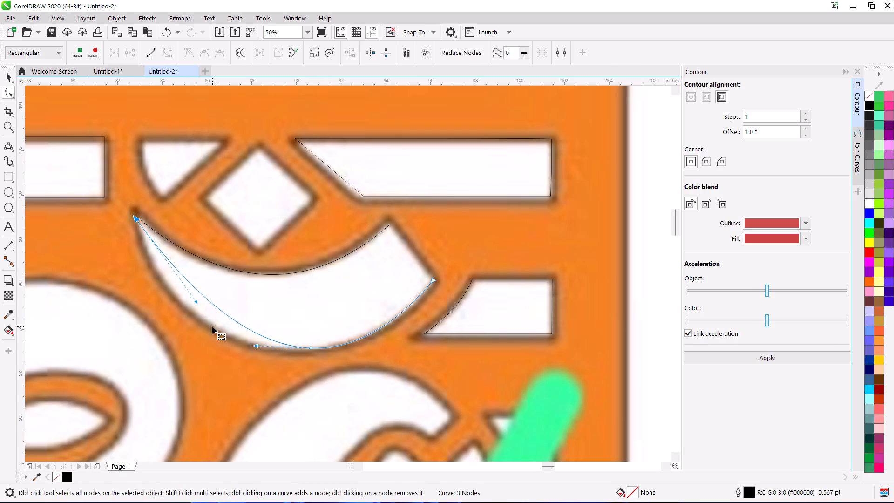
left_click_drag(196, 300, 176, 333)
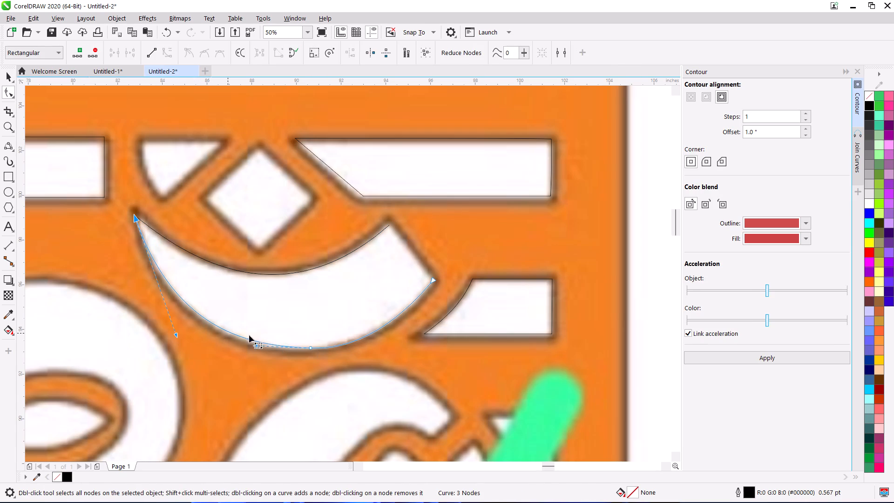
Adjust the lowest node of the crescent's lower arc slightly downward, about 0.125 inch, to follow the image edge.
left_click(255, 346)
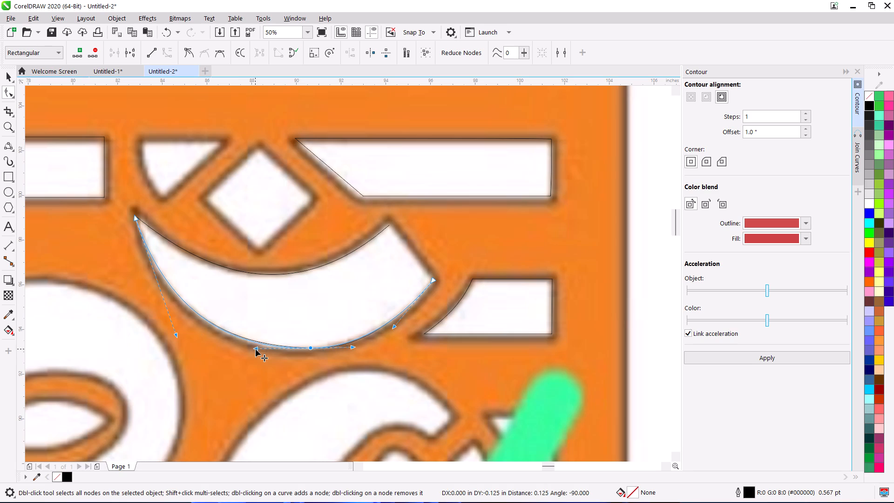
left_click(172, 242)
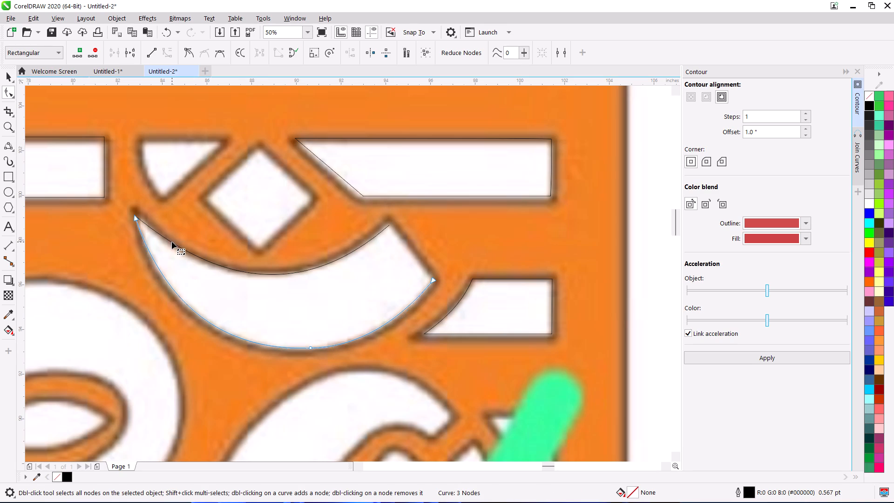
Close the crescent's blunt end with a straight edge about 3.16 inches long between the ends of its upper and lower arcs.
key("space")
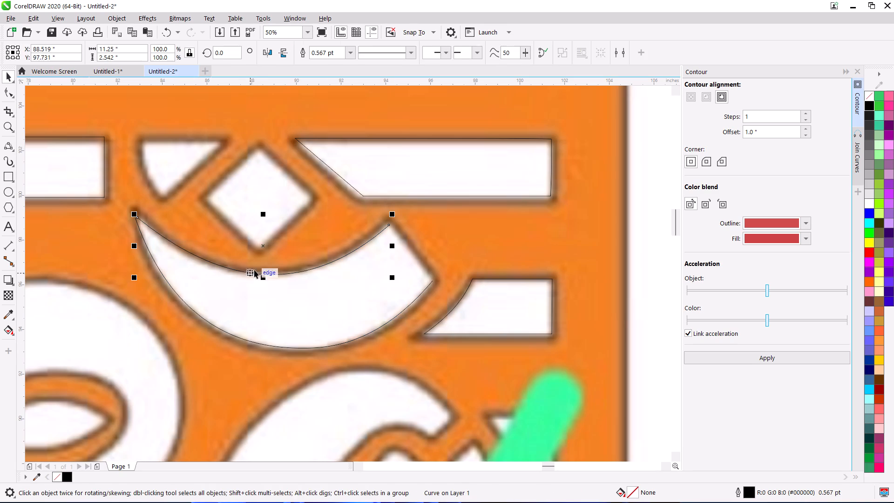
left_click(3, 143)
scroll(393, 231, "up", 1)
key("space")
key("space")
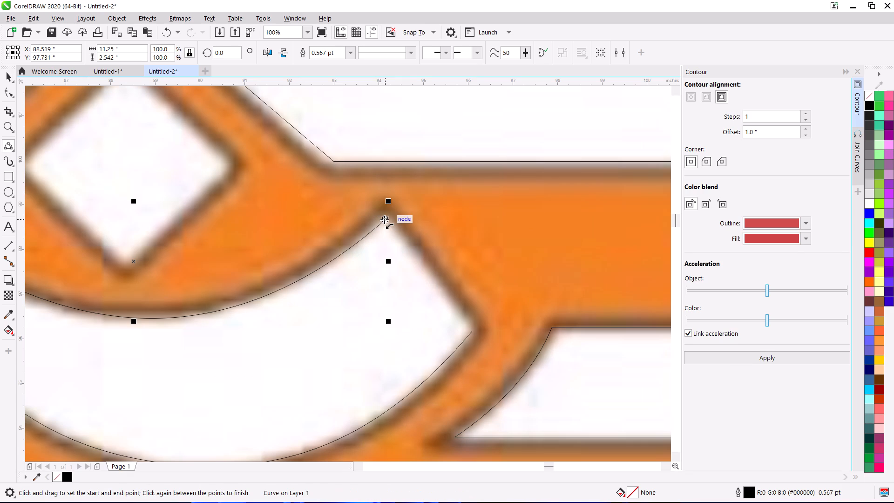
left_click_drag(384, 219, 471, 331)
left_click(470, 329)
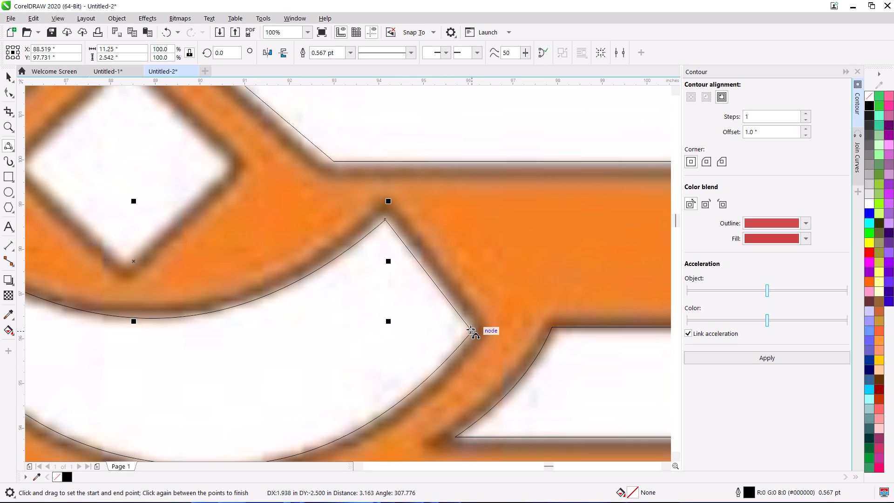
Draw a rectangle about 2.6 by 2.27 inches over the lower part of the diamond opening.
scroll(359, 287, "down", 2)
scroll(297, 262, "up", 1)
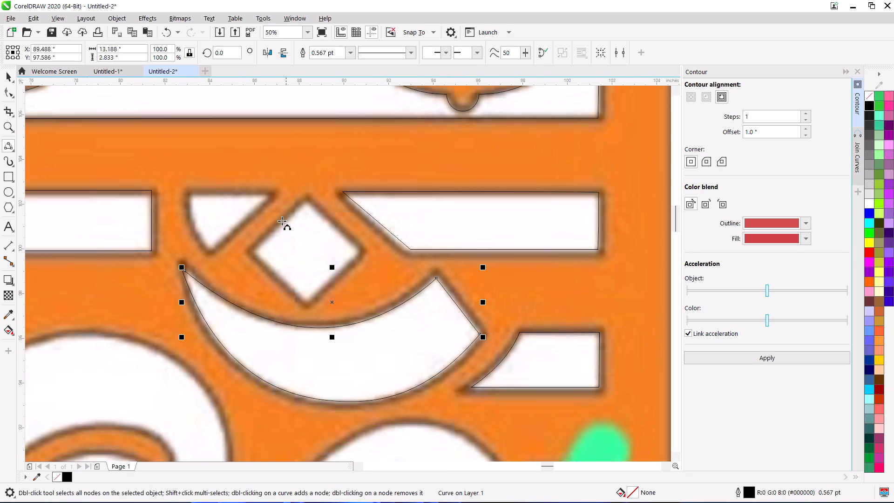
left_click(11, 173)
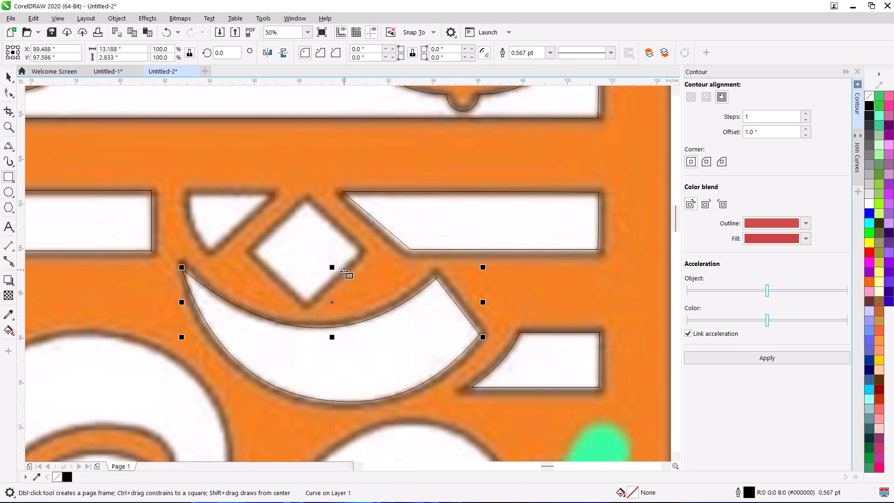
left_click_drag(253, 250, 352, 265)
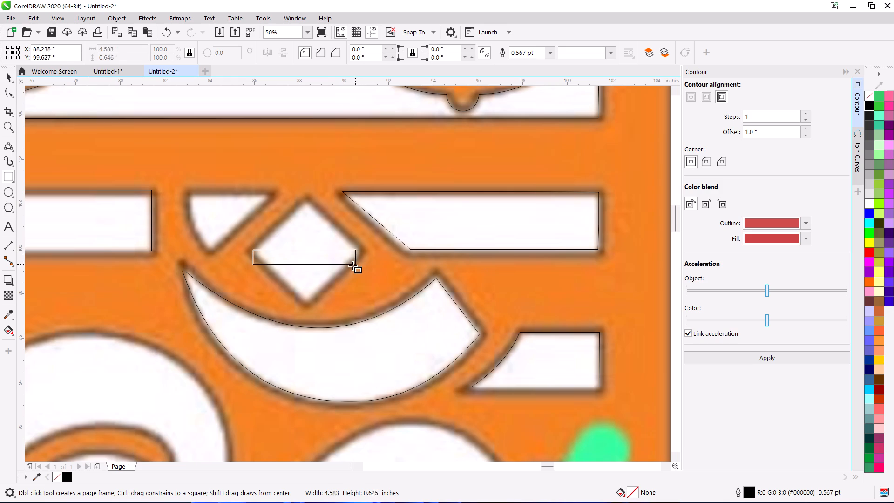
left_click_drag(352, 265, 311, 300)
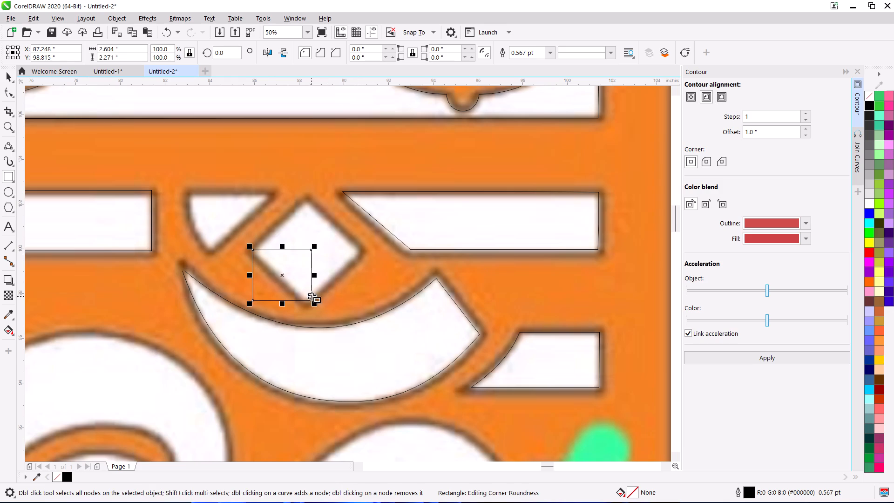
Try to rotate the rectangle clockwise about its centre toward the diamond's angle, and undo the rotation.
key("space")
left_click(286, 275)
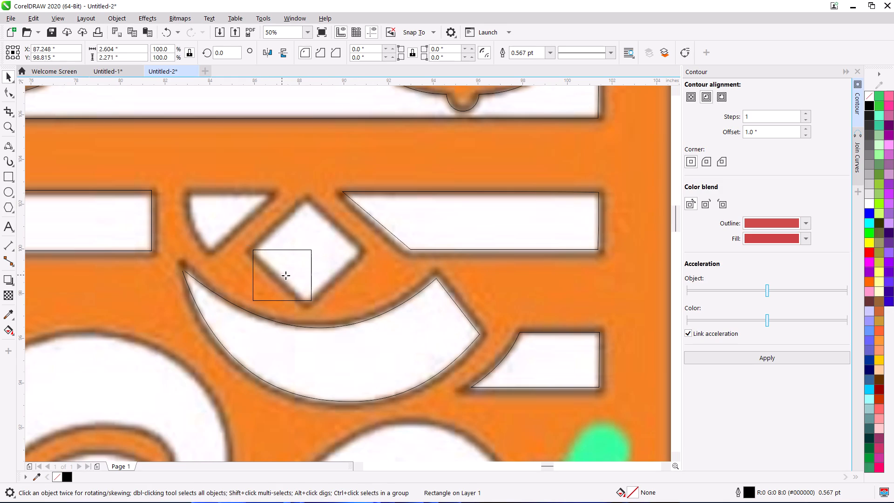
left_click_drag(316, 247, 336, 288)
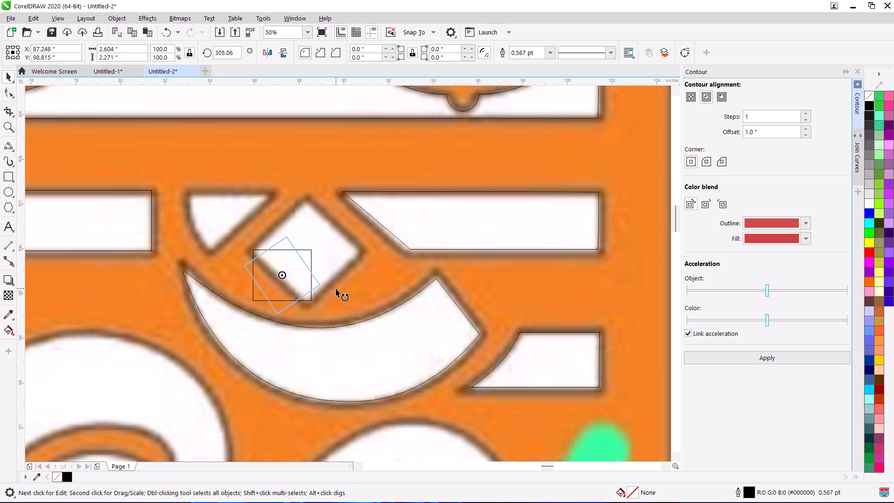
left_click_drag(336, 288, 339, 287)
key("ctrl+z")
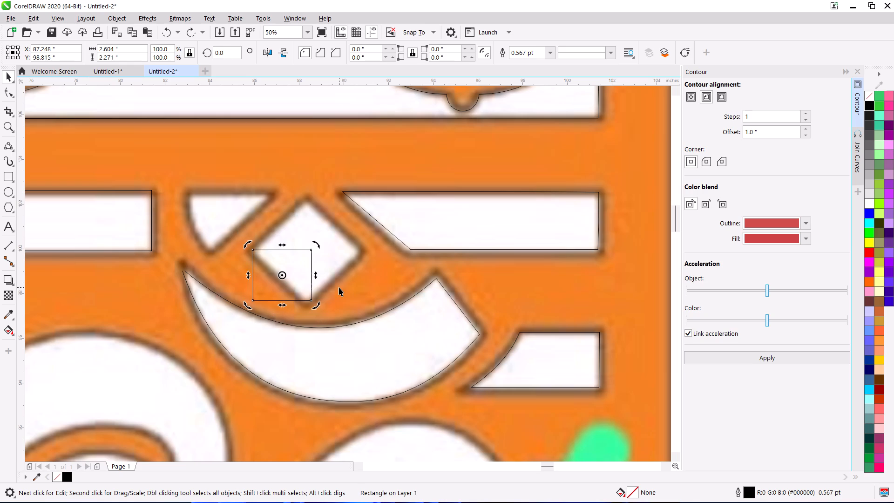
Enter 3 inches for both the height and the width of the rectangle over the diamond.
left_click_drag(120, 56, 63, 71)
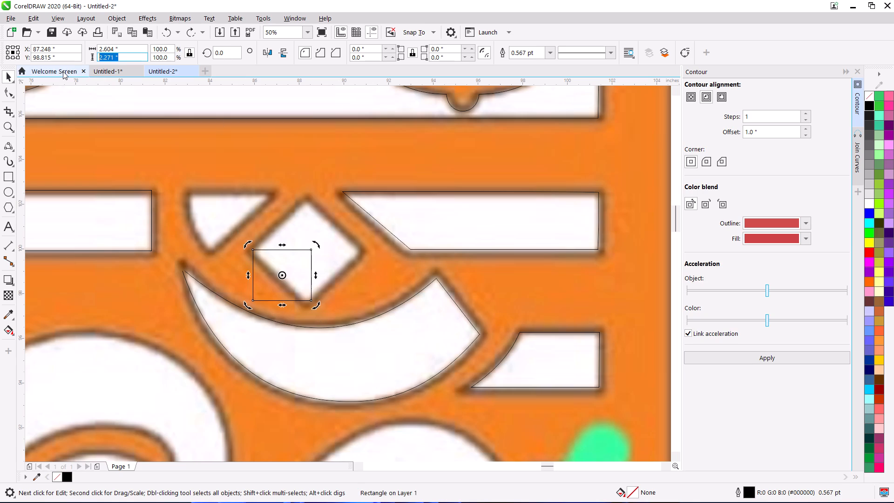
key("3")
left_click_drag(122, 50, 73, 51)
key("3")
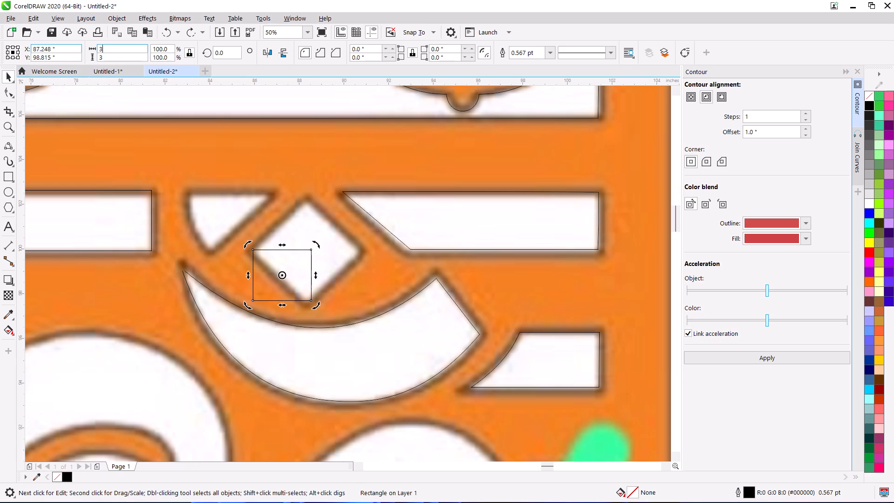
key("Return")
Rotate the rectangle about its centre to 315 degrees so it stands as a diamond.
key("space")
key("space")
left_click(281, 275)
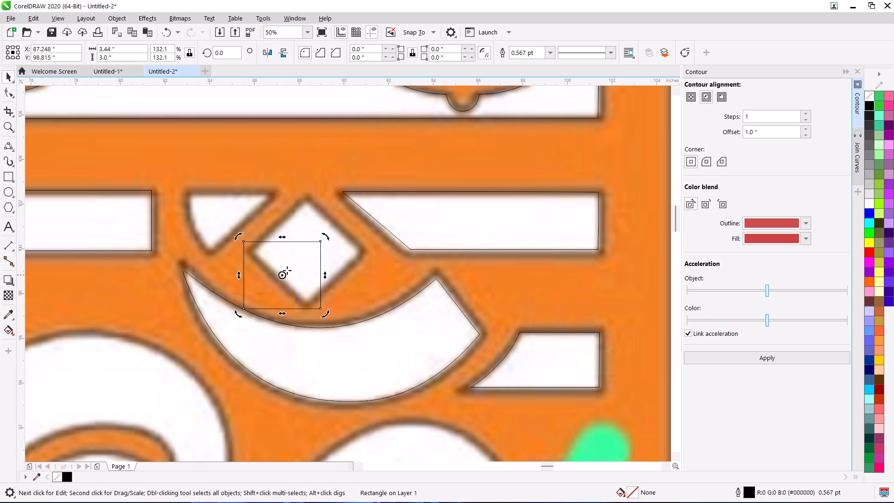
left_click_drag(327, 235, 345, 279)
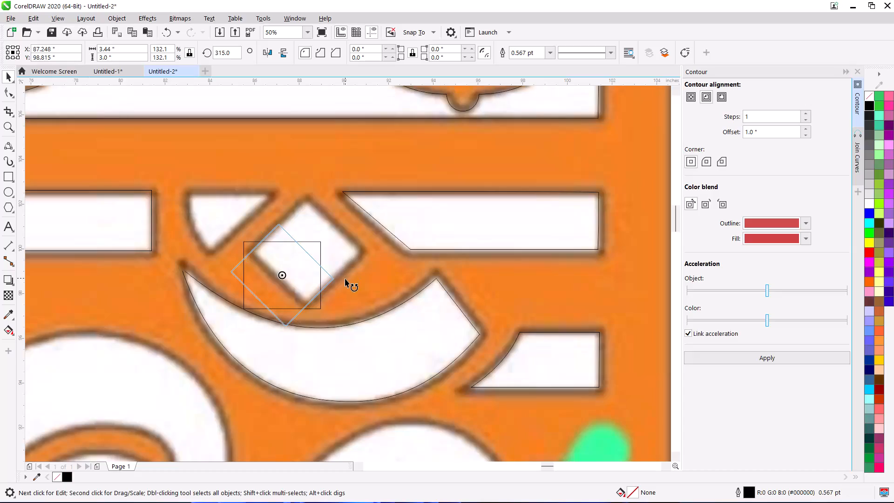
left_click_drag(345, 279, 344, 283)
key("space")
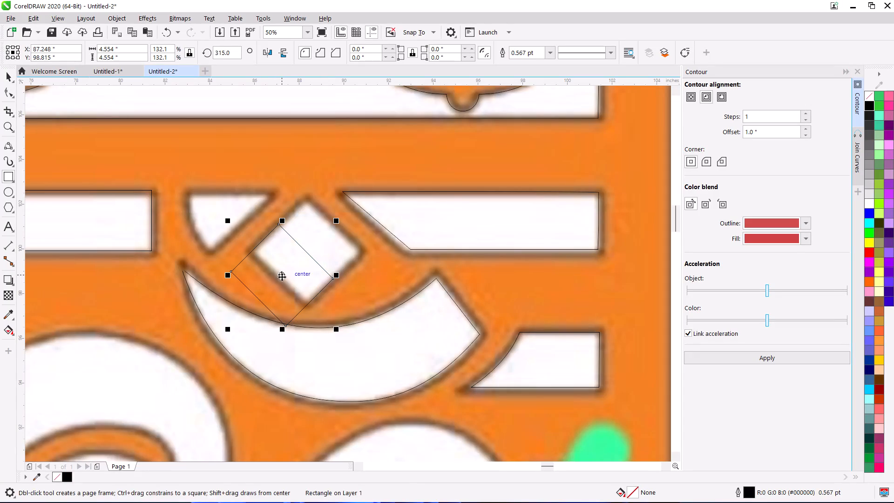
Move the rotated rectangle onto the diamond opening in the image, centred at about X 88.3 and Y 99.9 inches.
key("space")
key("space")
key("space")
left_click_drag(282, 274, 307, 256)
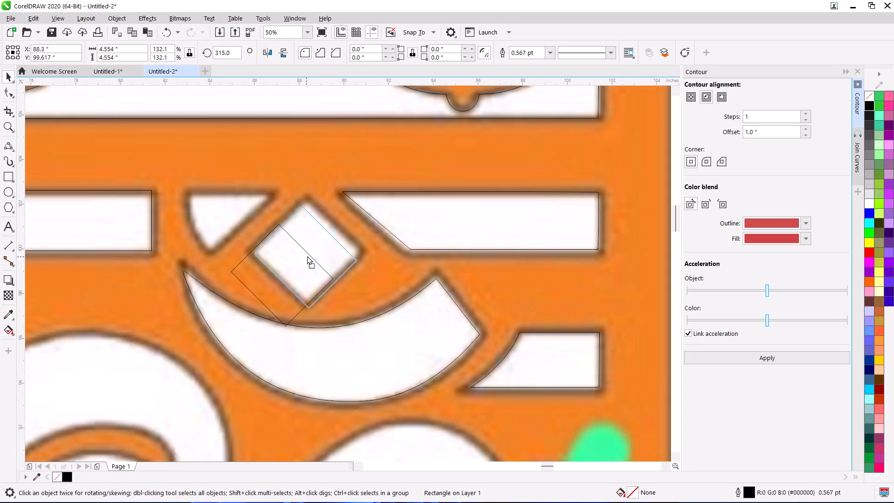
left_click_drag(307, 256, 306, 253)
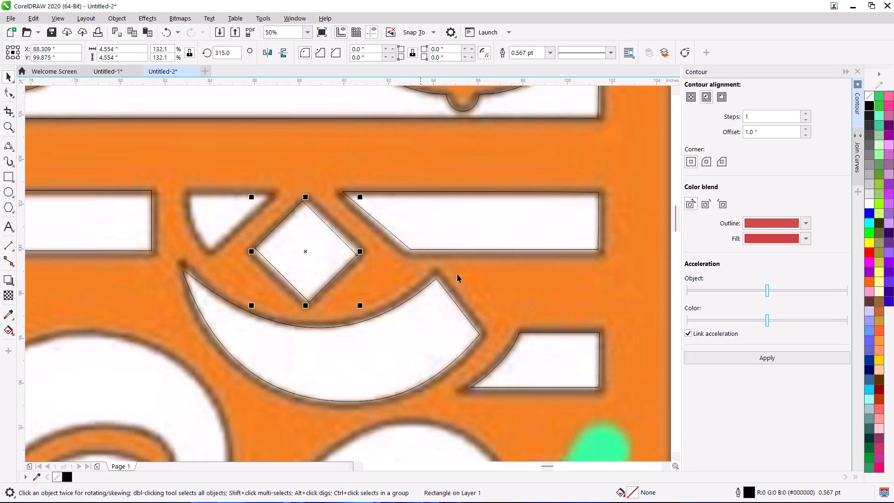
scroll(485, 275, "down", 1)
left_click(615, 232)
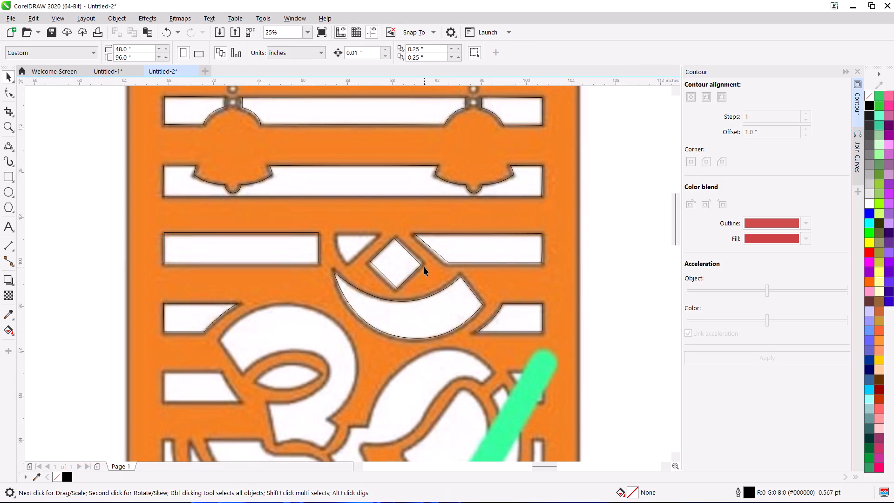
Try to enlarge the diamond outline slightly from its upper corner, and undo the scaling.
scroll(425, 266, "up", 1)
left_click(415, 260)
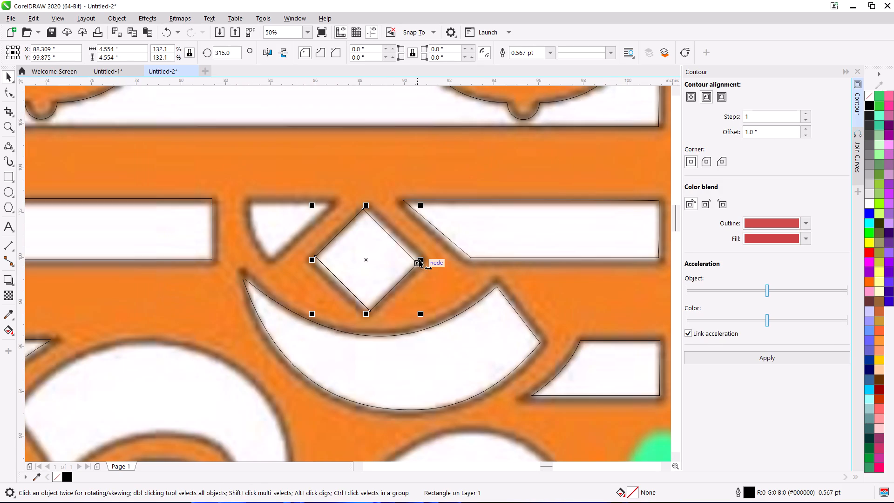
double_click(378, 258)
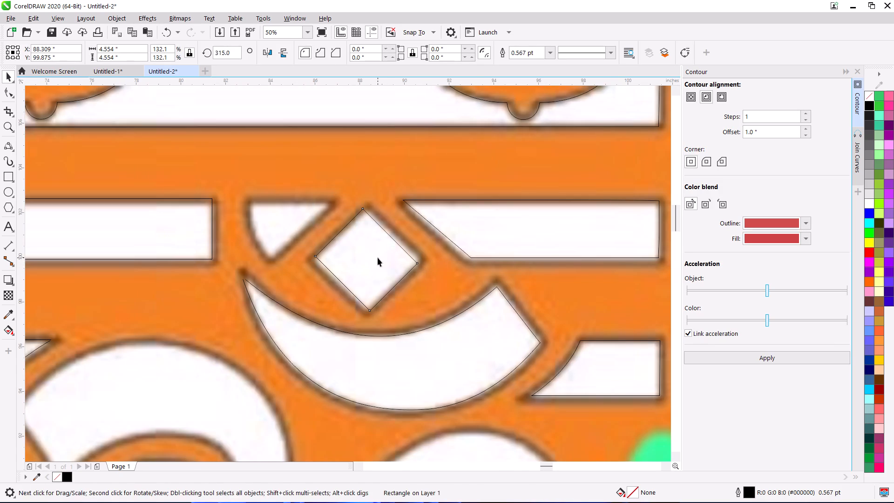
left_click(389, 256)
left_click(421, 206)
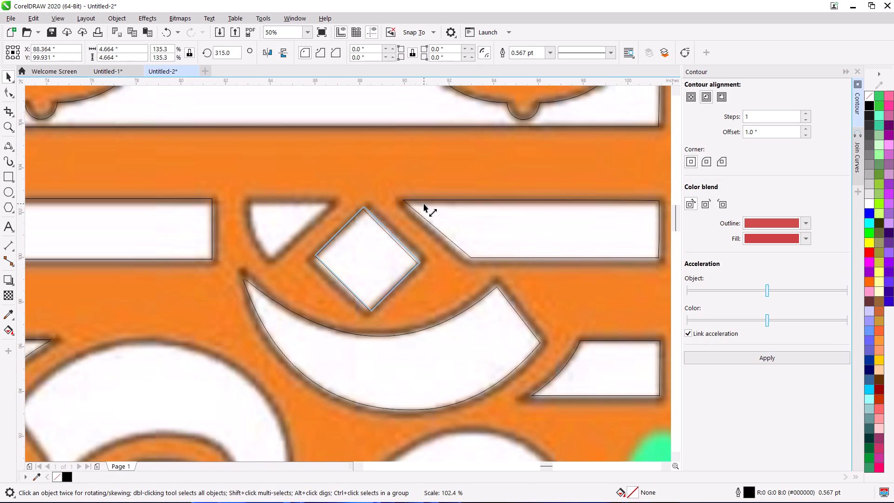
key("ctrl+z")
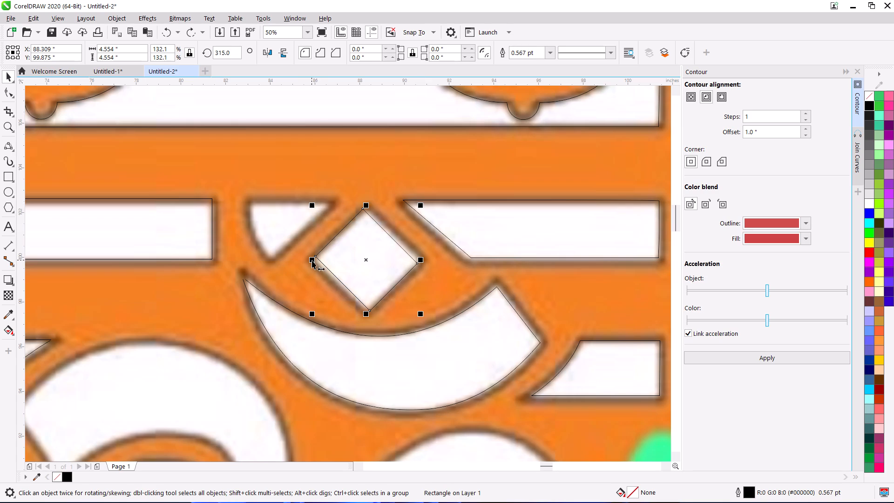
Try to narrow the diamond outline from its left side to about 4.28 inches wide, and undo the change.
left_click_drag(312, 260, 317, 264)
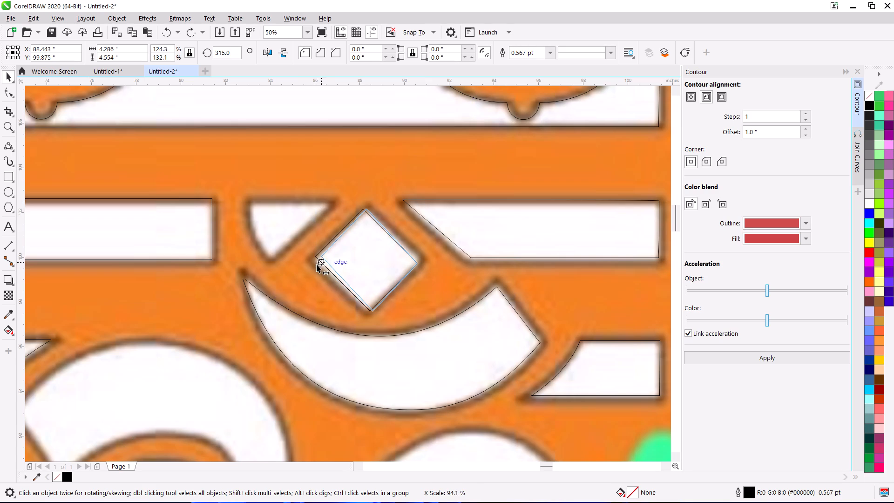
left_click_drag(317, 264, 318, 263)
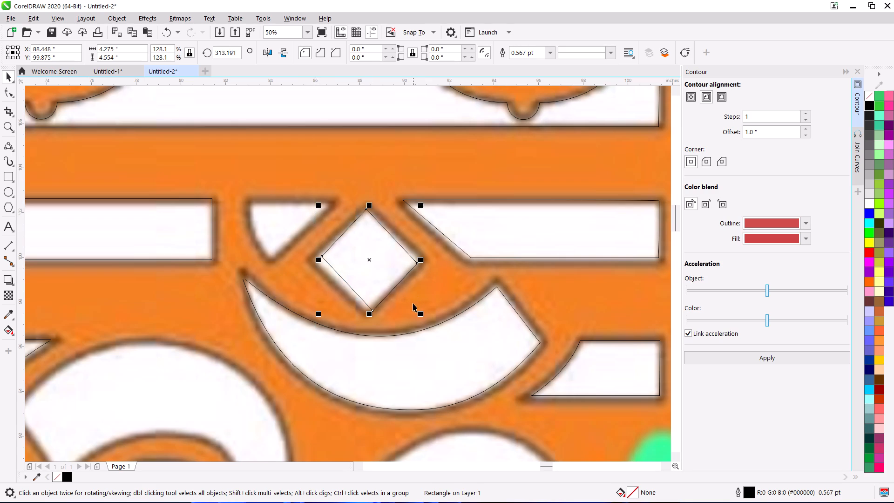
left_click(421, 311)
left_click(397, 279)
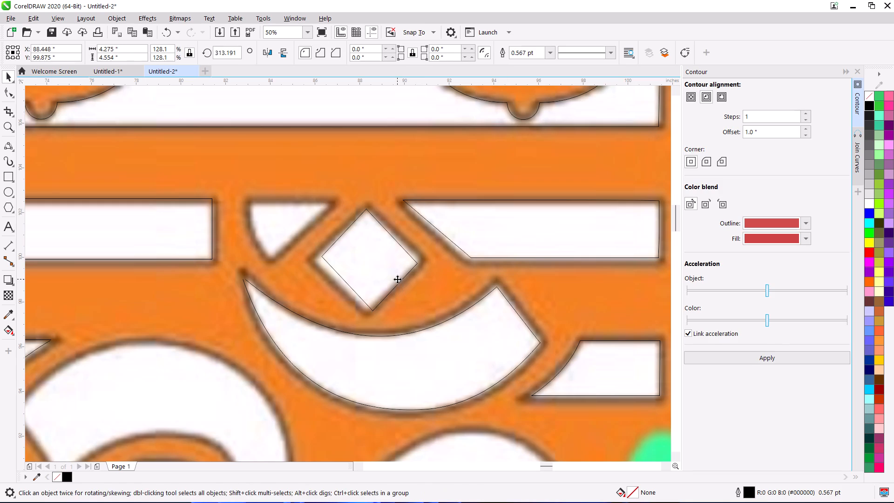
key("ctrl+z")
Draw the top edge about 3.5 inches long and the straight diagonal edge about 3.7 inches long of the small opening left of the diamond.
scroll(397, 279, "down", 1)
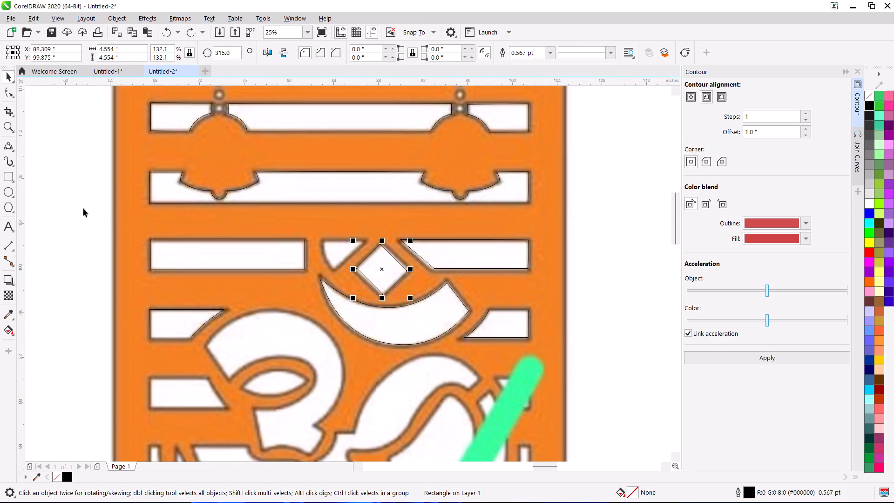
left_click(9, 146)
scroll(365, 237, "up", 2)
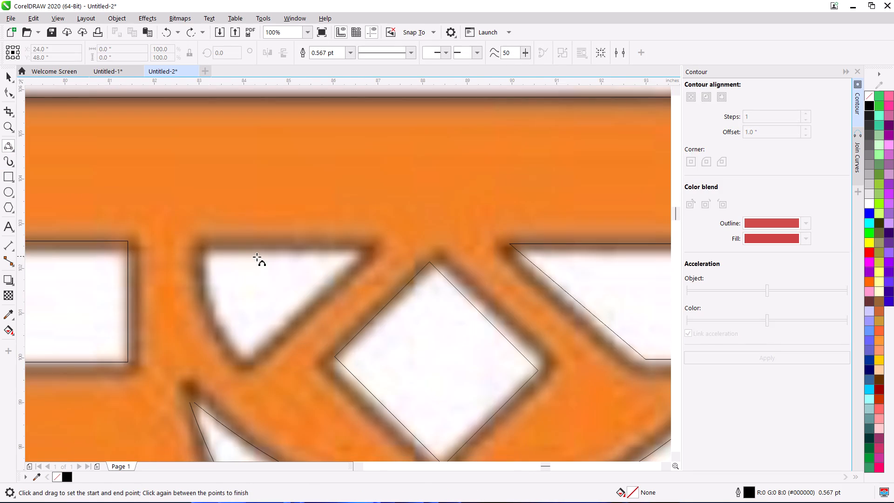
left_click_drag(207, 247, 363, 249)
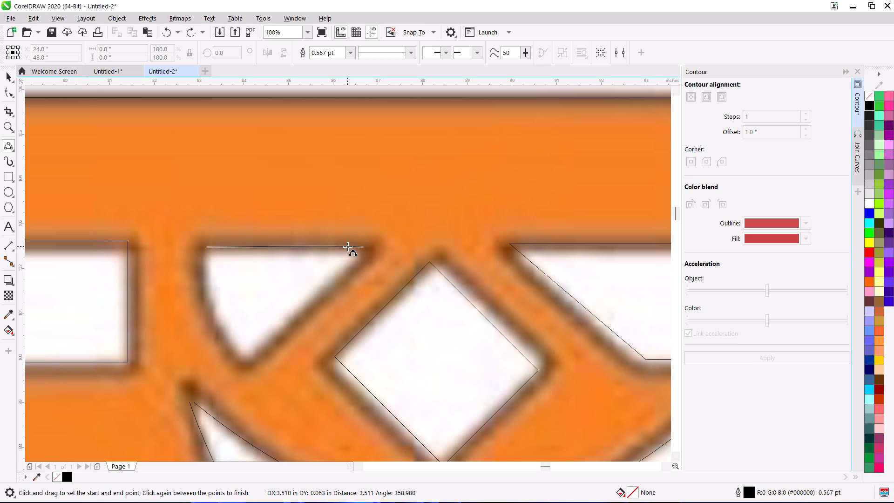
left_click(283, 246)
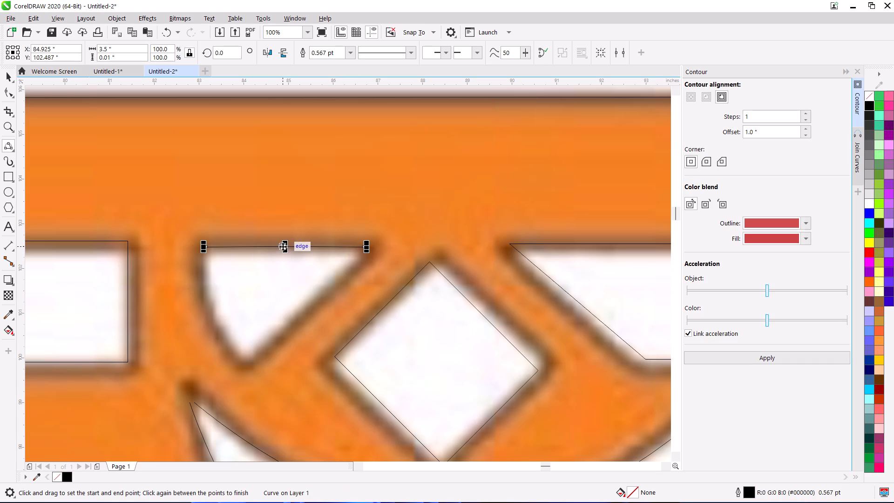
left_click_drag(244, 362, 365, 250)
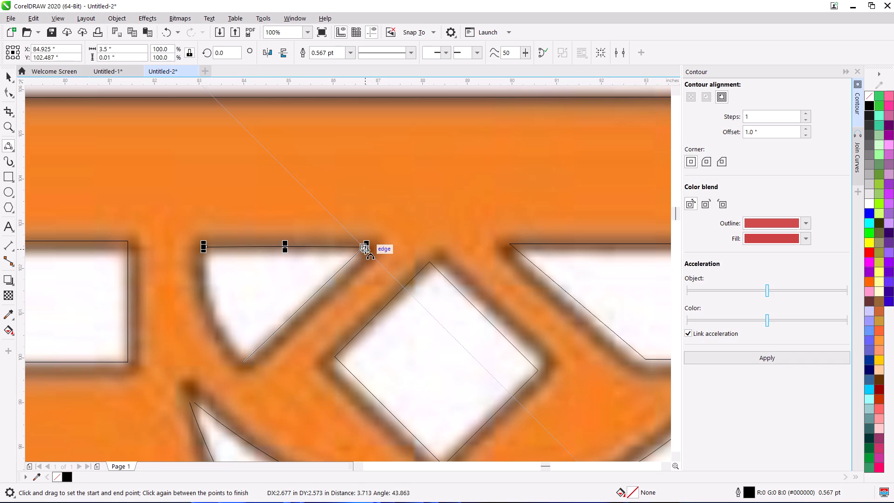
left_click_drag(365, 250, 361, 247)
left_click(361, 247)
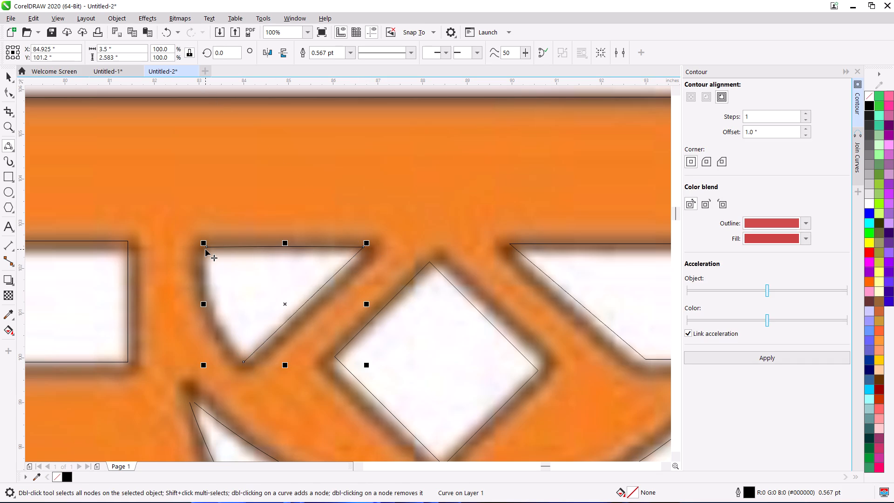
Close the small opening left of the diamond with a curved left edge from its top-left corner to its bottom tip.
key("space")
key("space")
left_click_drag(207, 246, 244, 359)
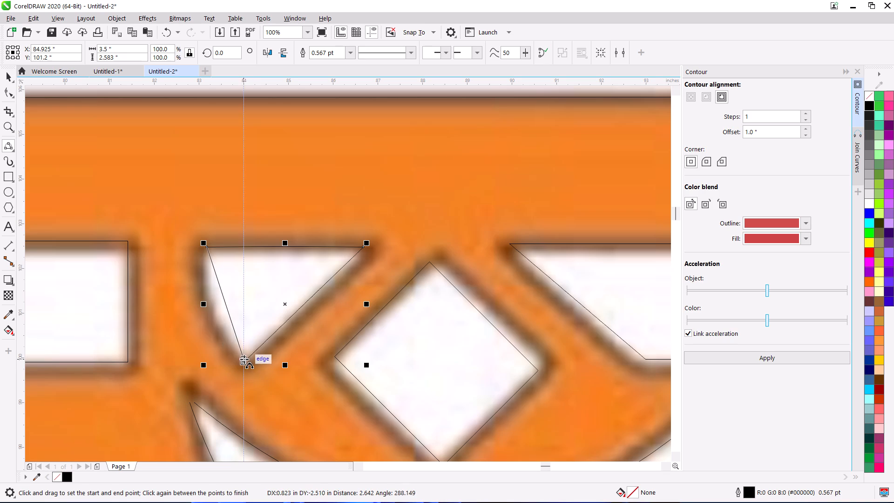
left_click_drag(244, 359, 244, 359)
left_click(213, 326)
Trace the large hook-shaped opening's straight upper-left edge, about 3.4 inches long, and its outer curve in two arcs down to the notch.
scroll(420, 296, "down", 2)
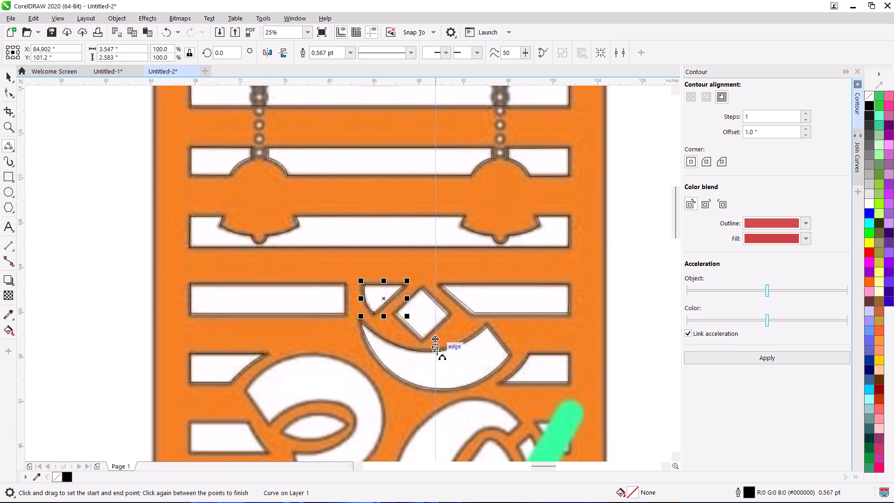
middle_click_drag(492, 361, 552, 289)
scroll(338, 356, "up", 1)
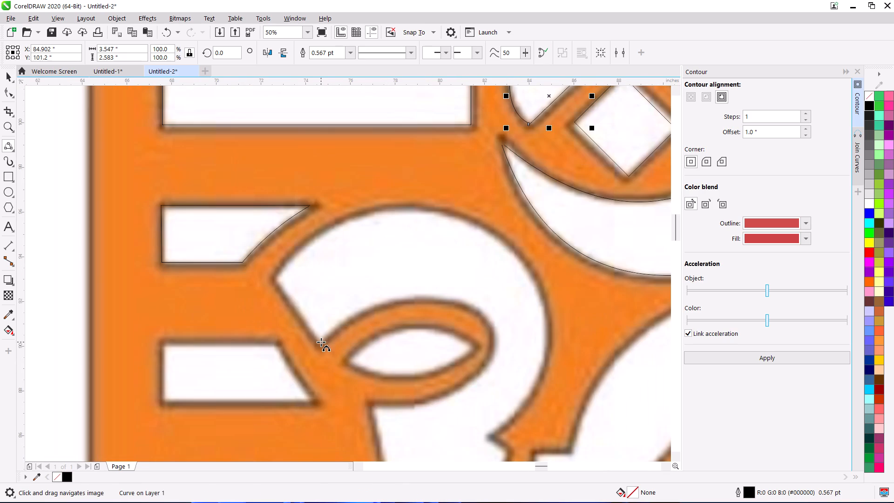
left_click_drag(321, 342, 278, 280)
left_click(278, 280)
left_click_drag(278, 280, 481, 265)
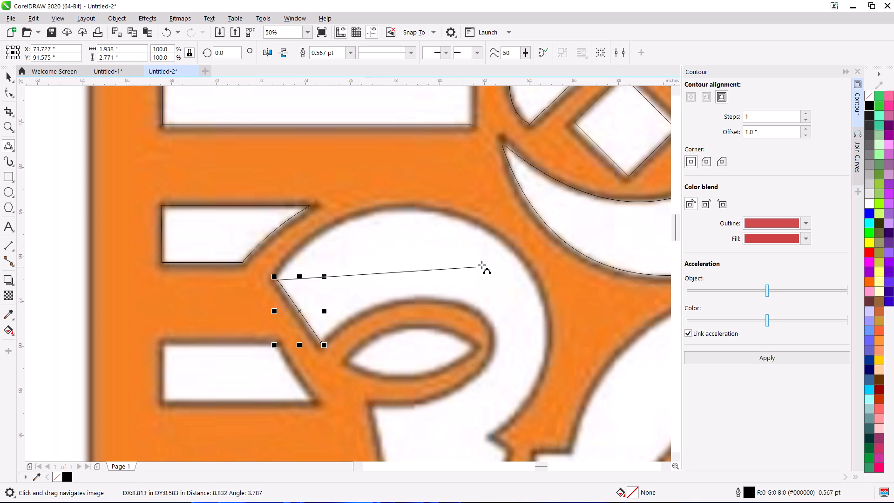
left_click_drag(481, 265, 494, 237)
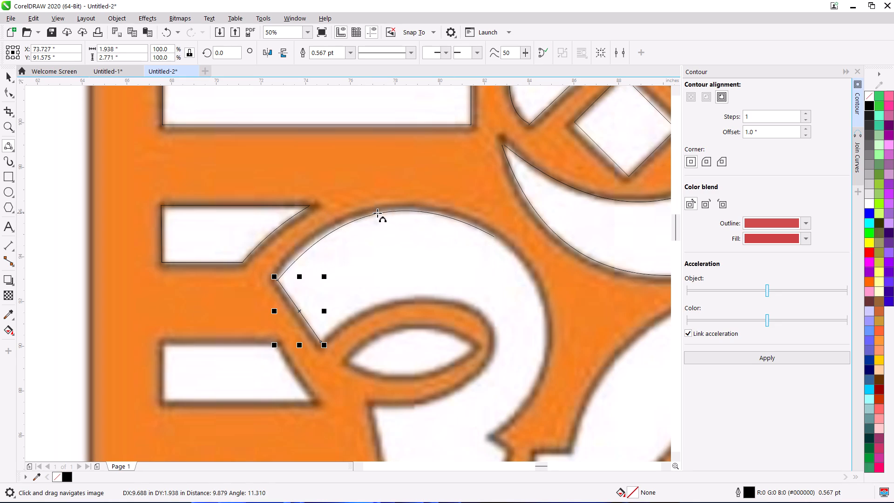
left_click(378, 213)
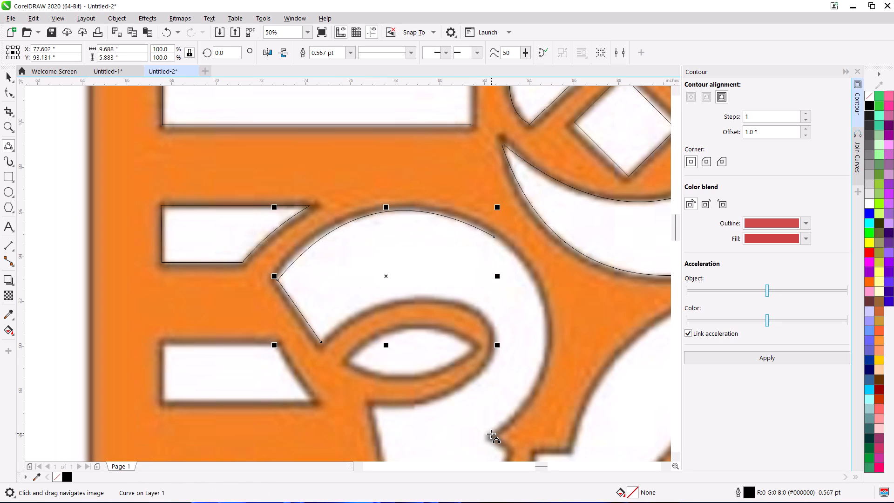
left_click_drag(491, 434, 493, 237)
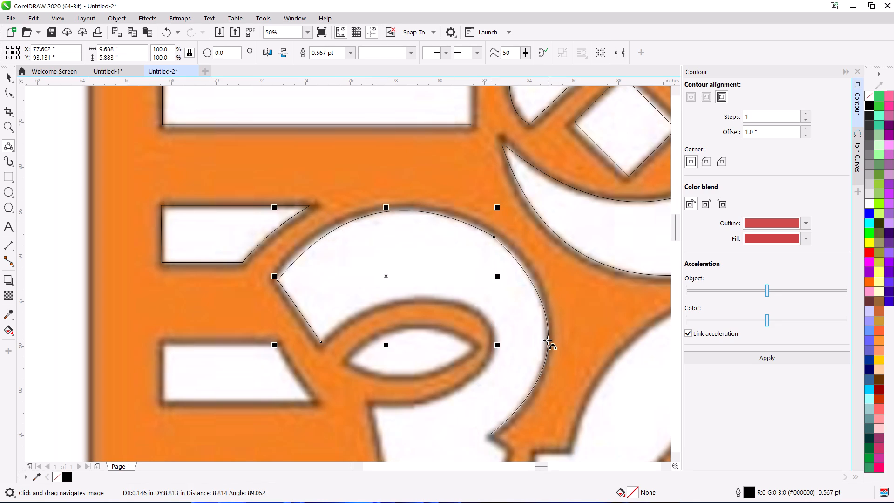
left_click(546, 340)
Trace the notch at the hook's lower right with a curved edge about 2.3 inches long and a short straight edge about 0.74 inches long.
middle_click_drag(546, 384, 459, 209)
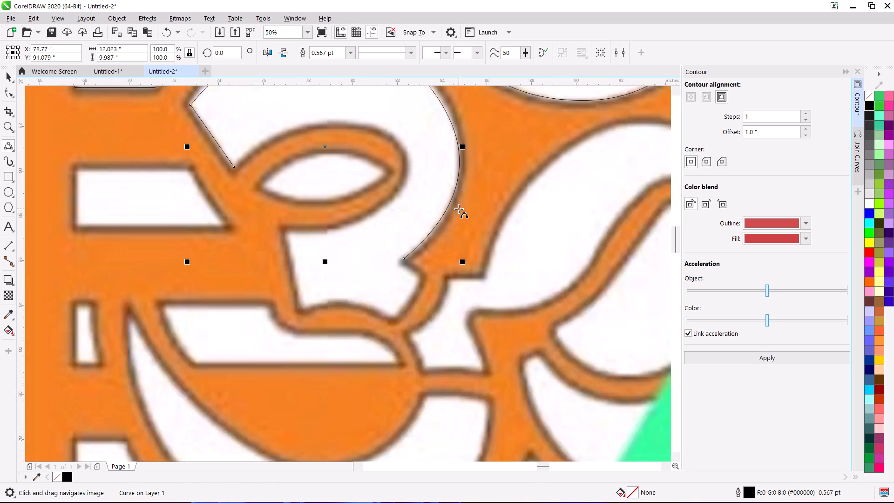
left_click_drag(393, 320, 426, 282)
left_click_drag(426, 282, 419, 275)
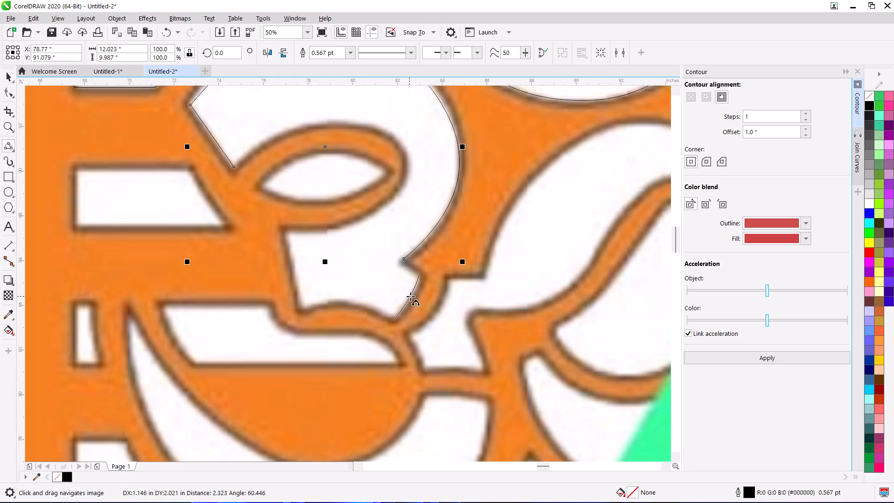
left_click(411, 296)
left_click_drag(403, 262, 418, 271)
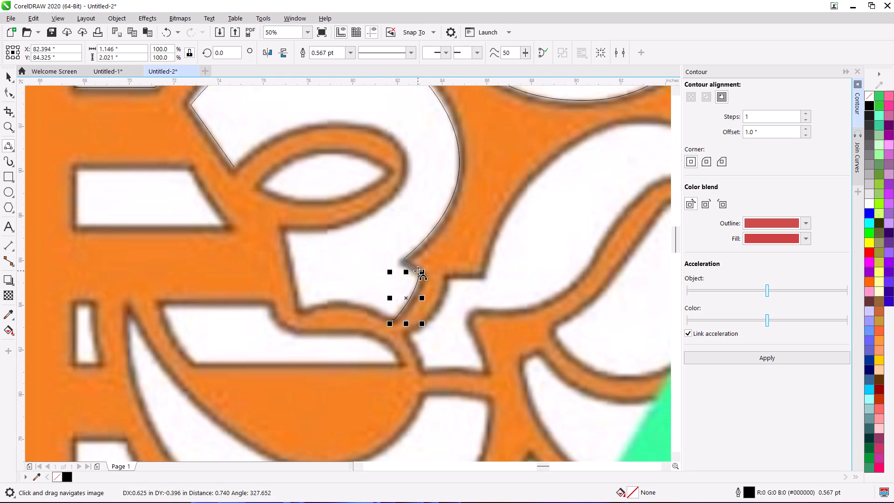
left_click(418, 271)
Draw the hook's bottom arc about 4.25 inches wide and its straight lower-left side about 3.6 inches long.
left_click_drag(298, 313, 371, 322)
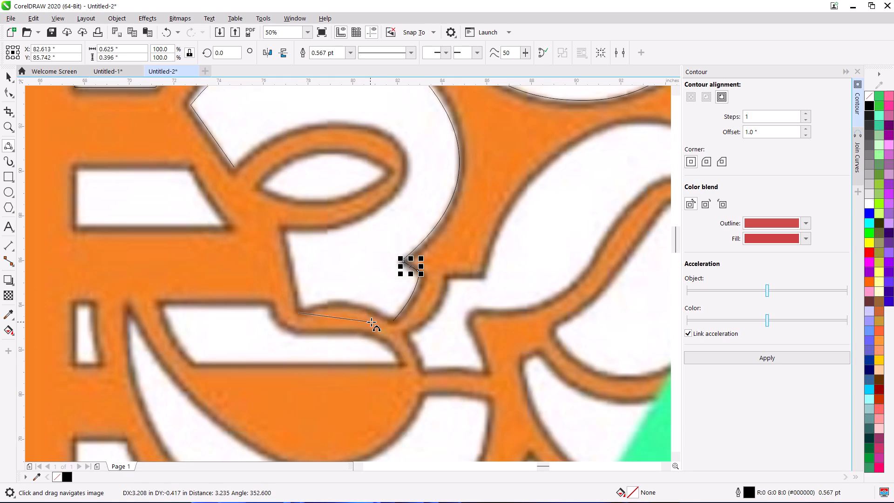
left_click_drag(371, 322, 392, 319)
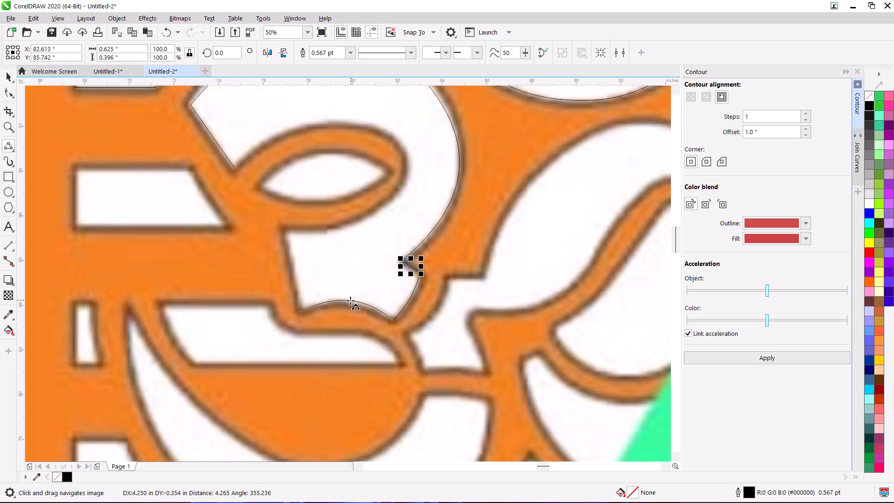
left_click(348, 301)
left_click_drag(284, 232, 302, 304)
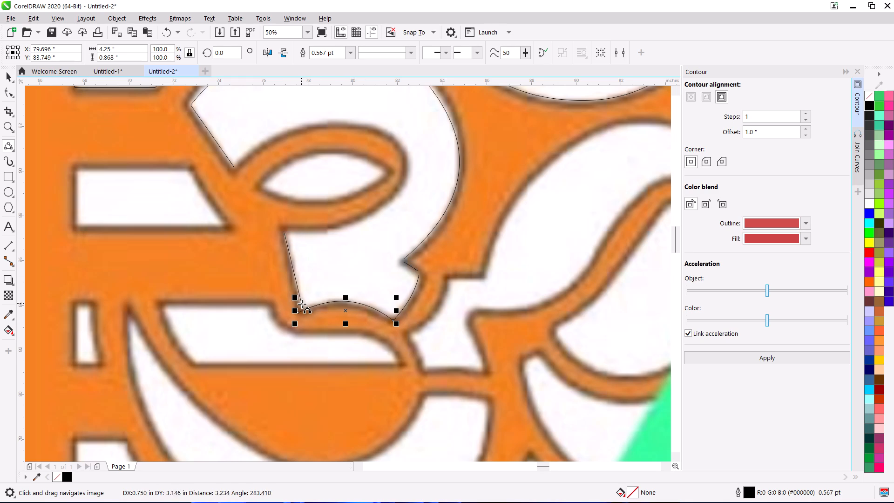
left_click_drag(302, 304, 299, 309)
left_click(299, 309)
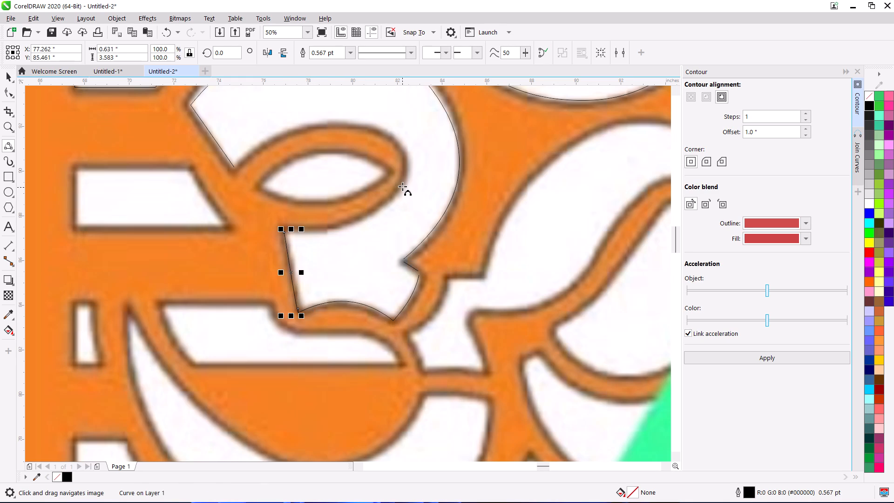
Trace the hook's inner edge around the eye-shaped loop with three connected arcs spanning about 5.7, 2.9 and 6.5 inches.
left_click_drag(402, 184, 283, 233)
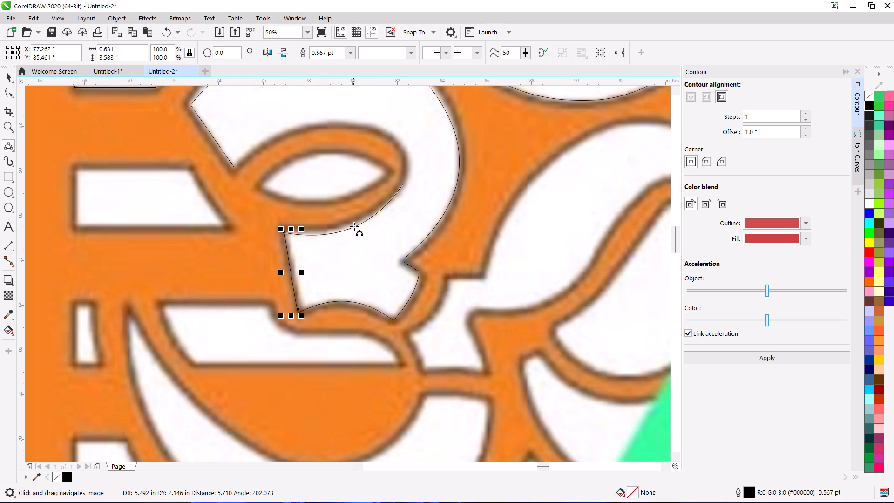
left_click(364, 220)
middle_click_drag(365, 140, 339, 197)
scroll(339, 197, "up", 1)
left_click_drag(357, 171, 415, 285)
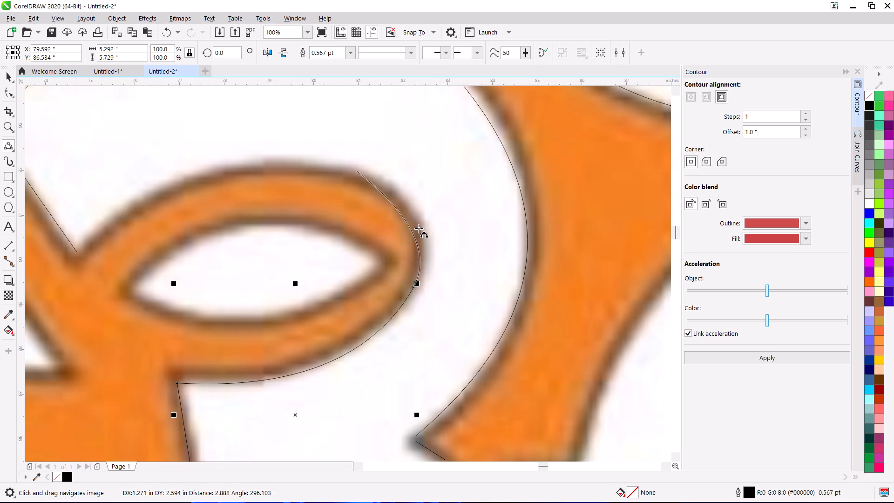
left_click(421, 221)
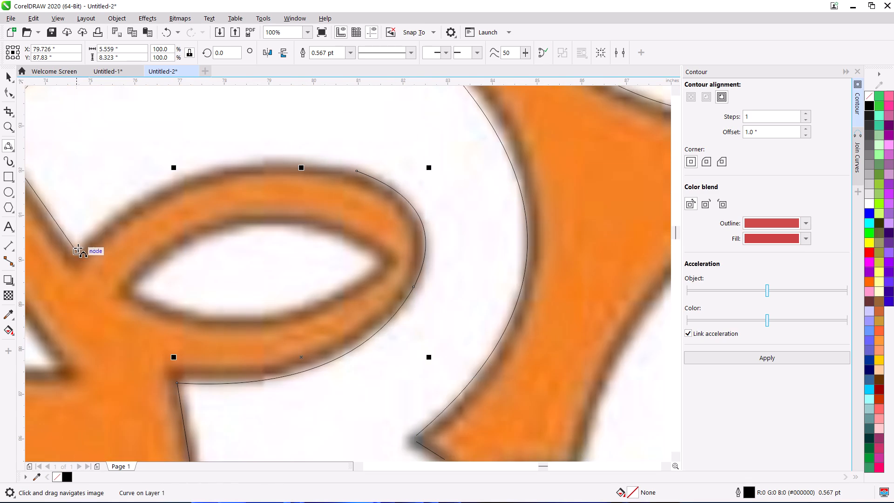
left_click_drag(75, 250, 356, 171)
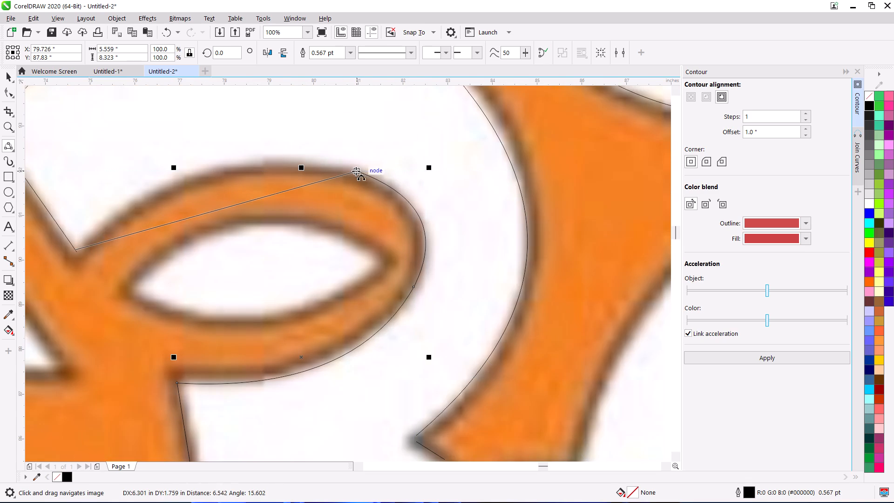
left_click(207, 168)
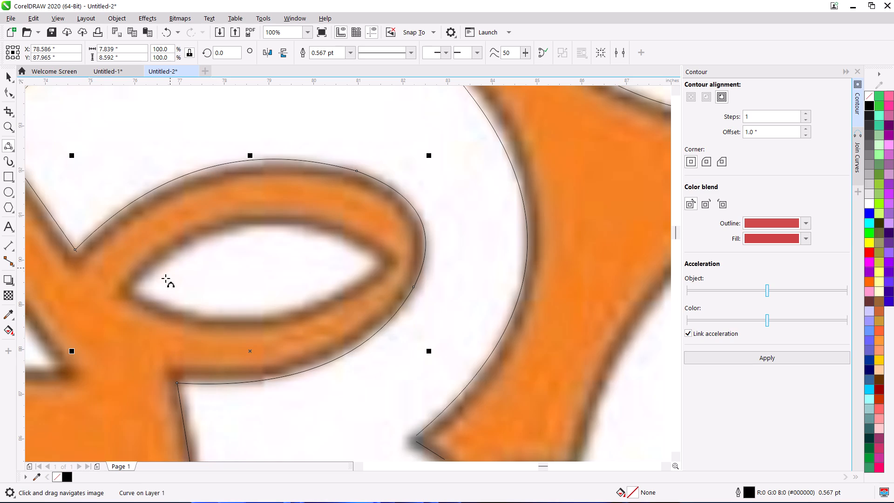
Trace the eye-shaped opening inside the loop with an upper and a lower arc, about 5.76 inches wide and 2.05 inches high.
left_click_drag(127, 289, 384, 262)
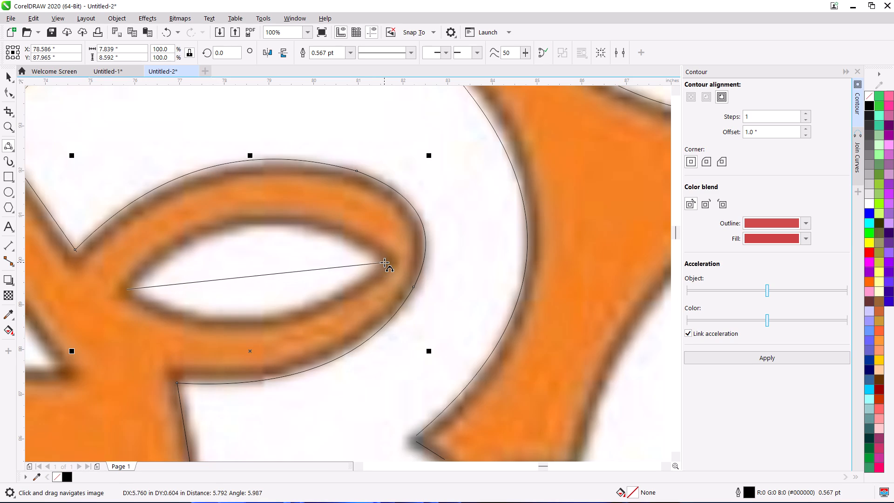
left_click(249, 228)
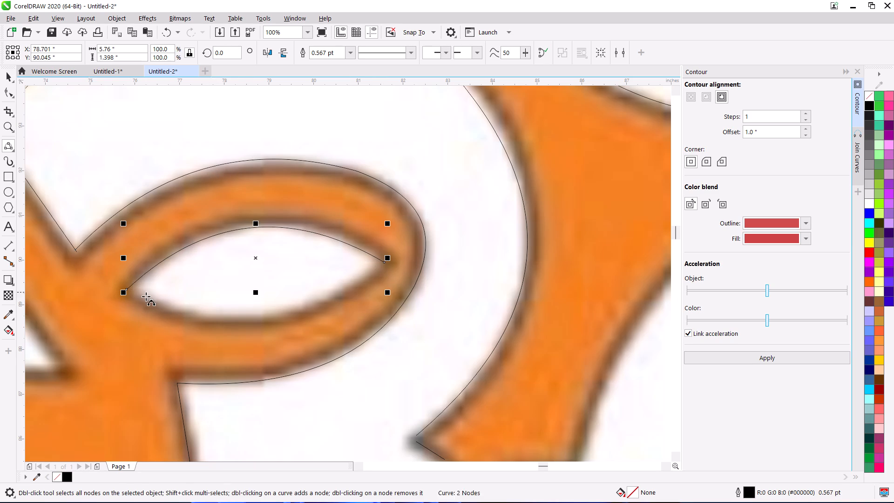
key("space")
key("space")
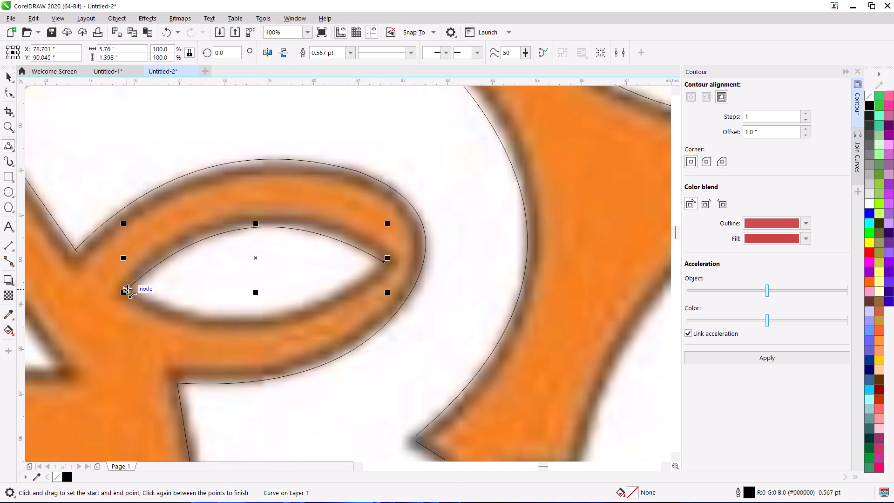
left_click_drag(127, 289, 385, 264)
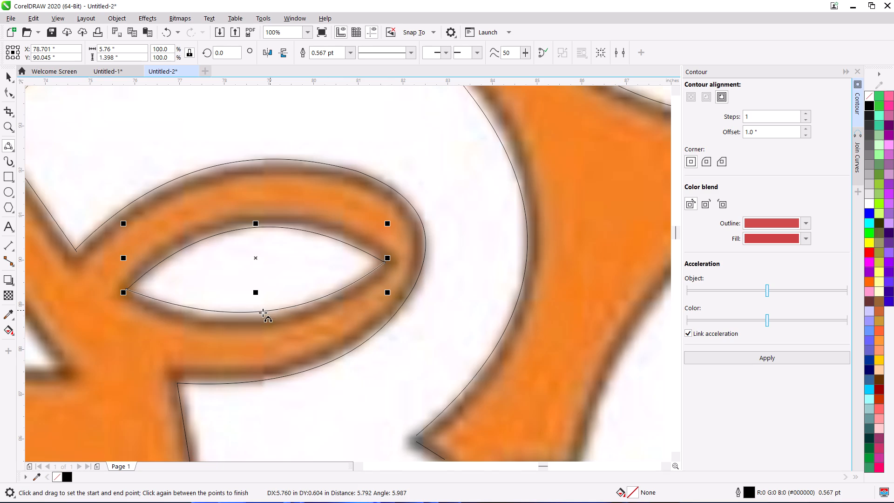
left_click(254, 318)
Draw an arc along the upper edge of the S-shaped opening right of the hook, with endpoints about 12 inches apart.
scroll(422, 260, "down", 2)
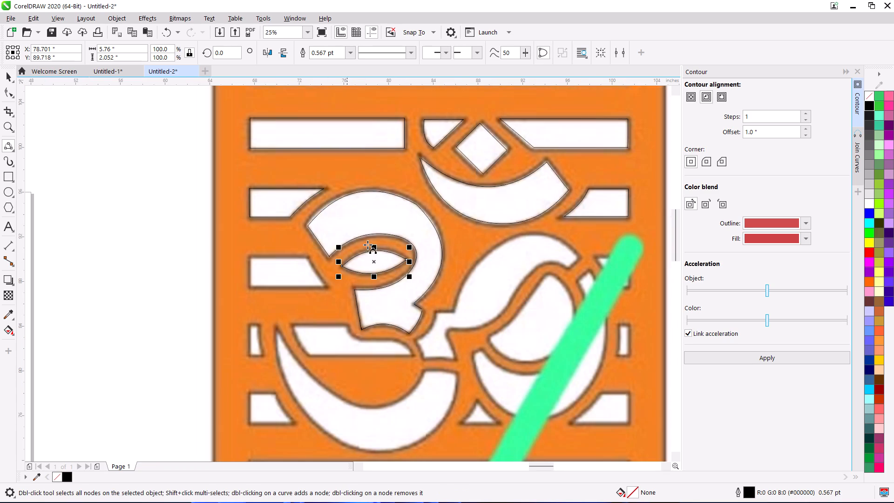
middle_click_drag(472, 245, 301, 211)
scroll(324, 232, "up", 1)
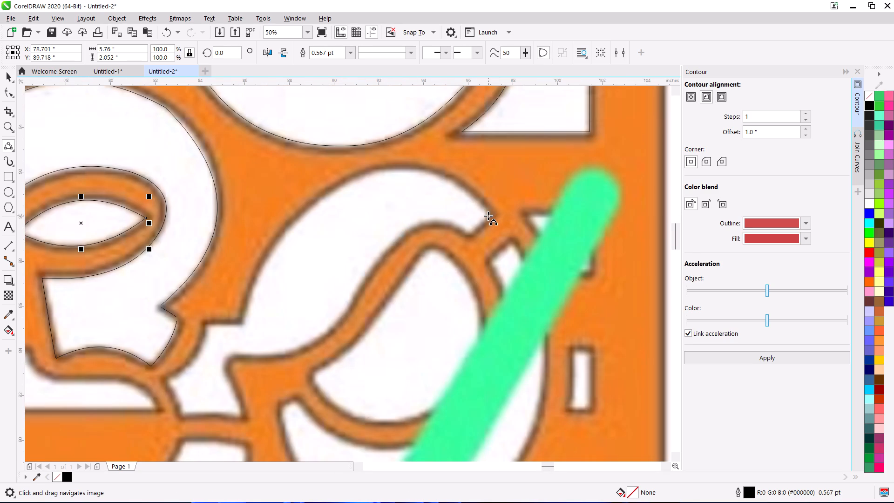
left_click_drag(487, 211, 243, 321)
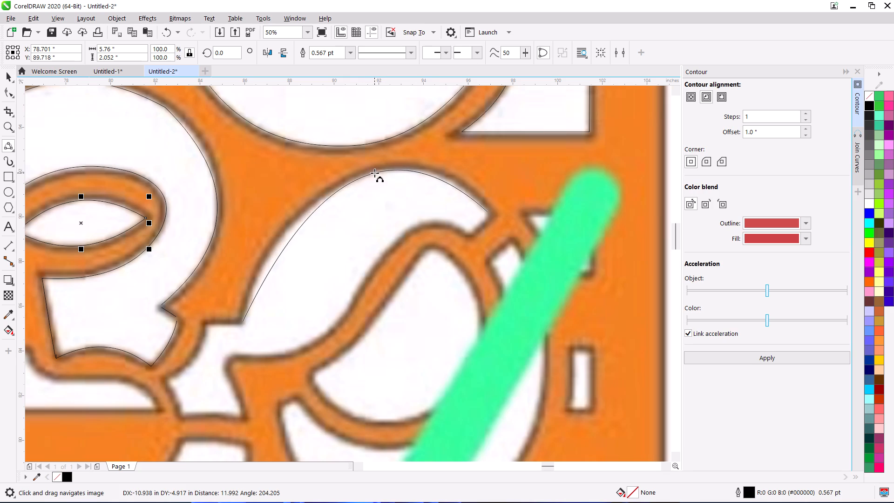
left_click(380, 173)
Add a node left of the arc's crest and adjust the node and curve handles to fit the S-shaped opening's upper edge.
double_click(385, 171)
key("space")
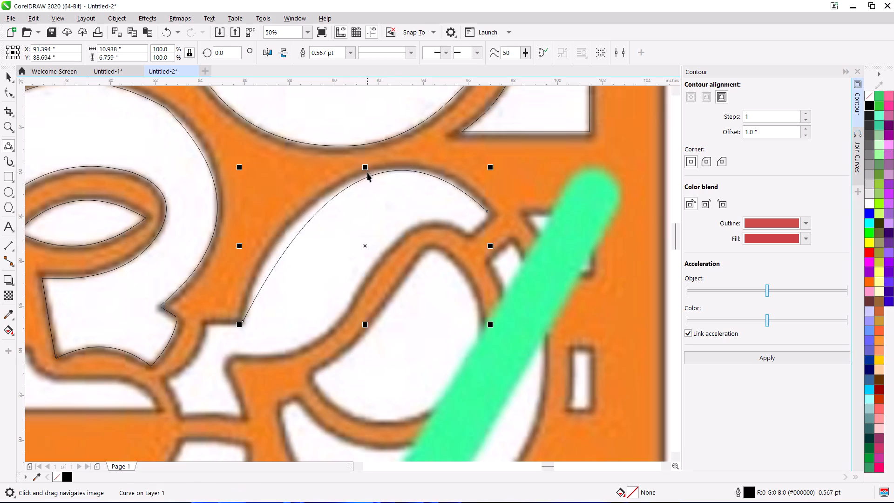
double_click(376, 174)
double_click(362, 180)
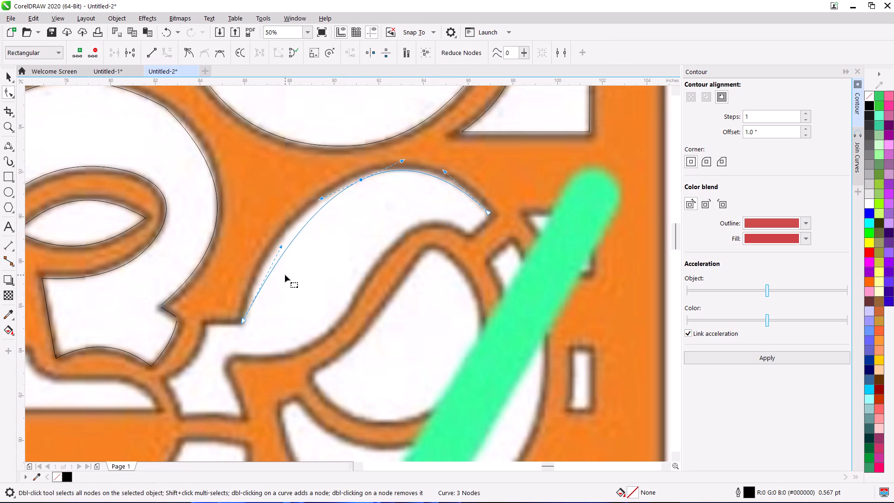
left_click_drag(281, 246, 270, 224)
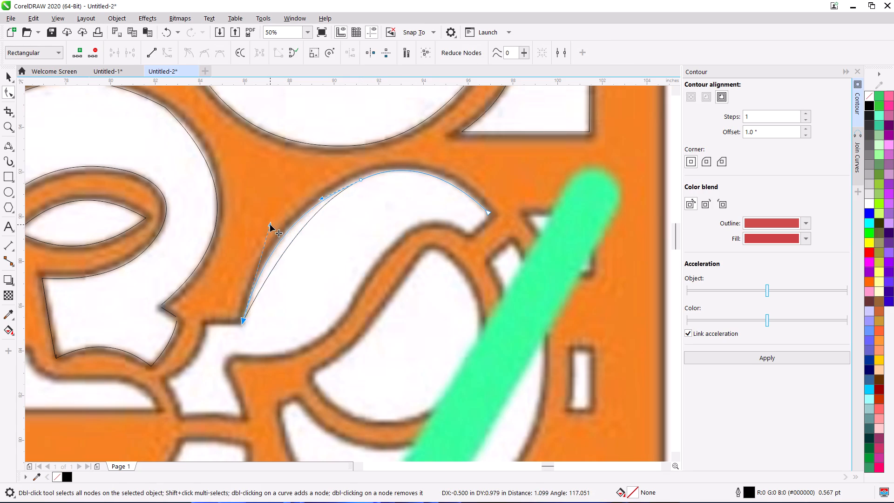
left_click_drag(270, 224, 271, 221)
left_click(359, 181)
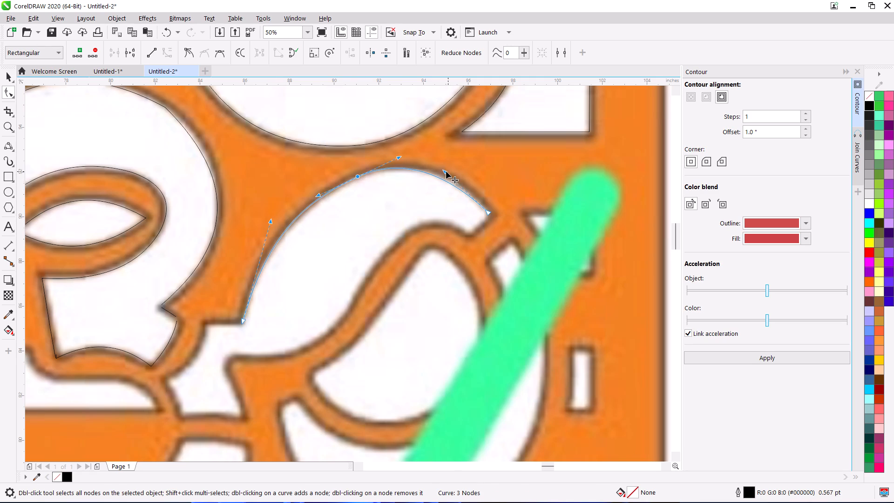
left_click_drag(446, 171, 464, 172)
Add a node on the arc's left flank and one near its crest, and delete the node between them.
left_click_drag(353, 168, 382, 184)
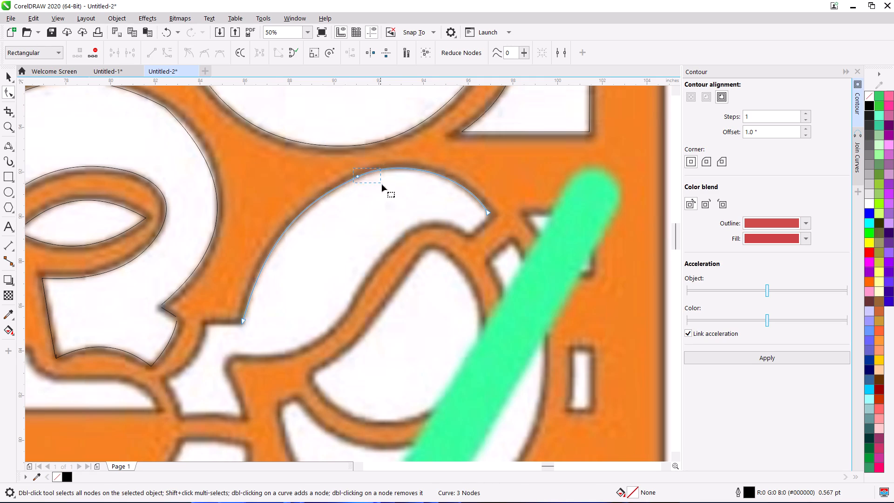
left_click_drag(382, 184, 383, 186)
right_click(359, 176)
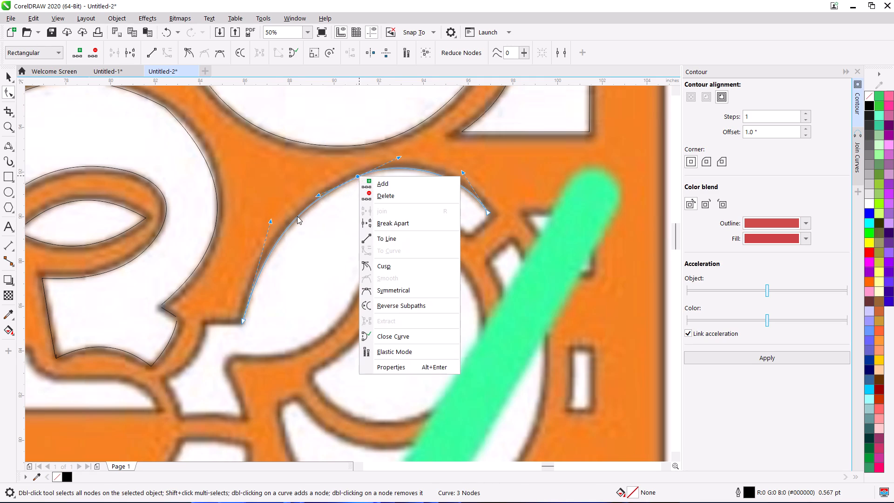
double_click(297, 216)
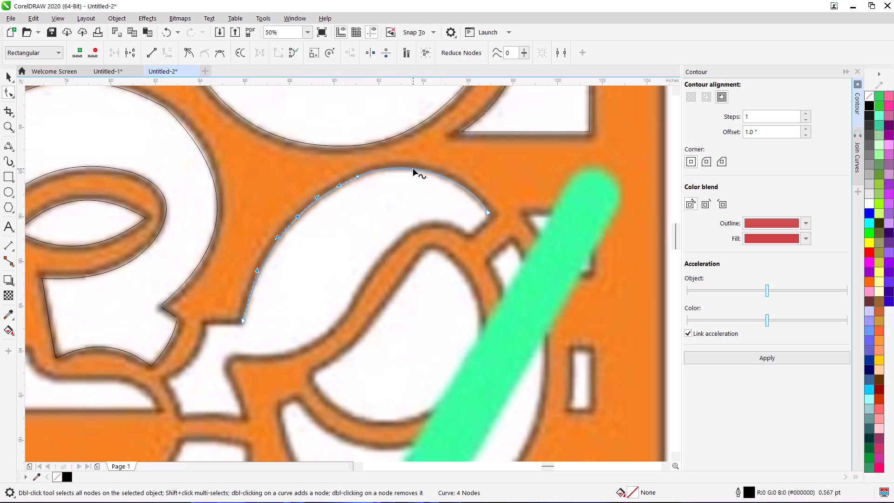
double_click(413, 169)
double_click(356, 177)
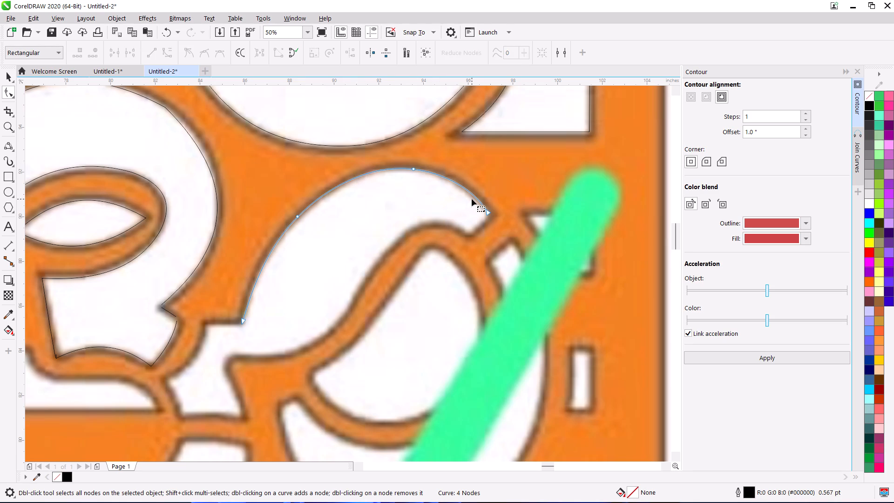
Trace the S-shaped opening's right end with an arc from the tip to the notch and another over the lower edge's crest.
key("space")
key("space")
left_click(4, 143)
scroll(501, 221, "up", 2)
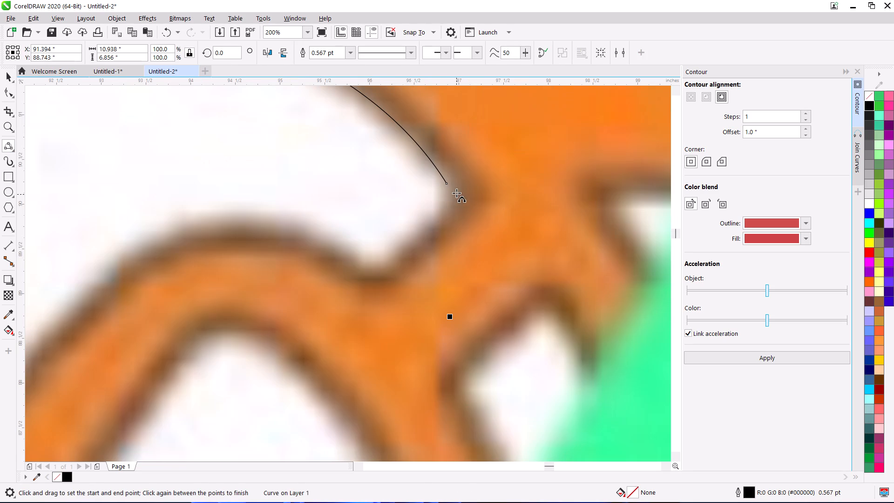
left_click(448, 184)
key("space")
key("space")
left_click_drag(446, 183, 368, 263)
left_click(411, 233)
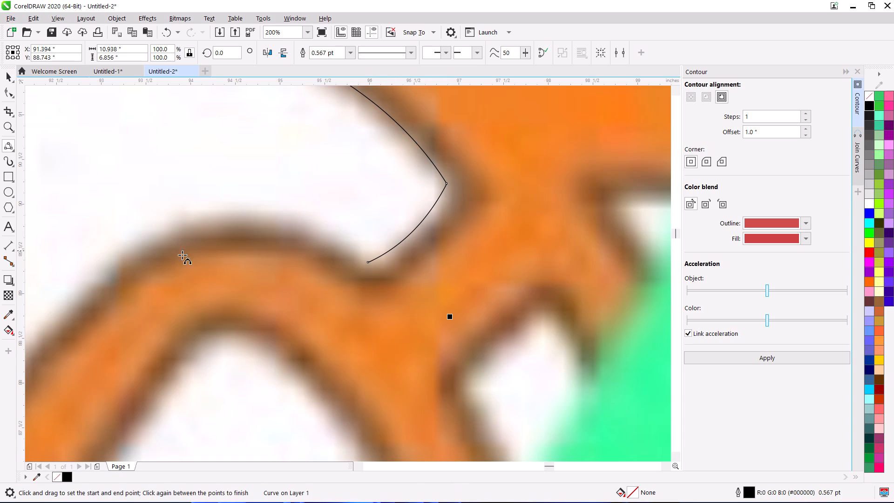
left_click_drag(51, 327, 368, 260)
left_click(218, 212)
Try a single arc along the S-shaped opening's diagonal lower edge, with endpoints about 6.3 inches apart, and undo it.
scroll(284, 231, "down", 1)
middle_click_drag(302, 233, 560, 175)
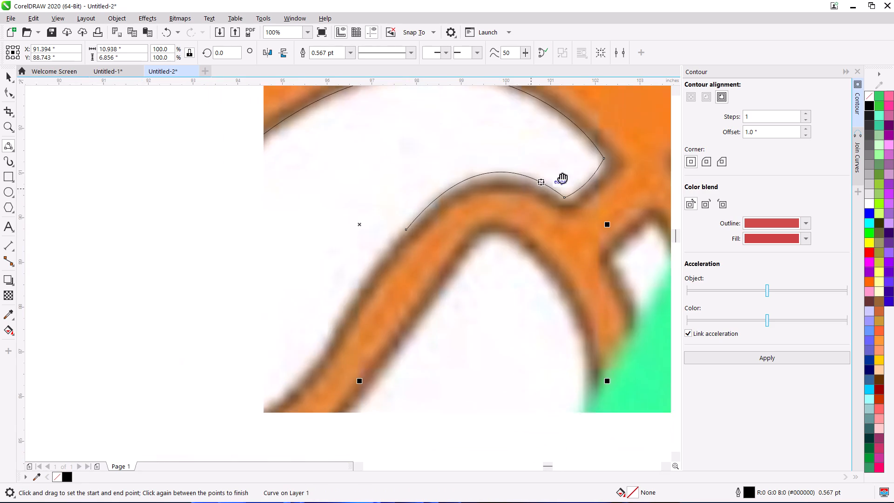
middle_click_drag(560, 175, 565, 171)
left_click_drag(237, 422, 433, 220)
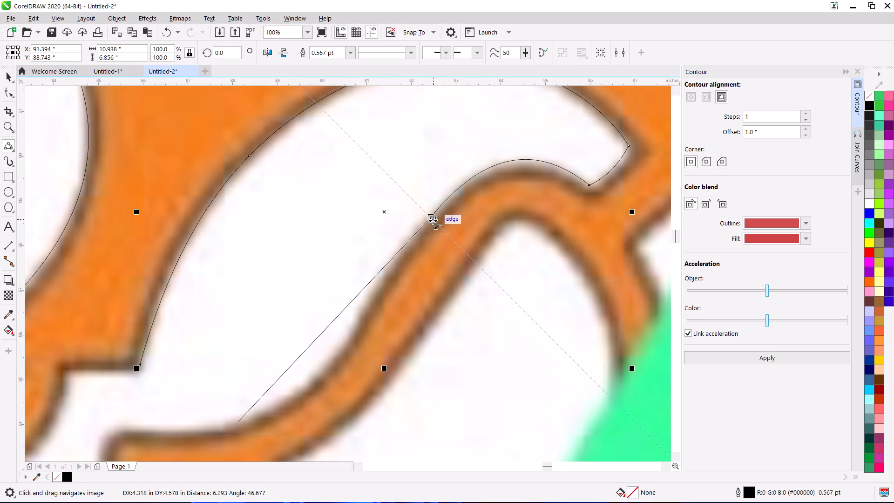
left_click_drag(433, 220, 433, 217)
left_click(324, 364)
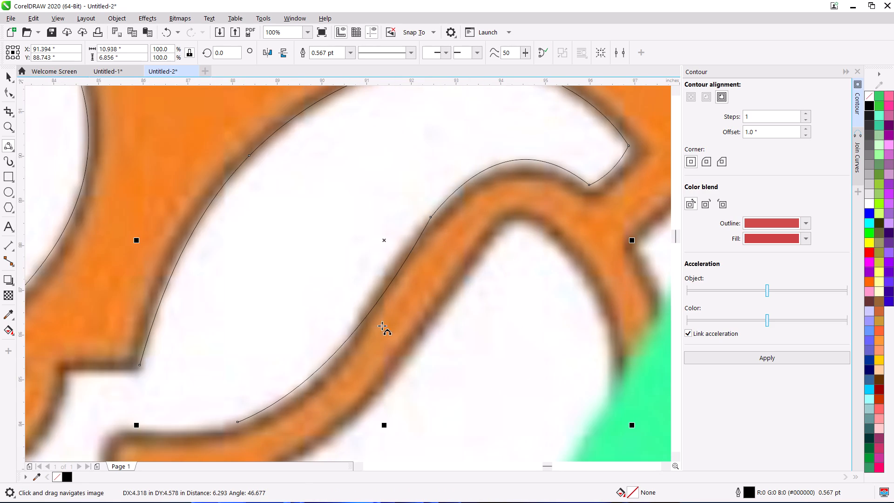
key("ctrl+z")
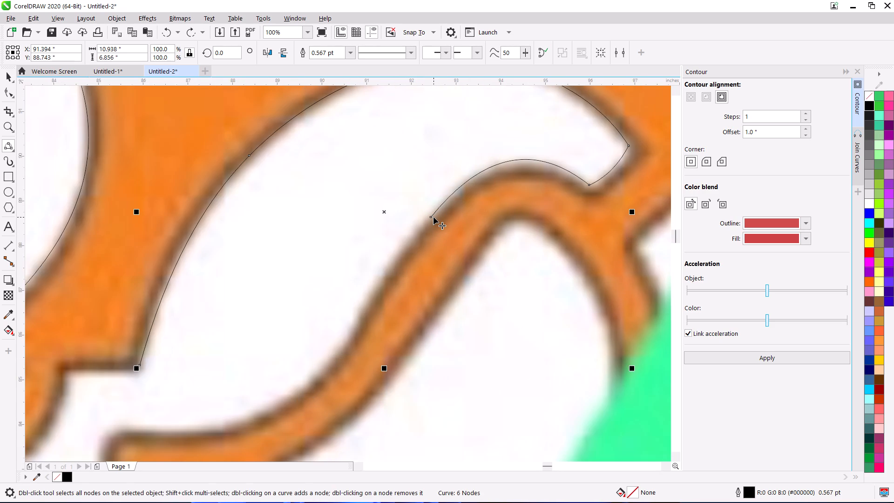
Continue the S-shaped opening's lower edge to its rounded corner with two arcs, endpoints about 3.56 and 5.35 inches apart.
key("space")
key("space")
left_click_drag(431, 216, 348, 347)
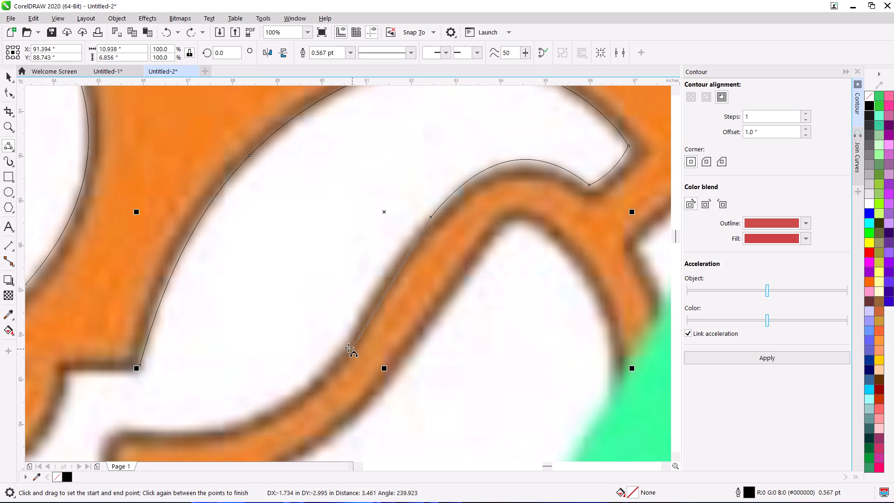
left_click_drag(348, 347, 341, 349)
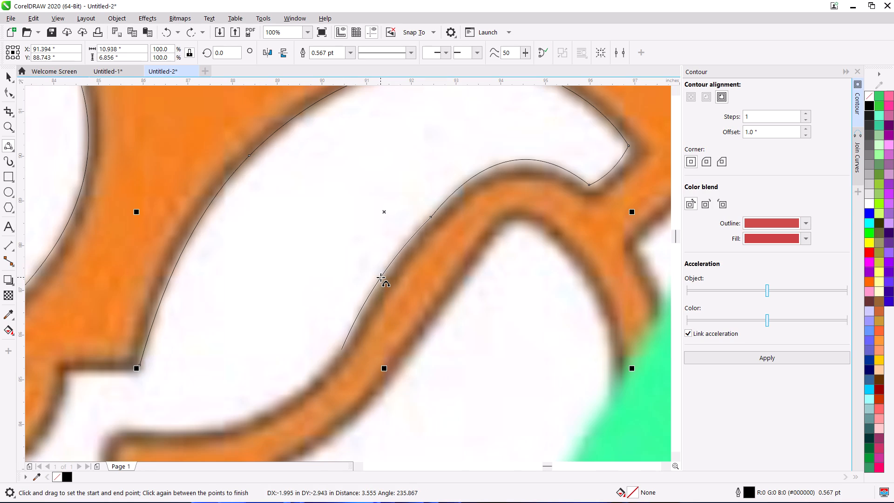
left_click(380, 277)
middle_click_drag(376, 323, 569, 183)
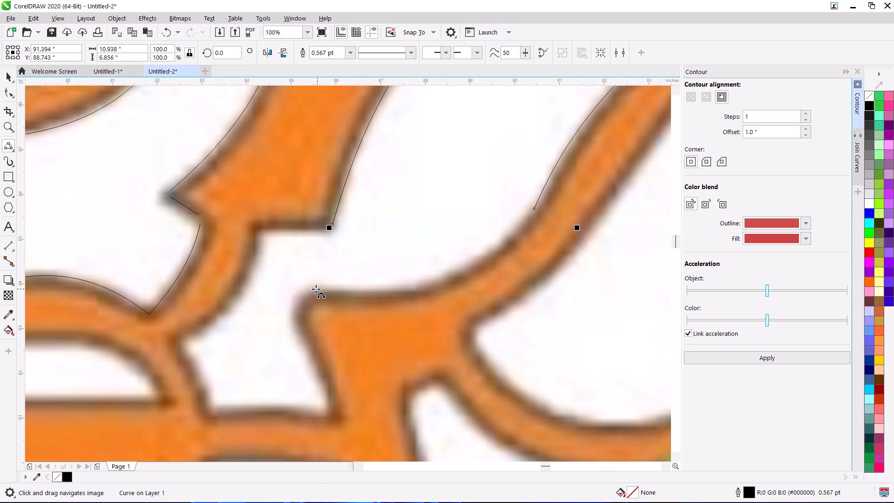
left_click_drag(309, 289, 535, 208)
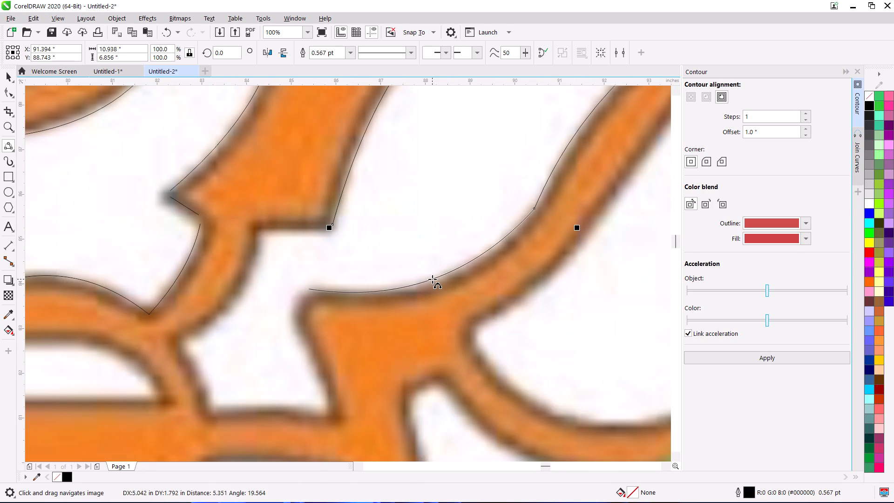
left_click(449, 279)
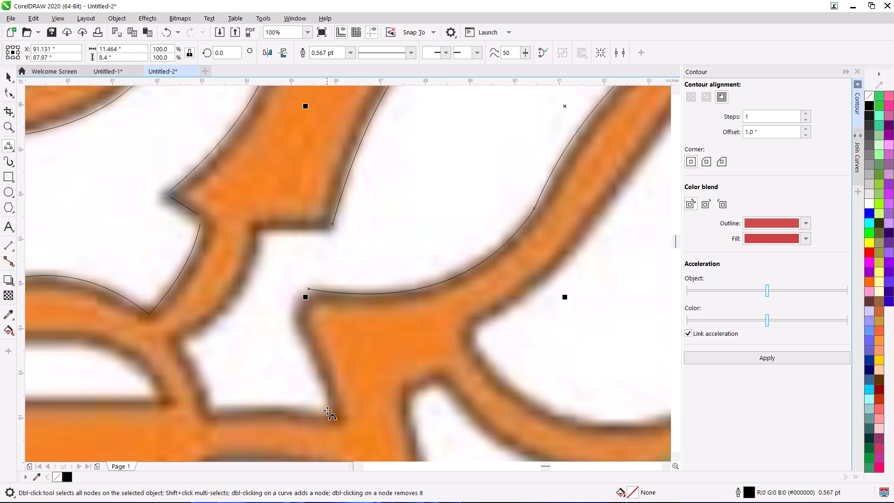
Trace the opening's rounded corner and the short side below it with two arcs, plus a shallow bottom arc about 2.6 inches wide.
left_click_drag(308, 351, 302, 292)
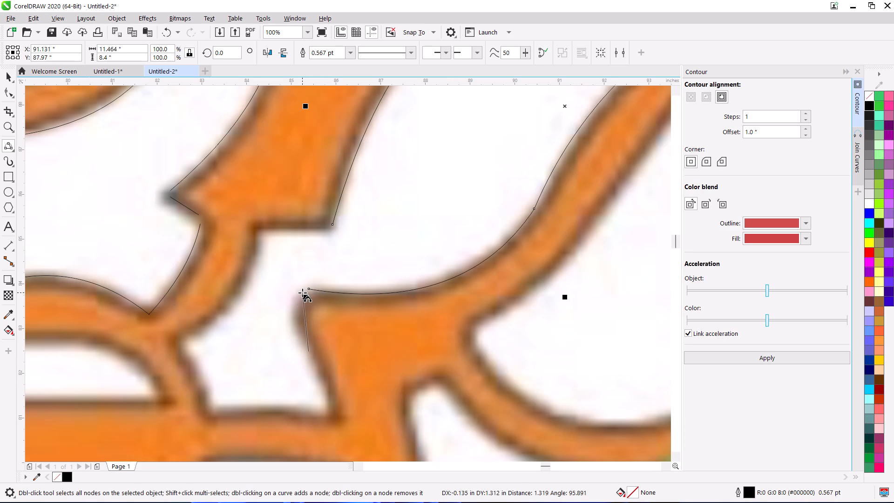
left_click_drag(302, 292, 307, 288)
left_click(295, 304)
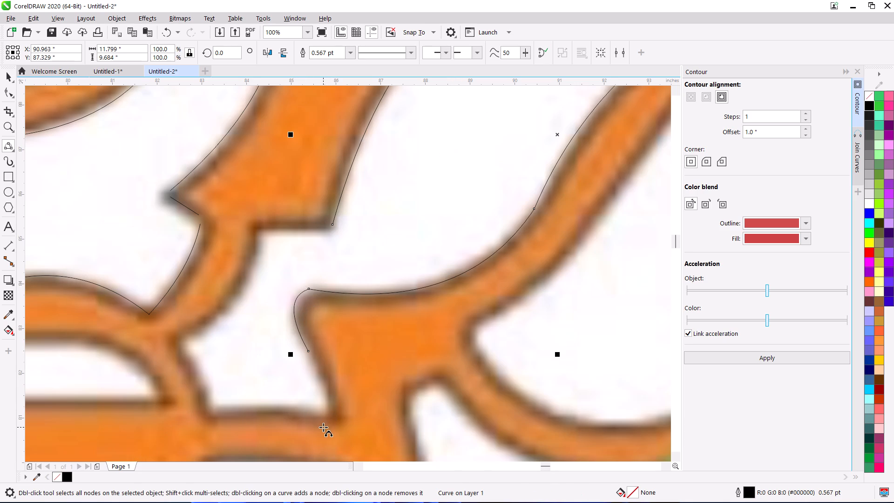
left_click_drag(327, 414, 308, 353)
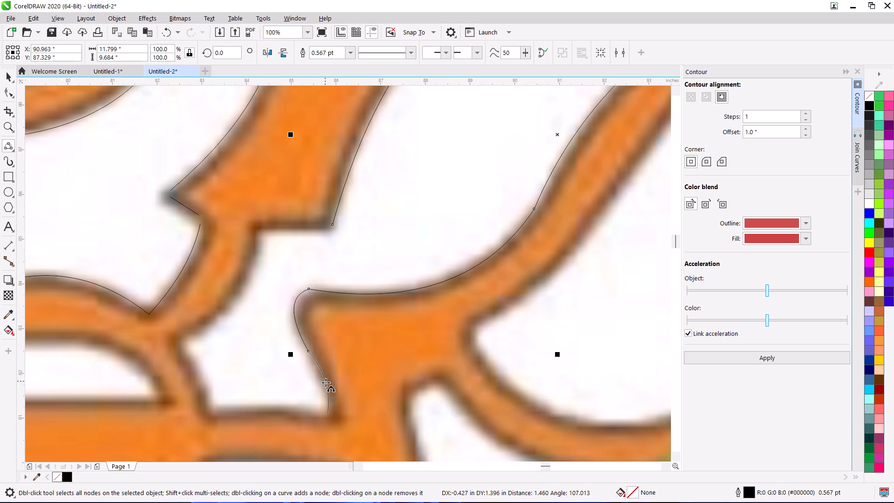
left_click(327, 389)
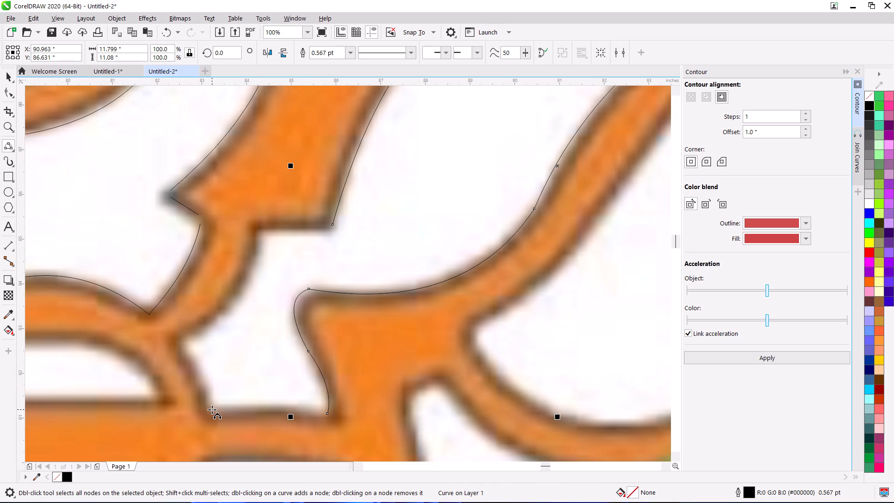
left_click_drag(212, 409, 327, 414)
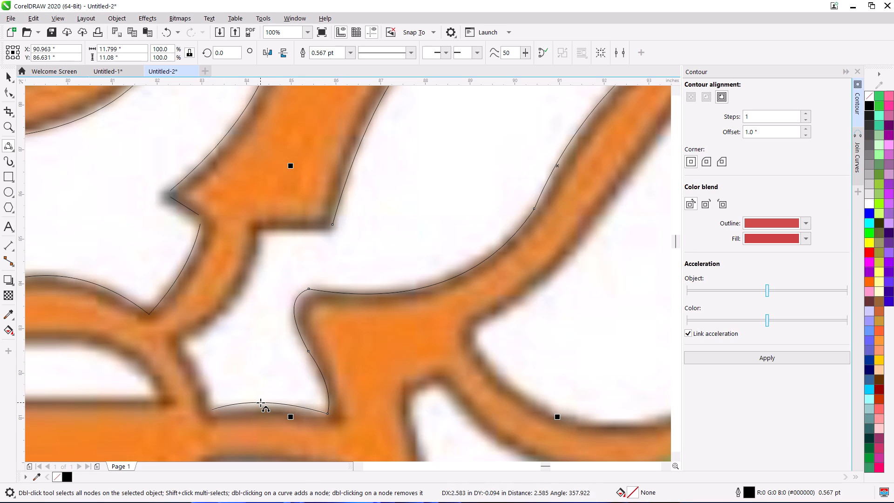
left_click(260, 402)
Trace the opening's lower left side with an arc about 1.7 inches long and the curve up to the ledge corner with one about 3 inches.
left_click_drag(175, 340, 208, 407)
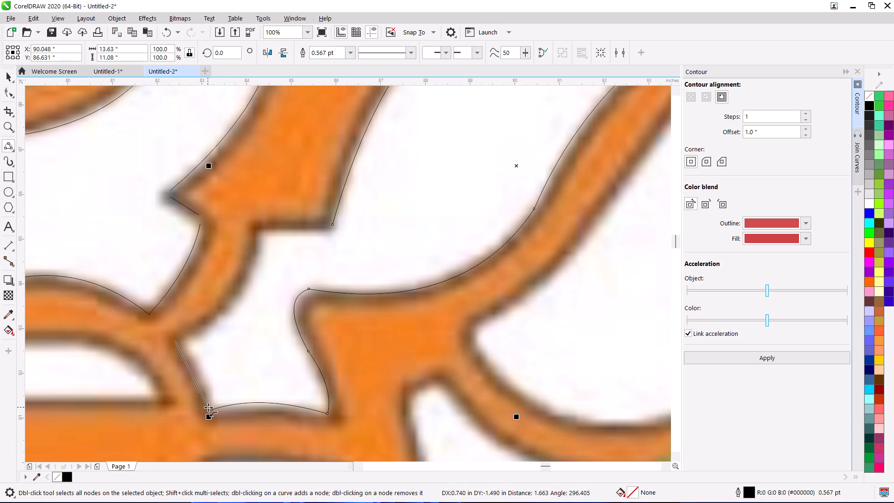
left_click_drag(208, 407, 210, 408)
left_click(203, 375)
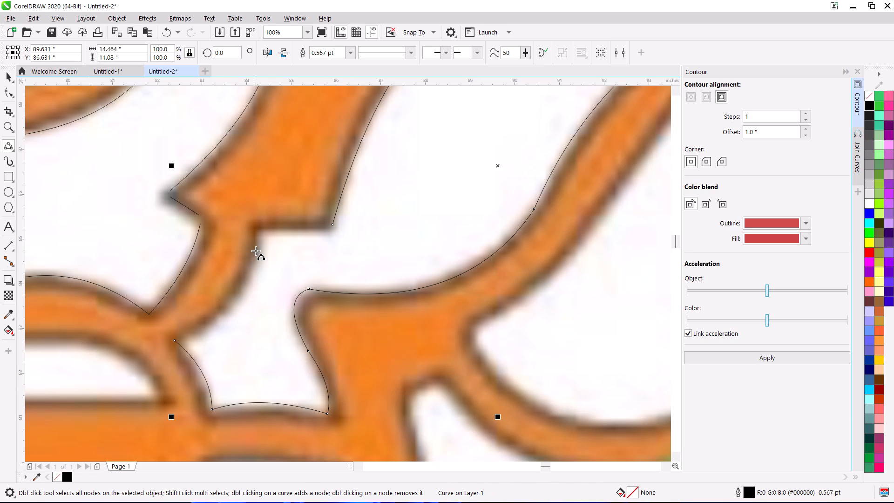
left_click_drag(257, 227, 179, 337)
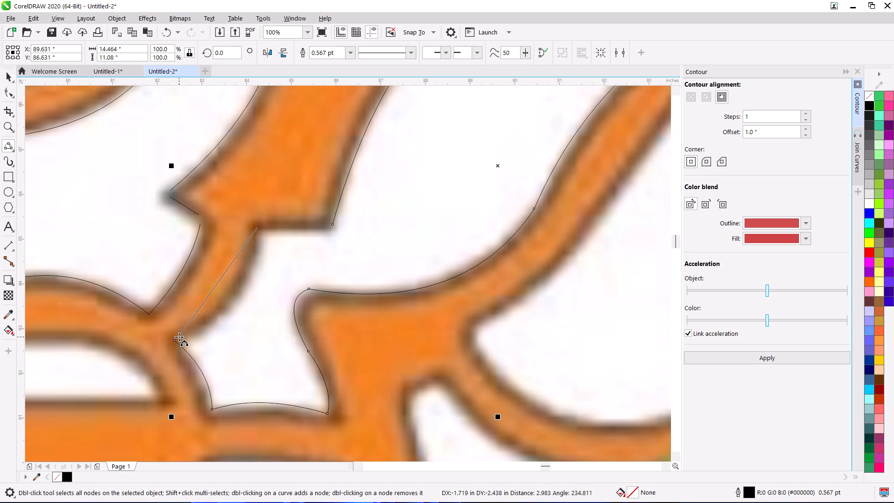
left_click_drag(179, 337, 174, 340)
left_click(233, 304)
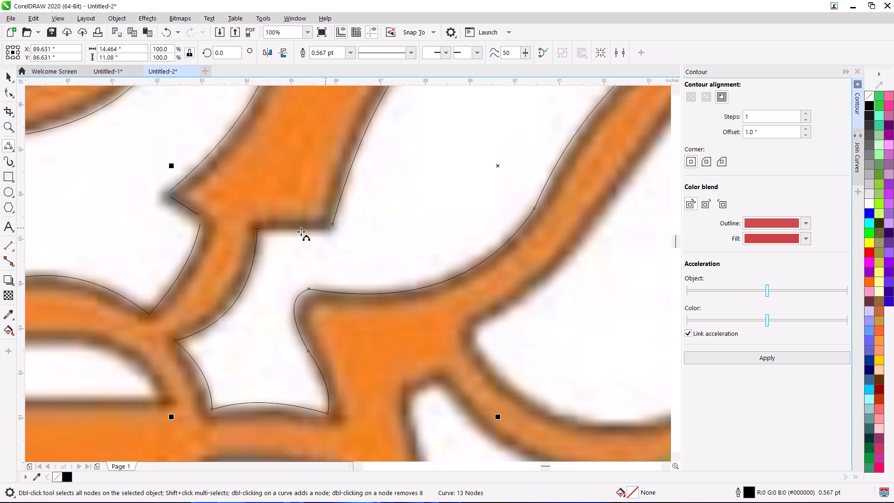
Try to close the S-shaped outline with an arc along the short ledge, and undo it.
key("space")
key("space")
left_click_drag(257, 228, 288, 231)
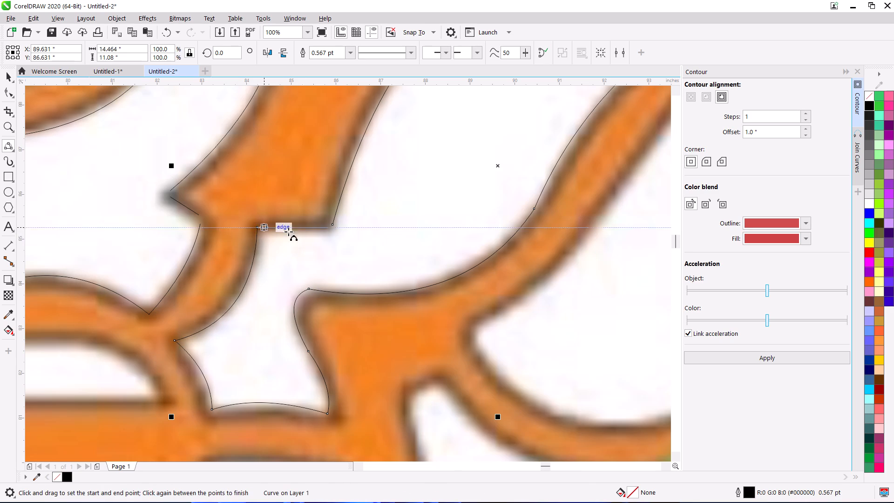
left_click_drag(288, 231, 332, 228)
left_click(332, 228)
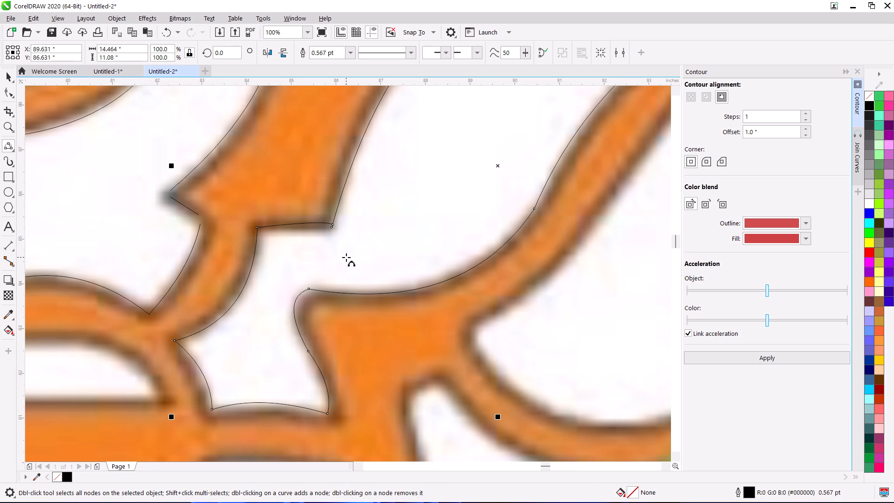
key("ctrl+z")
Close the S-shaped outline with a slightly sagging arc about 1.7 inches wide along the short ledge.
key("space")
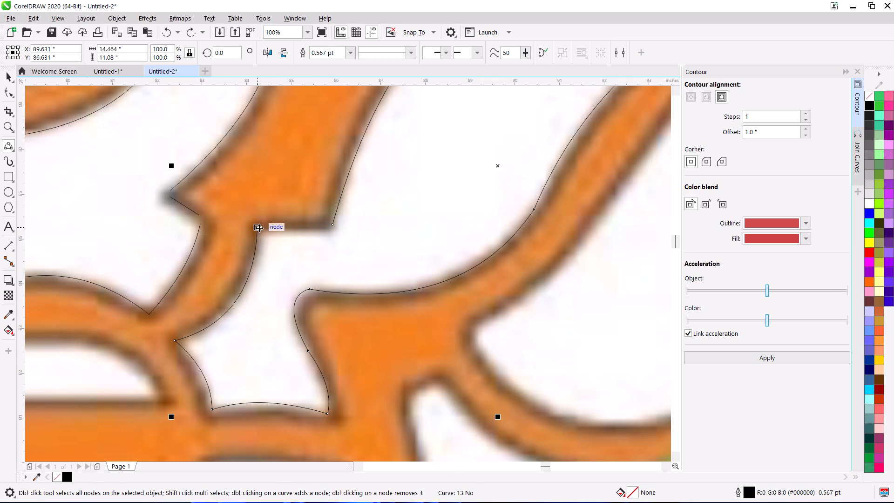
key("space")
left_click_drag(257, 227, 333, 226)
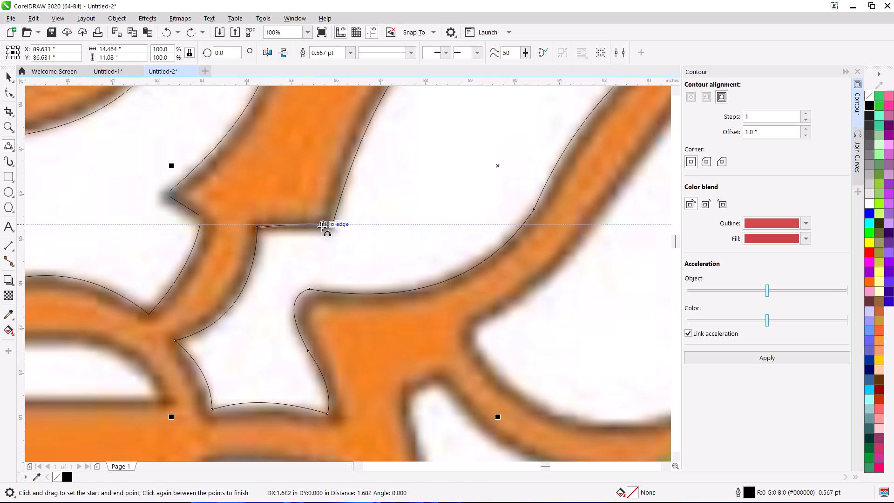
left_click(314, 231)
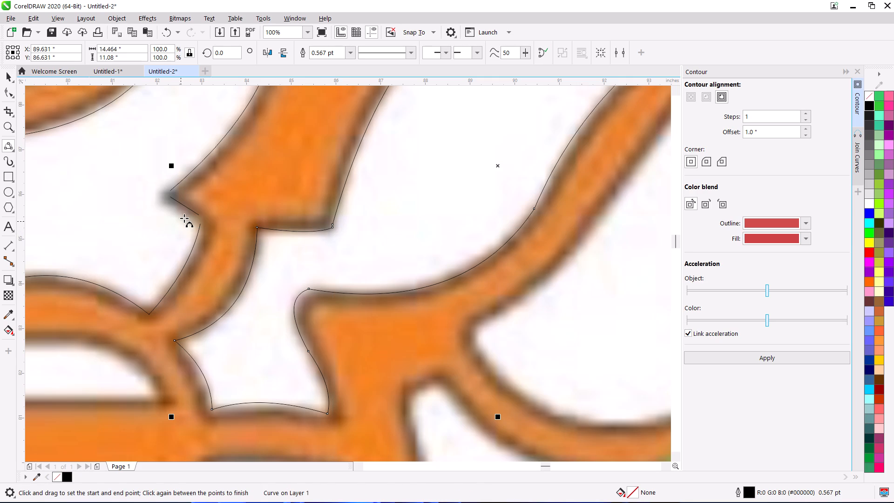
Move the end nodes of the hook's short slanted line and the arc below it so they meet at the inner corner.
key("space")
double_click(189, 209)
scroll(189, 209, "up", 2)
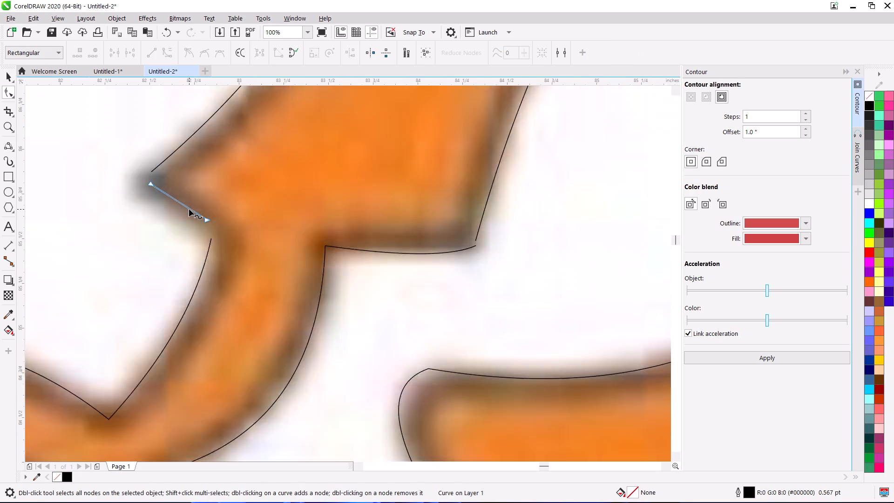
scroll(217, 230, "up", 1)
left_click_drag(232, 230, 263, 269)
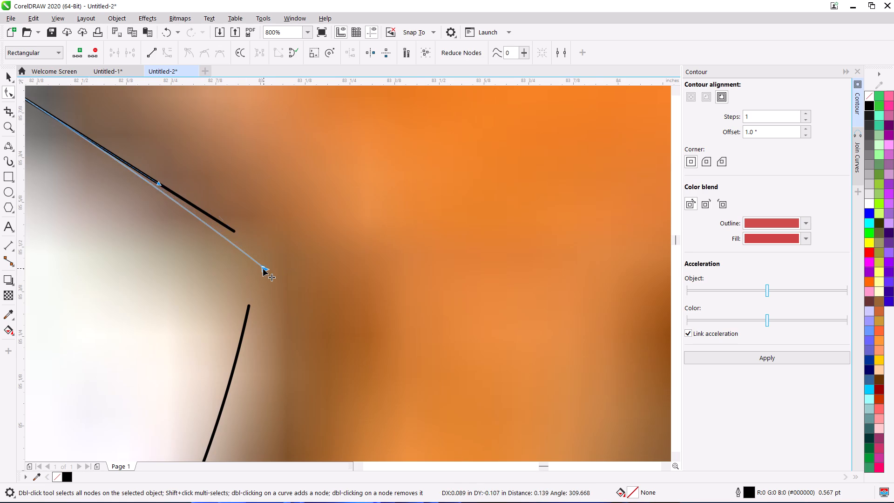
left_click_drag(263, 269, 260, 262)
left_click(246, 308)
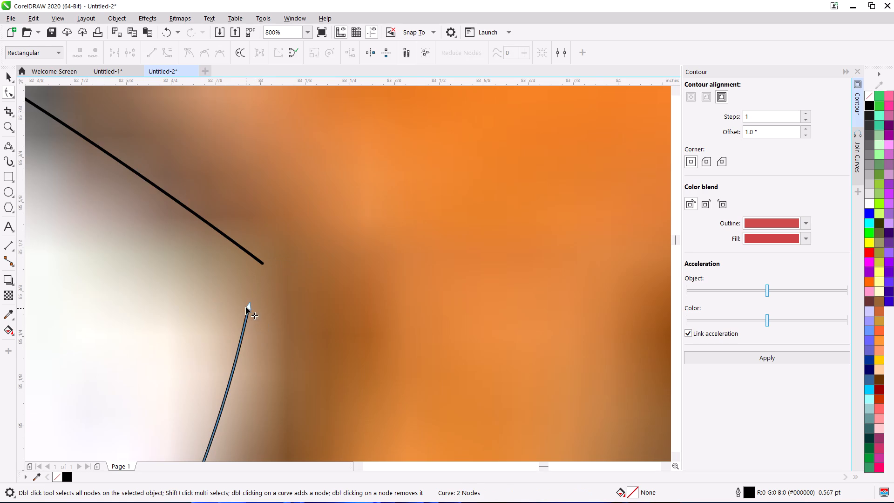
left_click_drag(248, 304, 261, 264)
Extend the slanted line's upper end and the hook's long curve so their end nodes meet at the pointed tip.
scroll(259, 280, "down", 3)
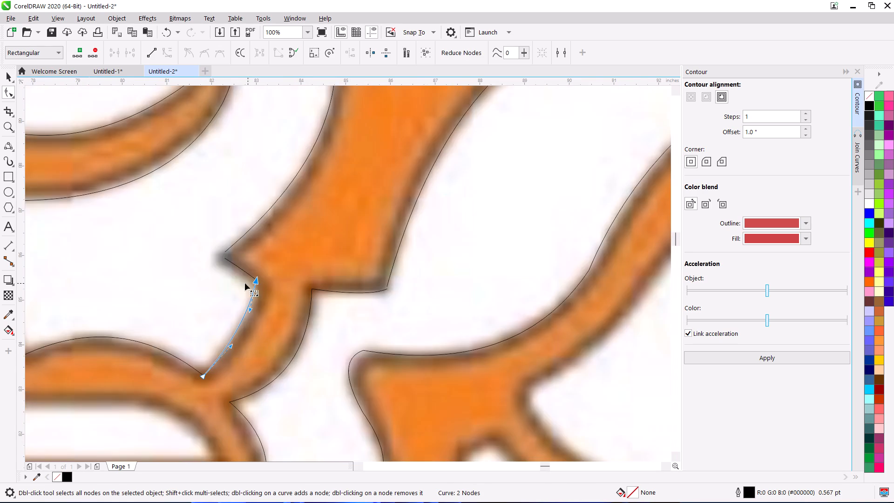
scroll(222, 255, "up", 3)
left_click(244, 280)
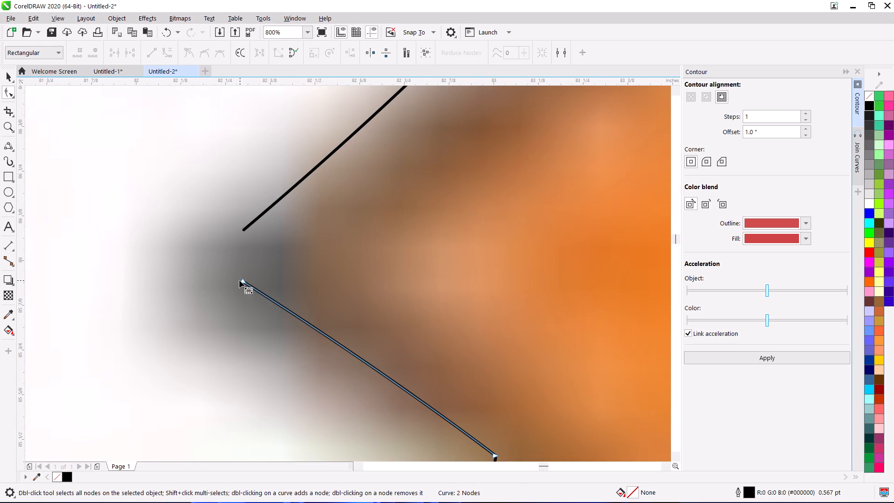
left_click_drag(239, 280, 204, 253)
left_click_drag(243, 281, 183, 247)
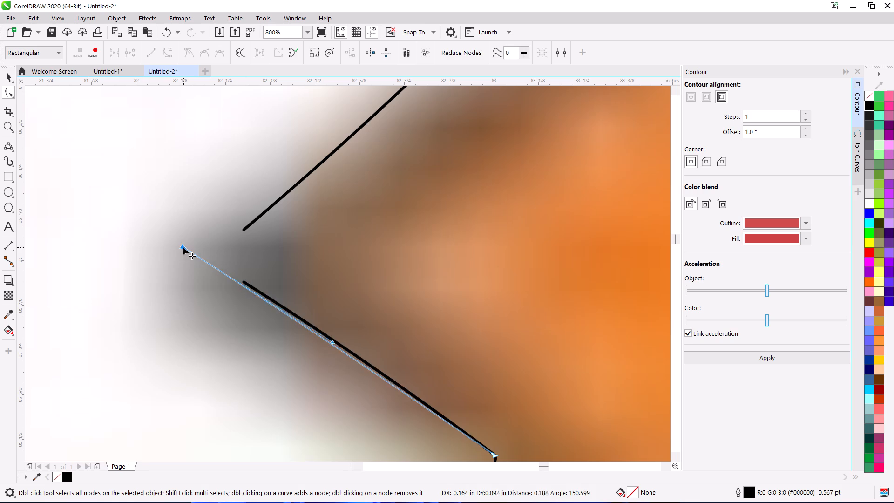
left_click_drag(183, 247, 216, 271)
left_click(239, 231)
left_click(243, 230)
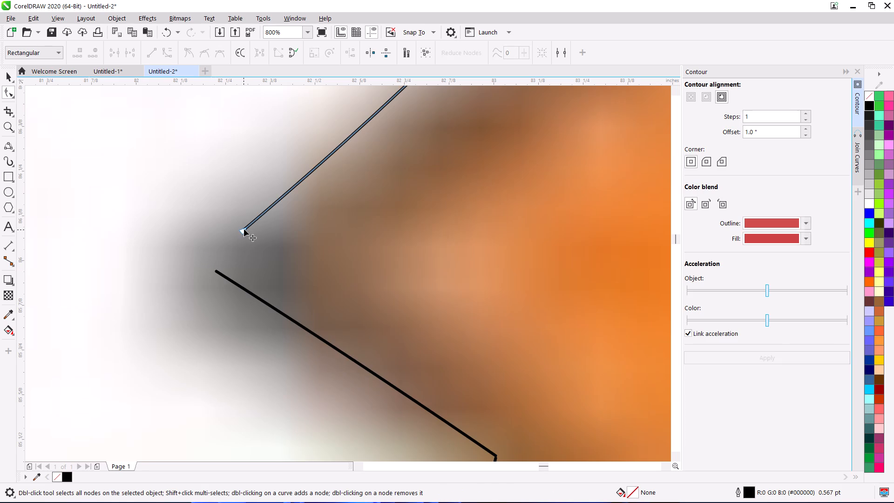
left_click_drag(244, 230, 216, 268)
scroll(199, 286, "down", 3)
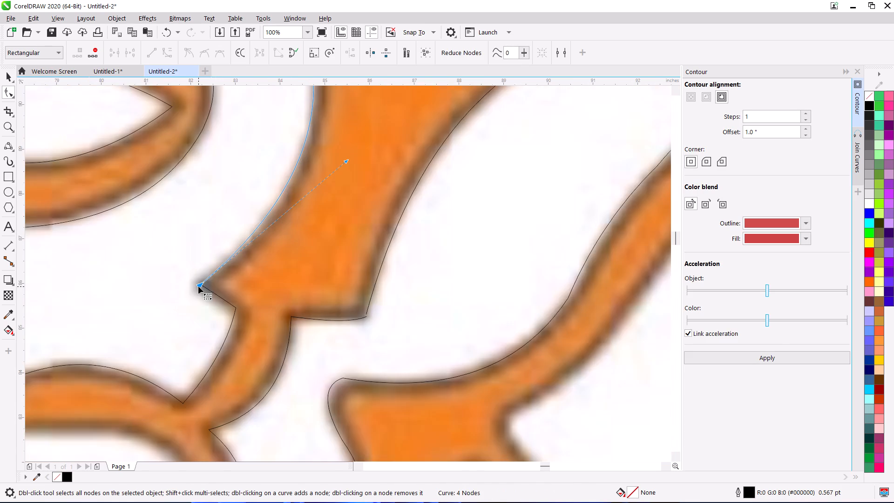
Draw the upper-left side of the leaf-shaped opening as a slightly sagging three-point arc, about 5.1 by 5.9 inches.
scroll(198, 289, "down", 1)
scroll(432, 227, "down", 1)
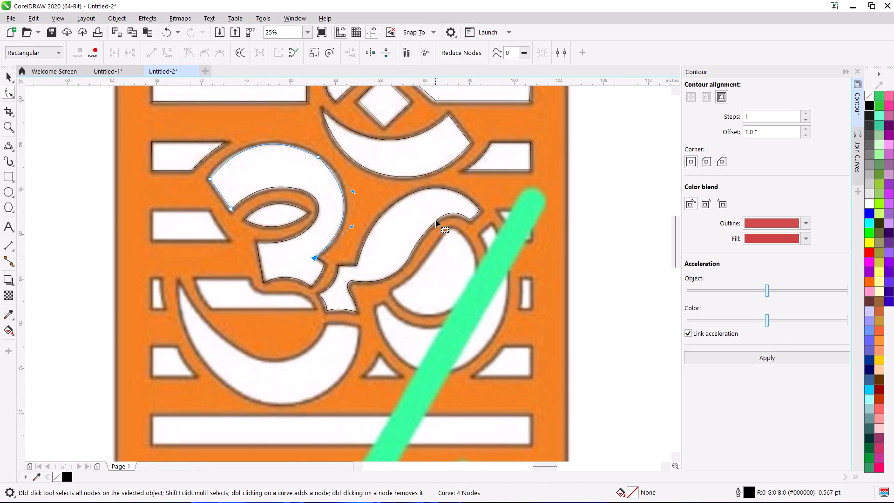
middle_click_drag(436, 219, 443, 156)
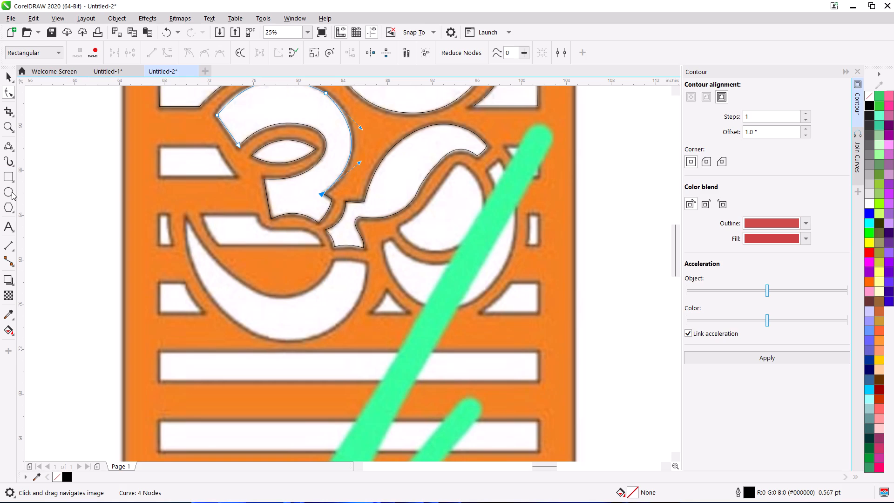
left_click(7, 142)
scroll(414, 242, "up", 1)
middle_click_drag(436, 204, 280, 263)
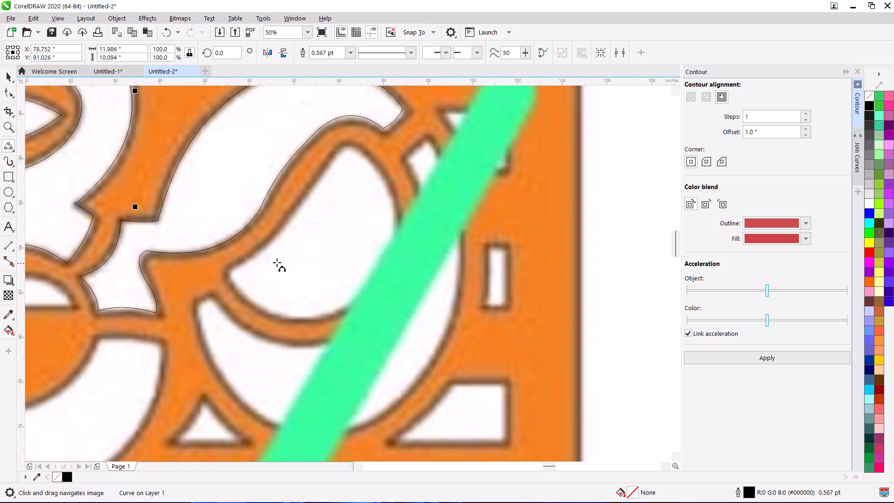
left_click_drag(227, 275, 342, 143)
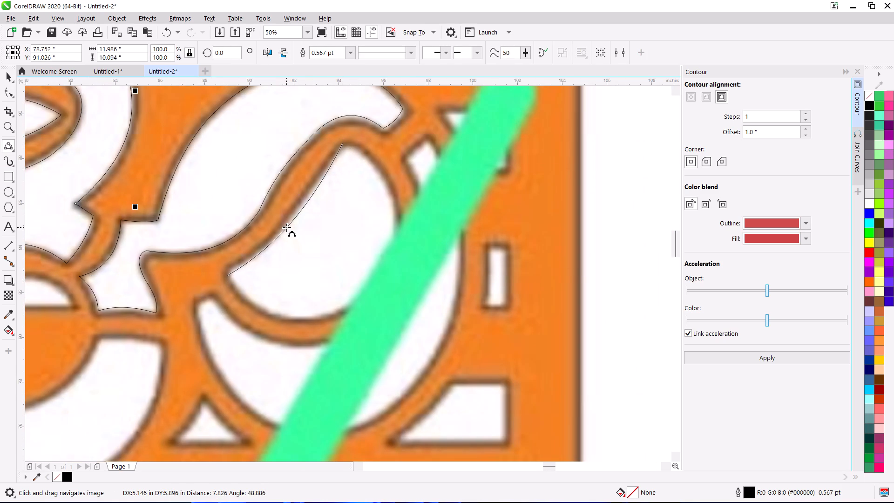
left_click(286, 227)
key("space")
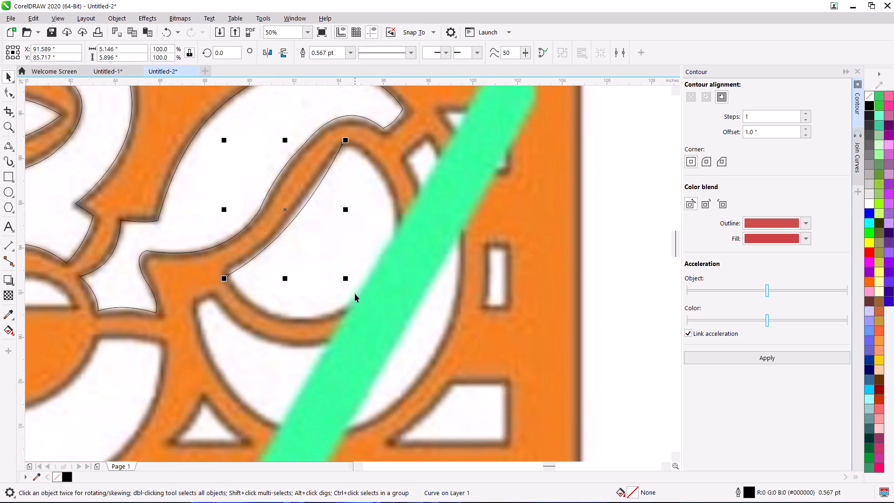
key("space")
key("space")
key("space")
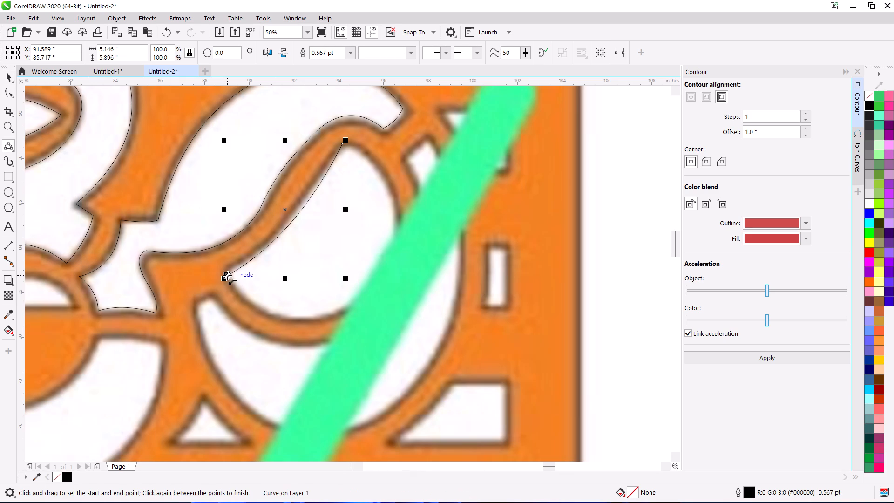
Close the leaf outline with a lower arc spanning about 6.4 inches and a right-hand arc passing under the green stripe.
left_click_drag(227, 275, 370, 283)
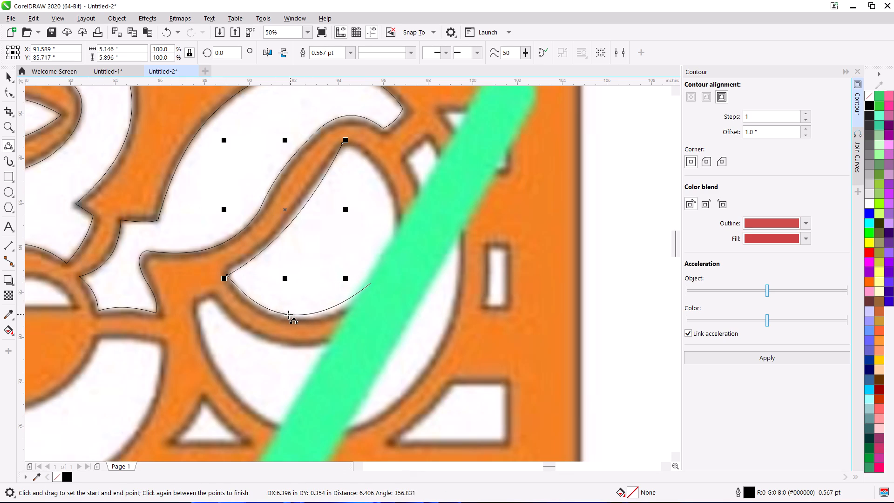
left_click(290, 317)
key("space")
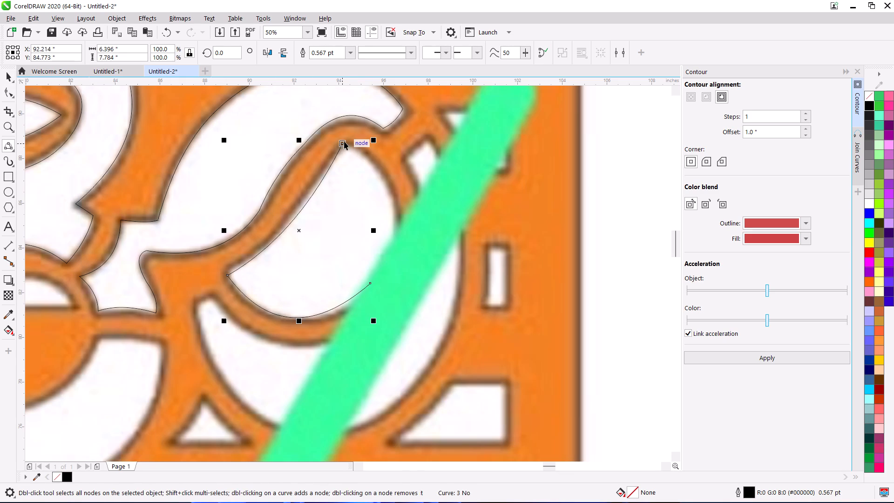
key("space")
left_click_drag(343, 142, 372, 284)
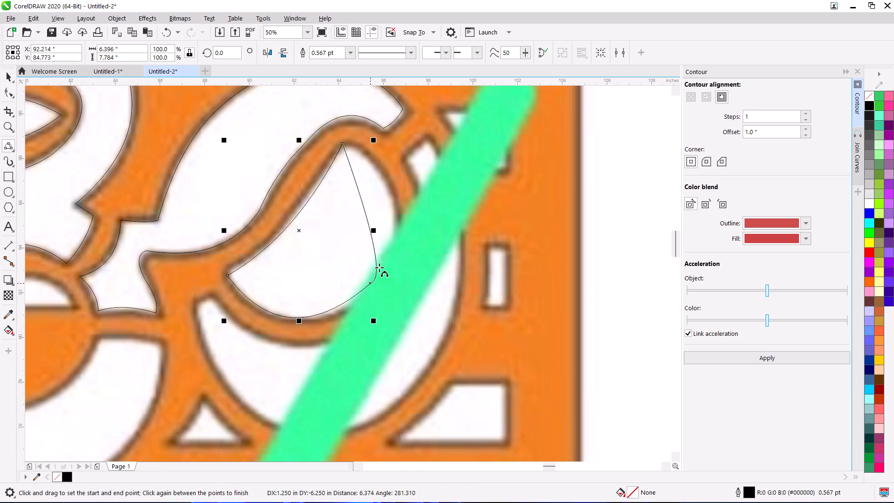
left_click(397, 213)
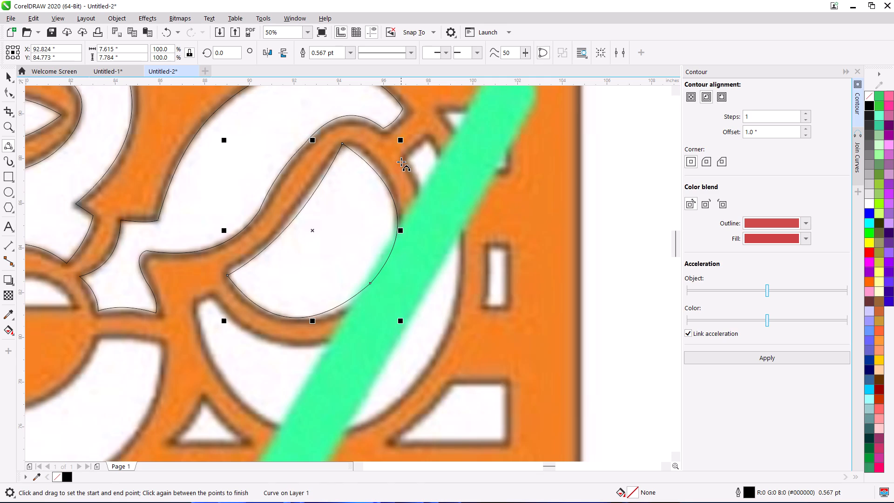
Trace the surrounding crescent's short upper end, about 1.3 inches long, and its outer curve with arcs spanning about 12.3 and 9.5 inches.
left_click_drag(405, 160, 427, 142)
left_click(427, 142)
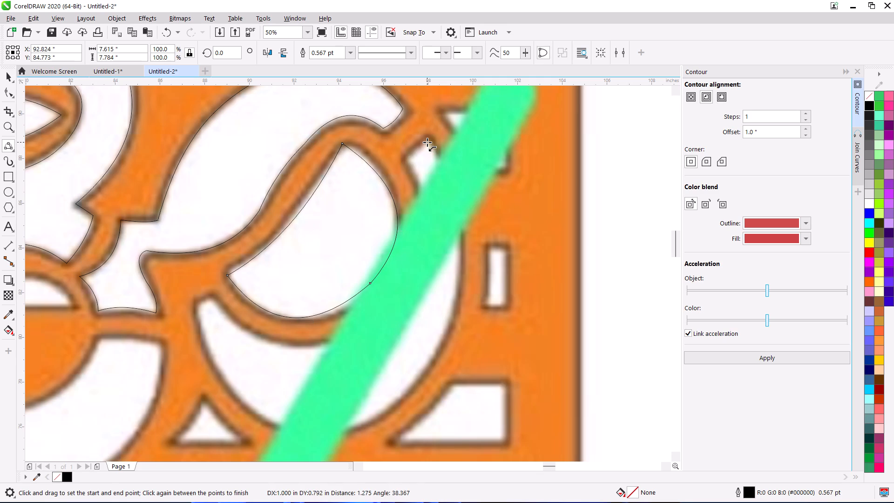
left_click_drag(427, 142, 379, 413)
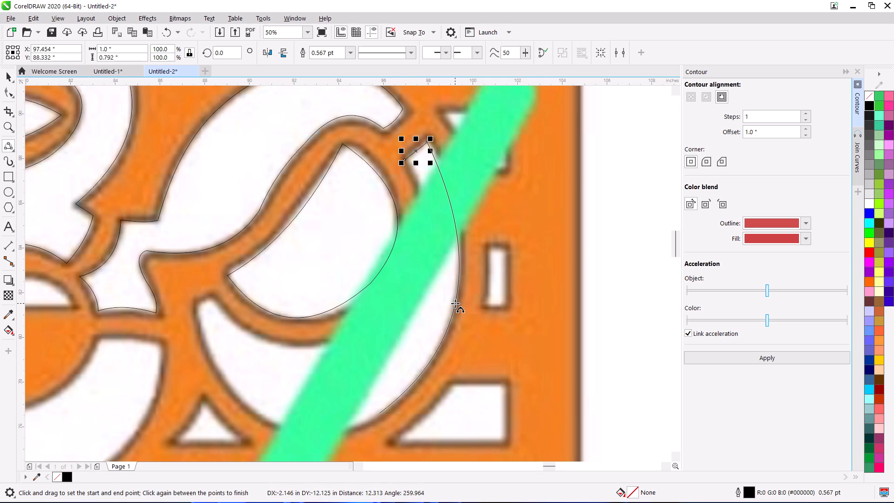
left_click(456, 292)
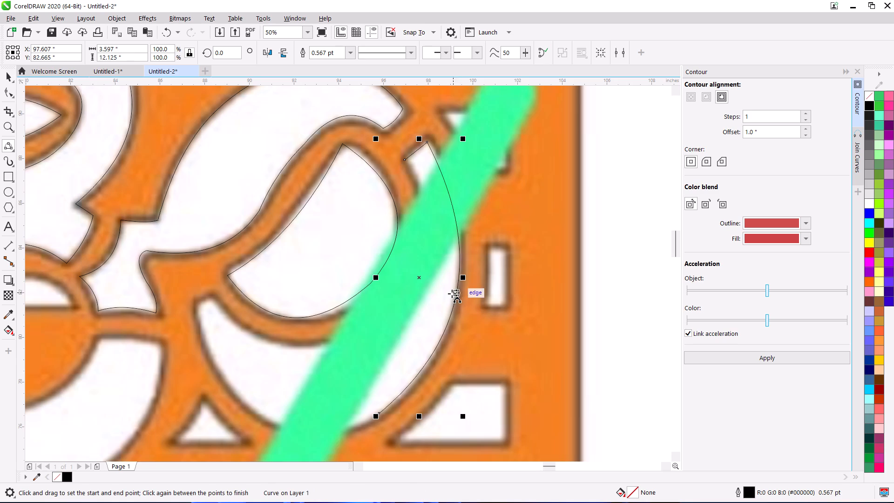
left_click_drag(197, 303, 378, 414)
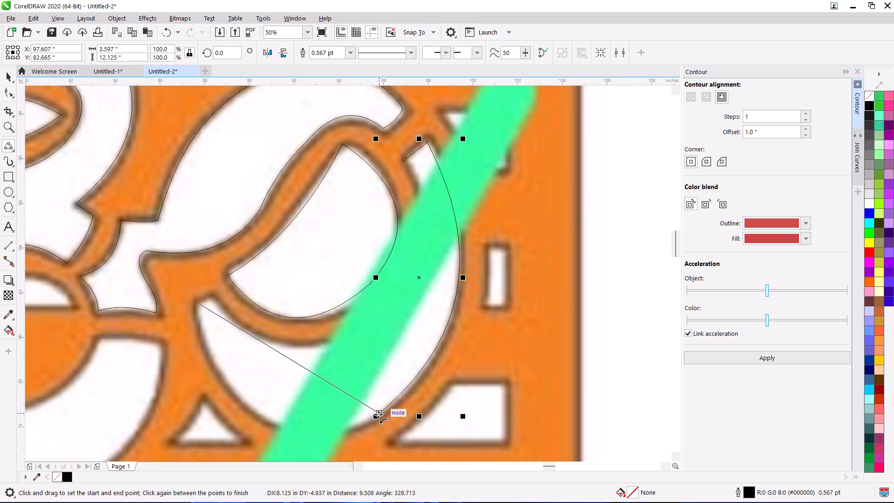
left_click_drag(378, 414, 378, 414)
left_click(266, 418)
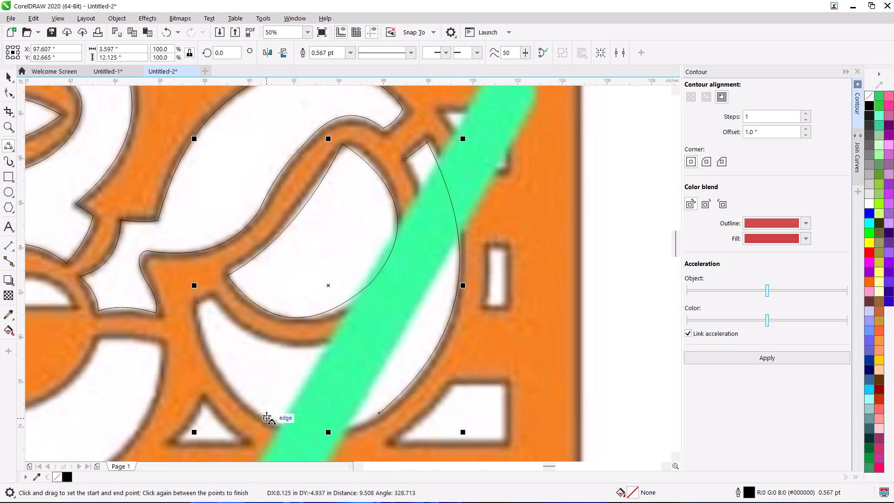
Continue the crescent outline with a short arc across its blunt left end.
key("space")
key("space")
left_click_drag(196, 303, 206, 303)
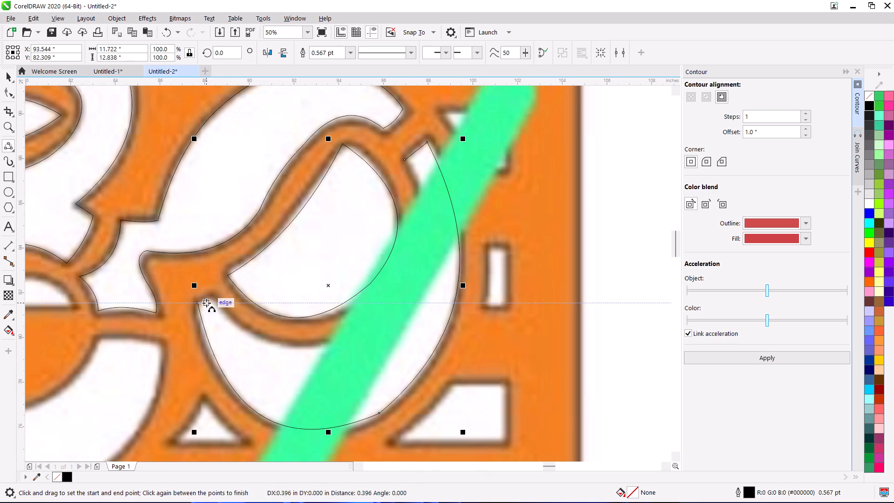
left_click_drag(206, 303, 210, 298)
left_click(210, 297)
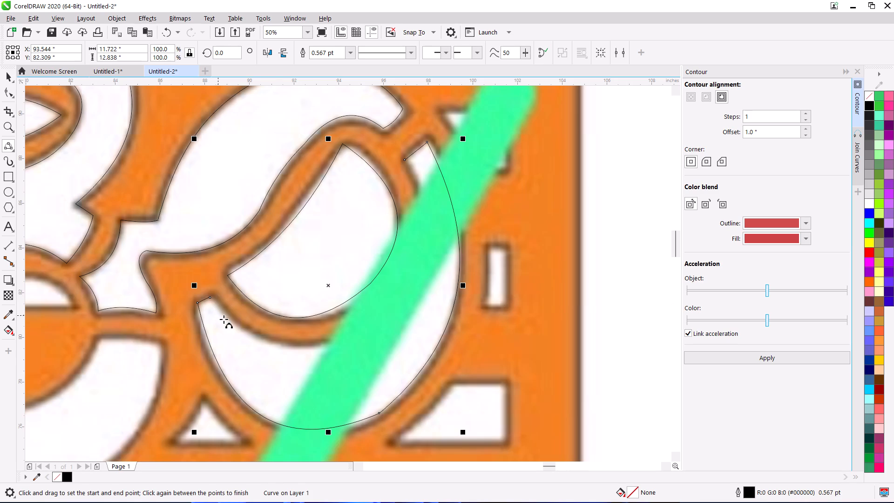
Reposition the end node of the crescent's short left-end arc and adjust its handle to remove the hooked tip.
scroll(199, 299, "up", 2)
key("space")
double_click(242, 292)
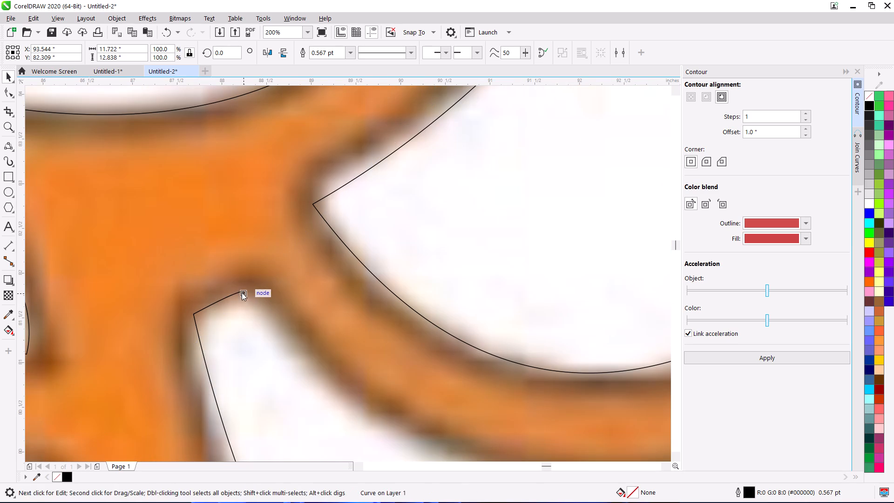
scroll(244, 293, "up", 2)
left_click_drag(232, 291, 259, 298)
left_click_drag(237, 294, 244, 294)
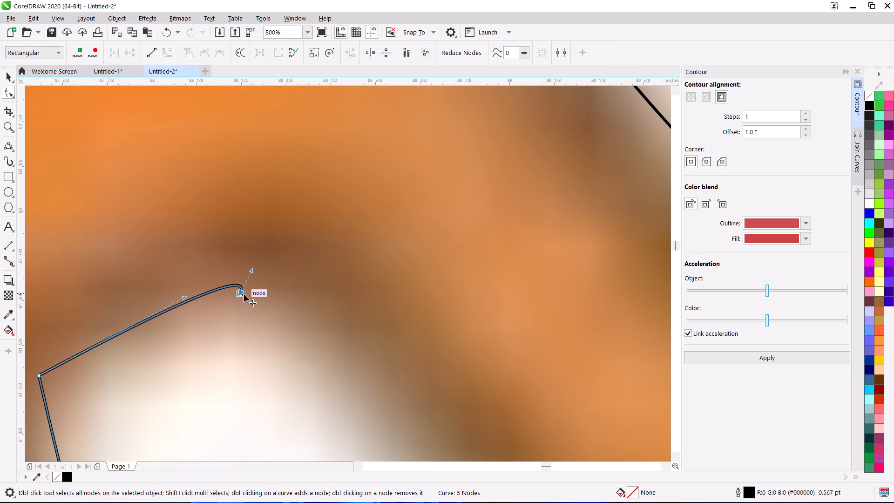
left_click_drag(244, 294, 254, 286)
left_click_drag(268, 263, 207, 301)
scroll(232, 296, "down", 2)
key("space")
Draw the left part of the crescent's inner edge as an arc spanning about 5.9 inches, ending at the green stripe.
scroll(314, 347, "down", 1)
middle_click_drag(299, 345, 205, 285)
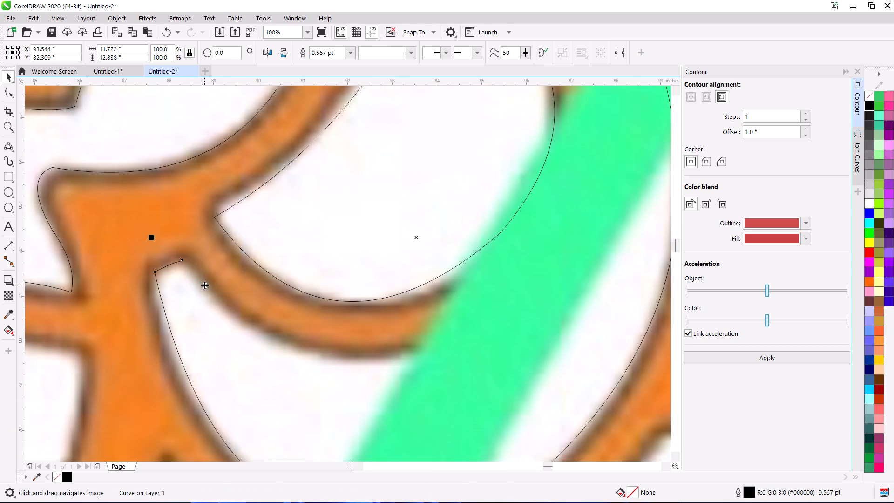
left_click(6, 147)
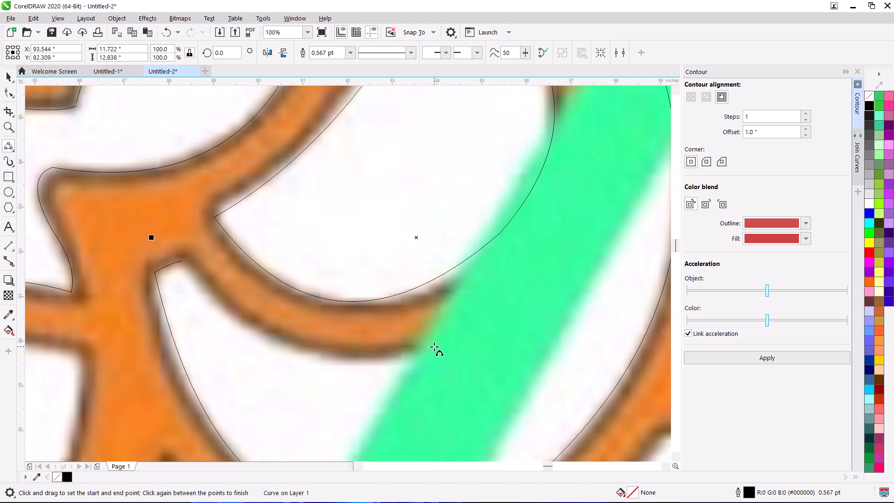
left_click_drag(432, 348, 181, 262)
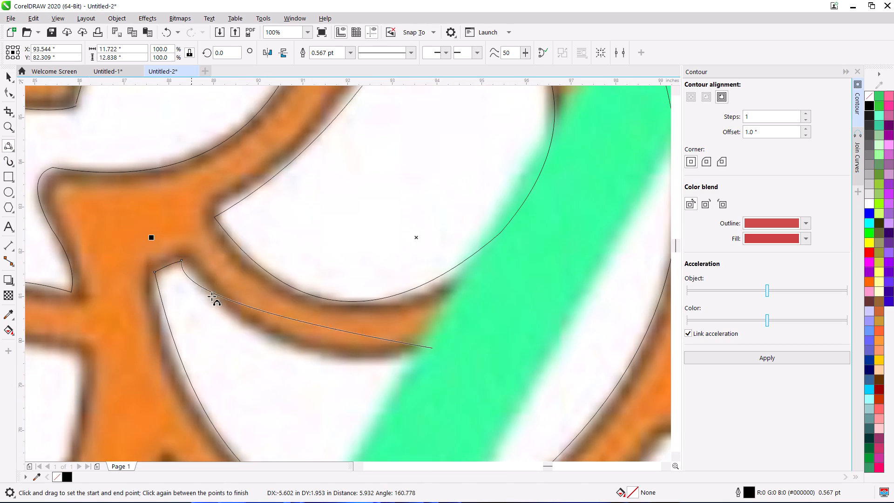
left_click(285, 344)
Close the crescent outline with an inner arc spanning about 8.7 inches under the green stripe to its upper end.
scroll(512, 356, "down", 2)
middle_click_drag(500, 355, 284, 367)
scroll(284, 367, "up", 2)
scroll(395, 239, "down", 1)
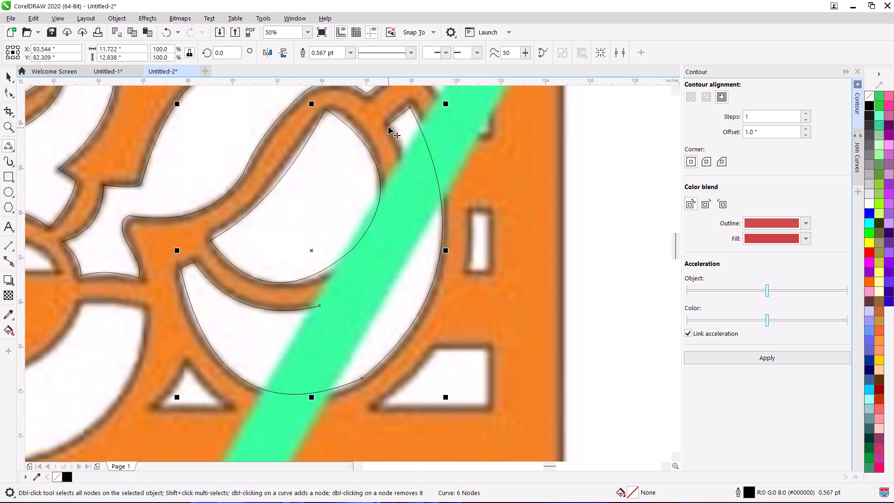
key("space")
key("space")
left_click_drag(388, 125, 320, 309)
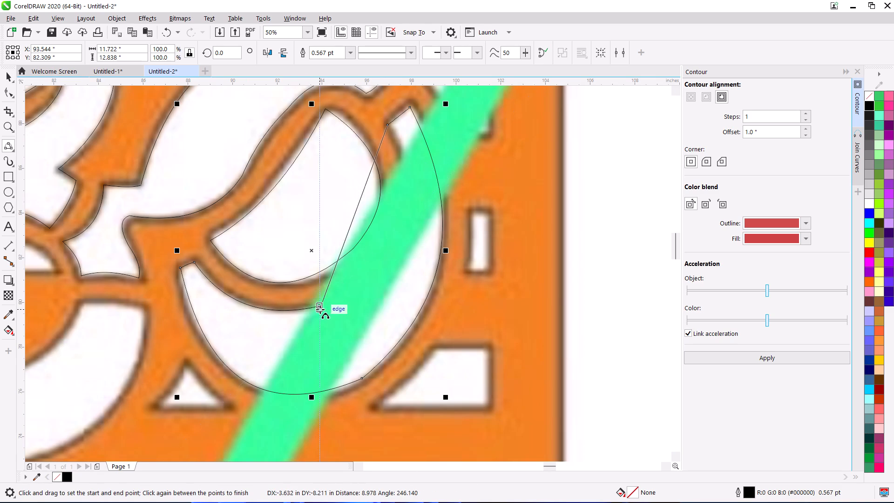
left_click_drag(320, 309, 321, 308)
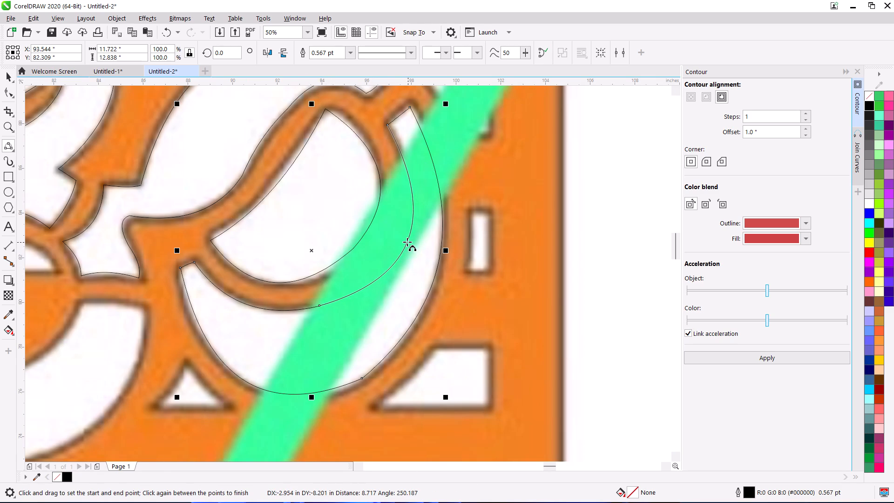
left_click(407, 242)
Make the node joining the crescent's two inner arcs symmetrical, and finally set it to smooth.
key("space")
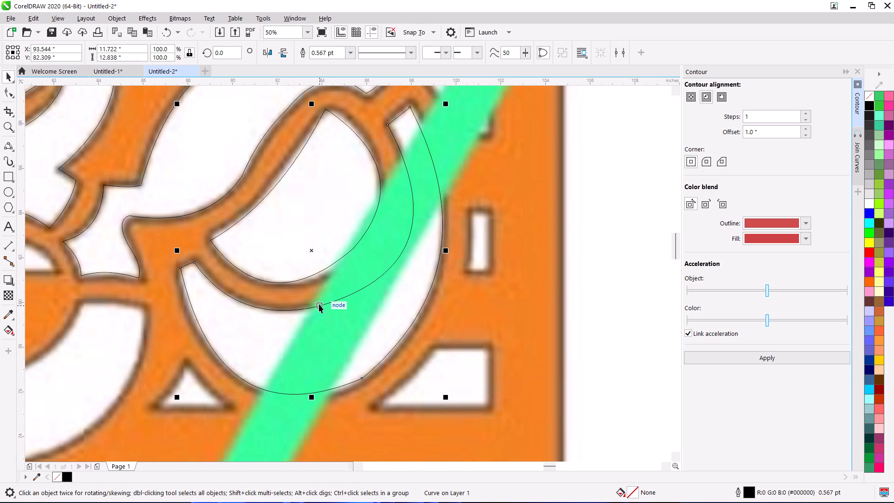
double_click(319, 304)
left_click_drag(311, 295, 371, 322)
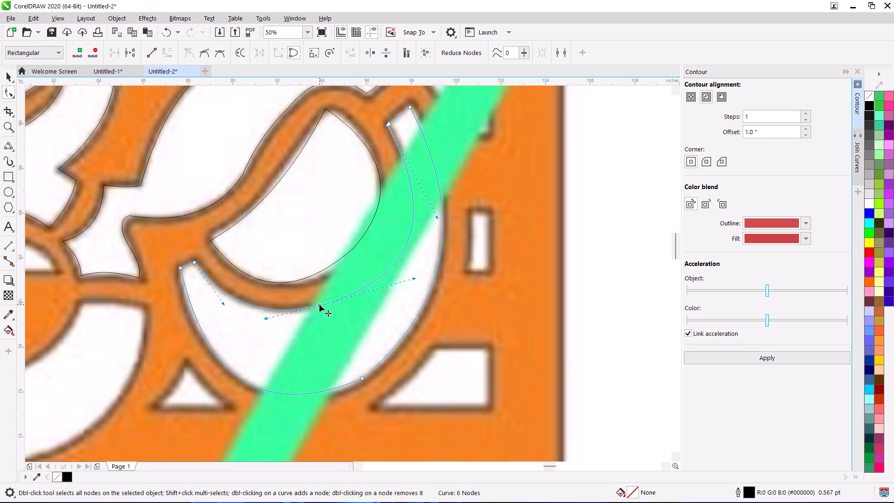
right_click(321, 305)
left_click(355, 218)
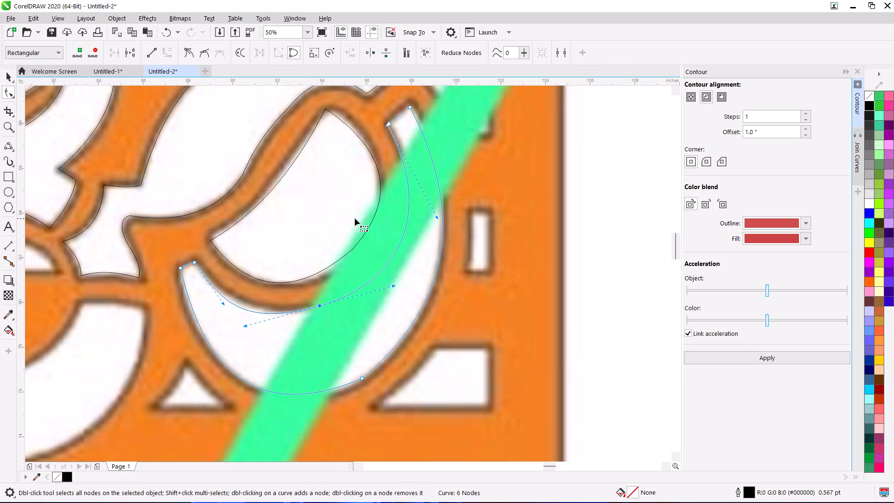
left_click_drag(309, 300, 326, 326)
right_click(319, 306)
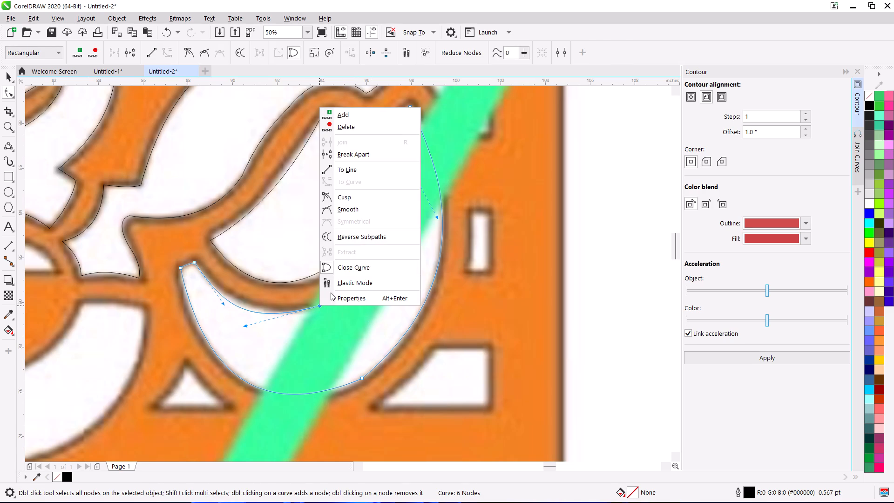
left_click(351, 207)
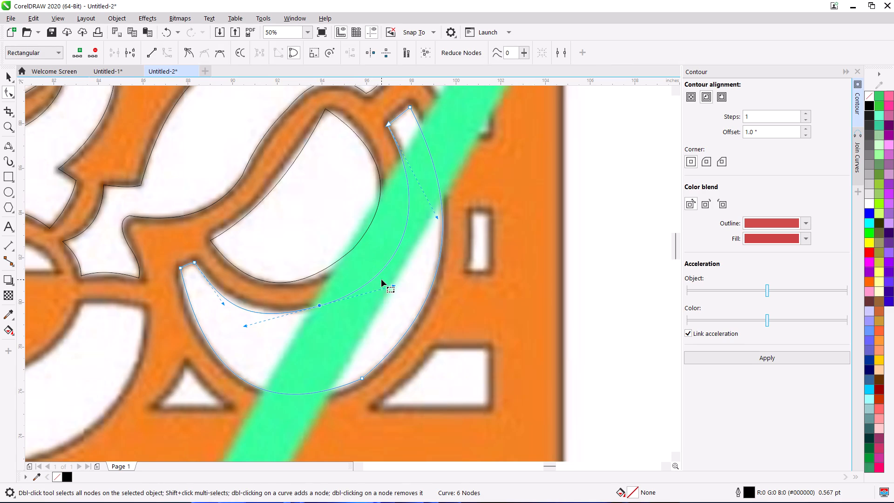
Make the leaf outline's node under the green stripe symmetrical, set it to smooth, and deselect the outline.
left_click(344, 253)
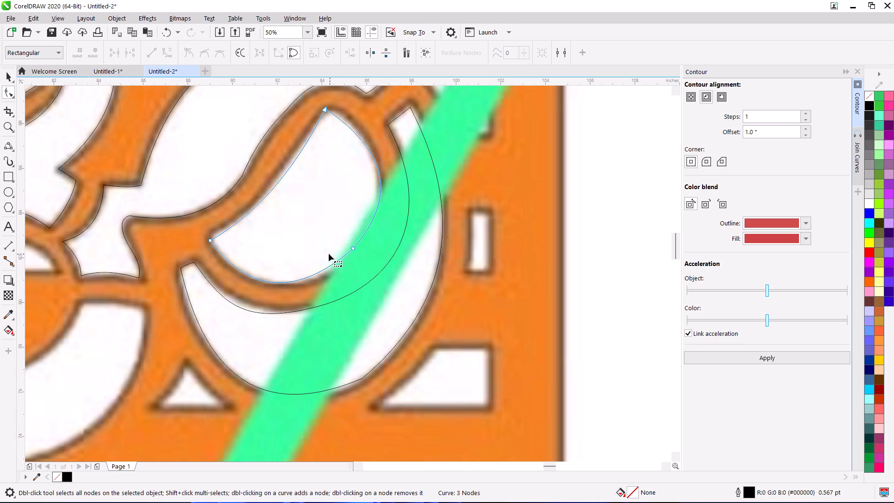
left_click_drag(329, 235, 368, 258)
right_click(353, 249)
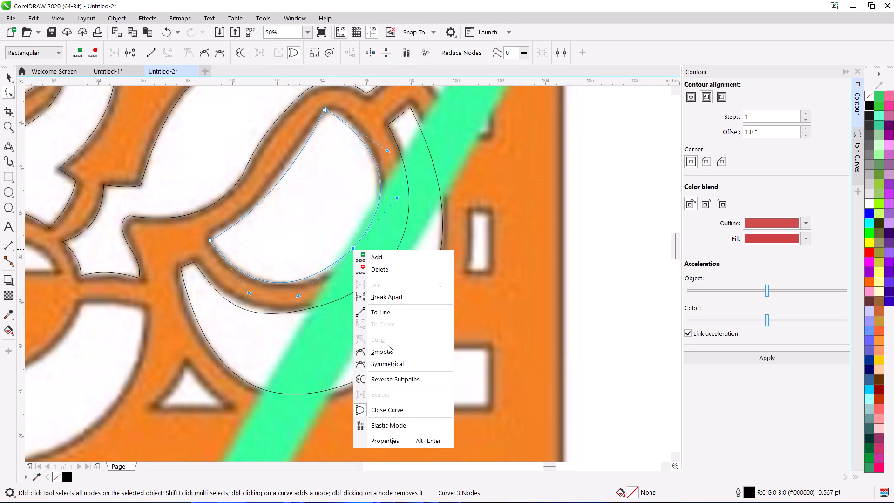
left_click(390, 360)
left_click_drag(341, 237, 364, 252)
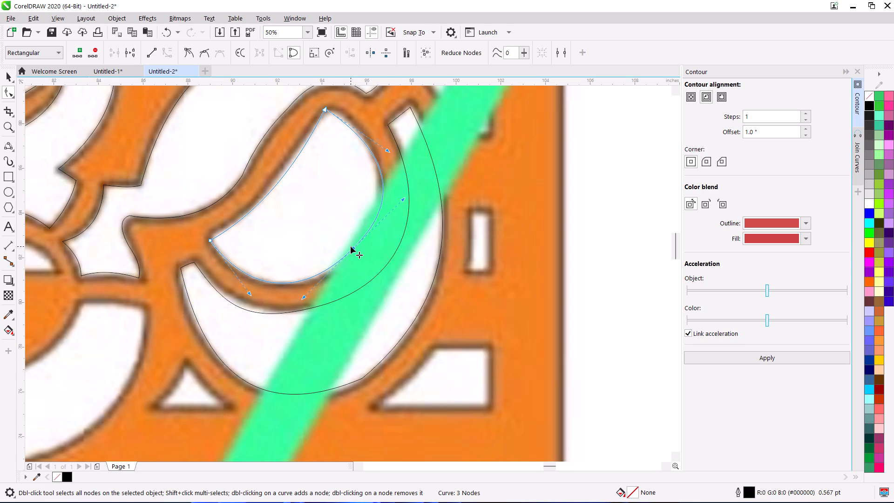
right_click(351, 246)
left_click(378, 347)
scroll(380, 335, "down", 1)
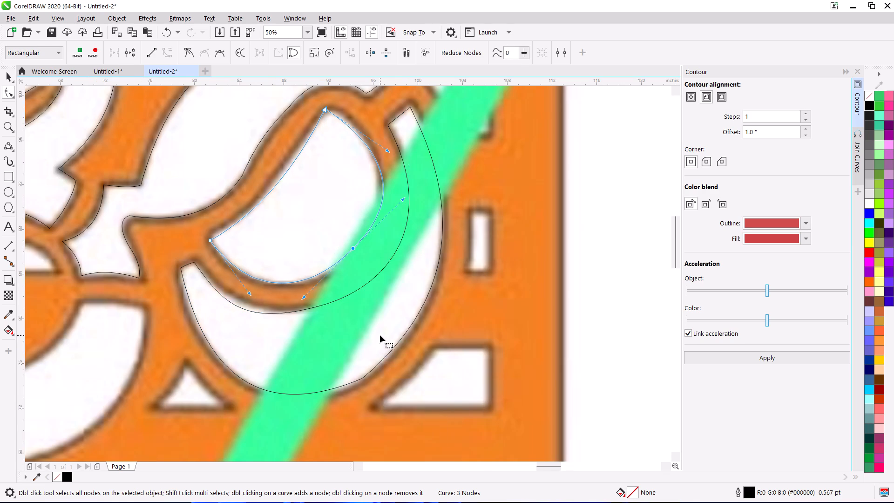
left_click(527, 251)
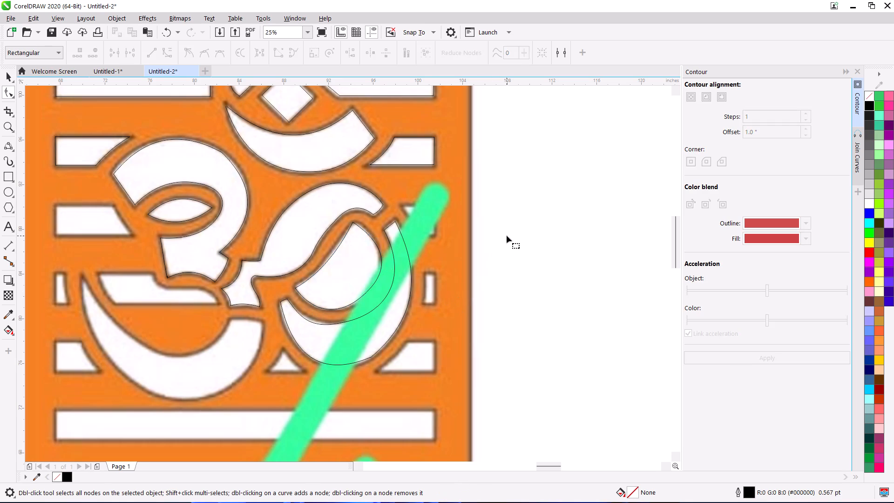
Trace the upper edge of the bar opening above the large left crescent: a line about 4.7 inches, then arcs about 2.0 and 4.4 inches.
middle_click_drag(221, 289, 382, 235)
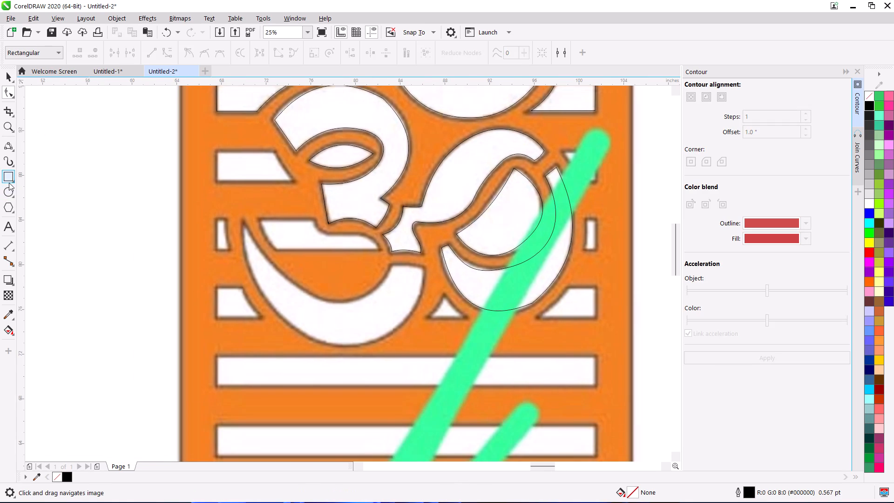
left_click(7, 150)
scroll(297, 243, "up", 1)
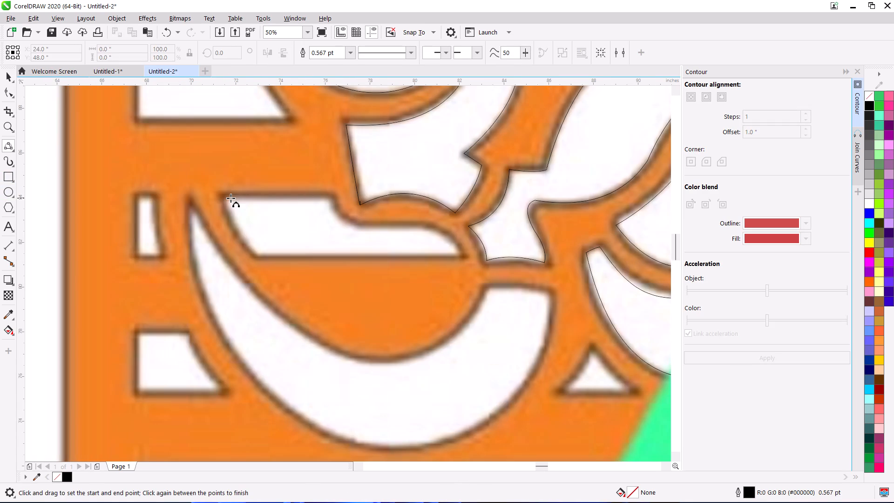
left_click_drag(225, 198, 331, 198)
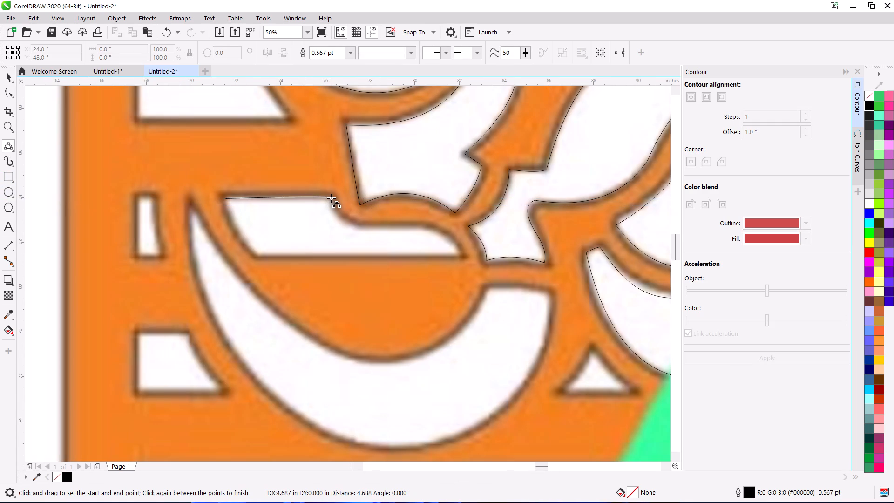
left_click(285, 199)
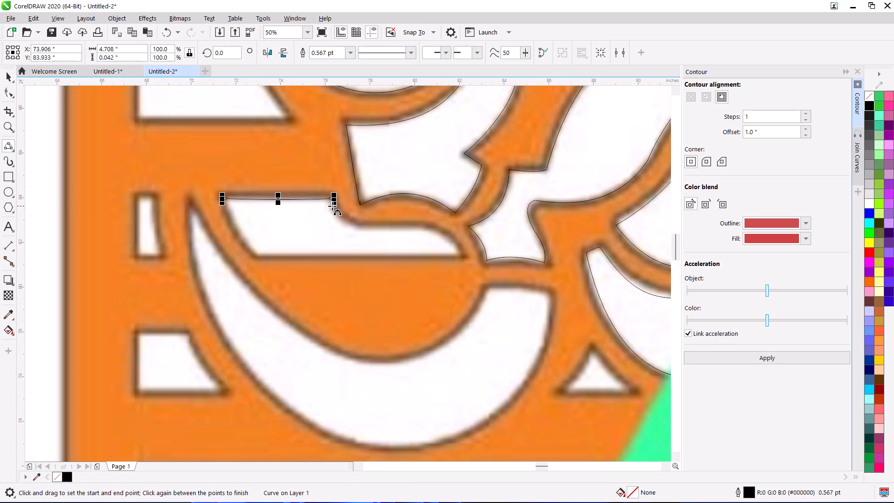
scroll(332, 206, "up", 1)
left_click_drag(400, 247, 326, 192)
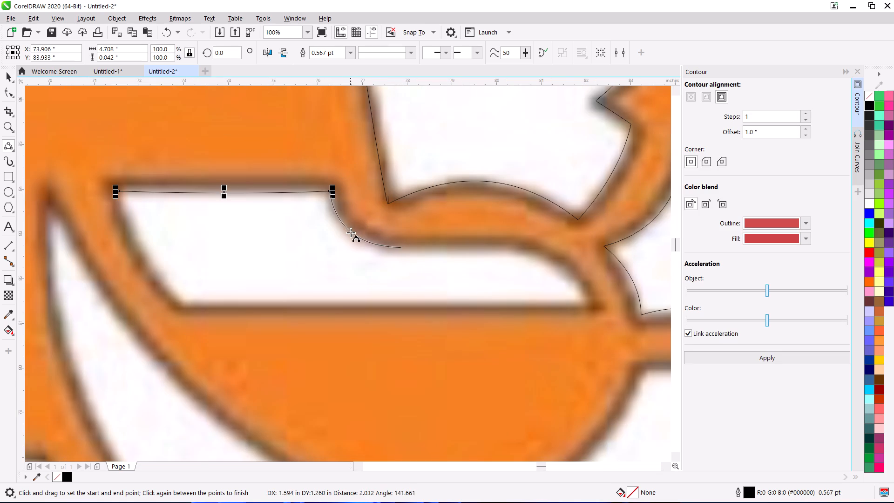
left_click(355, 236)
left_click_drag(591, 304, 398, 251)
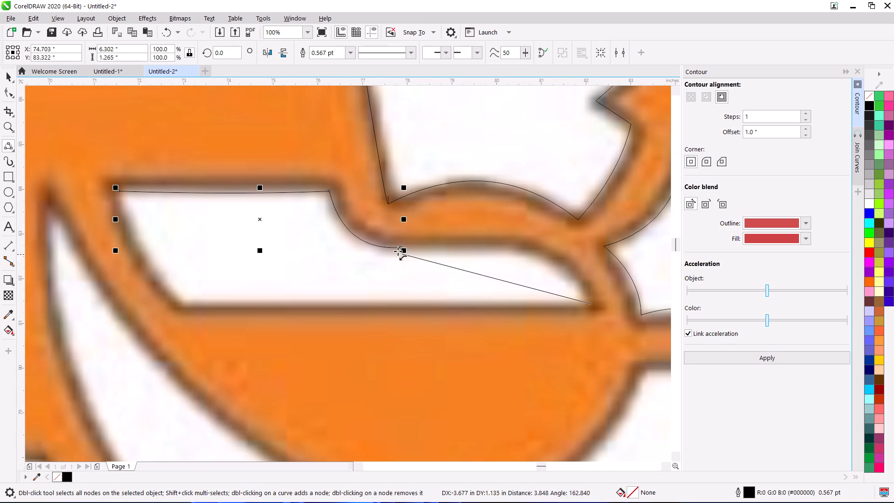
left_click_drag(398, 251, 400, 246)
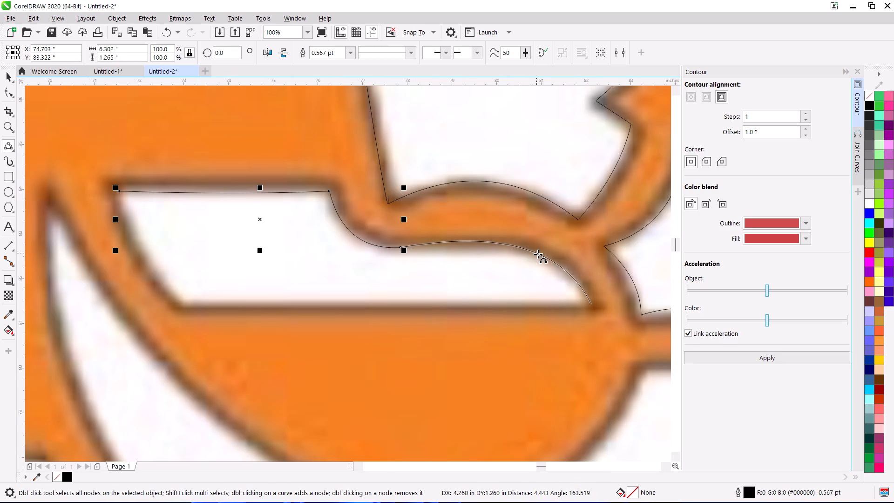
left_click(541, 255)
Close the bar opening's outline with a straight bottom edge about 9.2 inches long and a left-side arc spanning about 2.9 inches.
left_click_drag(178, 305, 510, 310)
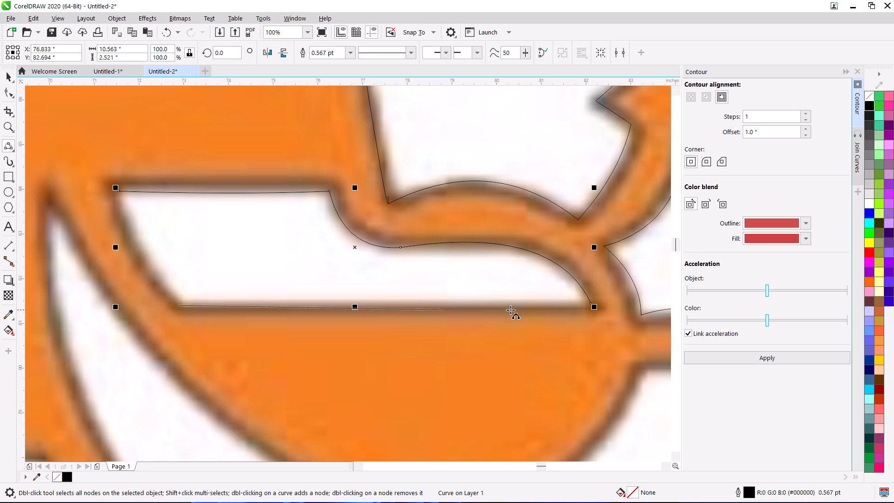
left_click_drag(510, 310, 590, 304)
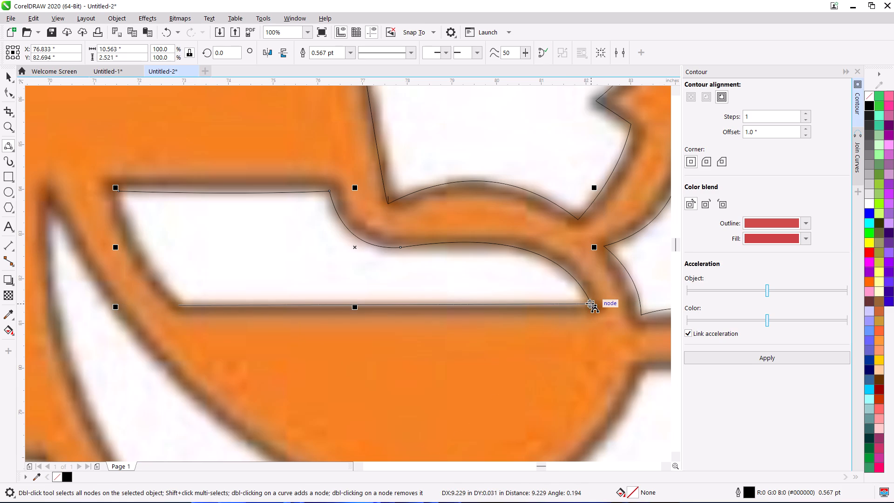
left_click(589, 303)
key("space")
key("space")
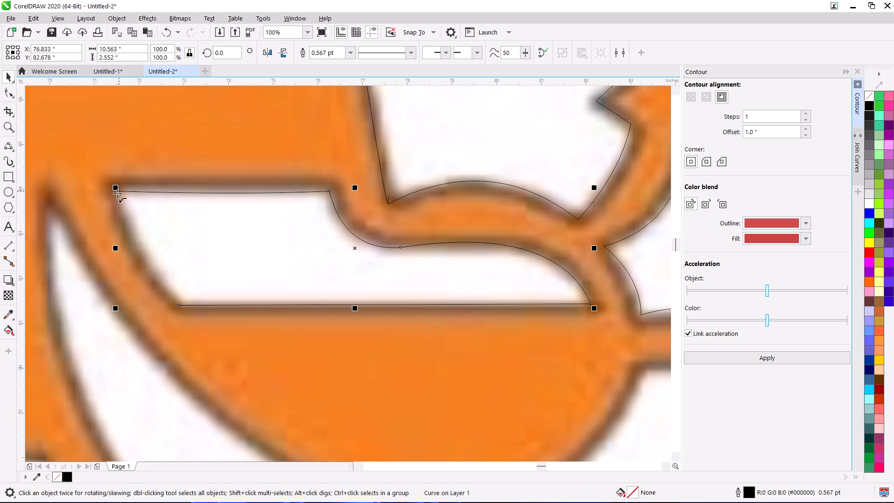
left_click_drag(118, 190, 179, 303)
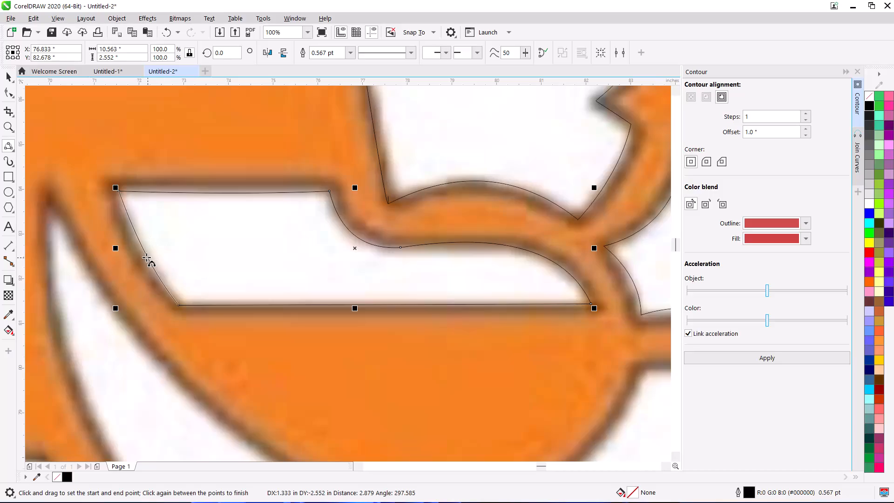
left_click(137, 250)
Draw the large left crescent's inner edge as an arc spanning about 13.8 inches from its upper right end to its left tip.
scroll(289, 249, "down", 1)
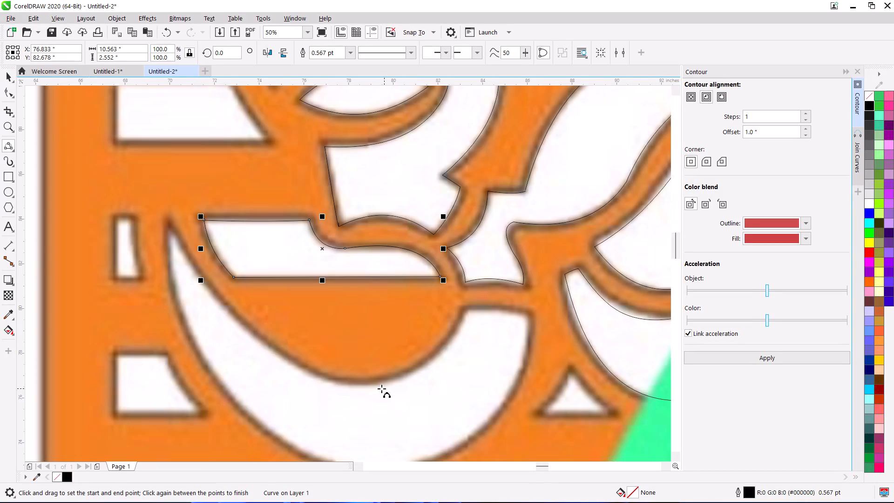
middle_click_drag(361, 355, 325, 285)
left_click_drag(431, 240, 139, 208)
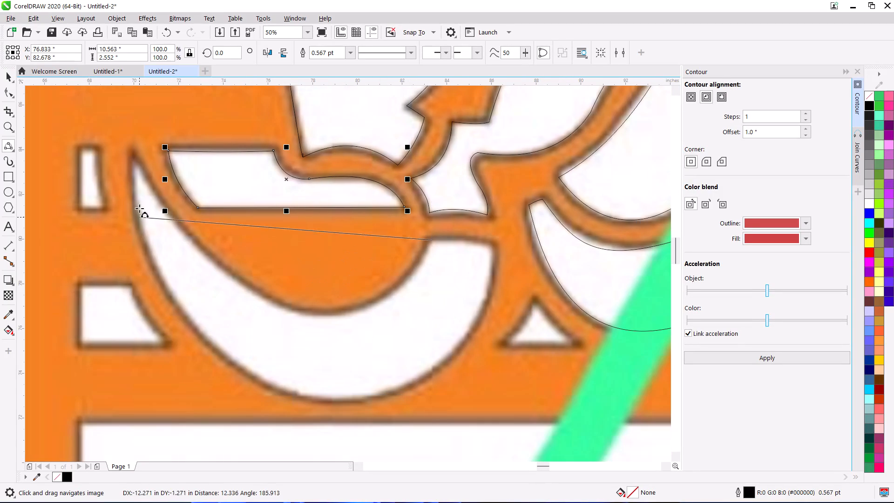
left_click_drag(139, 208, 134, 159)
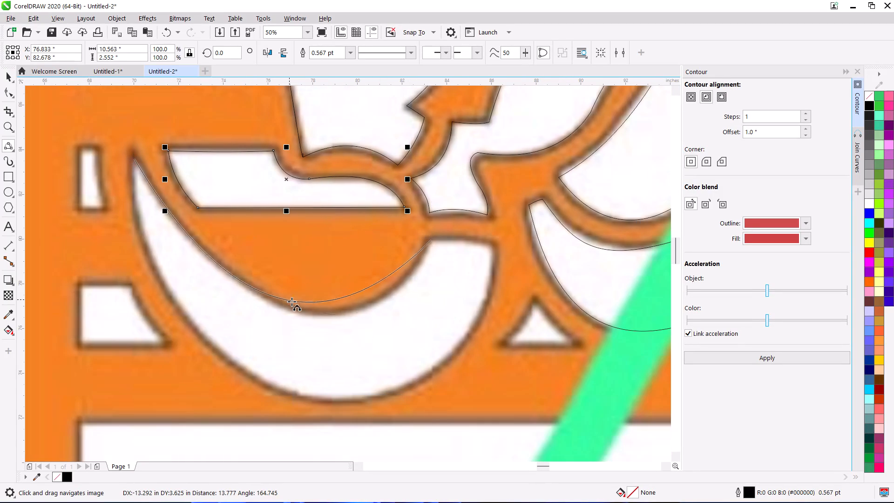
left_click(325, 316)
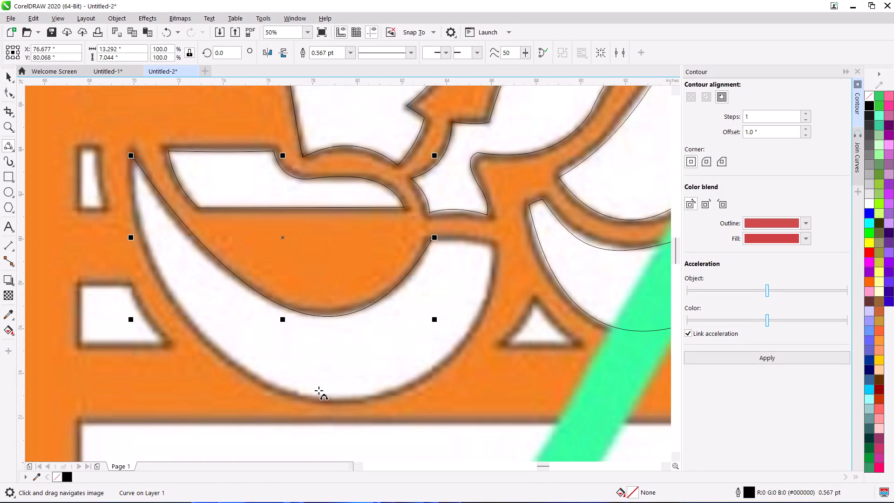
Draw the large left crescent's outer edge as two joined arcs spanning about 8.0 inches at right and 15.3 inches at left.
left_click_drag(386, 389, 490, 246)
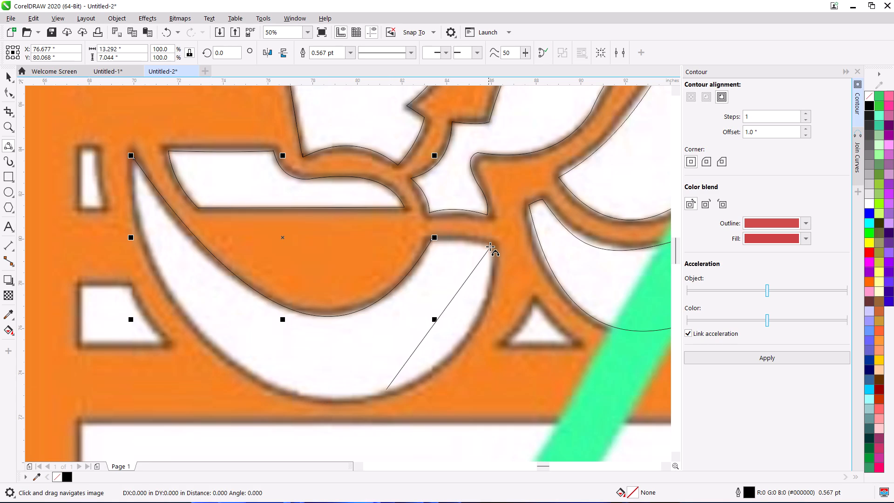
left_click_drag(490, 246, 490, 245)
left_click(461, 343)
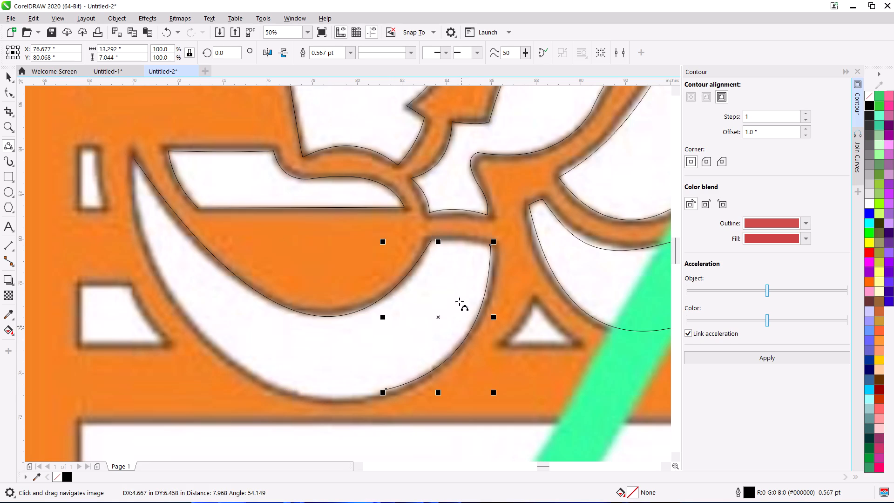
left_click_drag(133, 161, 133, 208)
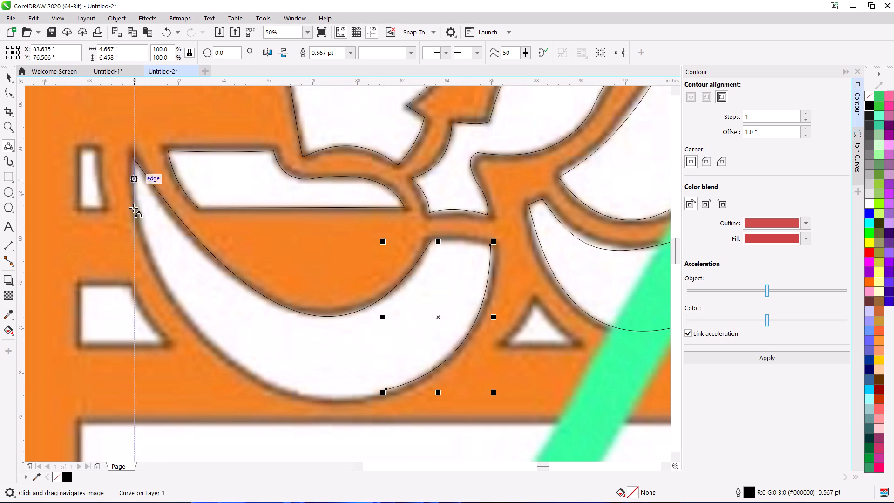
left_click_drag(133, 208, 386, 389)
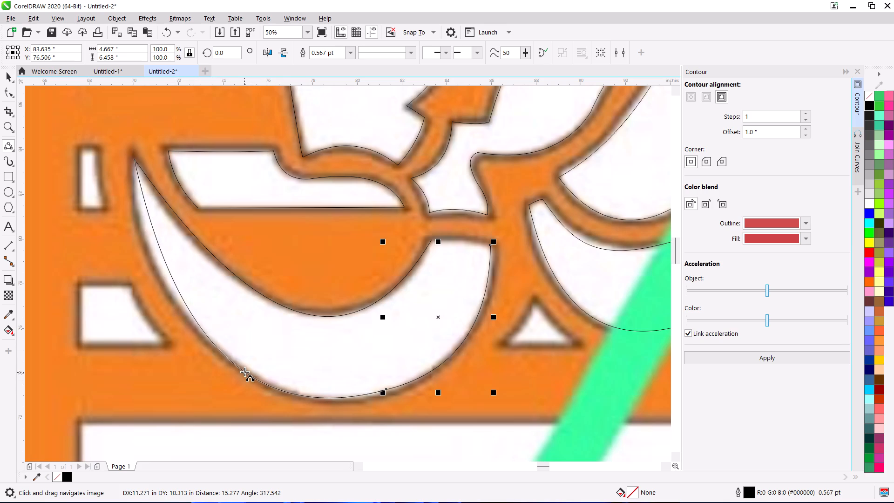
left_click(239, 367)
Add a node on the lower left of the crescent's outer edge and bend the curve from the left tip outward to the traced border.
key("space")
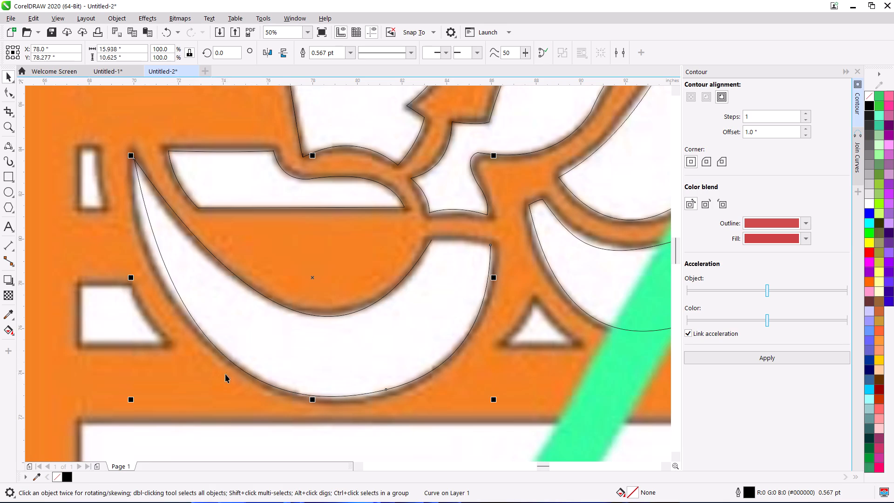
double_click(237, 365)
left_click_drag(114, 141, 120, 150)
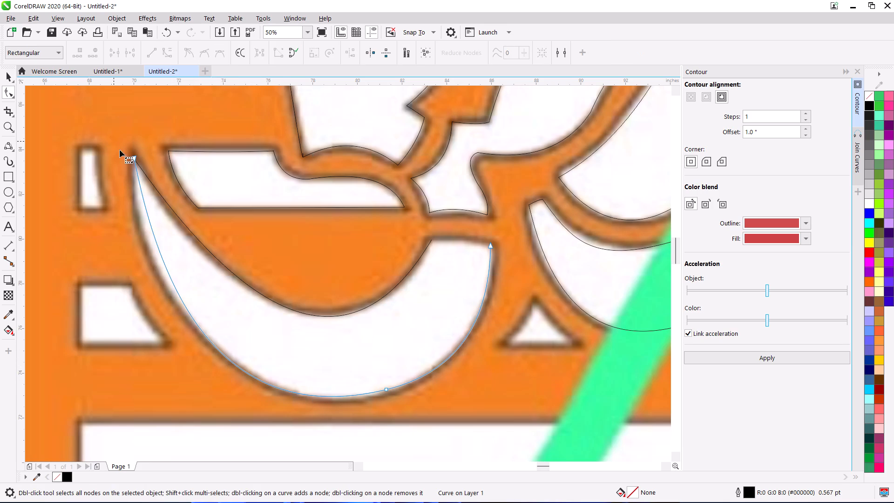
left_click_drag(120, 150, 131, 170)
double_click(203, 332)
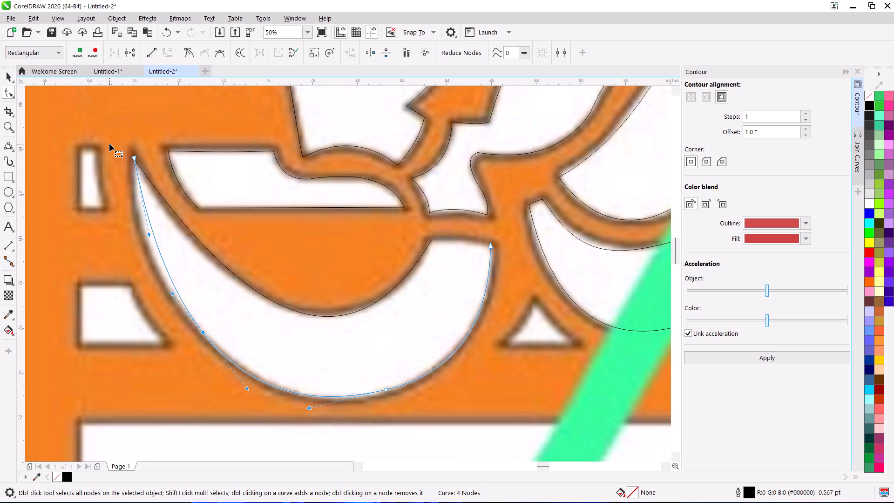
left_click_drag(117, 148, 150, 176)
left_click_drag(148, 234, 135, 247)
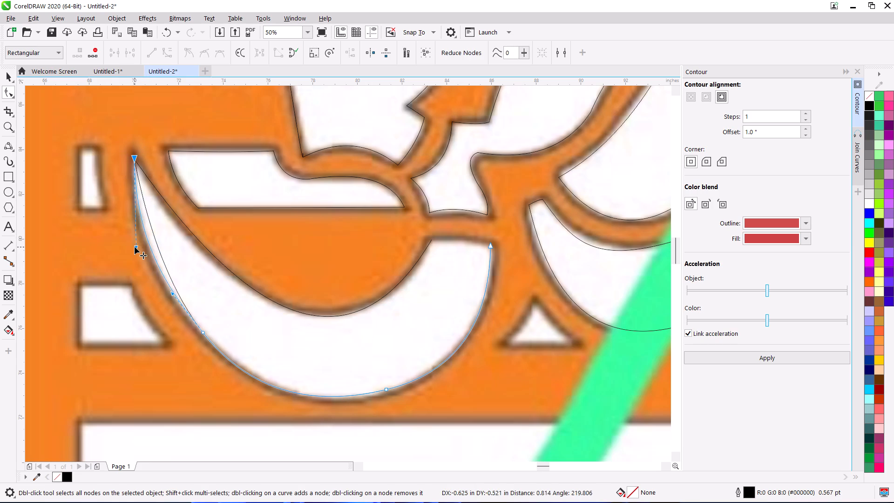
left_click_drag(135, 247, 135, 250)
Make the added outer-edge node symmetrical and delete the node where the crescent's two outer arcs join.
left_click_drag(156, 320, 213, 341)
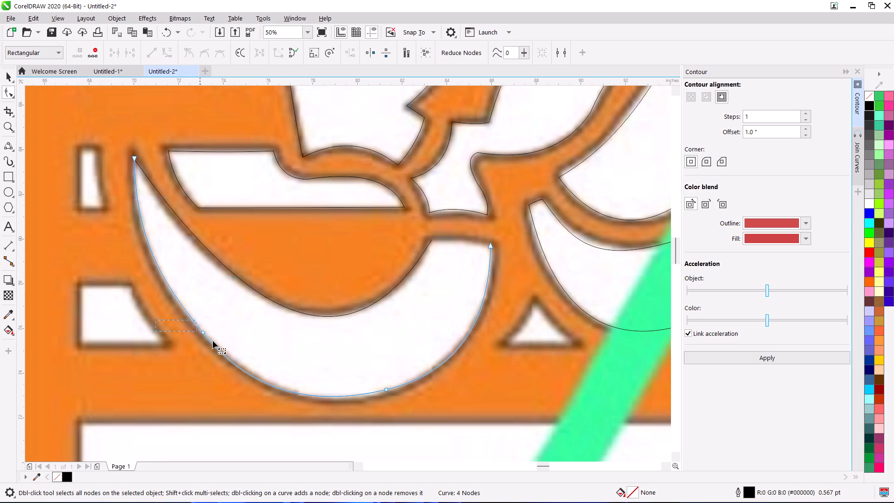
left_click_drag(213, 341, 220, 346)
right_click(203, 335)
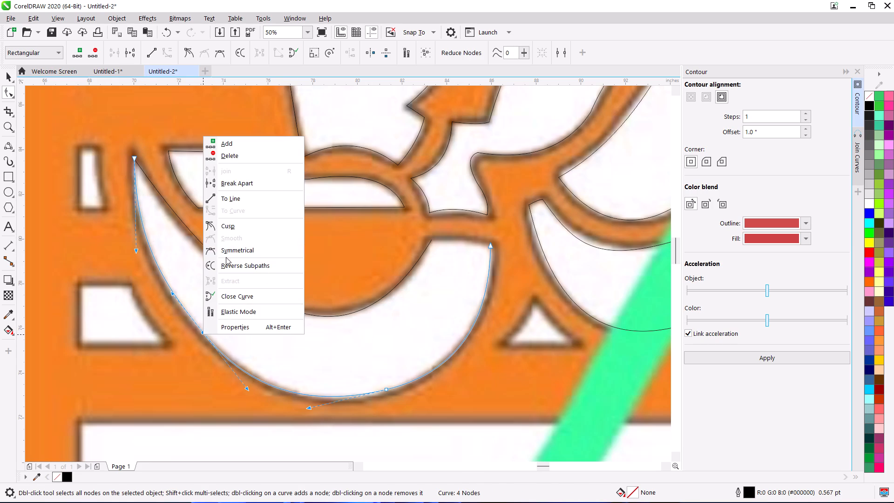
left_click(224, 248)
left_click_drag(325, 372, 433, 419)
right_click(381, 387)
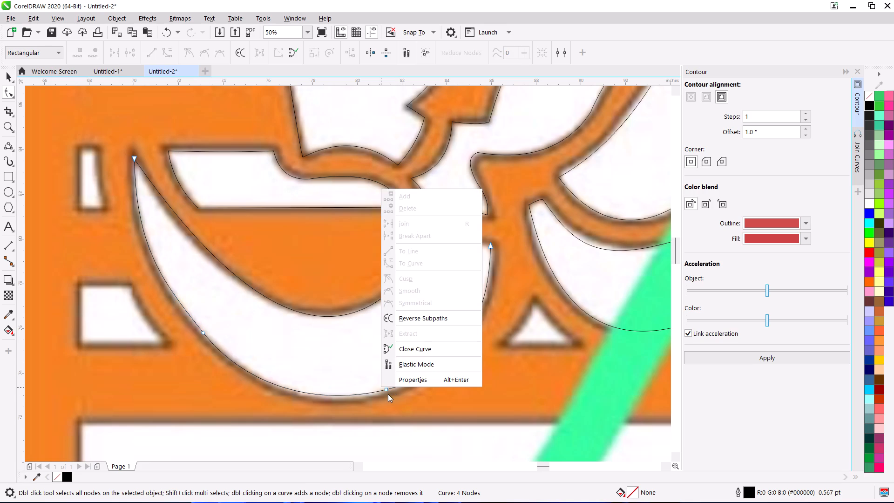
double_click(388, 391)
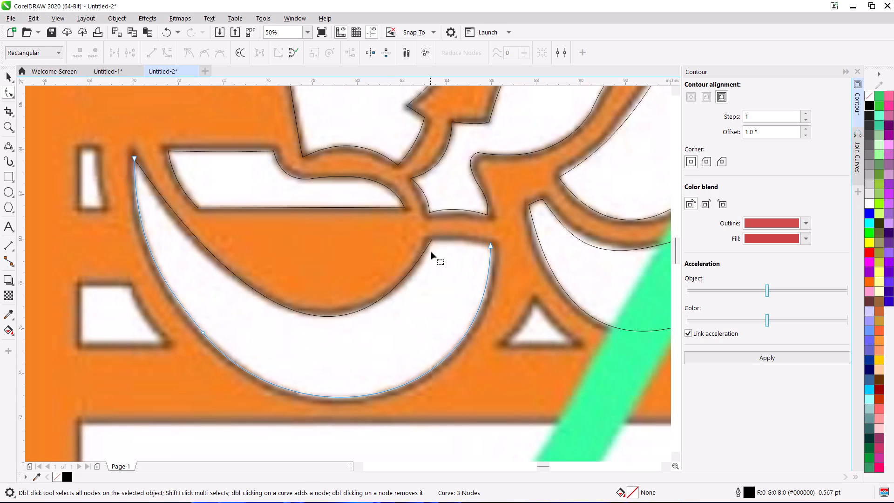
Close the large left crescent's upper right end with a shallow arc spanning about 2.7 inches.
left_click(14, 145)
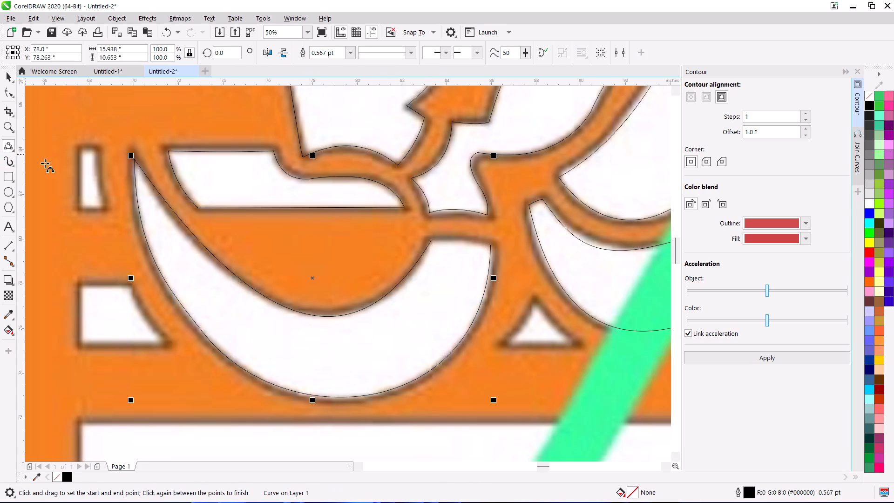
scroll(455, 253, "up", 1)
key("space")
key("space")
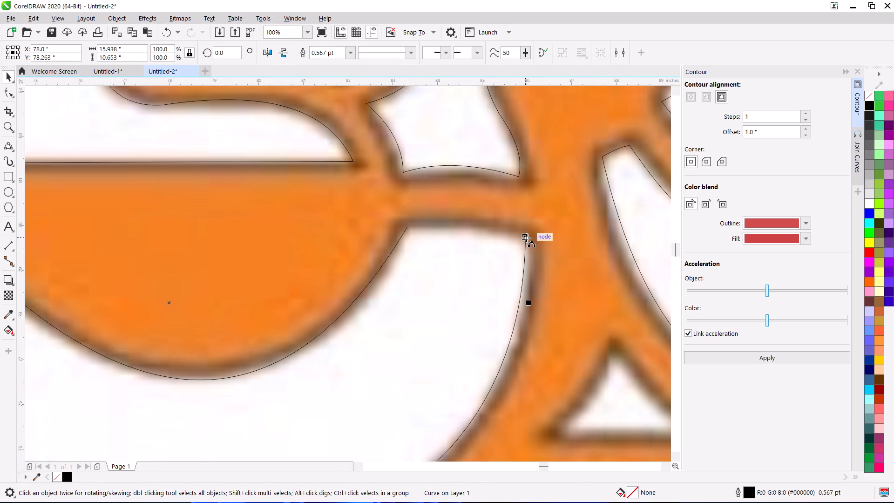
left_click_drag(526, 238, 403, 228)
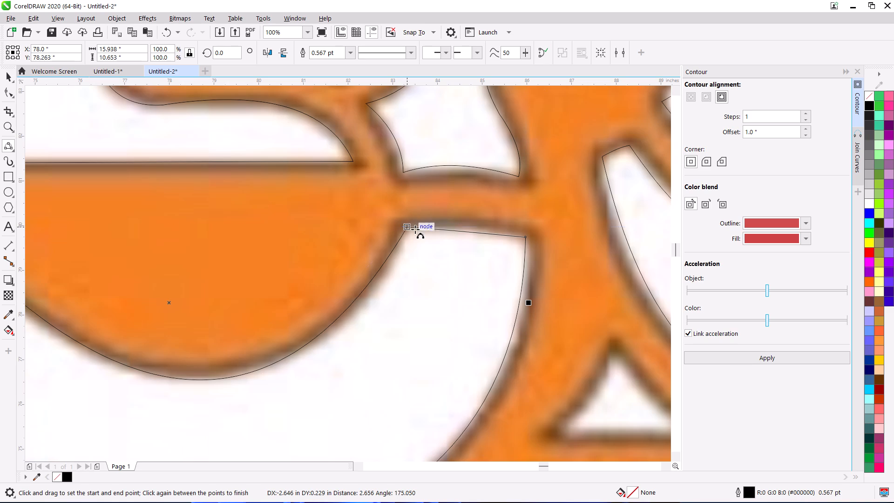
left_click(483, 228)
Draw the left edge of the small triangular opening as an arc about 1.1 inches wide and 1.7 inches tall.
scroll(393, 238, "down", 1)
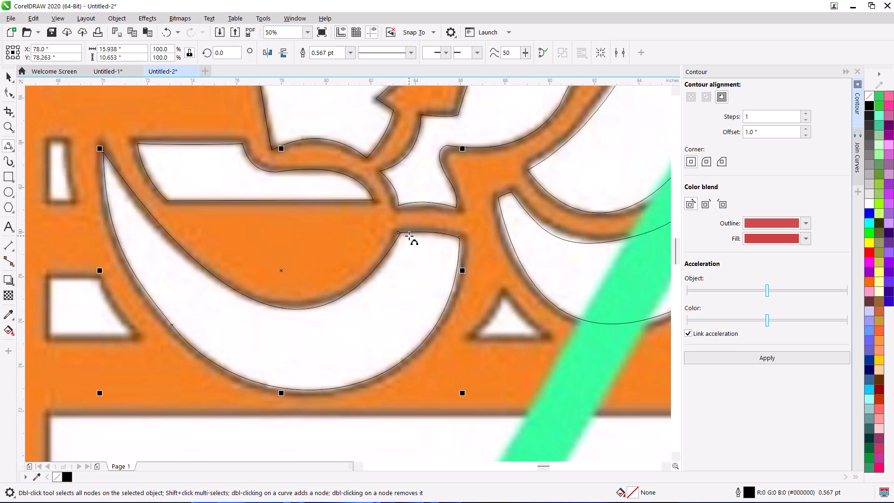
scroll(512, 297, "up", 2)
middle_click_drag(488, 295, 488, 295)
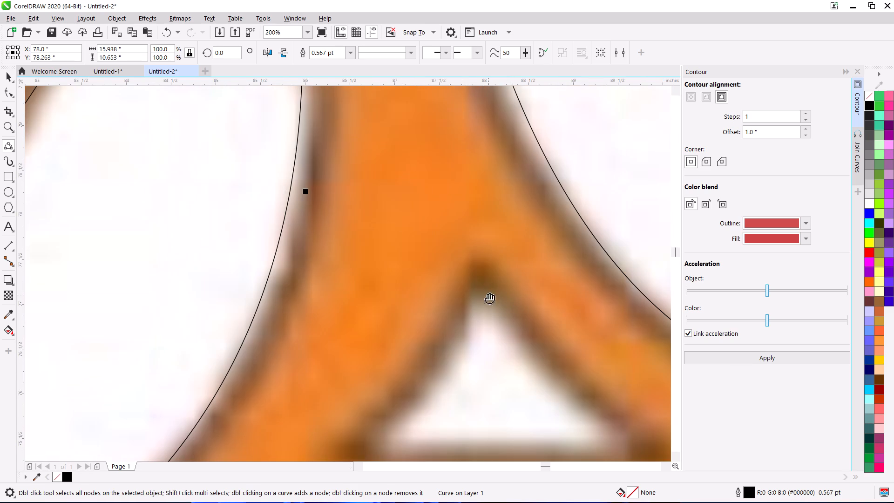
middle_click_drag(488, 295, 461, 231)
left_click_drag(453, 225, 353, 378)
left_click(406, 329)
Make a horizontally mirrored copy of the arc as the triangular opening's right edge.
key("space")
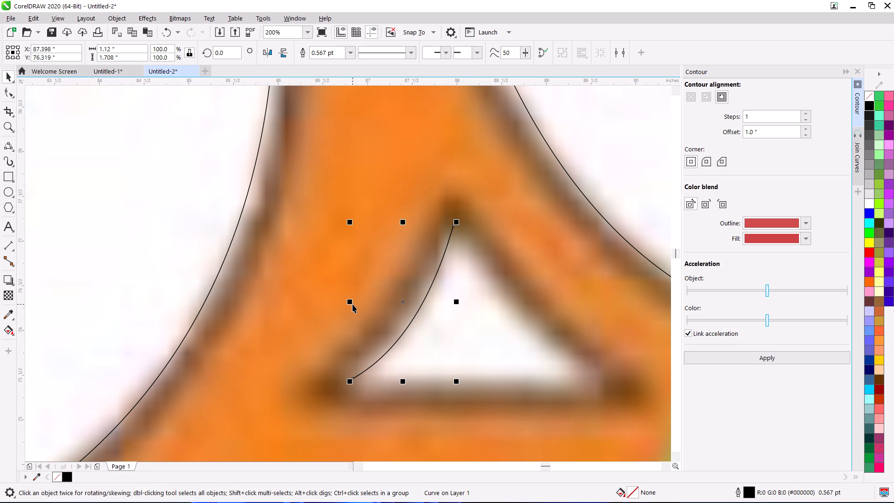
left_click_drag(350, 304, 557, 315)
right_click(557, 315, "ctrl")
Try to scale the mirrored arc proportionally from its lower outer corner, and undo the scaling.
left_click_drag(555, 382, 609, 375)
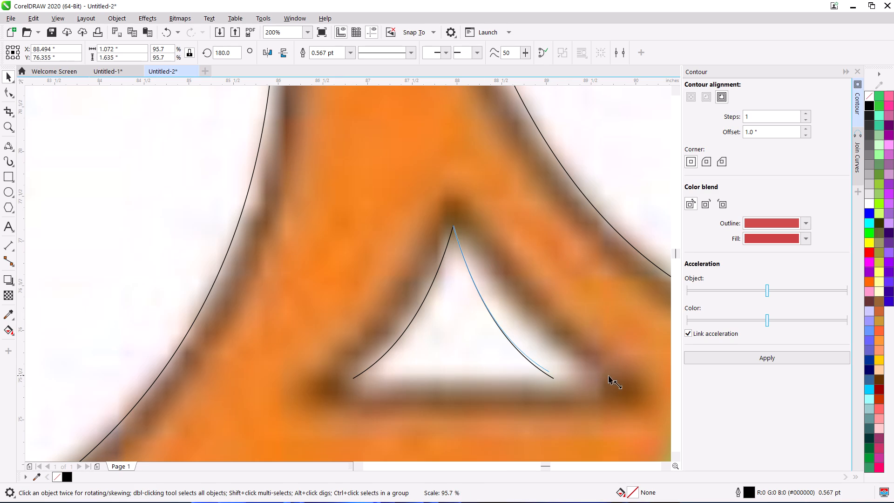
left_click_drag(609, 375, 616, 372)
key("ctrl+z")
Reshape the triangular opening's arcs: move the right arc's lower end out to the lower right corner and both upper ends to a shared apex.
double_click(555, 379)
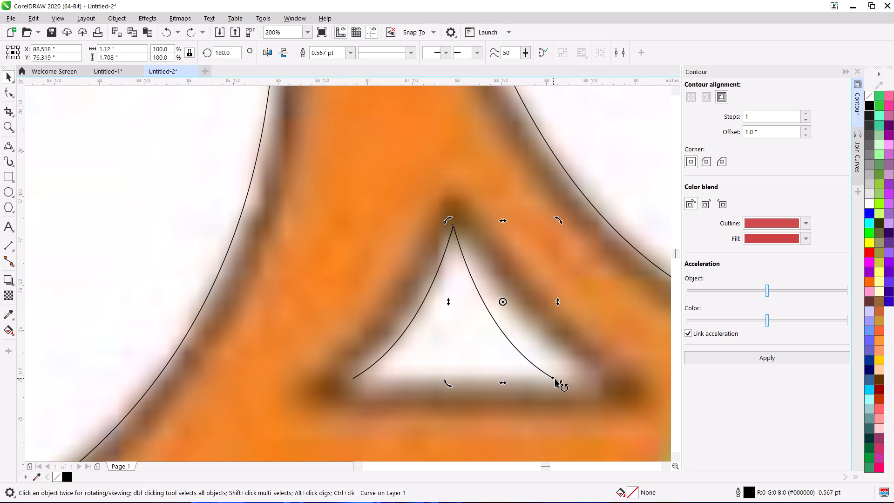
left_click_drag(552, 379, 595, 377)
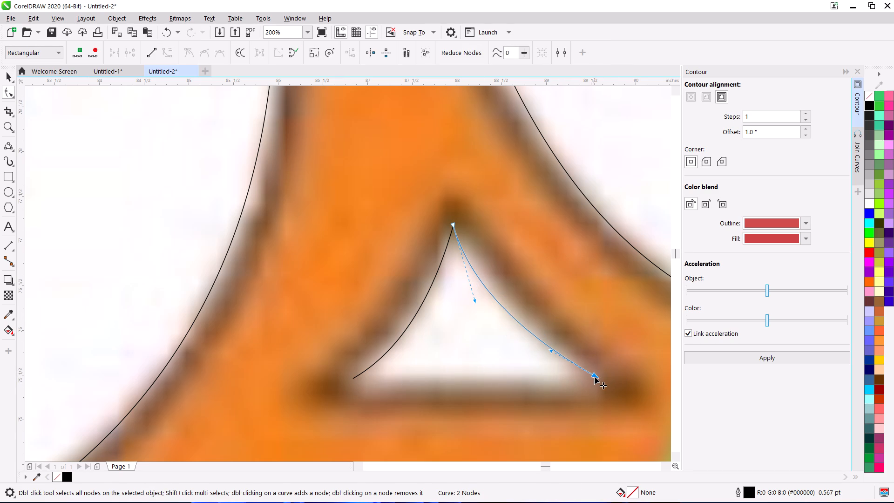
left_click_drag(455, 224, 461, 218)
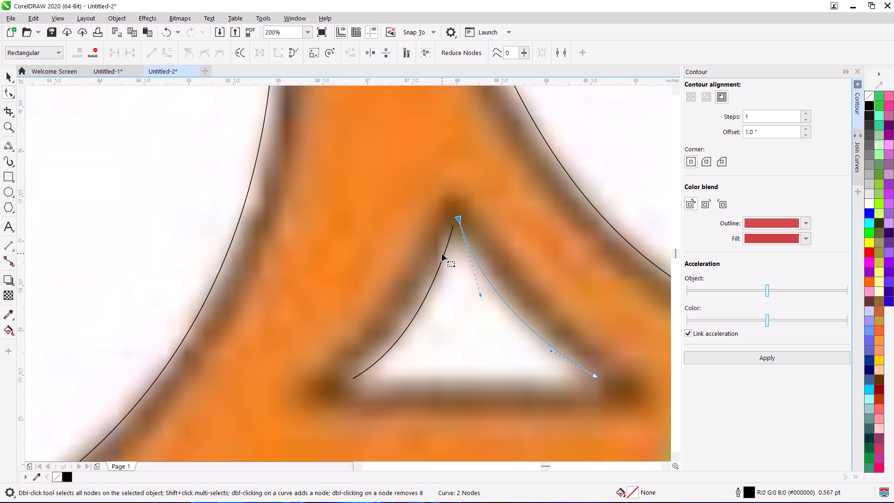
left_click(442, 254)
left_click_drag(453, 223, 460, 218)
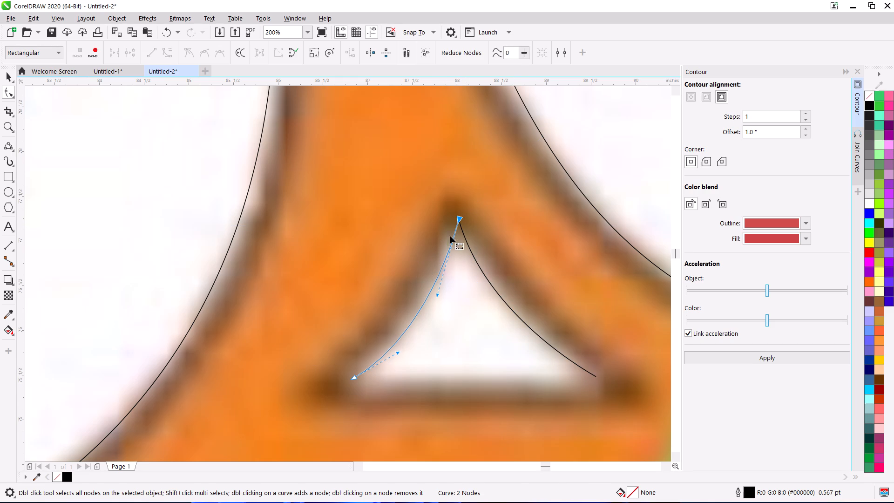
Close the triangular opening with a straight bottom edge about 2.7 inches wide between the two arcs' lower ends.
left_click(11, 150)
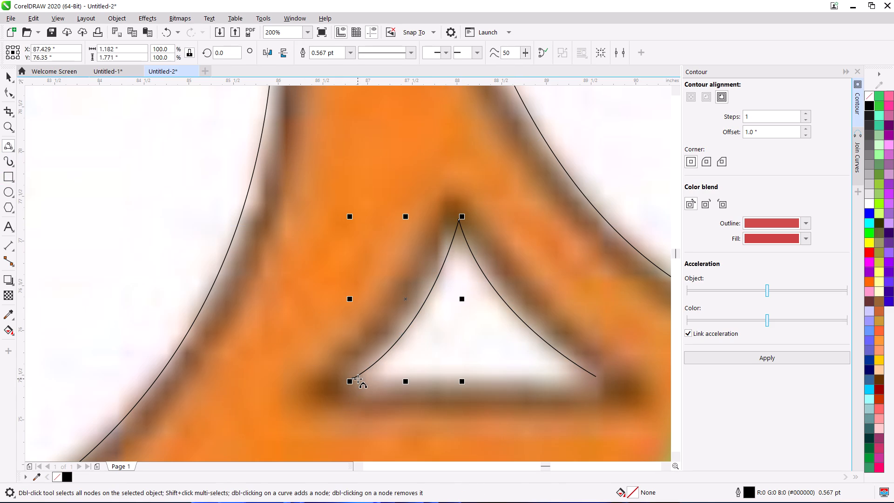
left_click_drag(596, 376, 375, 385)
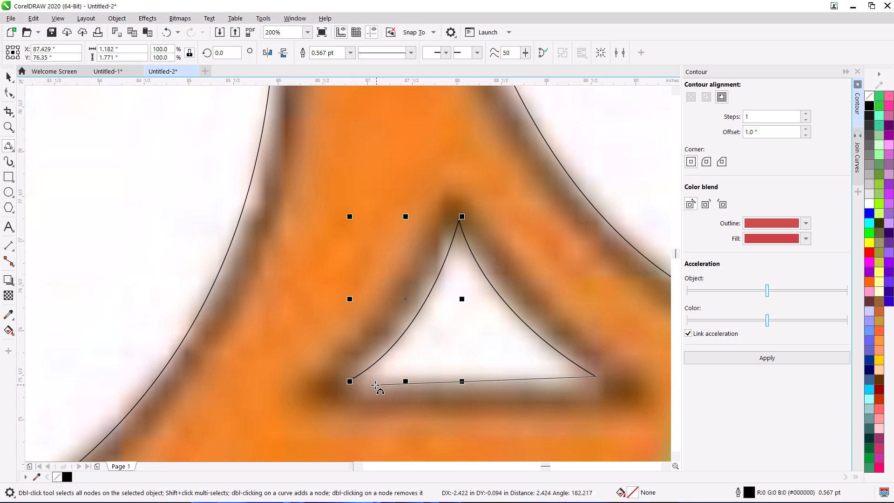
left_click_drag(375, 385, 351, 378)
left_click(353, 378)
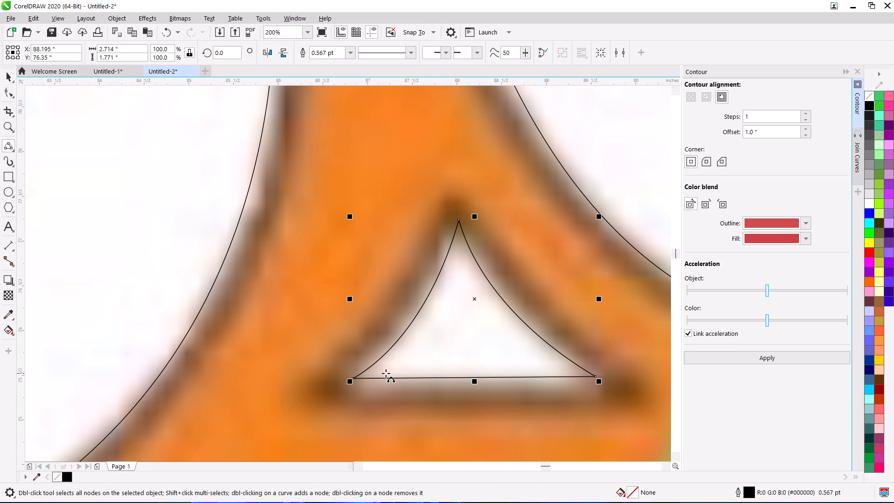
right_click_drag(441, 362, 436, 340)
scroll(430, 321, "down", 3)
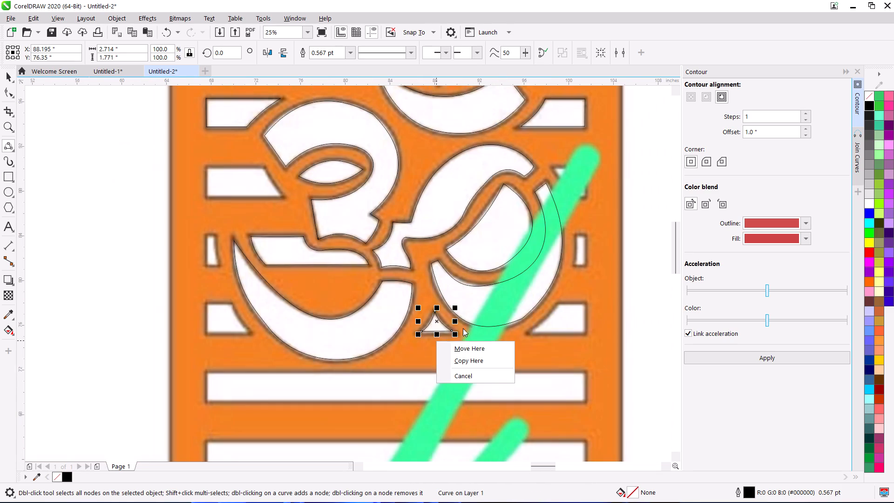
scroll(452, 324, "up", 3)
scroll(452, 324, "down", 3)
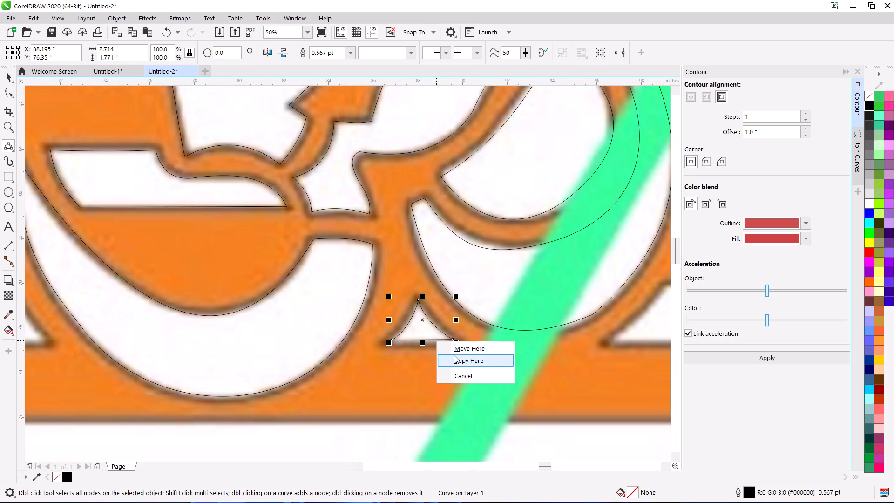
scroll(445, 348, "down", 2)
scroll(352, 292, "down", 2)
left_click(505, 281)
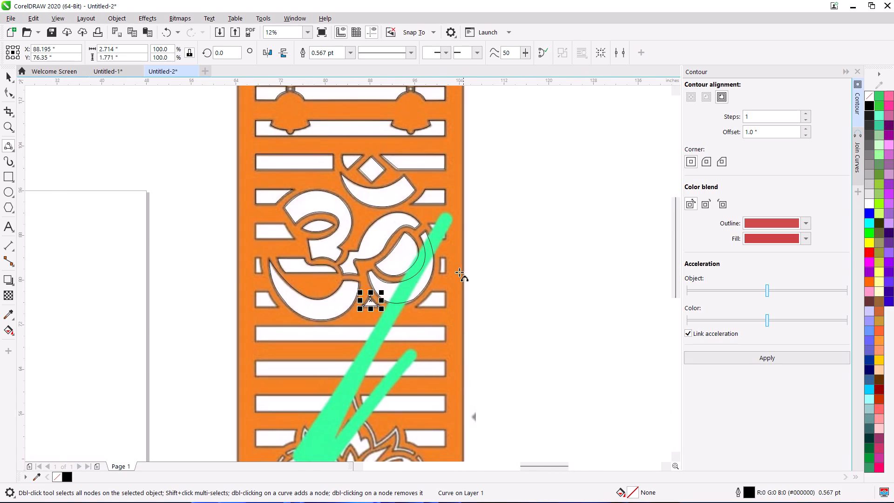
Draw the curved slanted edge of the lower right trapezoidal opening as an arc about 2.4 inches wide and 2.4 inches tall.
scroll(454, 271, "up", 1)
scroll(397, 333, "up", 2)
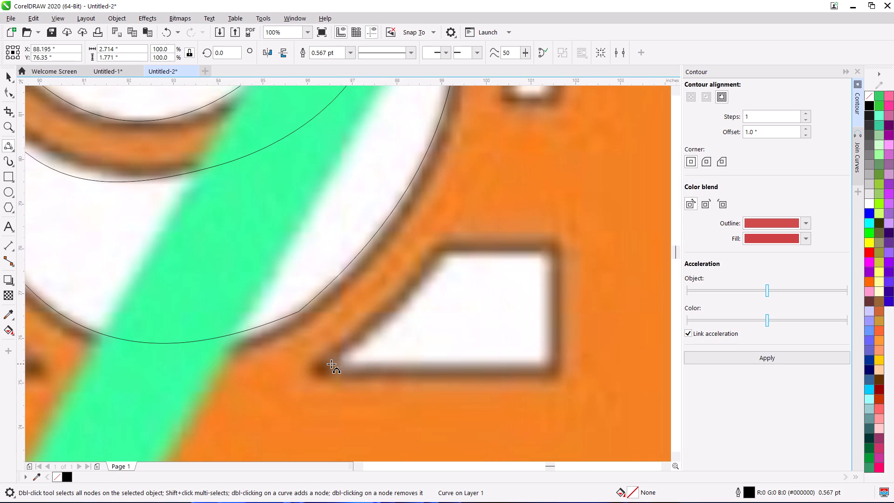
left_click_drag(331, 364, 440, 254)
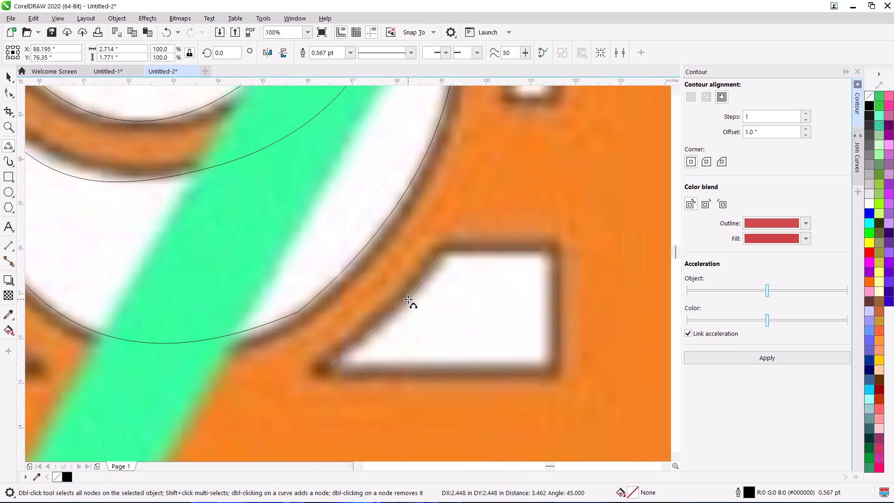
left_click(409, 304)
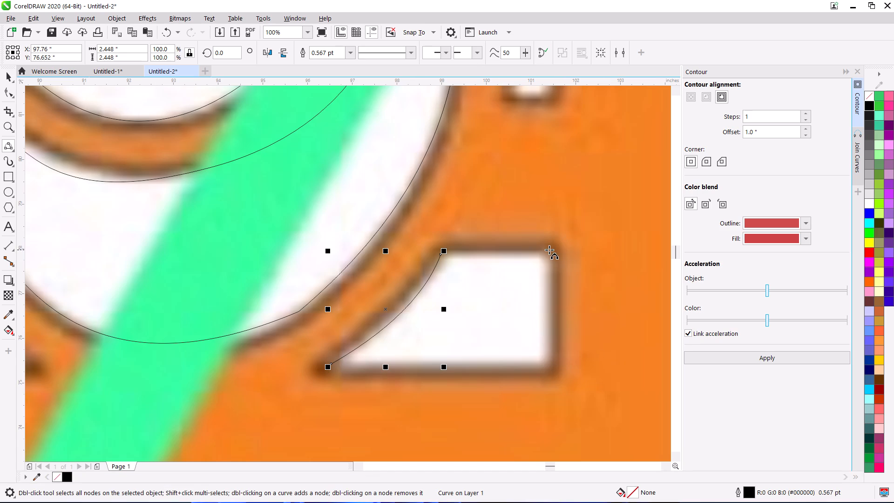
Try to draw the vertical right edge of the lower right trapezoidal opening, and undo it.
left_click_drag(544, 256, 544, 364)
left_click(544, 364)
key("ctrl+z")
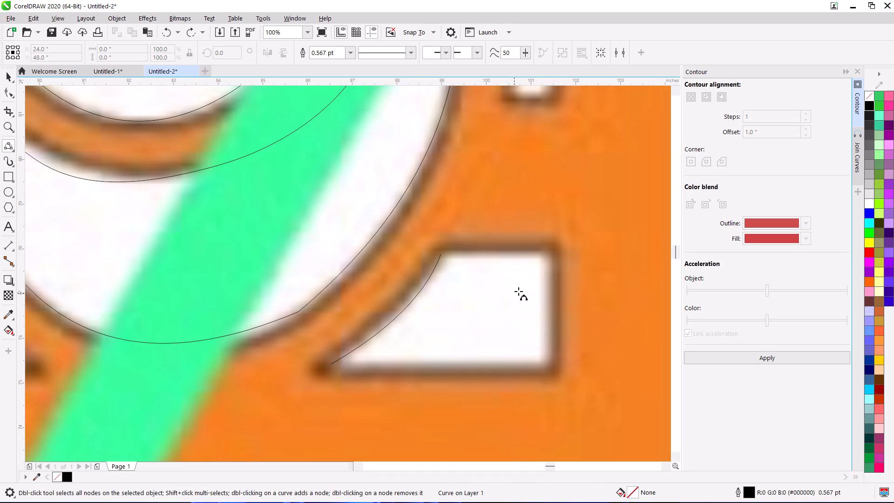
Close the lower right opening with a vertical edge about 2.4 inches tall, a top edge about 2.3 inches wide and a bottom edge.
left_click_drag(545, 252, 548, 360)
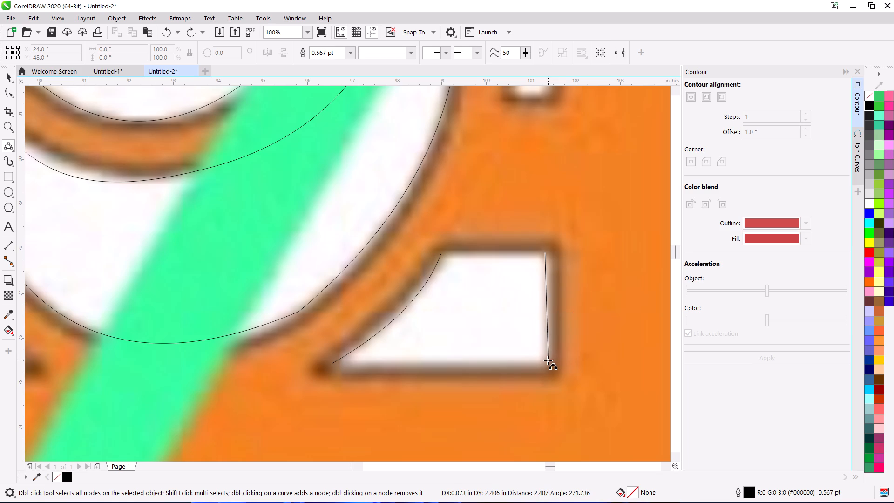
left_click_drag(548, 360, 545, 360)
left_click(545, 360)
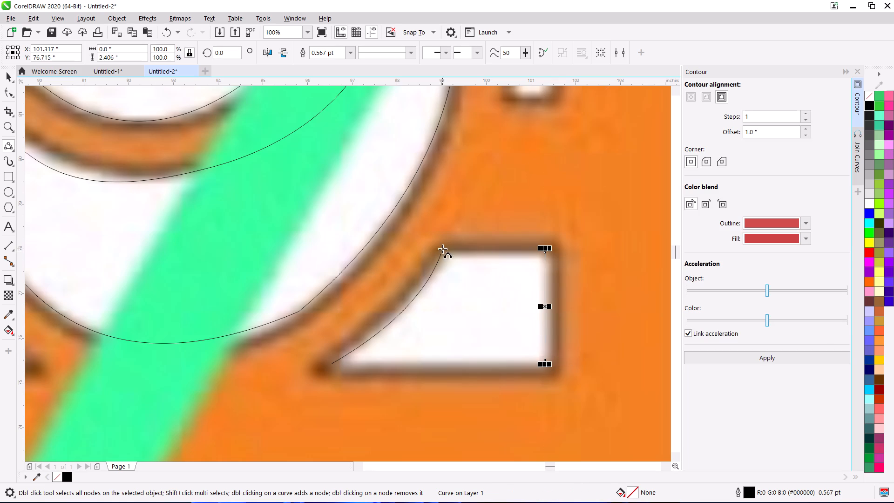
left_click_drag(441, 255, 543, 250)
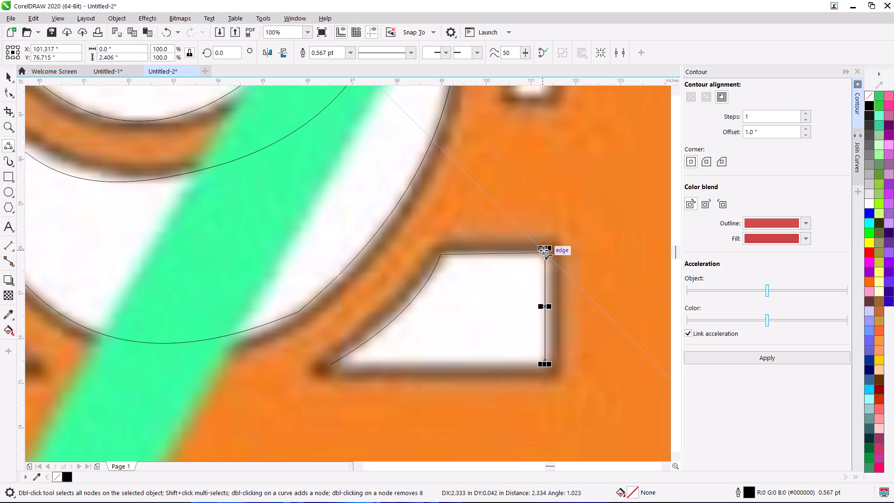
left_click_drag(543, 250, 543, 251)
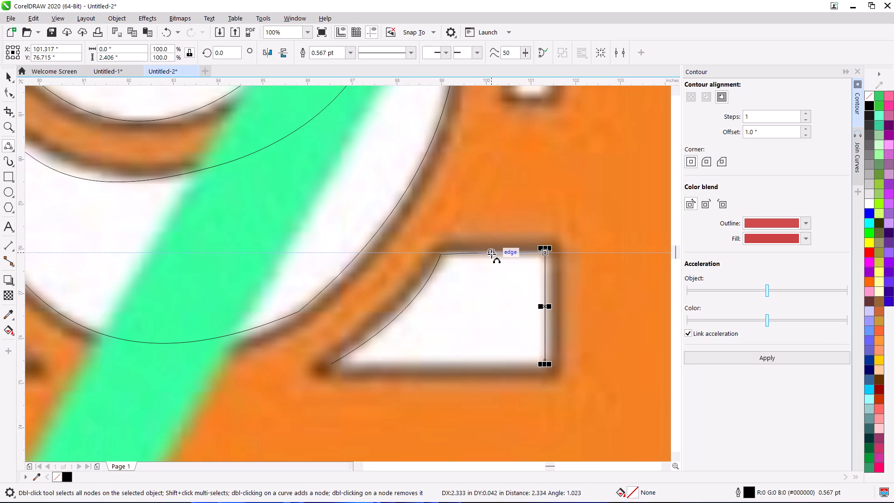
left_click(491, 254)
left_click_drag(332, 363, 476, 364)
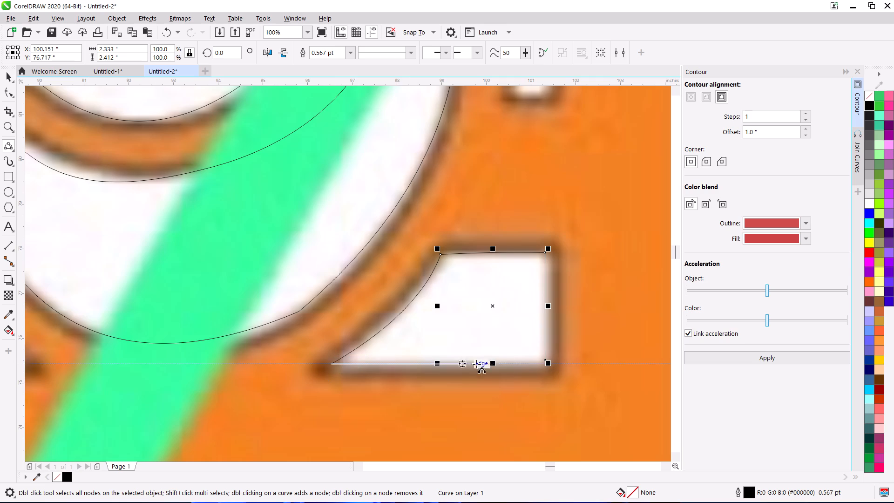
left_click_drag(476, 364, 544, 360)
left_click(543, 360)
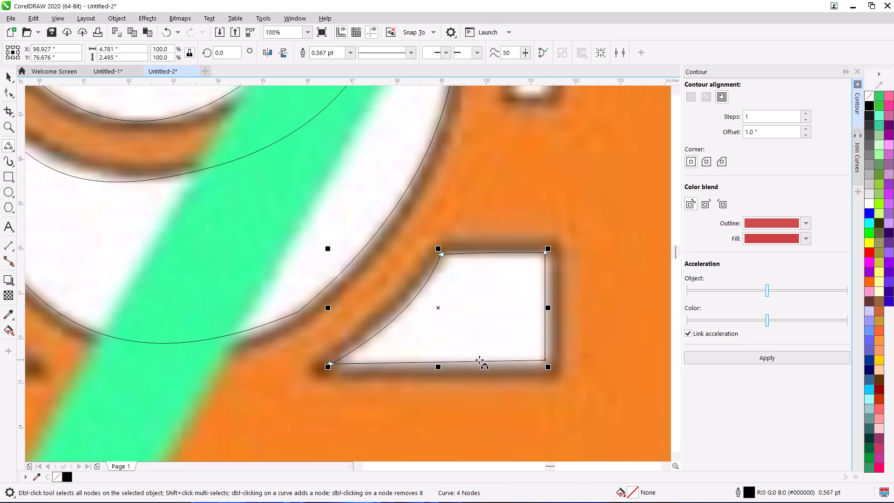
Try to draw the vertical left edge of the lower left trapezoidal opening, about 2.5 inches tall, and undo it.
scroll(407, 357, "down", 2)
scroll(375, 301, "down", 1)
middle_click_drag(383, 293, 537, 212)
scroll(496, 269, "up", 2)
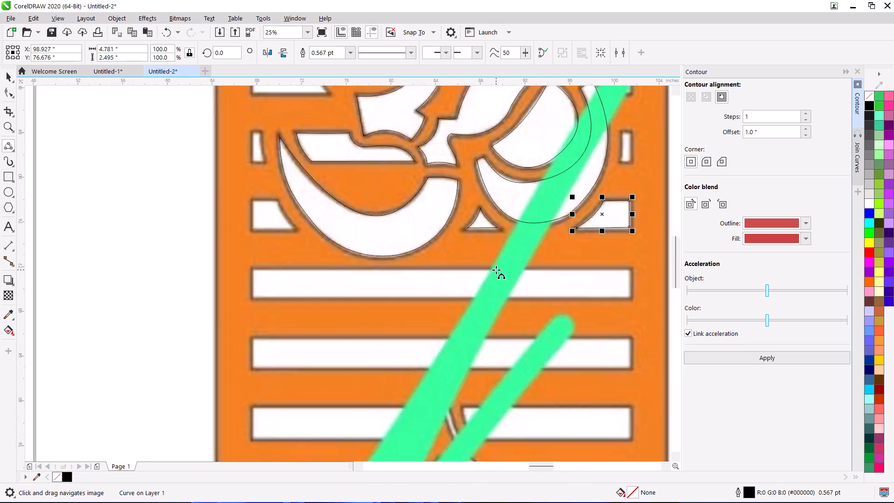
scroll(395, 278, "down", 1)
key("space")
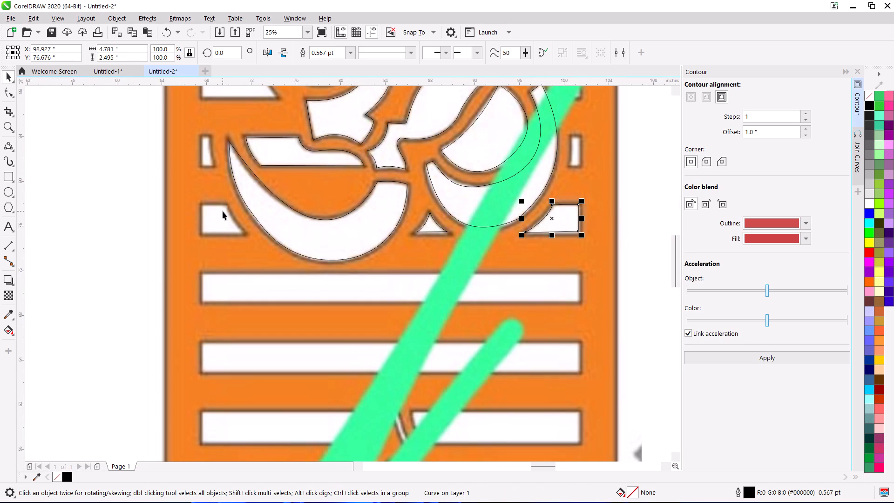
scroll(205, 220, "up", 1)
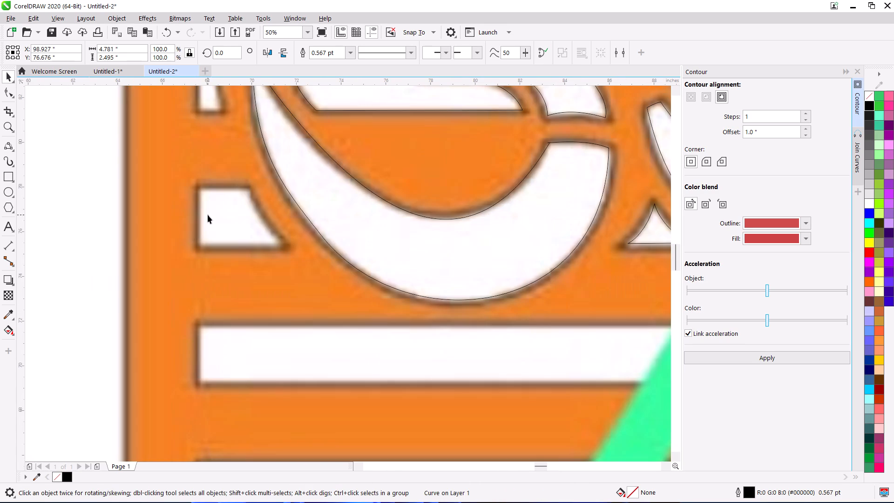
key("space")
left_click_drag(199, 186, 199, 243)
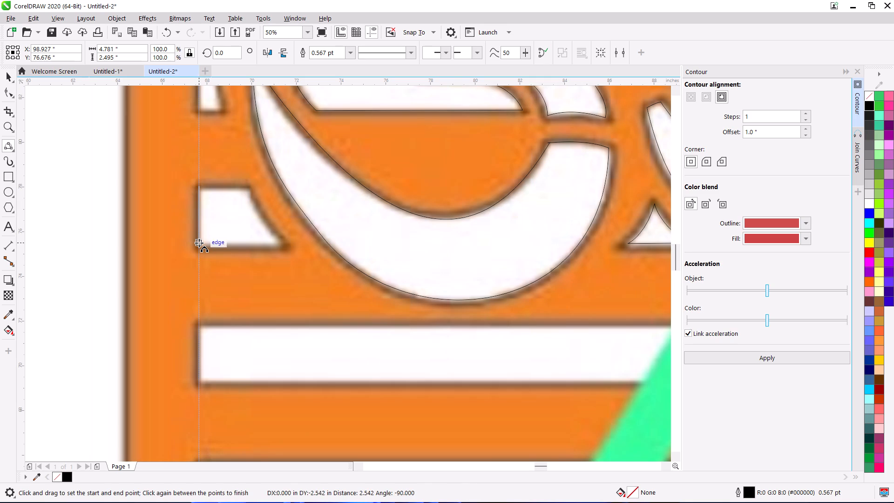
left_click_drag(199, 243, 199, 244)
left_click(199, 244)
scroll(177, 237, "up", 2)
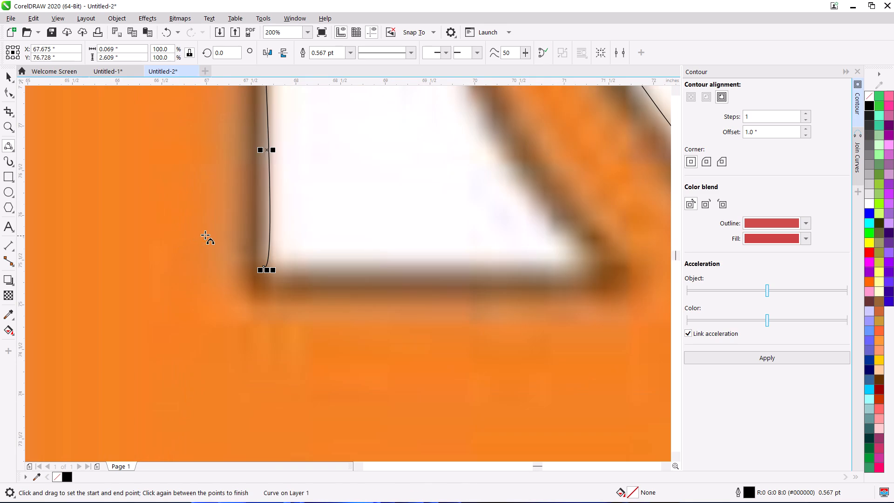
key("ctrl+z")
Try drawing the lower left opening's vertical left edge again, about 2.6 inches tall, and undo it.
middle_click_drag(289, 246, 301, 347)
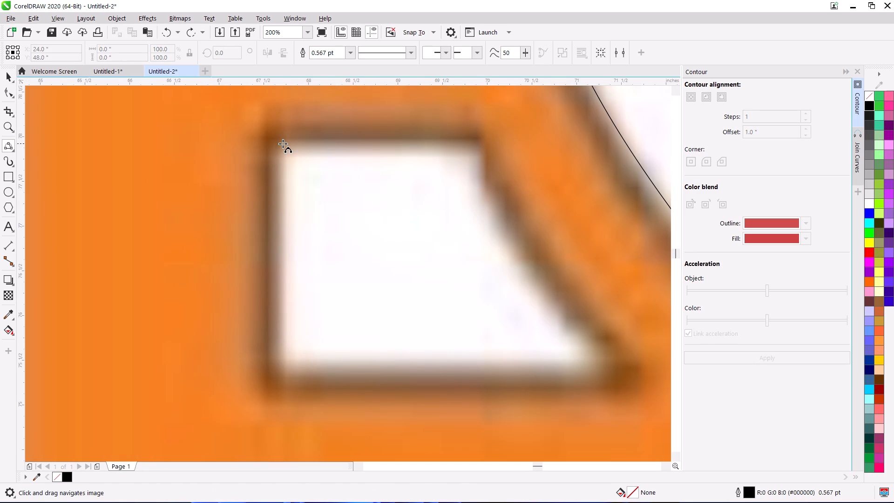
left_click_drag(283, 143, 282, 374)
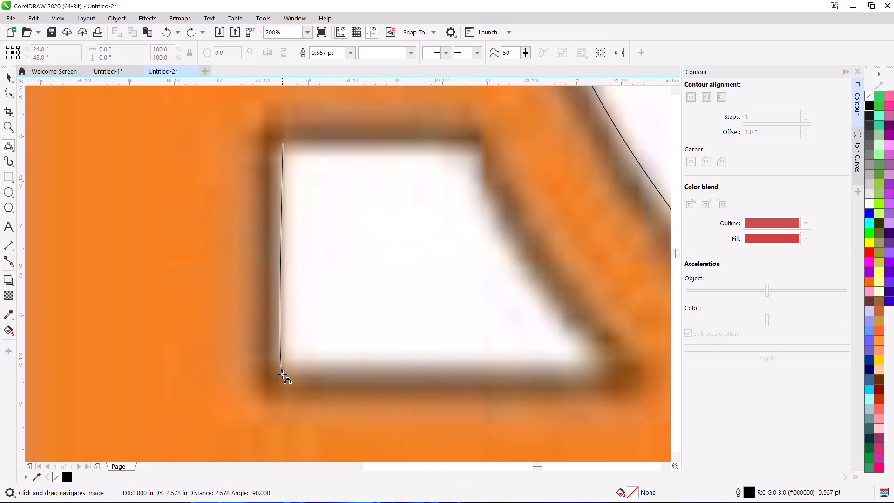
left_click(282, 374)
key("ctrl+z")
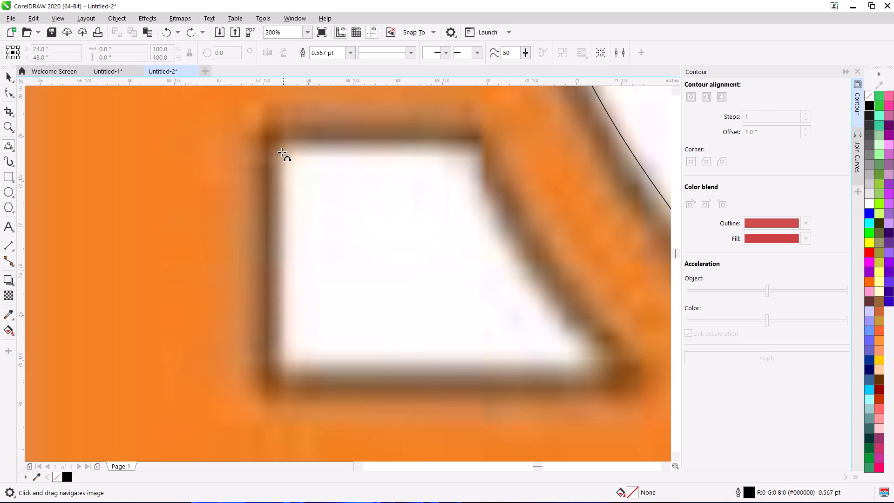
Draw the lower left opening's top edge about 2.3 inches wide and its bottom edge about 3.6 inches wide.
left_click_drag(274, 145, 482, 144)
left_click(417, 147)
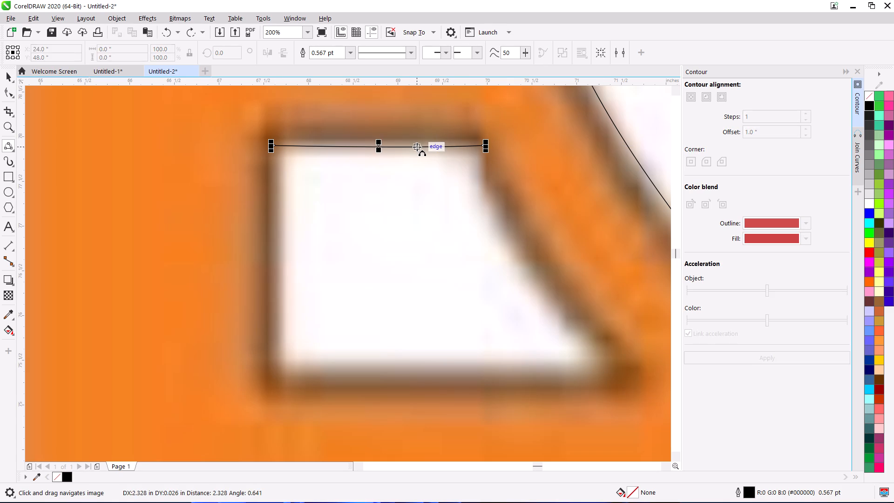
left_click_drag(607, 368, 284, 366)
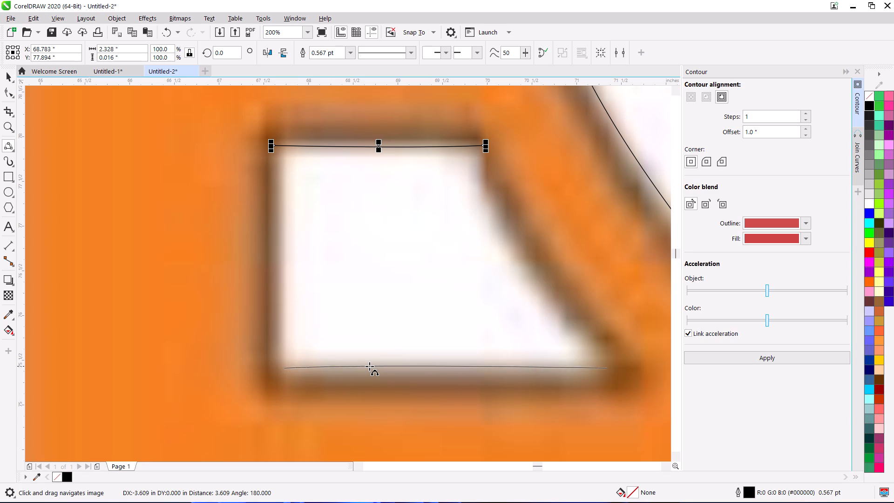
left_click(371, 367)
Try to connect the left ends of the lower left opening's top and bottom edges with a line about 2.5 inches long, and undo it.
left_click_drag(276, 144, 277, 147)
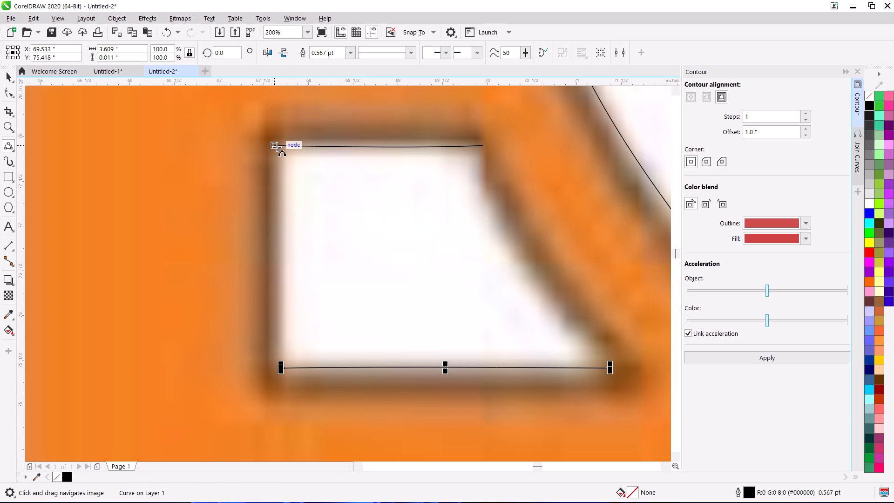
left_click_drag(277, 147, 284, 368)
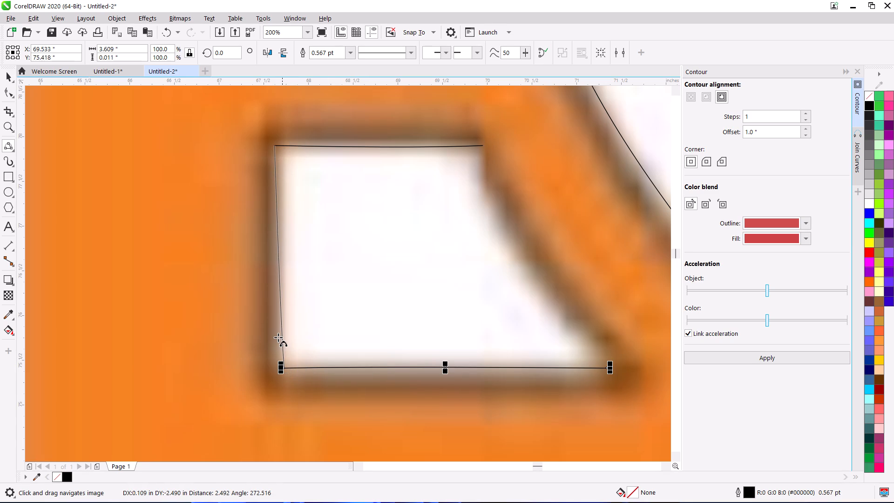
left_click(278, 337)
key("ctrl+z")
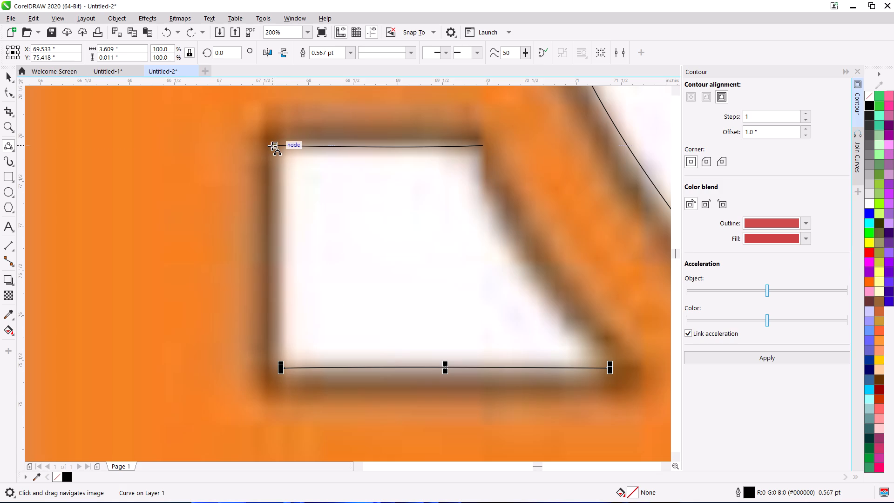
Close the lower left trapezoidal opening with a vertical left edge about 2.5 inches tall and a curved right edge about 2.9 inches long.
left_click_drag(272, 146, 268, 365)
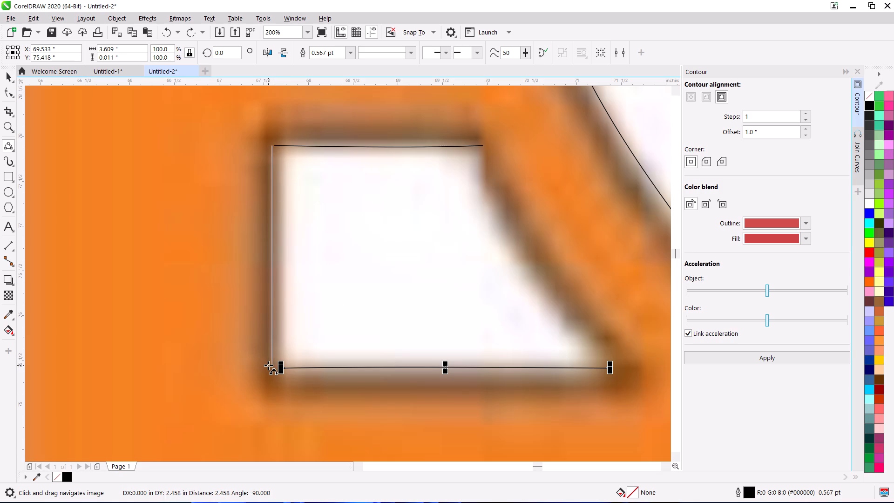
left_click_drag(268, 365, 270, 365)
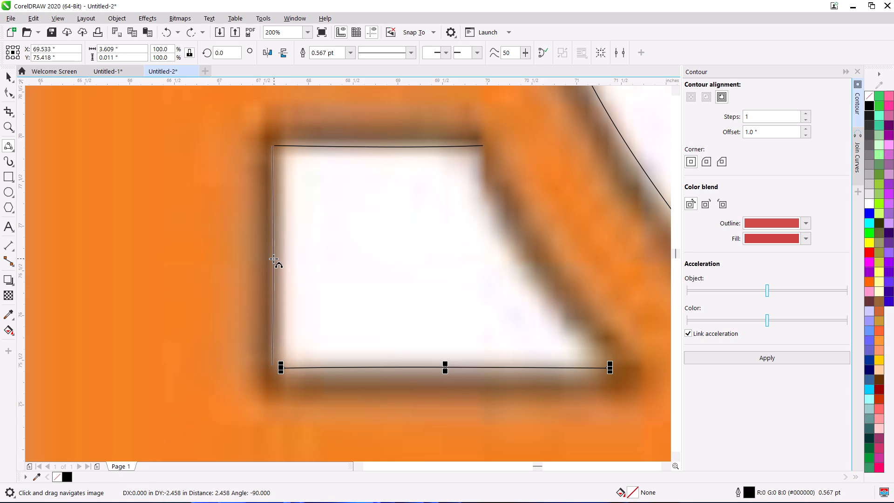
left_click(273, 260)
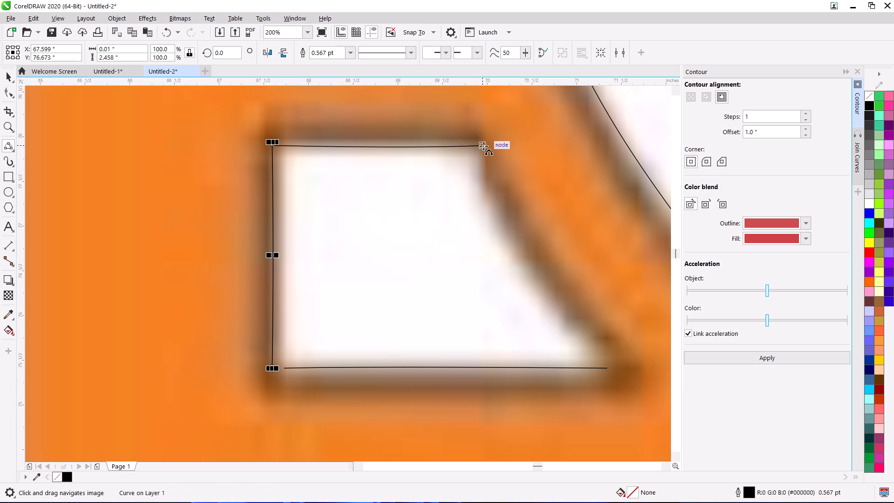
left_click_drag(483, 146, 608, 368)
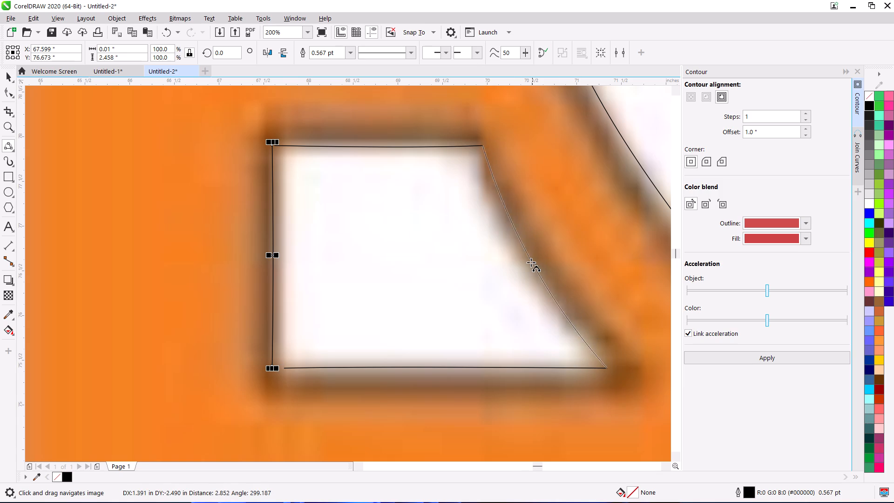
left_click(518, 253)
key("space")
scroll(458, 226, "down", 2)
left_click(169, 201)
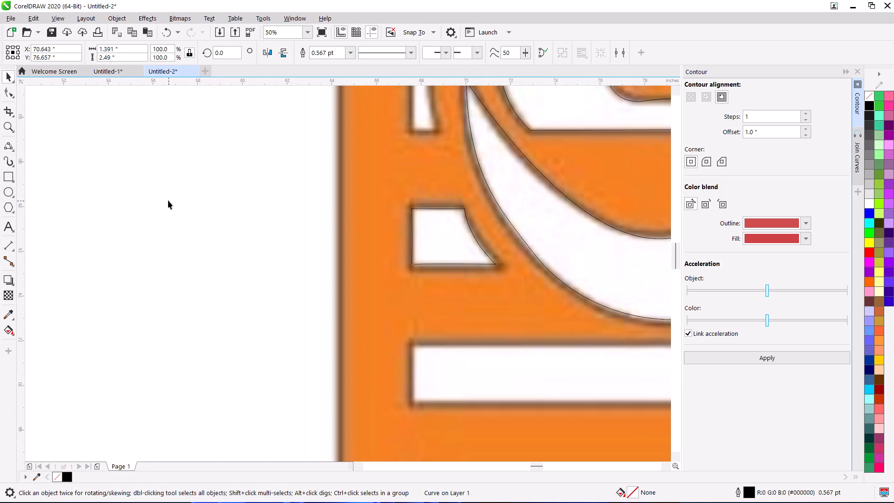
Select all the traced outlines over the upper part of the panel and combine them into one curve.
scroll(274, 224, "down", 2)
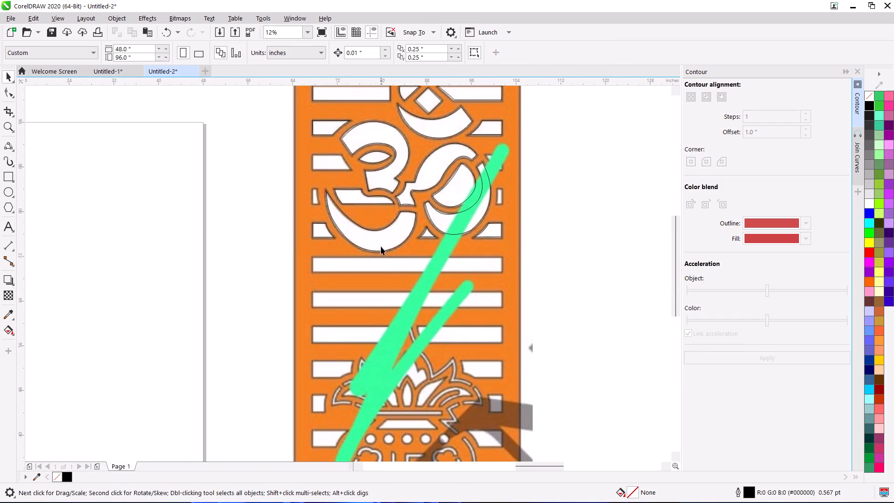
scroll(419, 236, "down", 2)
middle_click_drag(418, 244, 430, 309)
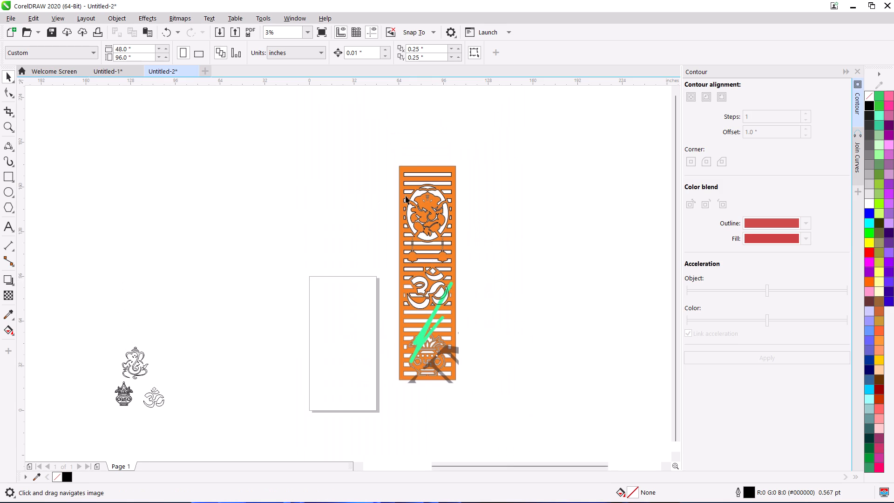
left_click_drag(367, 139, 506, 334)
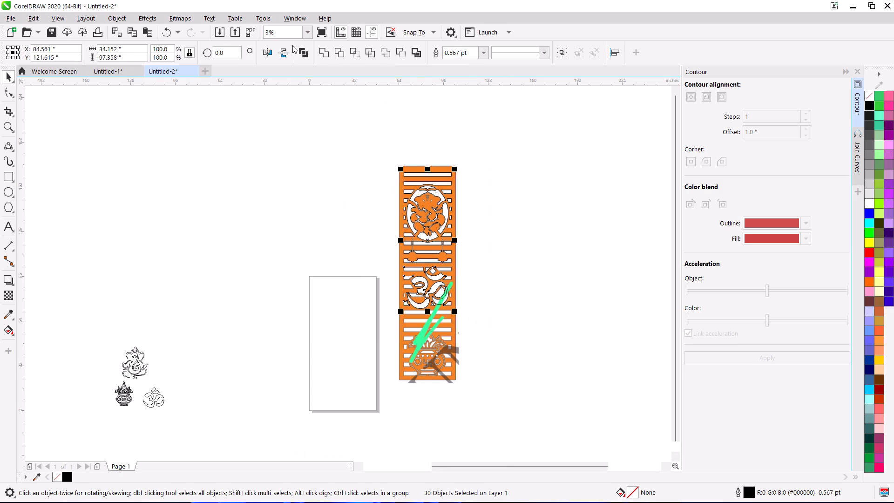
left_click(302, 49)
Join the loose end nodes at the lower corners of the 3-shaped opening and at the notch of the adjoining curved opening.
double_click(423, 229)
scroll(432, 277, "up", 2)
scroll(363, 330, "up", 1)
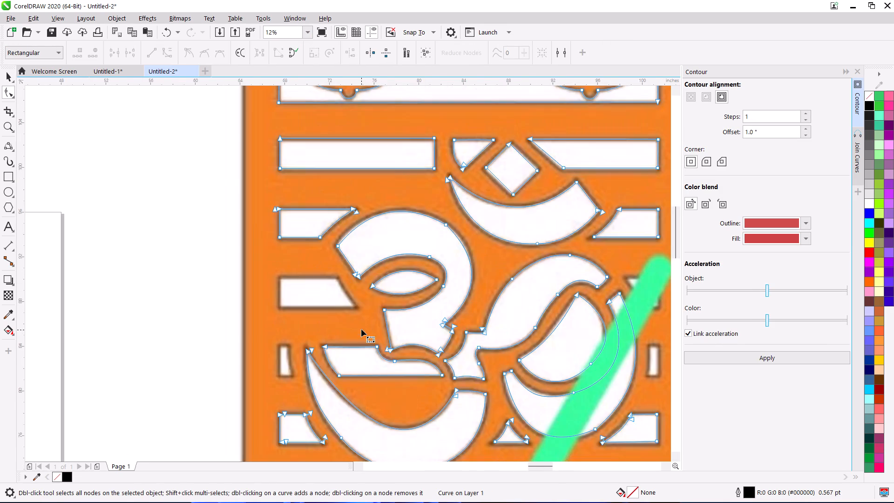
scroll(361, 329, "up", 1)
left_click_drag(495, 305, 533, 327)
key("e")
key("r")
left_click_drag(552, 322, 530, 343)
key("r")
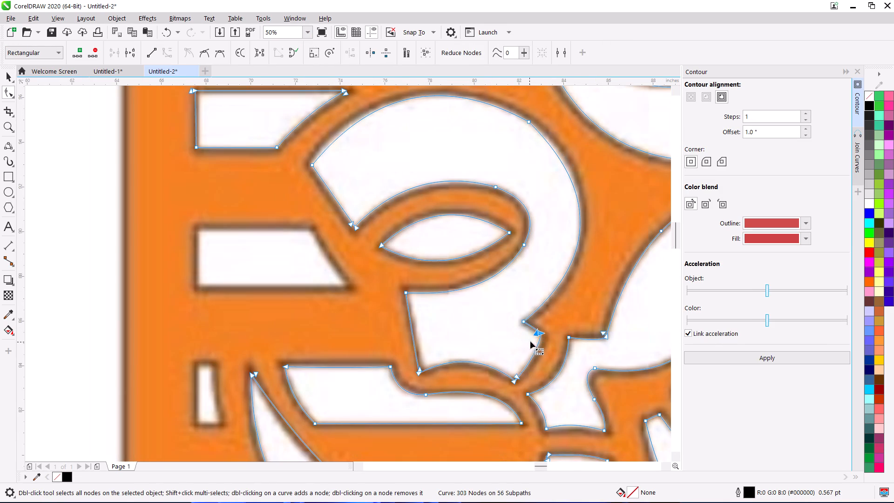
left_click_drag(393, 359, 432, 376)
key("r")
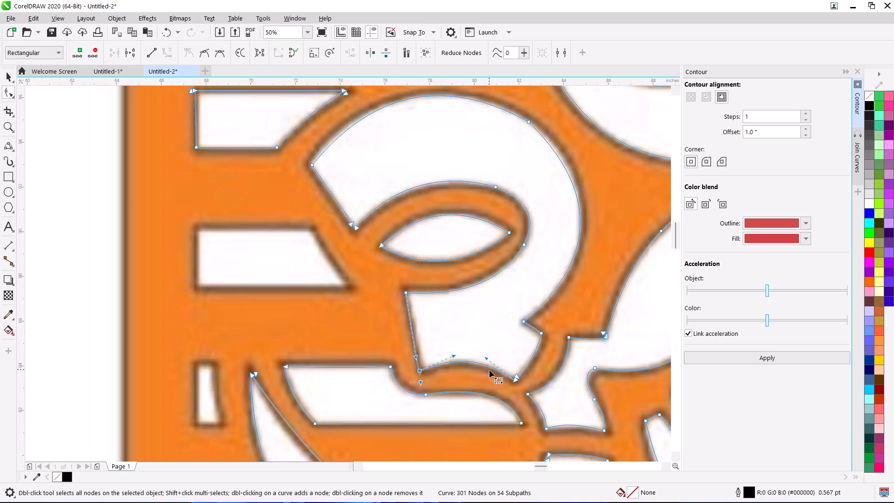
left_click_drag(489, 372, 527, 383)
key("r")
left_click_drag(594, 322, 611, 347)
key("r")
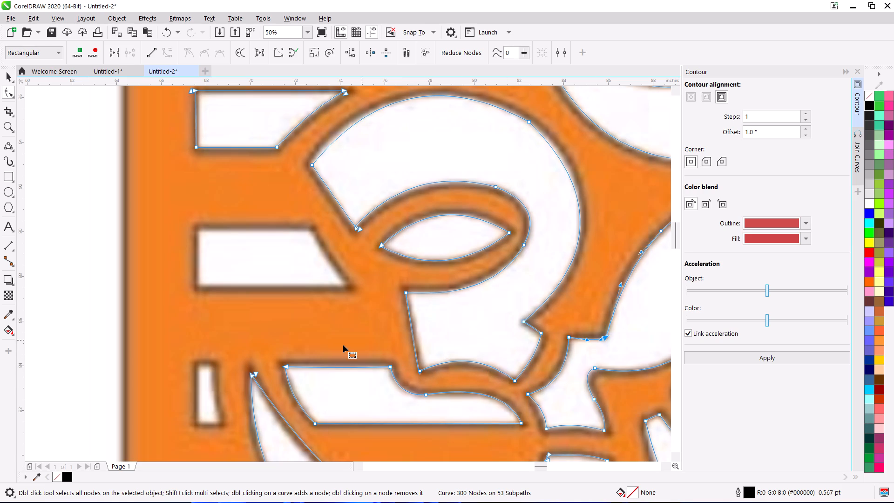
Join the end nodes at the upper left tip and upper right inner corner of the large lower crescent.
left_click_drag(237, 360, 267, 381)
key("r")
middle_click_drag(345, 378, 223, 282)
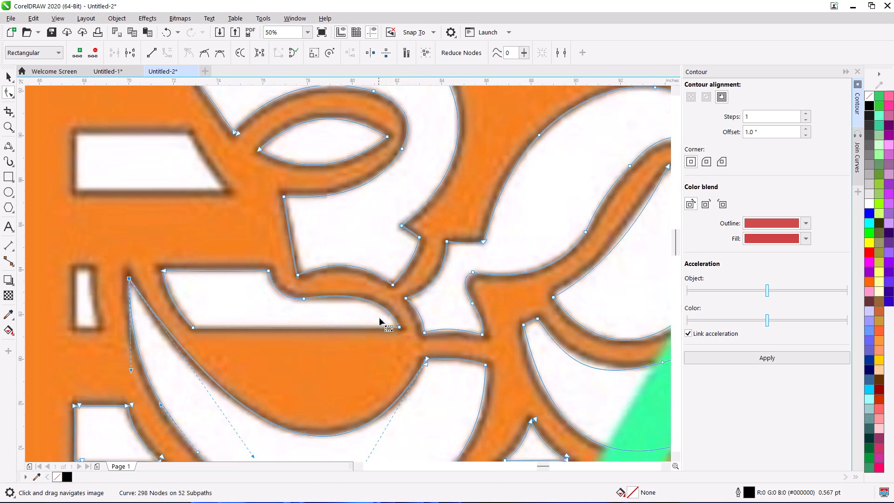
left_click_drag(412, 352, 449, 379)
key("r")
Join the end nodes at the apex and right corner of the small triangular opening.
middle_click_drag(411, 367, 318, 205)
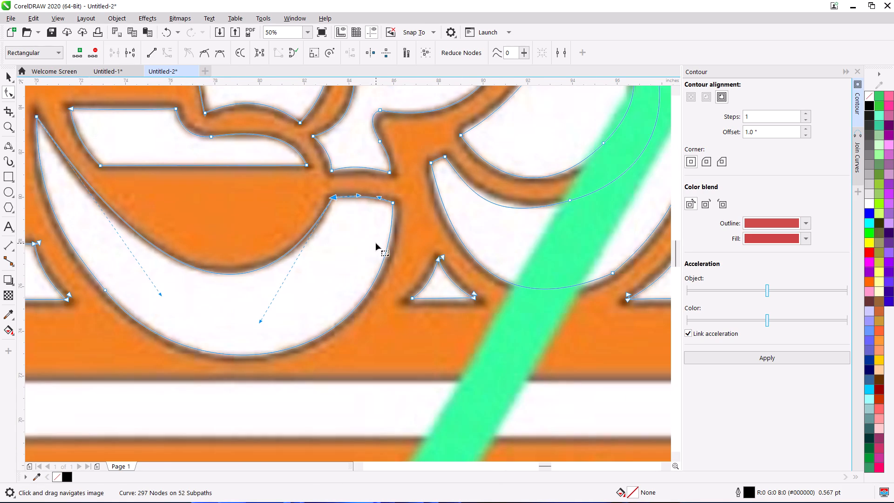
left_click_drag(421, 245, 469, 269)
key("r")
left_click_drag(469, 273, 490, 313)
key("r")
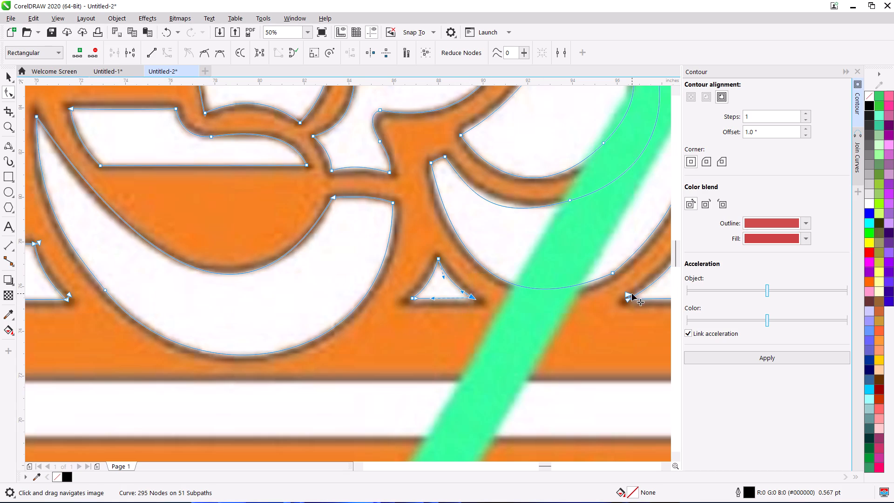
Join the end nodes at the lower left and upper left corners of the lower right trapezoidal opening.
left_click_drag(616, 287, 639, 311)
key("r")
middle_click_drag(622, 291, 458, 414)
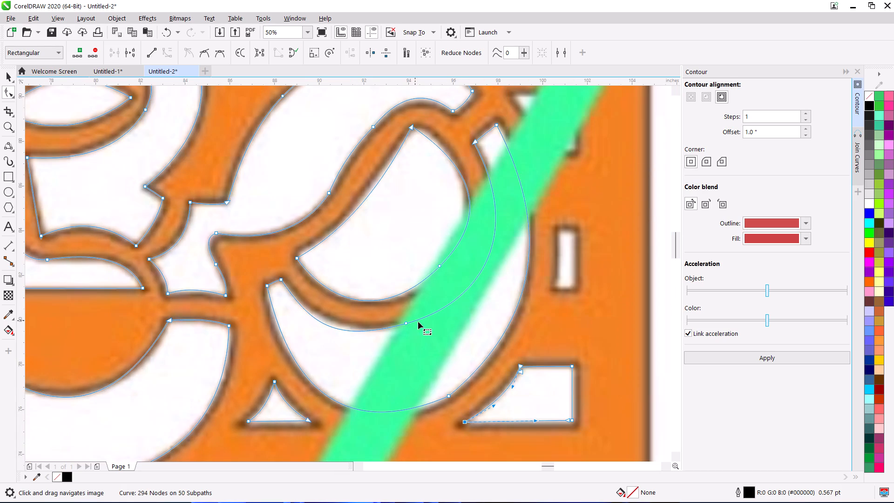
left_click_drag(504, 353, 537, 379)
key("r")
Join the end nodes at both top corners of the trapezoidal opening to the upper left of the 3-shaped opening.
scroll(511, 360, "down", 1)
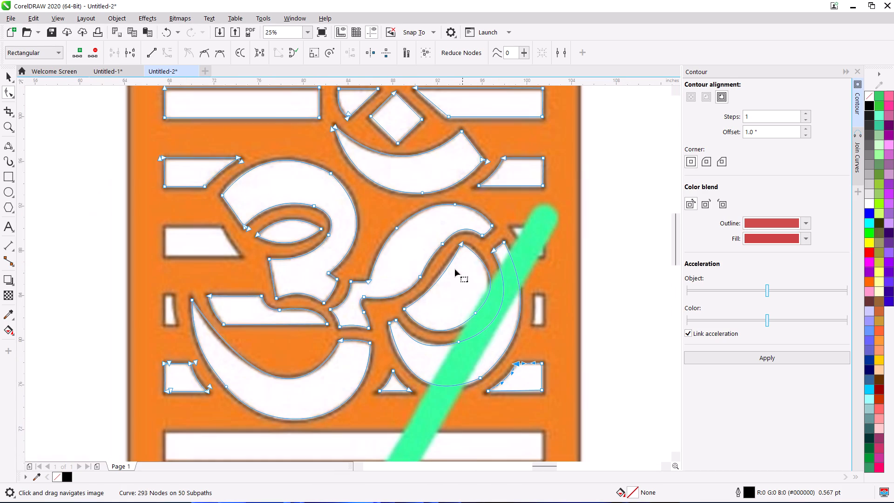
middle_click_drag(437, 243, 508, 287)
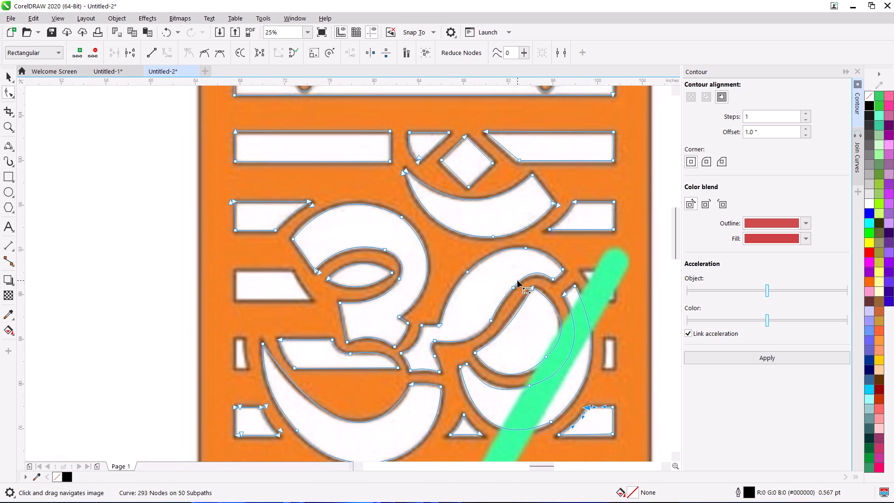
left_click_drag(307, 181, 325, 208)
key("r")
left_click_drag(196, 191, 257, 203)
key("r")
Join the end nodes at the bottom tip of the small opening beside the diamond and at both tips of the upper crescent.
left_click_drag(404, 156, 420, 160)
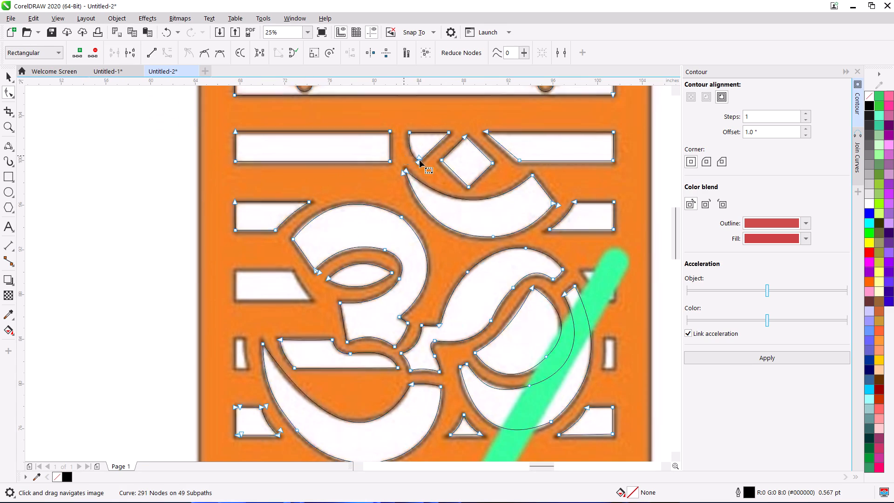
left_click_drag(420, 160, 434, 168)
key("r")
left_click_drag(400, 164, 418, 177)
key("r")
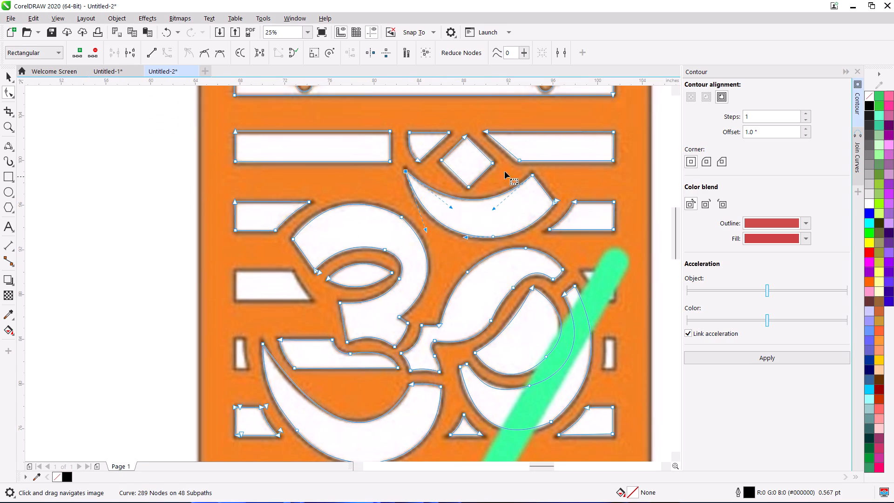
left_click_drag(541, 199, 567, 209)
key("r")
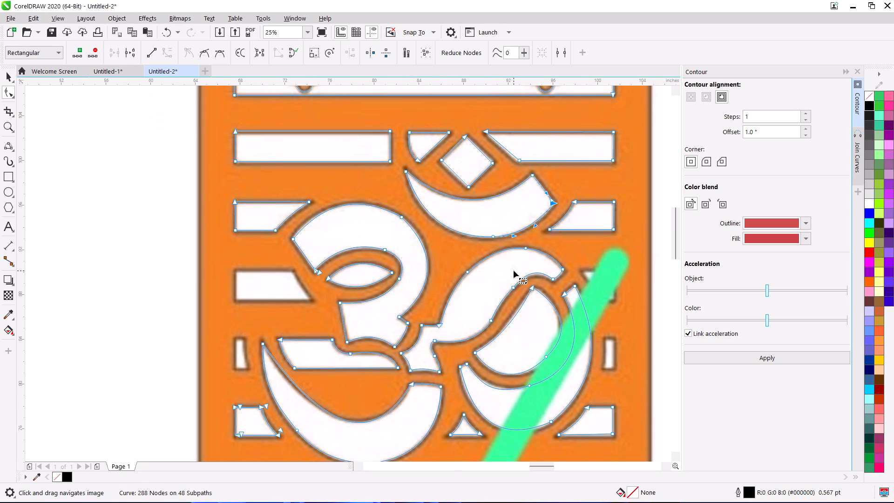
Make three nodes smooth on the central curved opening: two along its inner S-curve and one on its lower stem.
left_click(513, 288)
right_click(513, 288)
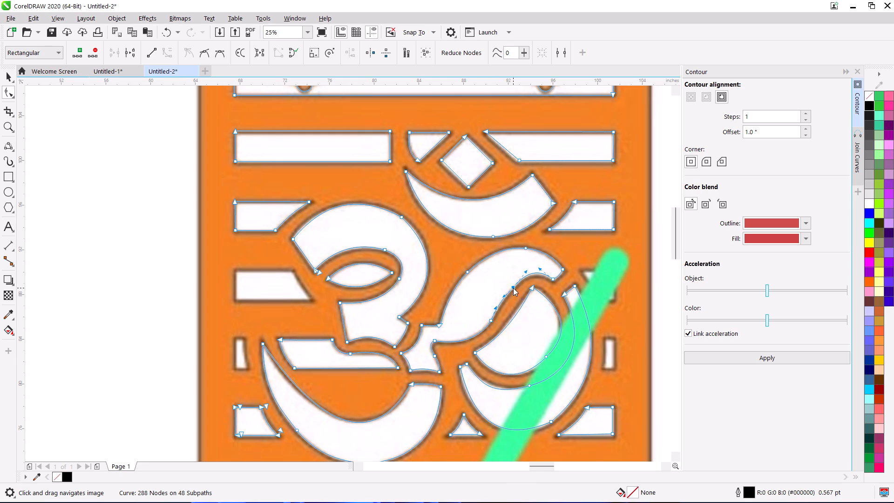
left_click(536, 389)
left_click(492, 322)
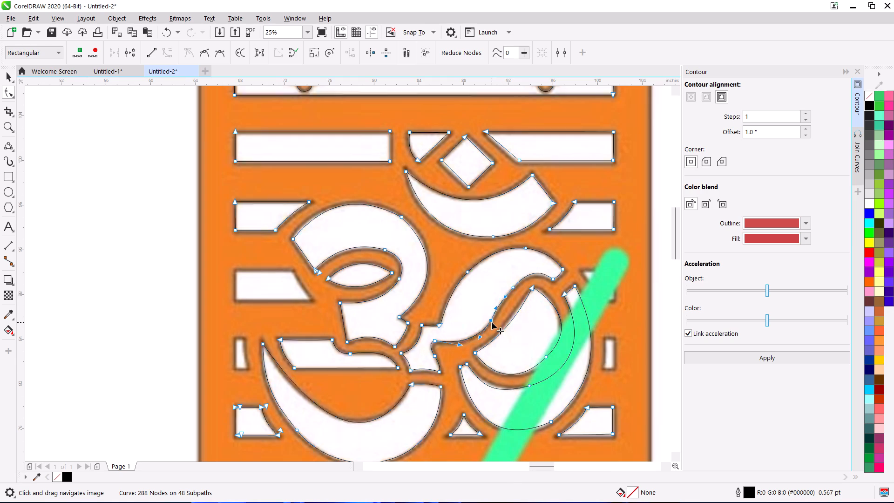
right_click(492, 322)
left_click(526, 228)
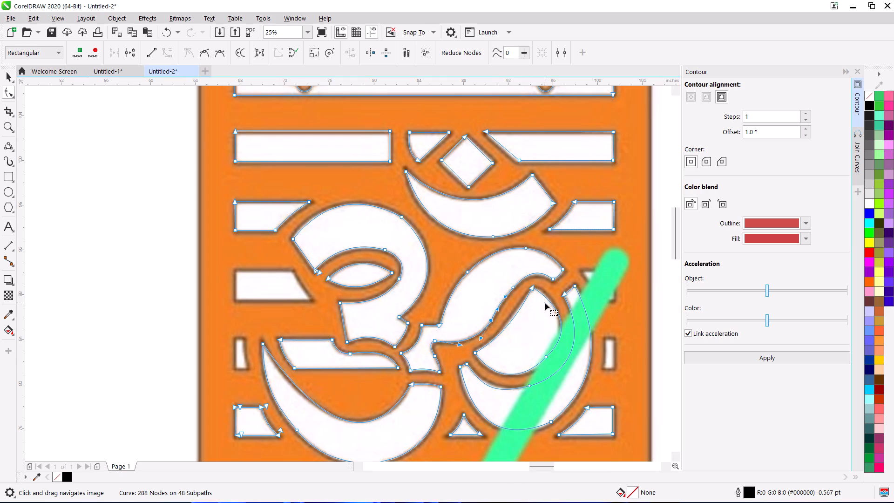
left_click(433, 358)
right_click(433, 358)
left_click(458, 262)
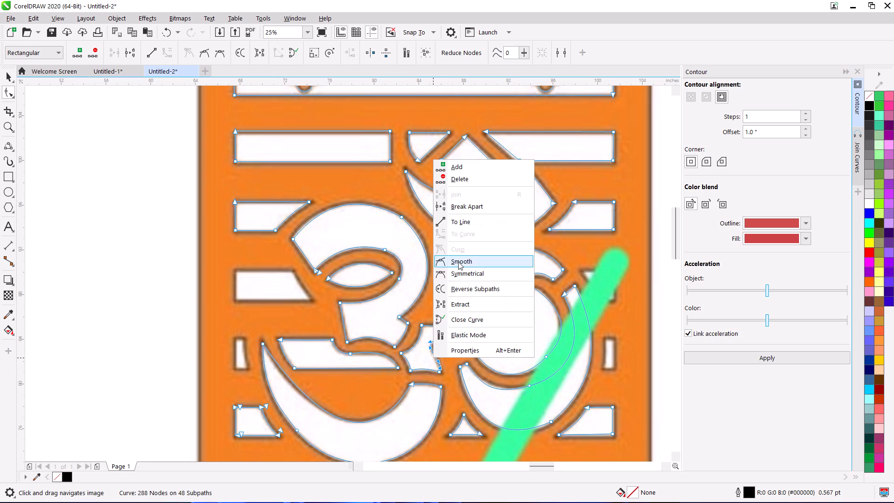
Delete the extra node on the lower right arc of the right-hand crescent opening.
left_click_drag(530, 348, 562, 366)
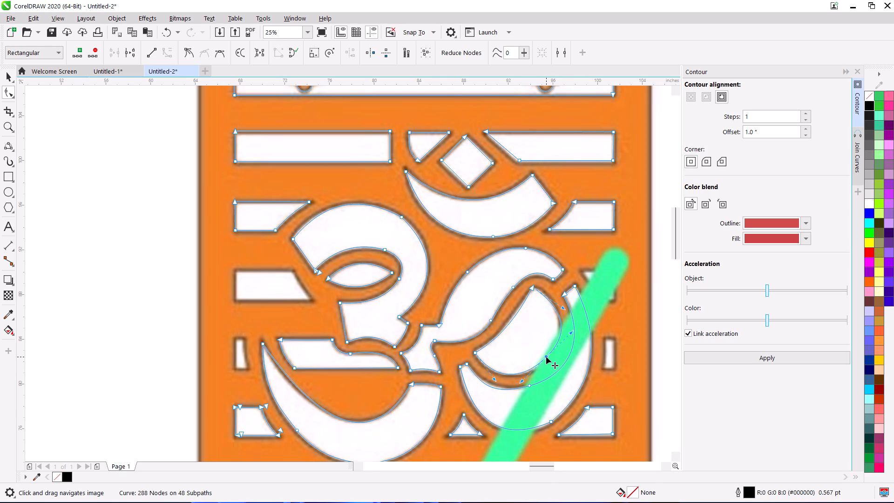
left_click_drag(545, 415, 556, 427)
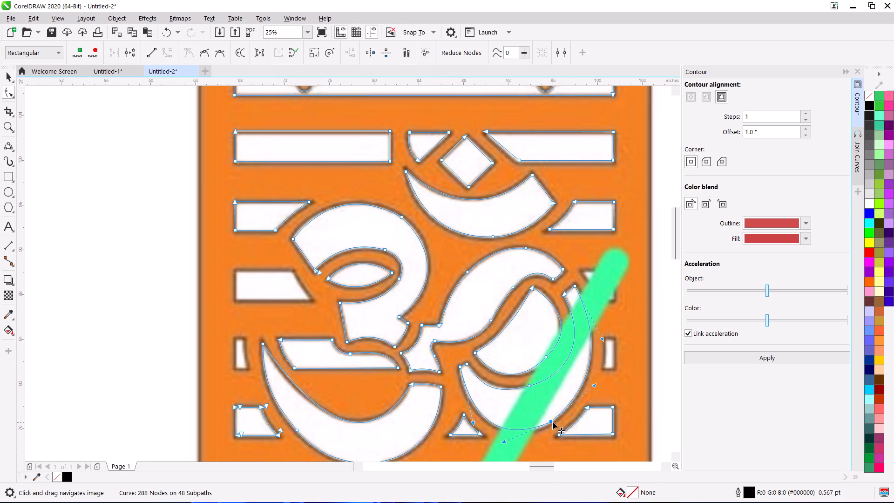
double_click(553, 422)
Join the loose end nodes at all four corners of the lower left trapezoidal opening.
middle_click_drag(580, 425, 640, 333)
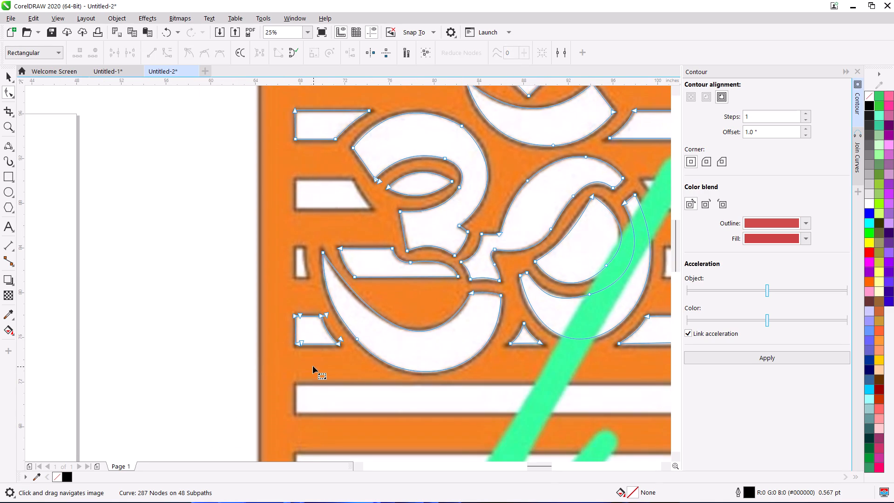
left_click_drag(309, 303, 345, 331)
key("r")
left_click_drag(265, 308, 318, 325)
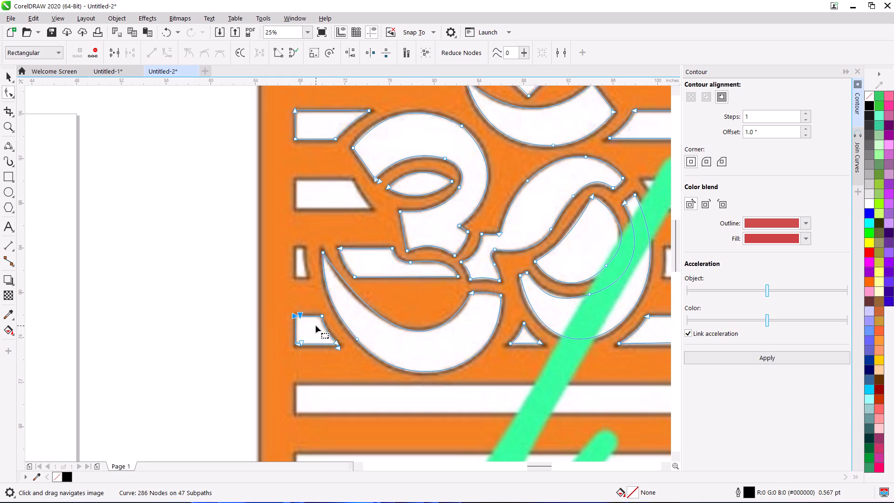
key("r")
left_click_drag(277, 334, 317, 357)
key("r")
left_click_drag(318, 334, 350, 351)
key("r")
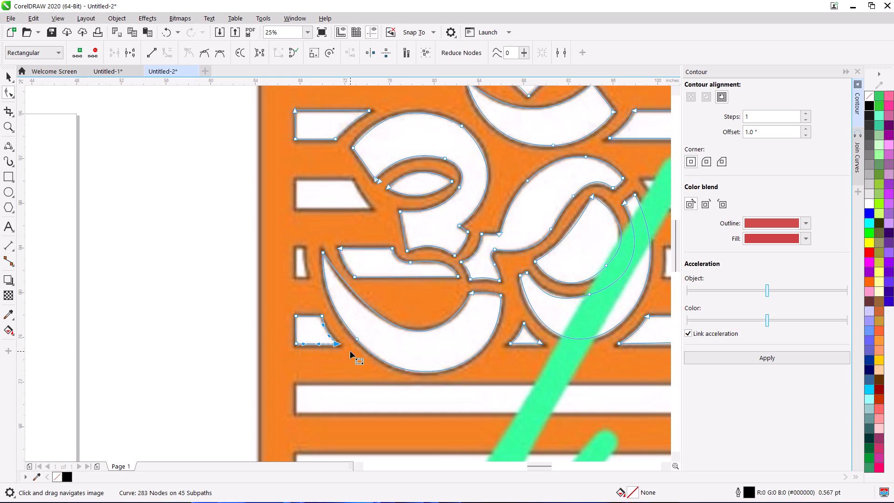
Delete the extra node on the lower left arc of the large lower crescent.
double_click(359, 341)
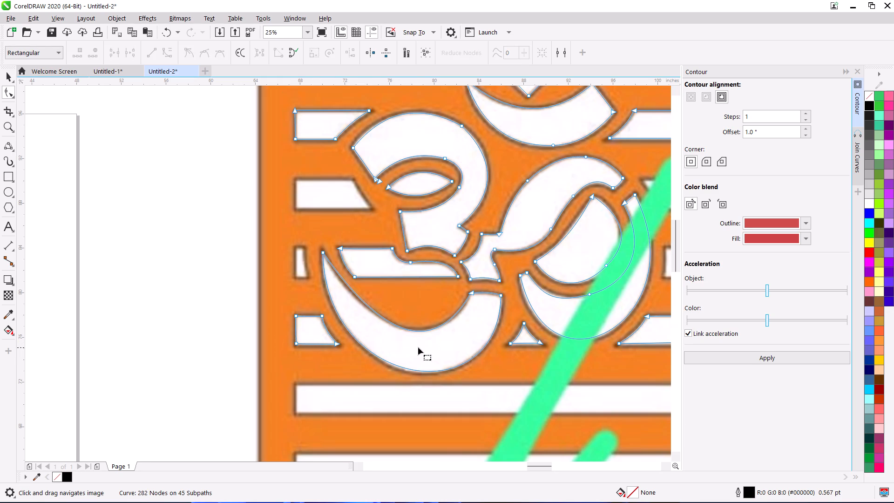
Outline the trapezoidal opening beside the Om's upper curve, on its left, with four straight 3-point curves, about 6.6 × 2.3 in overall.
middle_click_drag(337, 210, 333, 215)
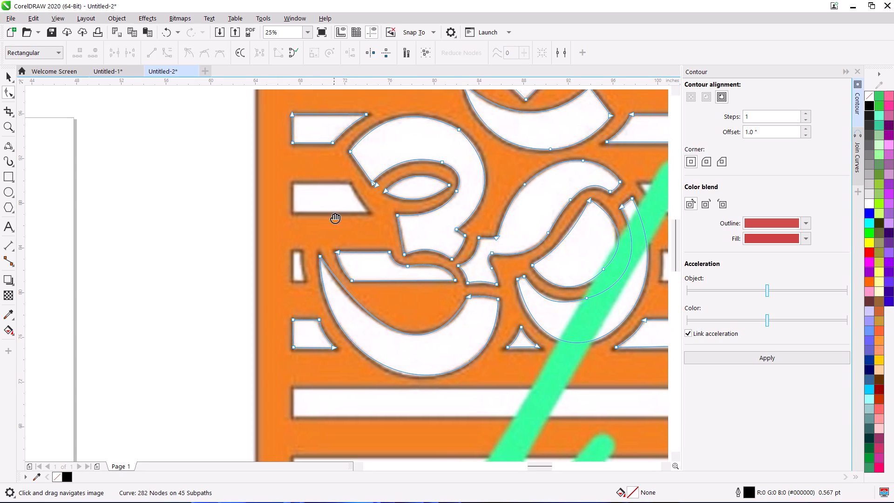
middle_click_drag(333, 215, 232, 247)
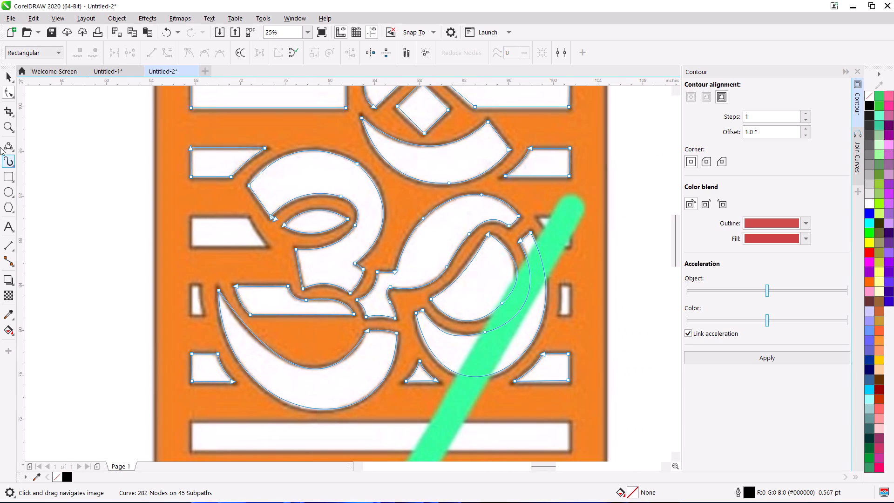
left_click(2, 149)
scroll(179, 233, "up", 1)
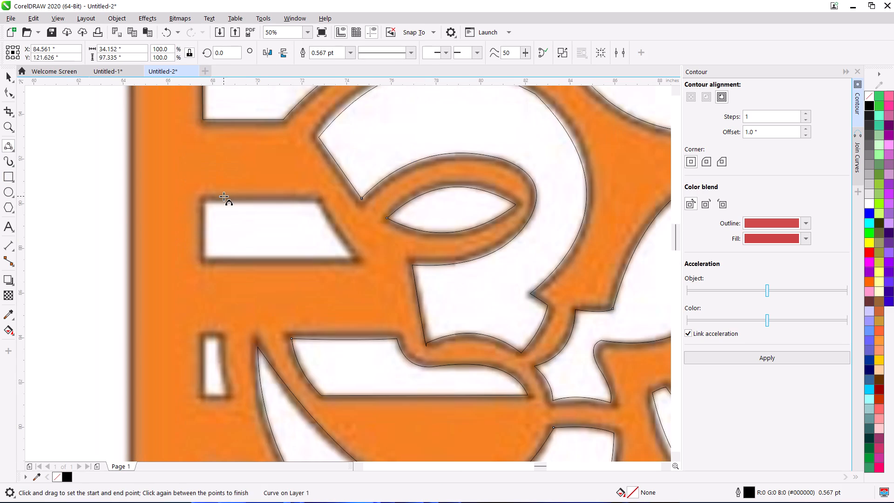
left_click_drag(205, 204, 318, 202)
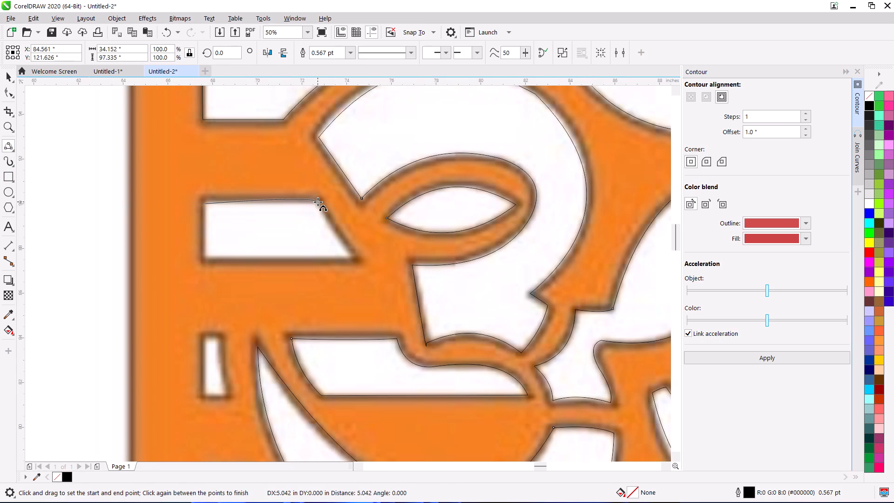
left_click(261, 204)
left_click_drag(352, 255, 314, 204)
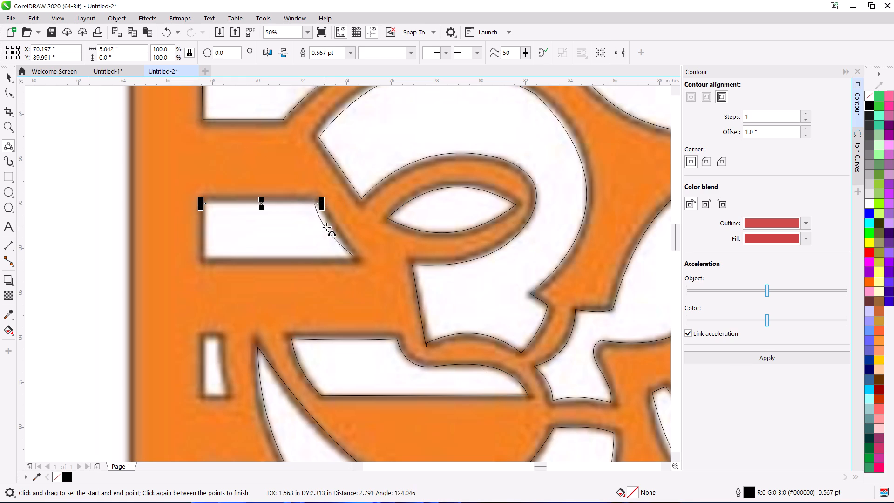
left_click(333, 230)
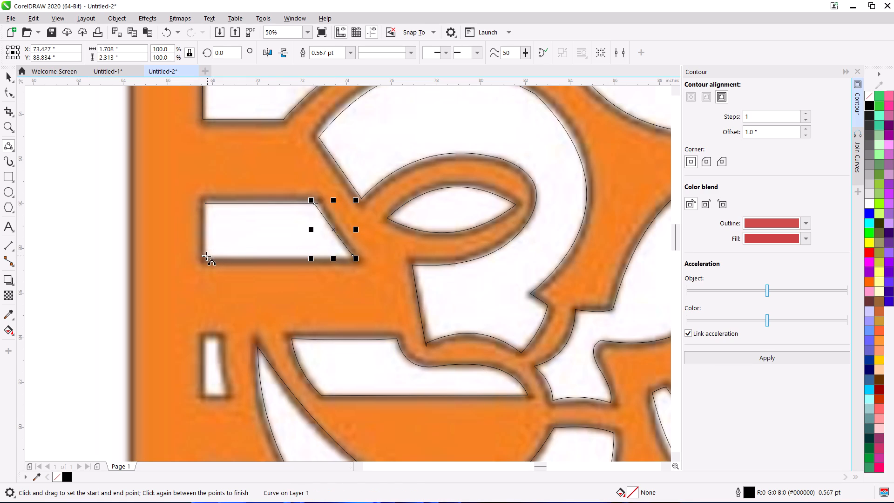
left_click_drag(205, 256, 353, 257)
left_click(353, 257)
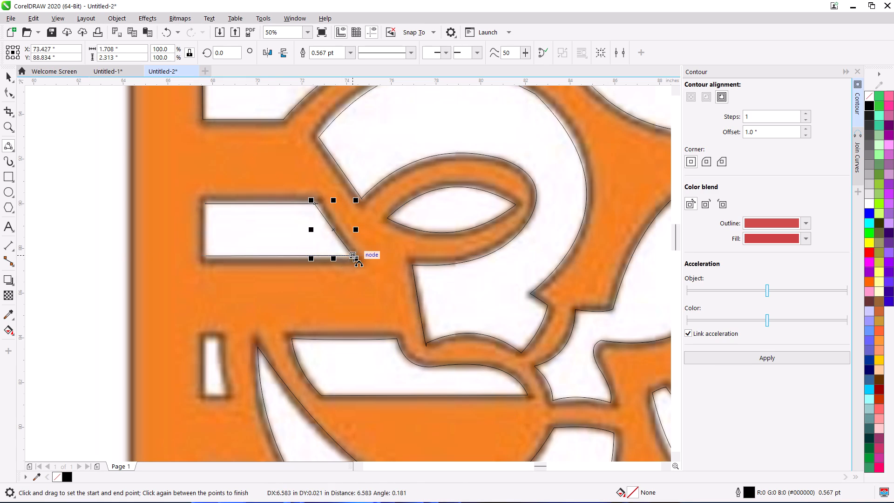
left_click_drag(206, 203, 205, 255)
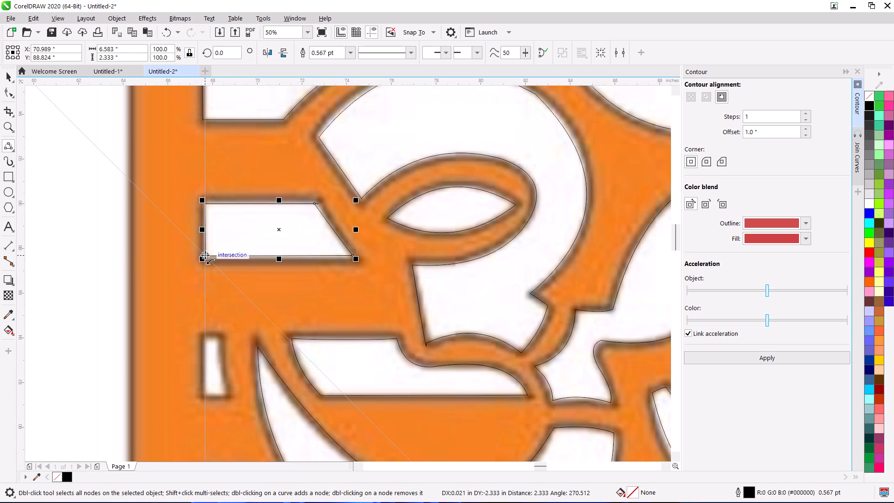
left_click_drag(205, 255, 205, 254)
left_click(204, 239)
Draw a rectangle about 34.04 × 2.83 in over the first full-width slot below the Om motif.
scroll(309, 235, "down", 1)
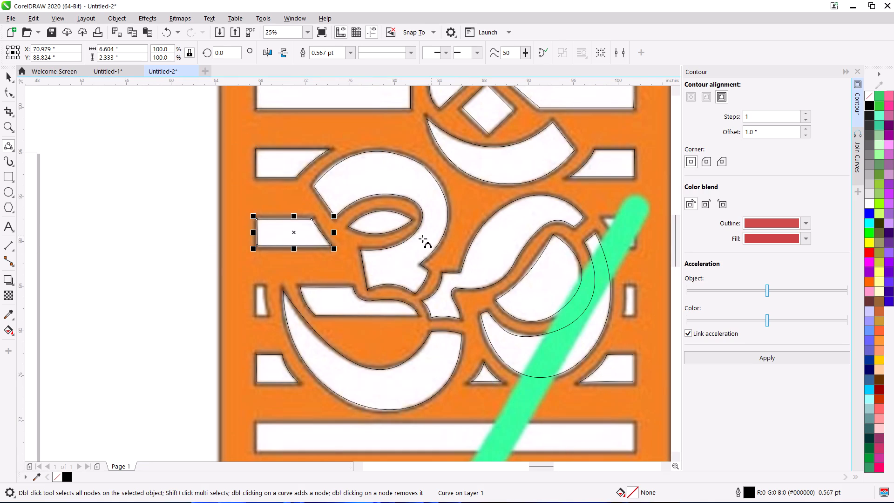
scroll(415, 239, "down", 1)
middle_click_drag(383, 325, 345, 251)
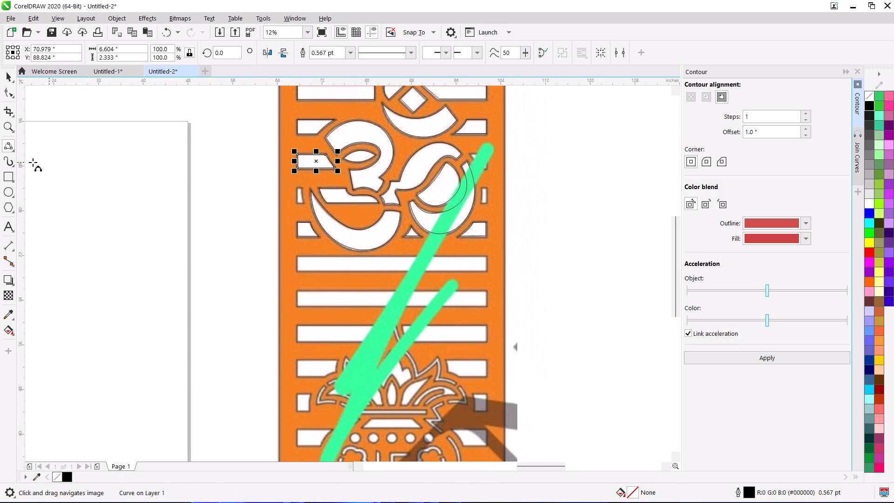
left_click(8, 175)
scroll(403, 260, "up", 1)
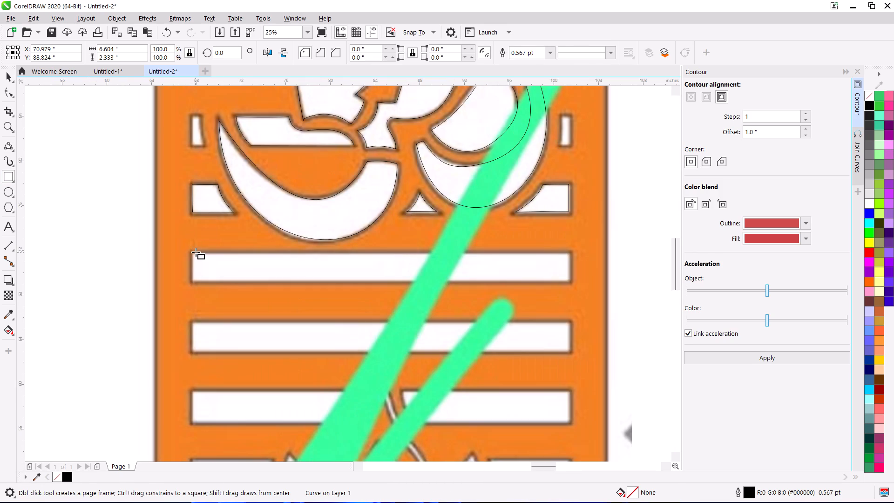
left_click_drag(190, 251, 569, 284)
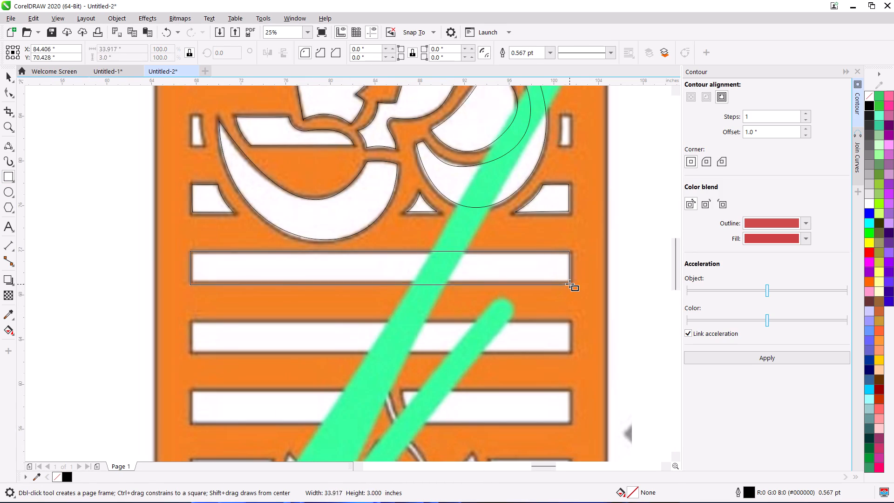
left_click_drag(569, 284, 570, 283)
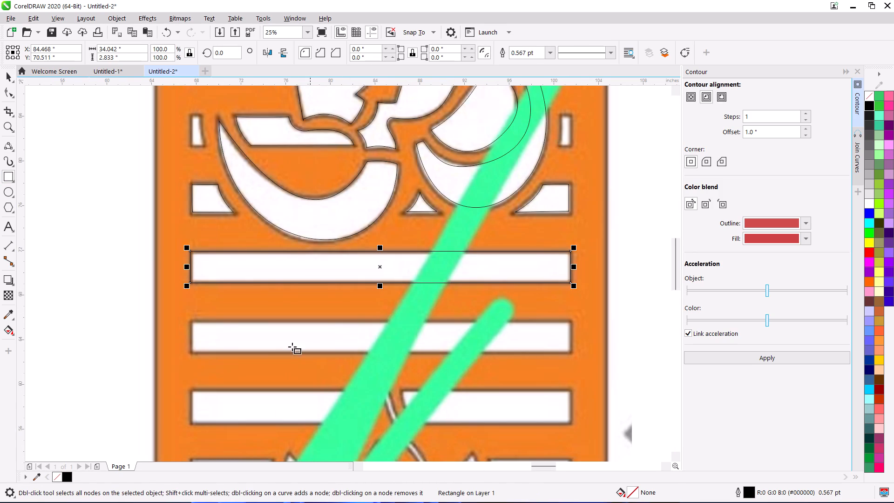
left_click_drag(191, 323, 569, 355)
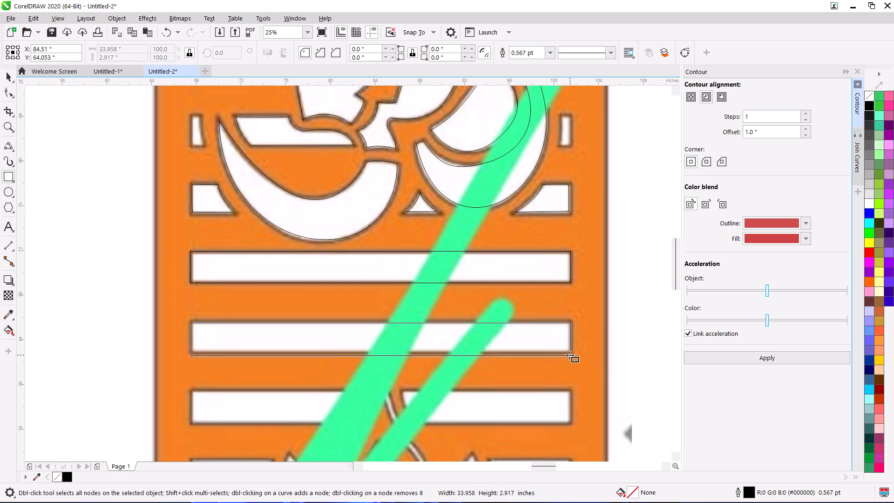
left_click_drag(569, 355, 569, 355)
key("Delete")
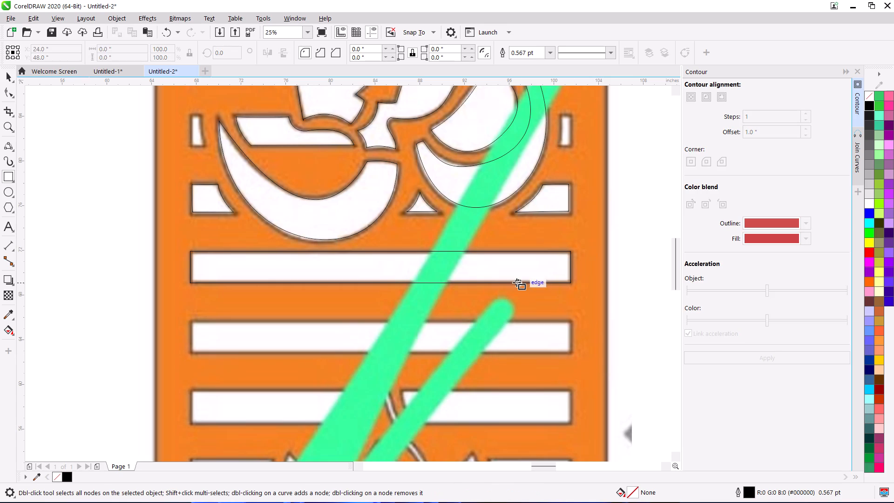
Copy the slot rectangle onto the second and third full-width slots below the Om motif.
key("space")
left_click(497, 266)
left_click_drag(383, 267, 381, 320)
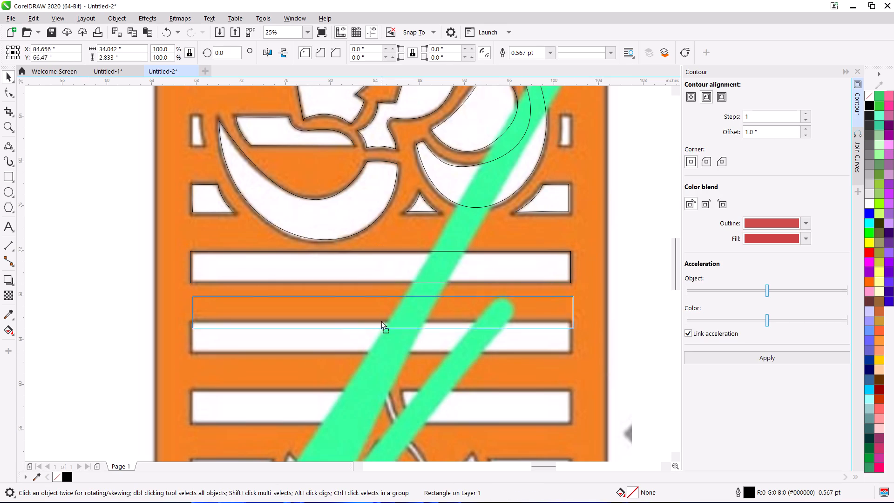
left_click_drag(381, 320, 381, 337)
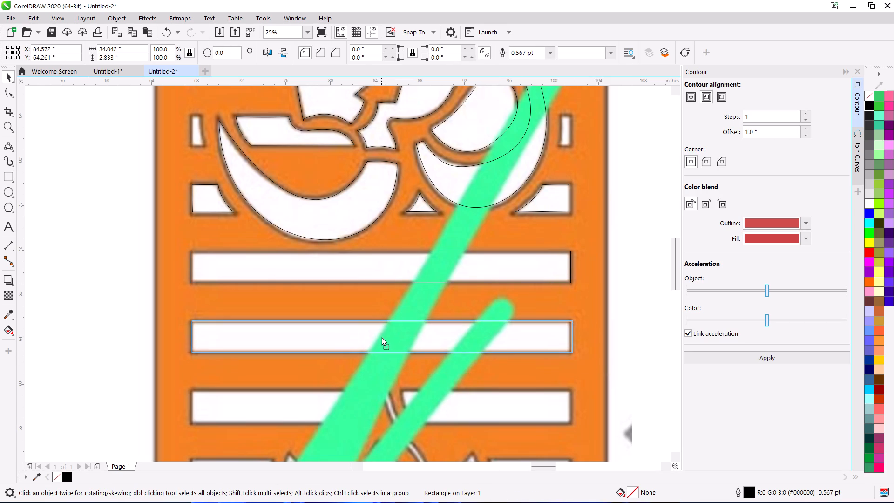
left_click_drag(381, 337, 381, 336)
right_click(381, 336)
left_click_drag(381, 336, 376, 398)
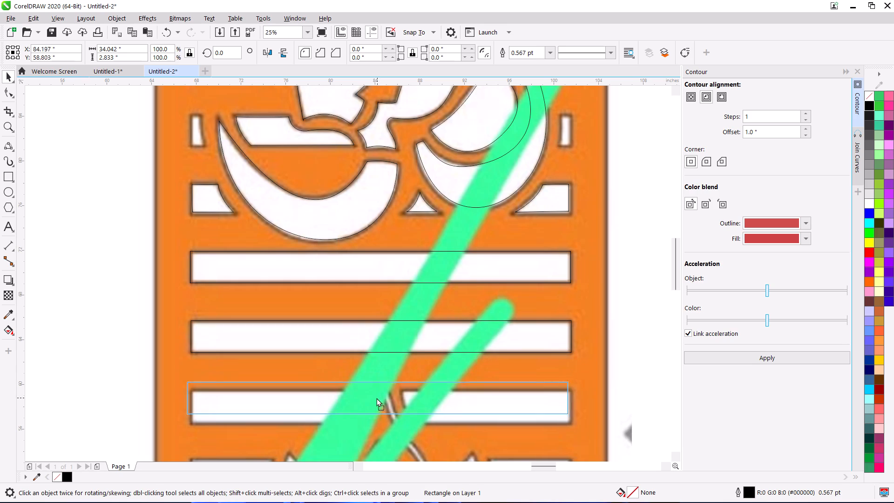
left_click_drag(376, 398, 382, 406)
right_click(382, 406)
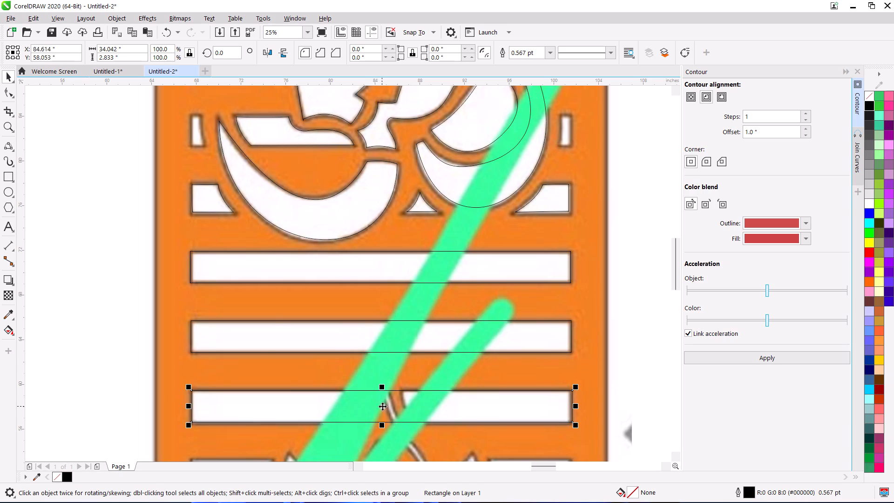
Delete the loose Ganesha and Om line drawings from the group of three small motifs, leaving the pot drawing.
scroll(390, 395, "down", 1)
middle_click_drag(392, 395, 425, 269)
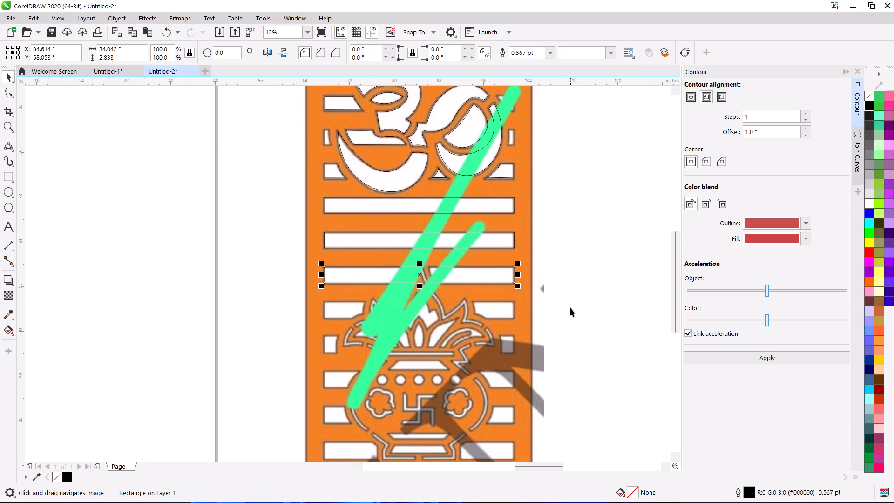
scroll(570, 313, "down", 1)
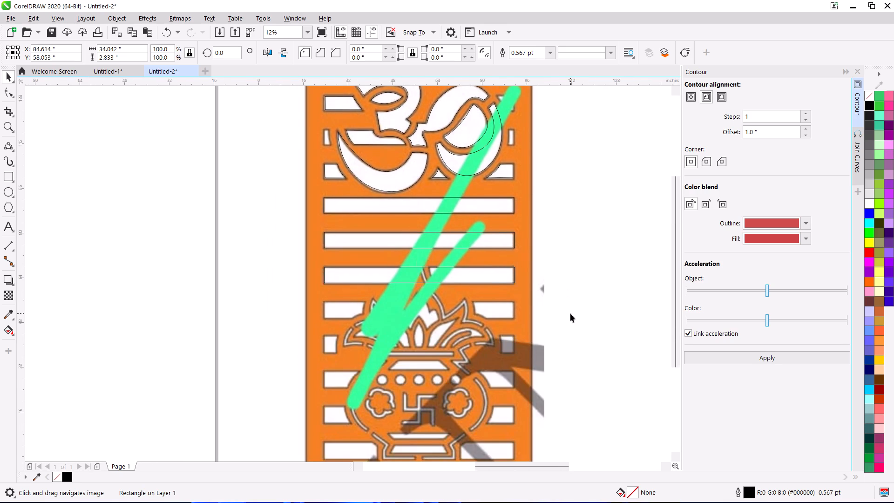
middle_click_drag(570, 313, 549, 365)
scroll(547, 360, "up", 1)
middle_click_drag(529, 357, 569, 306)
scroll(569, 306, "up", 1)
scroll(569, 306, "down", 4)
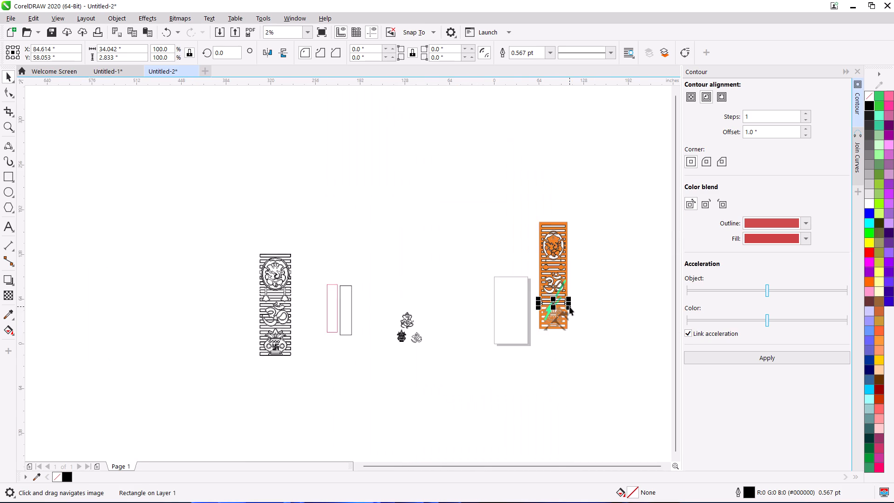
middle_click_drag(569, 306, 467, 337)
scroll(467, 337, "up", 2)
scroll(269, 347, "down", 1)
middle_click_drag(275, 346, 375, 293)
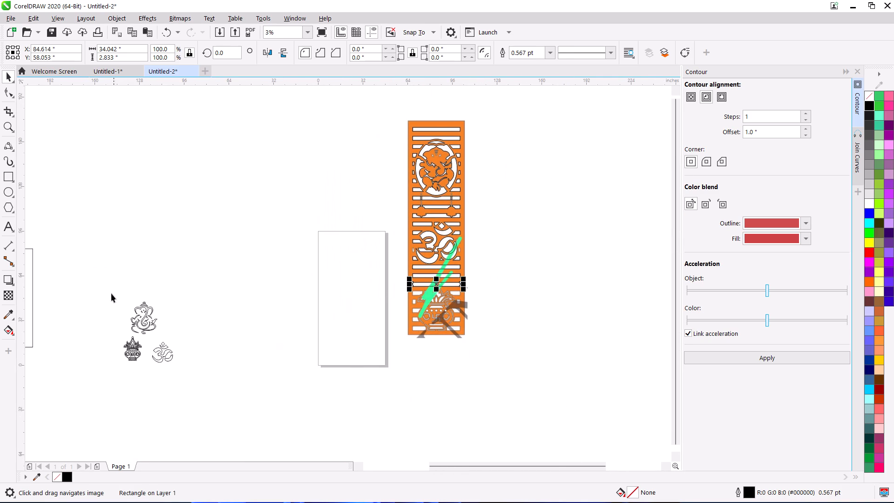
left_click_drag(108, 290, 164, 335)
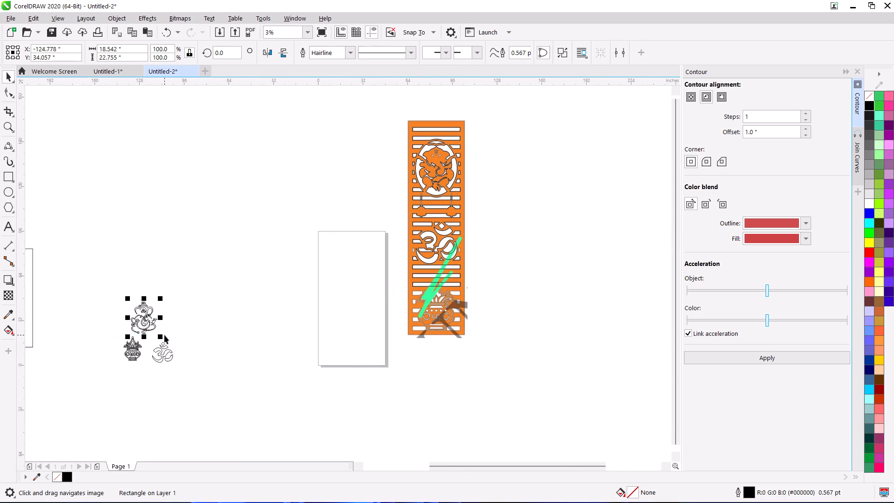
key("Delete")
left_click_drag(154, 331, 144, 331)
left_click_drag(144, 331, 209, 386)
key("Delete")
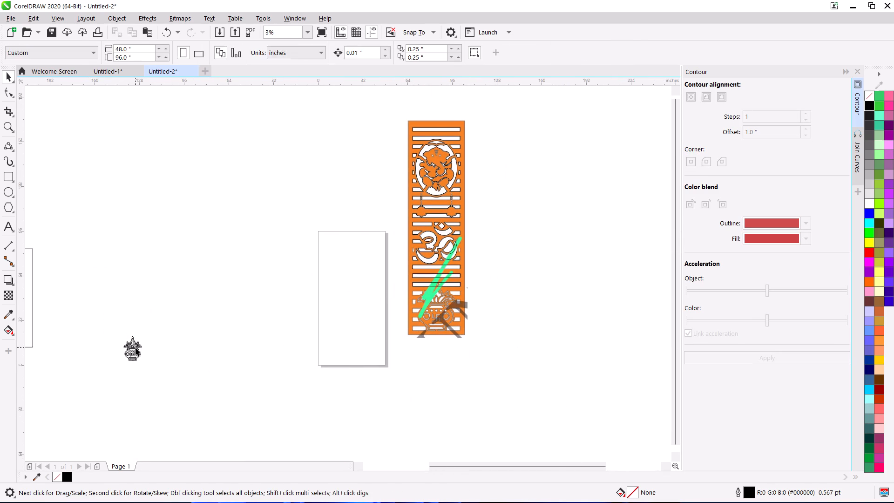
Move the small pot line drawing over to the lower end of the orange panel, just off its left side.
left_click_drag(135, 347, 467, 329)
scroll(432, 329, "up", 2)
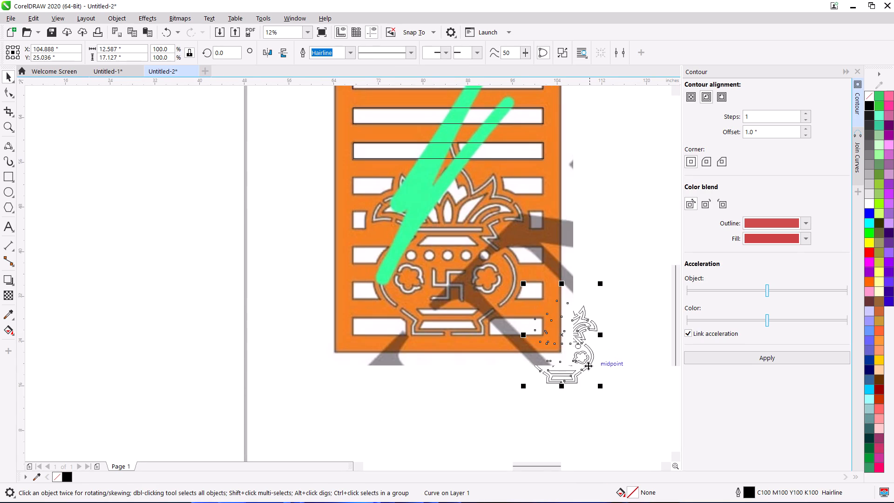
left_click(636, 255)
left_click_drag(576, 331, 283, 295)
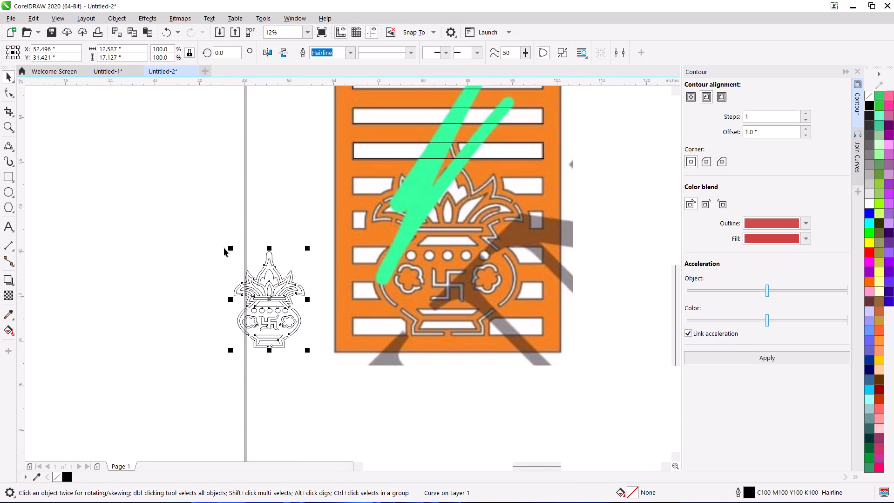
Enlarge the pot line drawing to about 29.9 × 40.7 in, compare it over the panel's pot, and place it left of the panel.
left_click_drag(229, 248, 154, 186)
left_click_drag(225, 268, 420, 243)
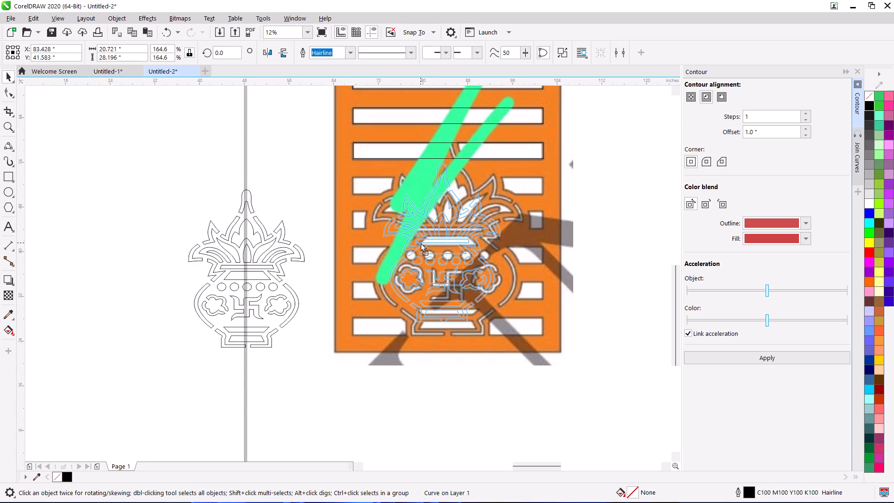
left_click_drag(420, 243, 251, 245)
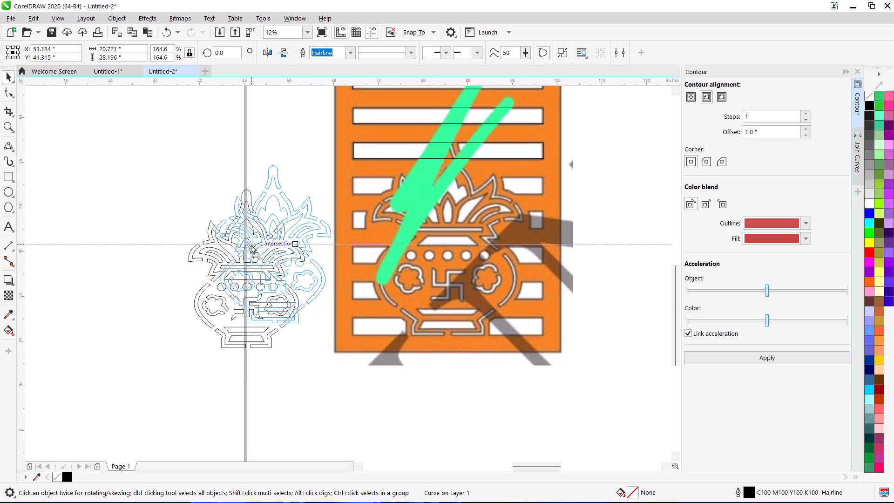
left_click_drag(251, 245, 250, 244)
left_click_drag(212, 165, 205, 157)
left_click(256, 225)
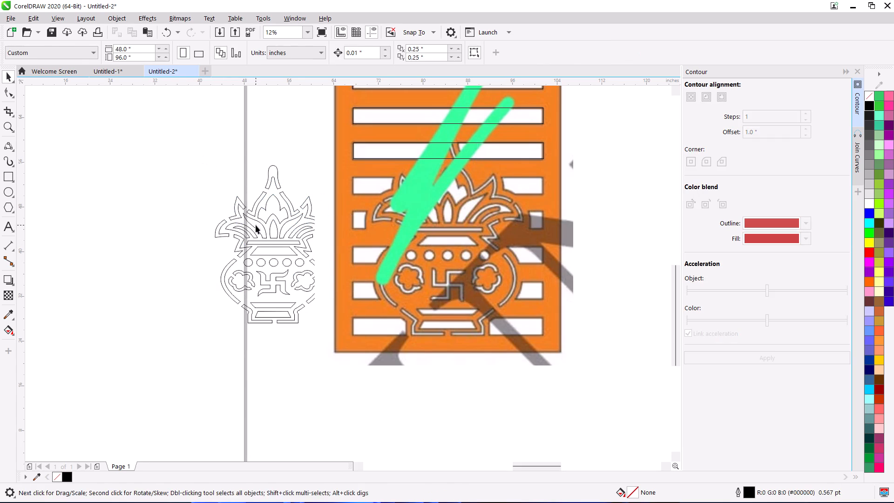
left_click_drag(210, 161, 122, 93)
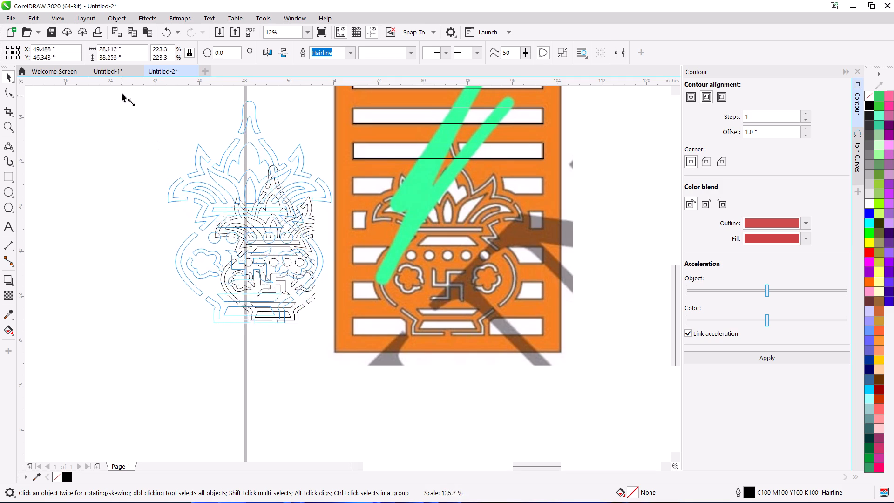
left_click_drag(122, 93, 122, 91)
left_click_drag(280, 226, 385, 241)
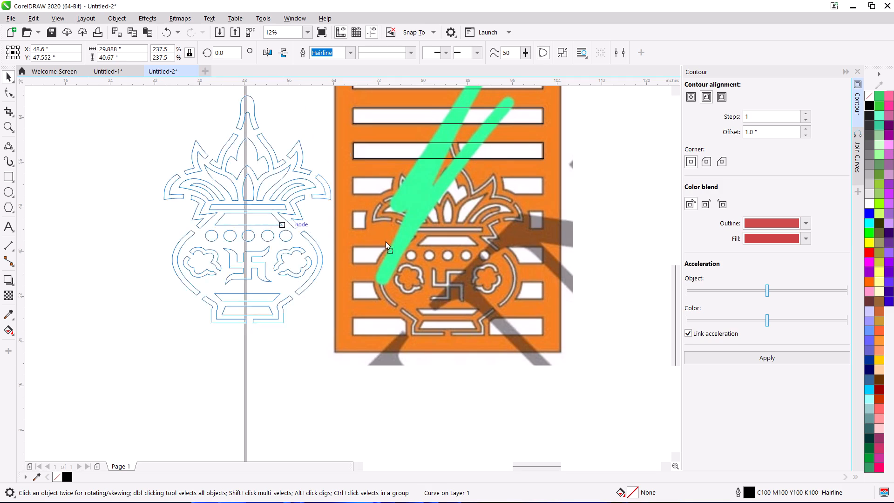
left_click_drag(385, 241, 481, 245)
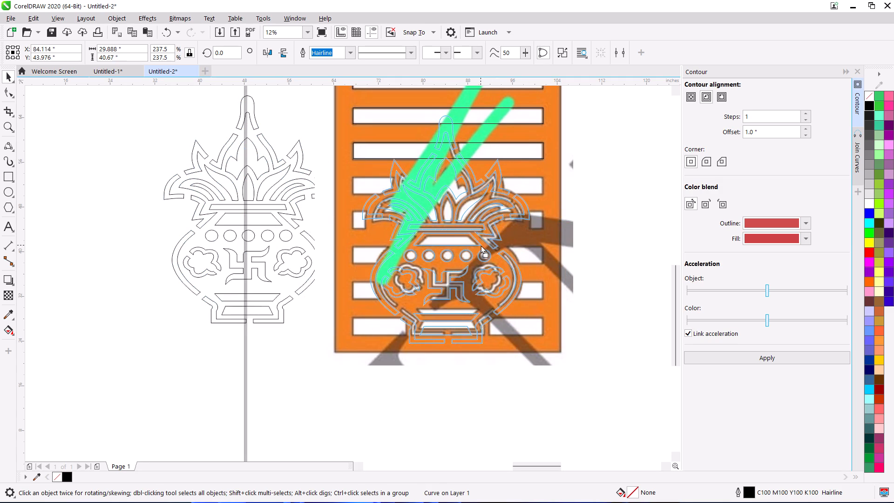
left_click_drag(481, 245, 297, 265)
left_click_drag(260, 130, 260, 140)
left_click_drag(246, 177, 183, 162)
left_click(302, 122)
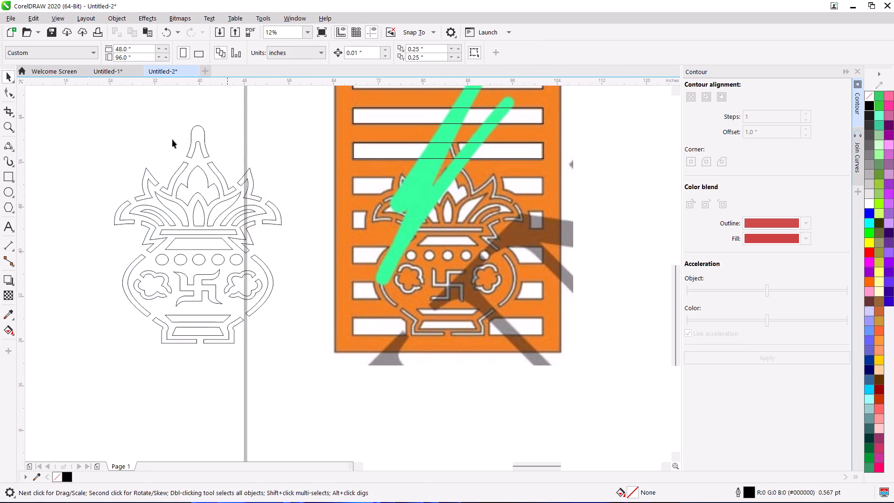
Start the Rectangle tool for outlining the slots around the pot motif at the panel's lower end.
left_click(8, 173)
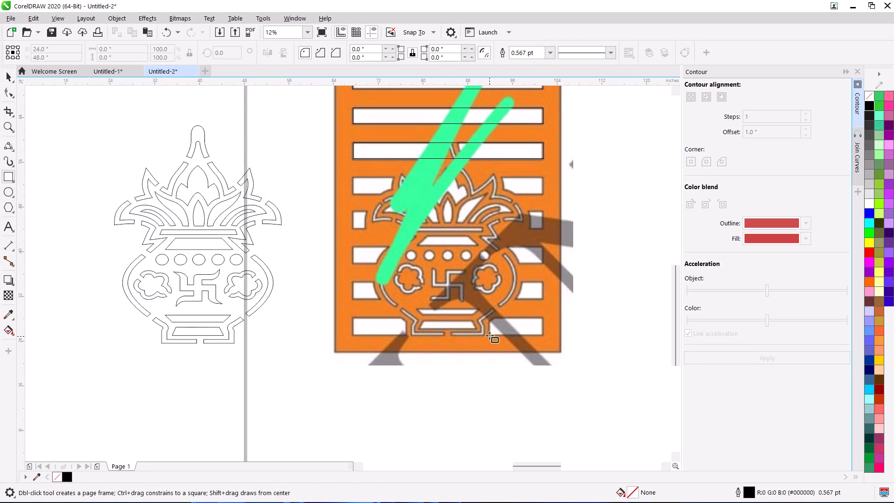
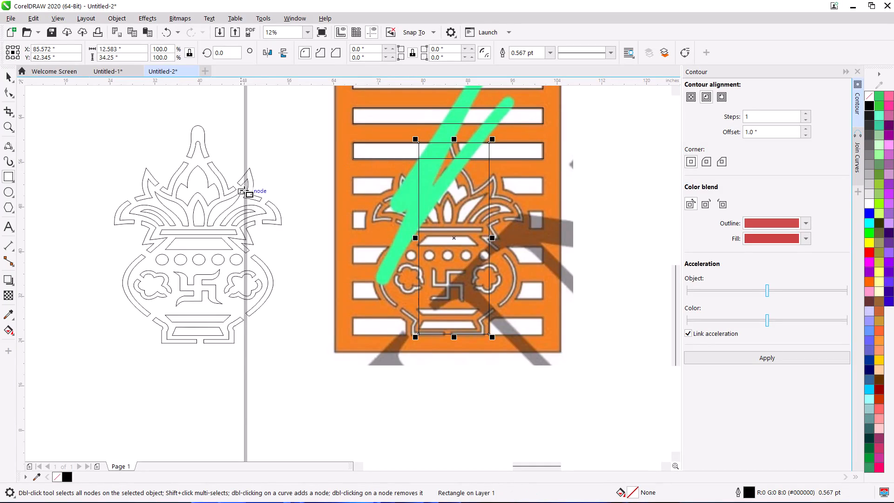
Delete the measuring rectangle over the panel's pot and set the pot line drawing's height to 34.25 in, keeping proportions.
key("space")
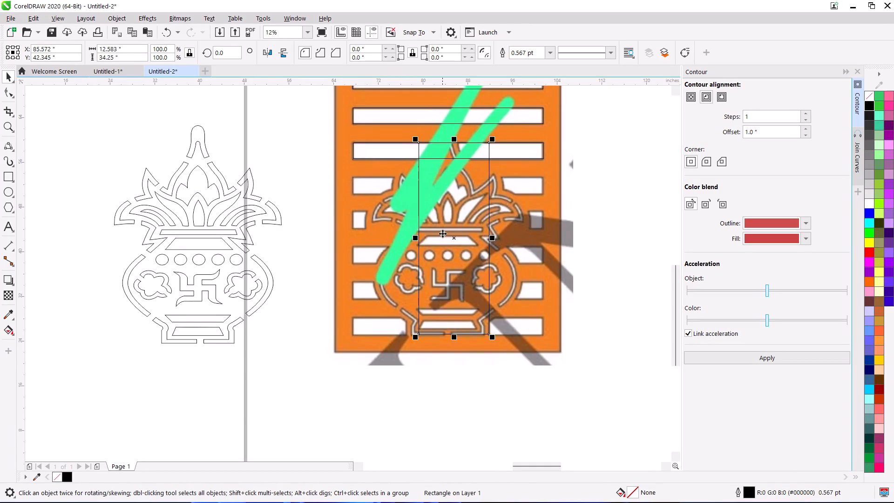
key("Delete")
left_click(155, 215)
left_click_drag(127, 58, 0, 77)
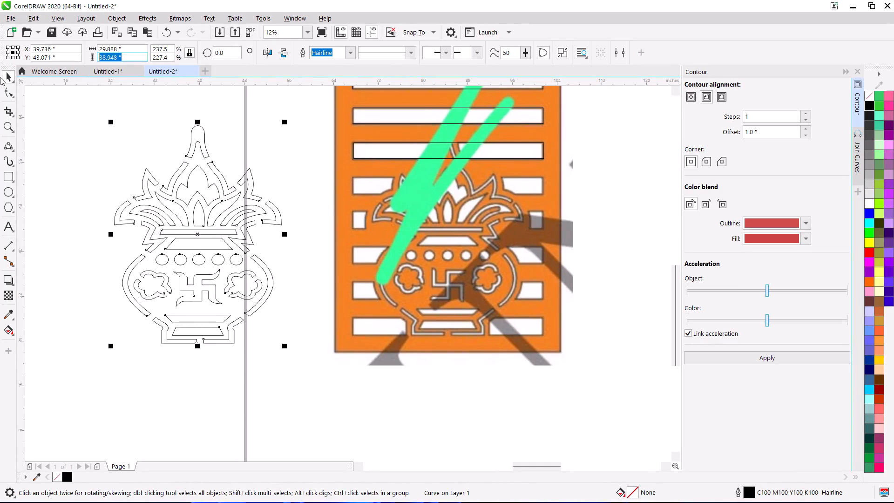
key("3")
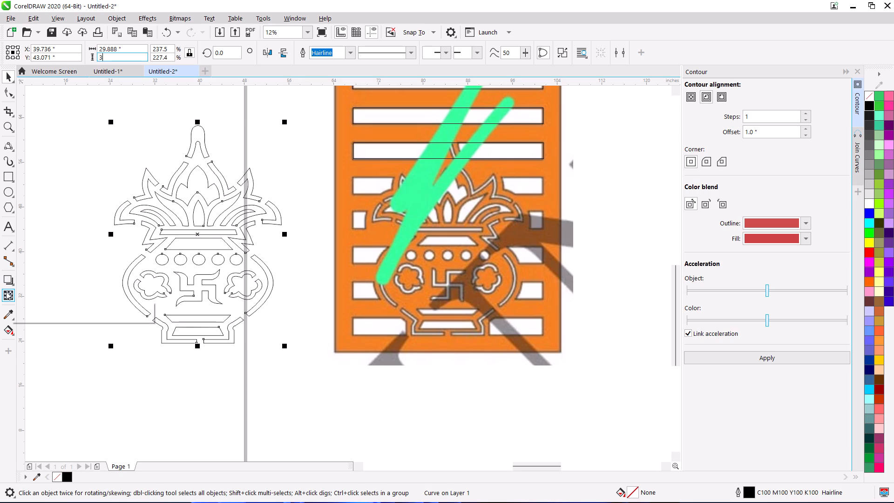
key("4")
key("period")
key("2")
key("5")
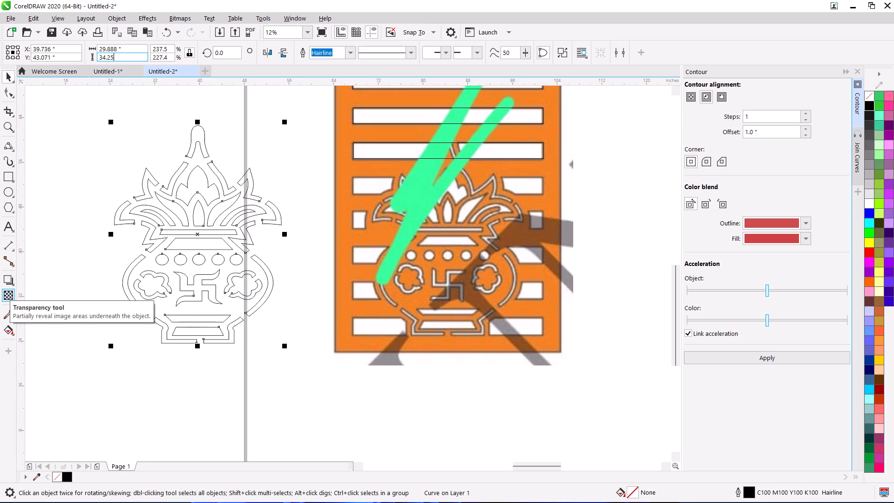
key("Return")
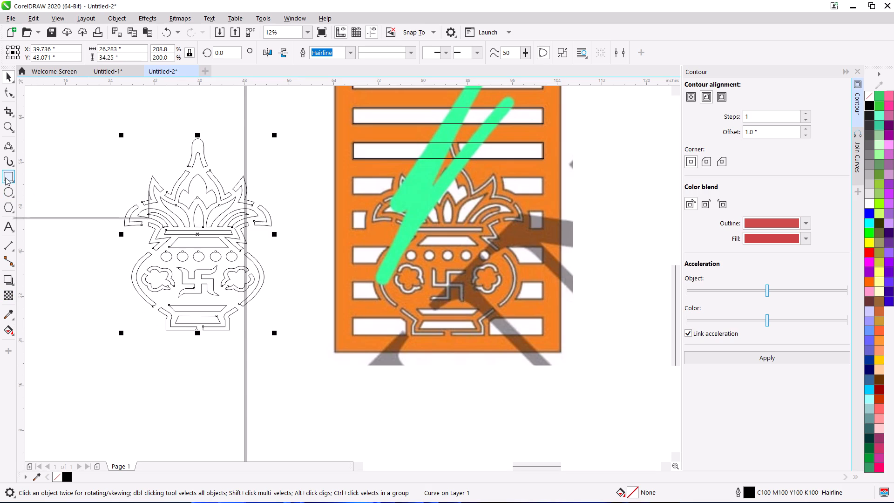
Gauge the width of the panel's pot with a temporary rectangle about 27 in wide across its leaves, and delete it.
left_click(5, 177)
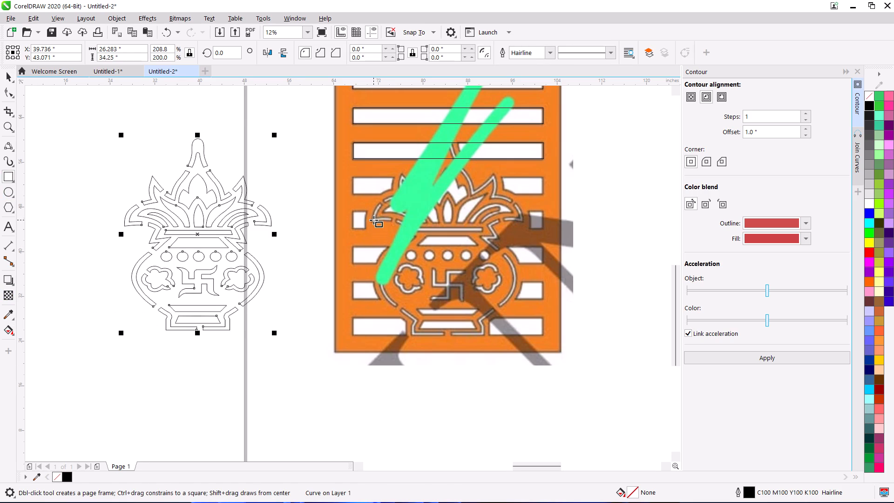
left_click_drag(372, 221, 525, 223)
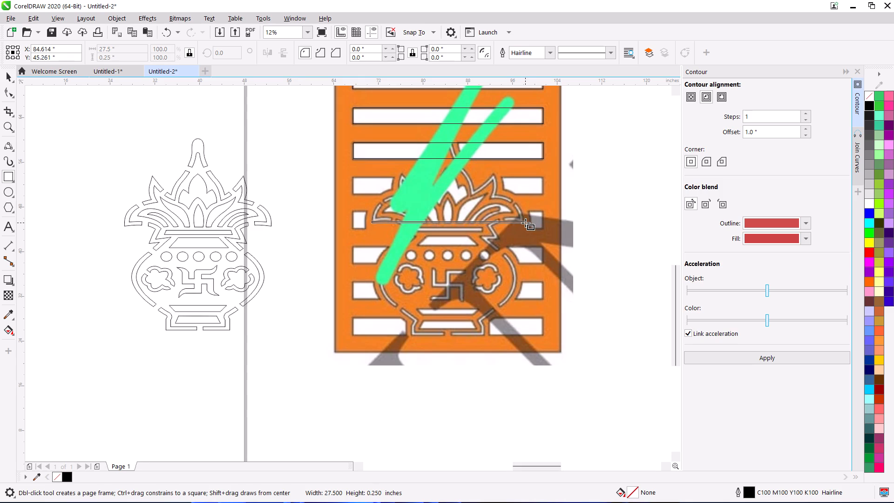
left_click_drag(525, 223, 522, 221)
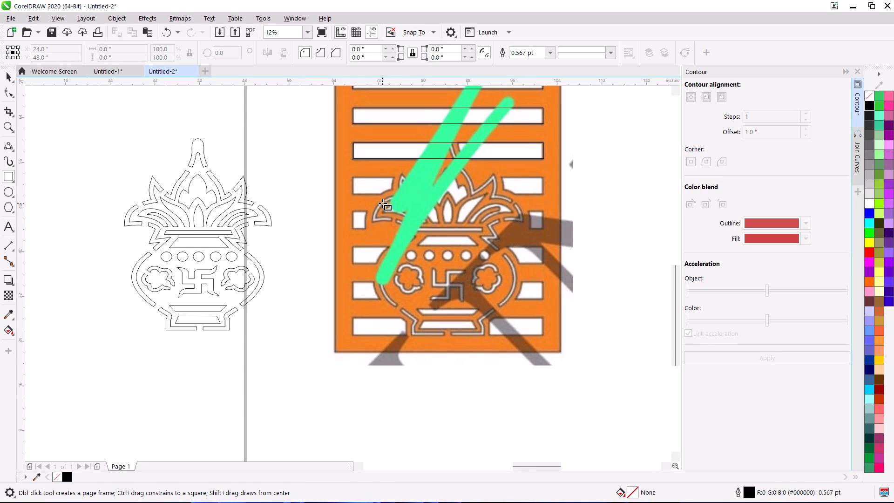
scroll(374, 231, "up", 1)
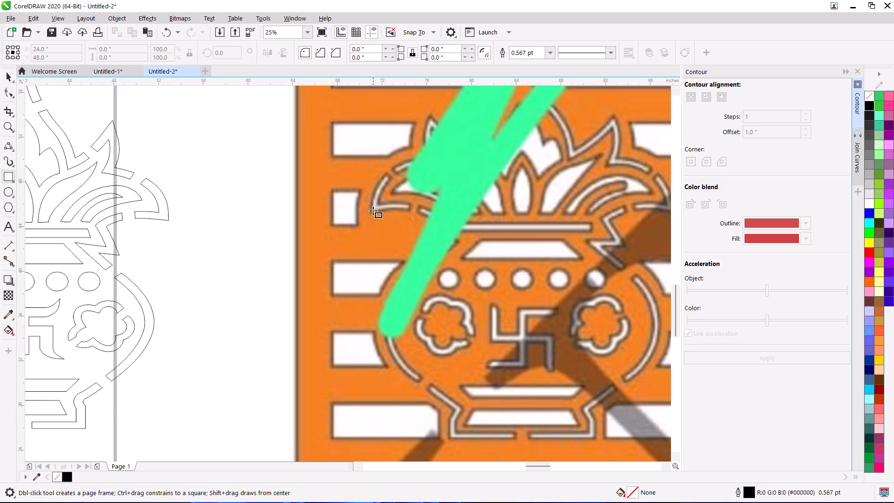
left_click_drag(373, 211, 597, 205)
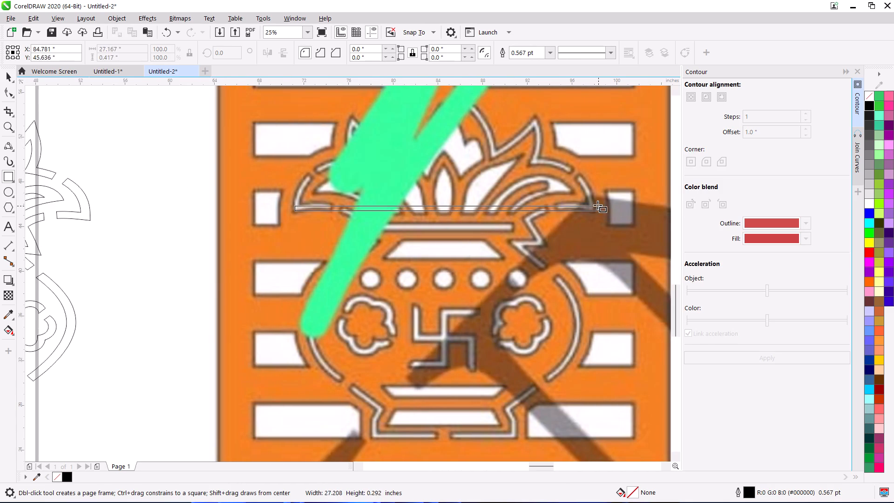
left_click_drag(597, 205, 596, 197)
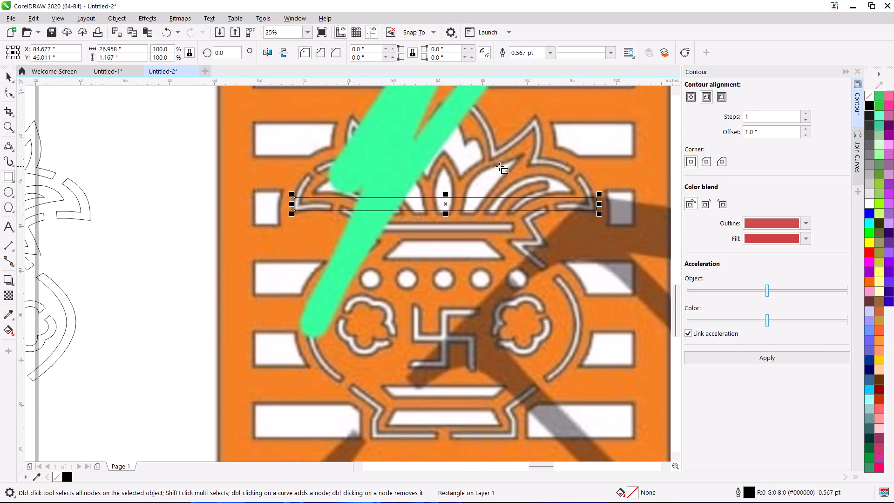
middle_click_drag(406, 197, 657, 235)
scroll(657, 235, "down", 1)
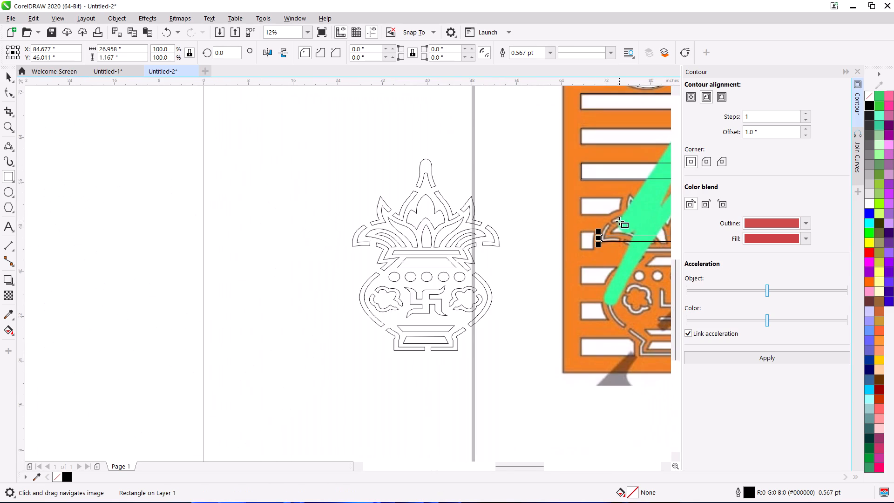
middle_click_drag(610, 217, 442, 212)
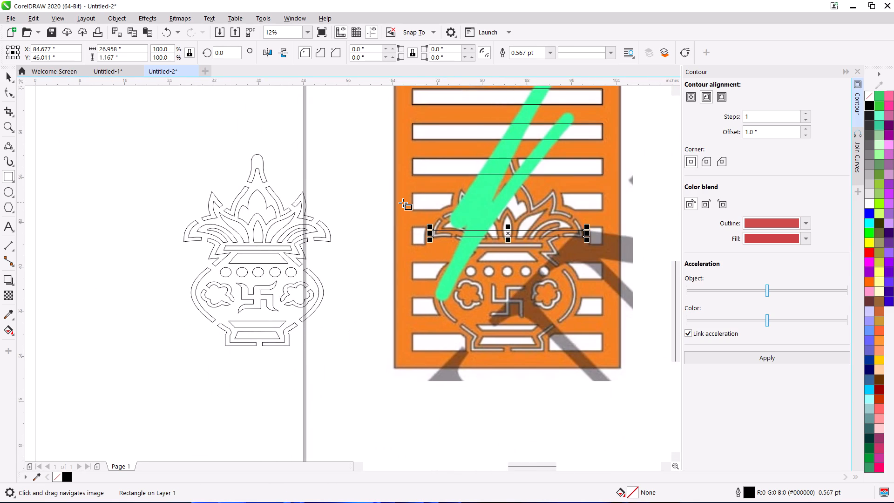
key("Delete")
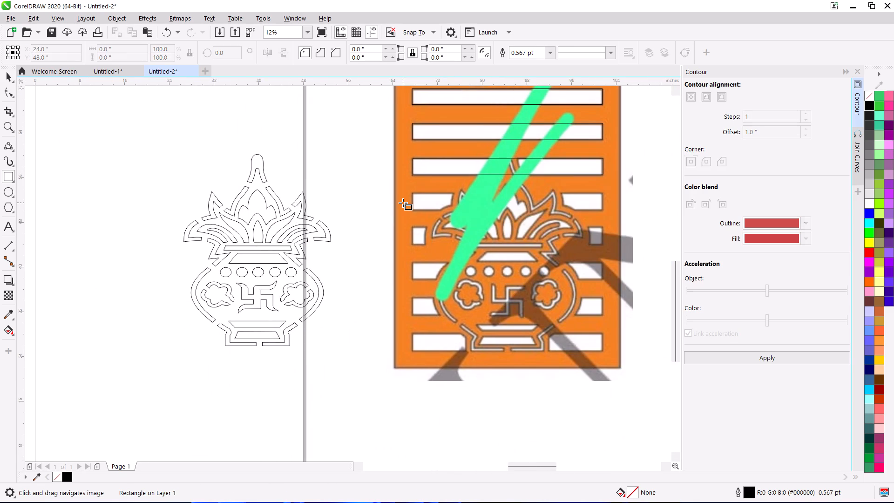
Set the pot line drawing's width to 26.95 in, scaling it proportionally.
key("space")
left_click(252, 190)
left_click(252, 195)
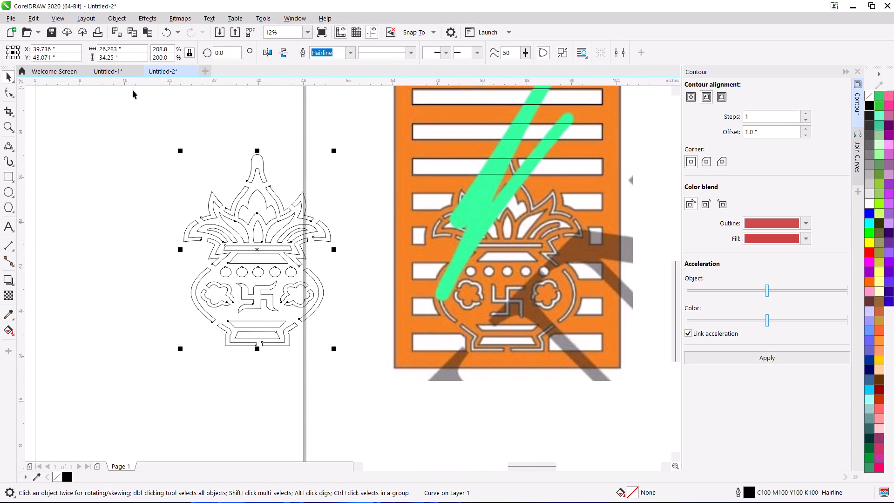
left_click_drag(129, 49, 54, 52)
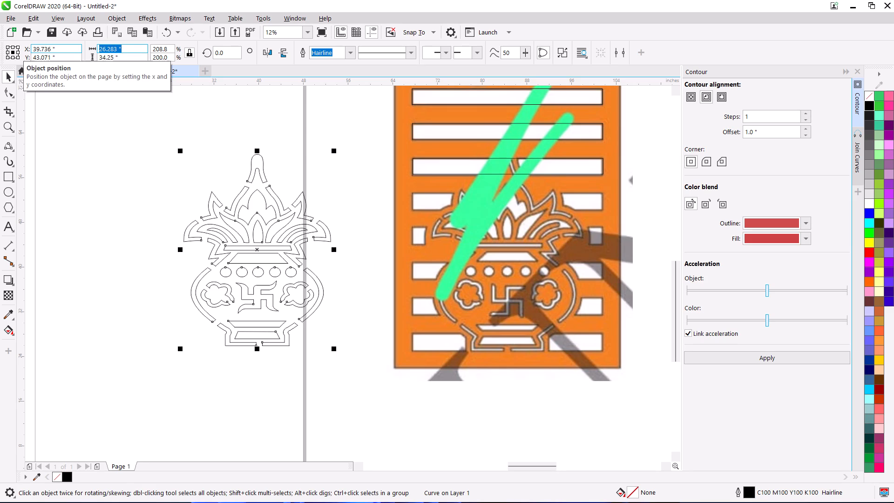
type("26.9")
key("5")
key("Return")
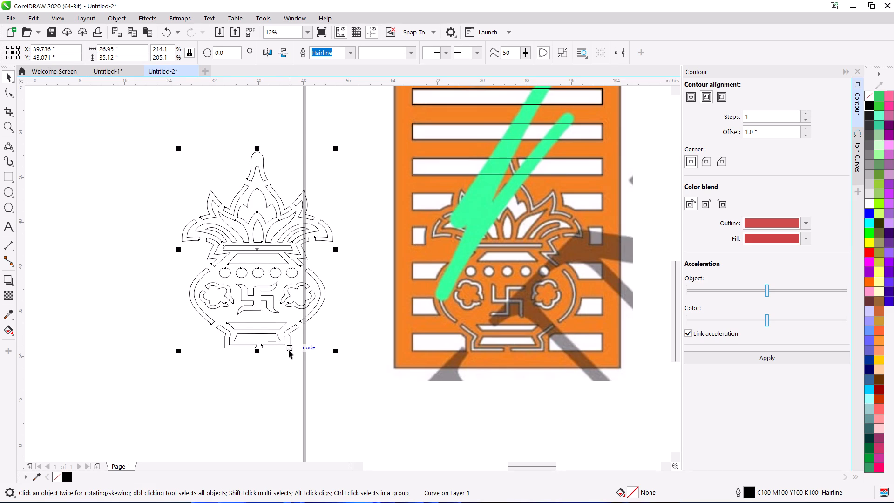
Place the resized pot line drawing over the pot at the panel's lower end.
left_click_drag(289, 350, 544, 353)
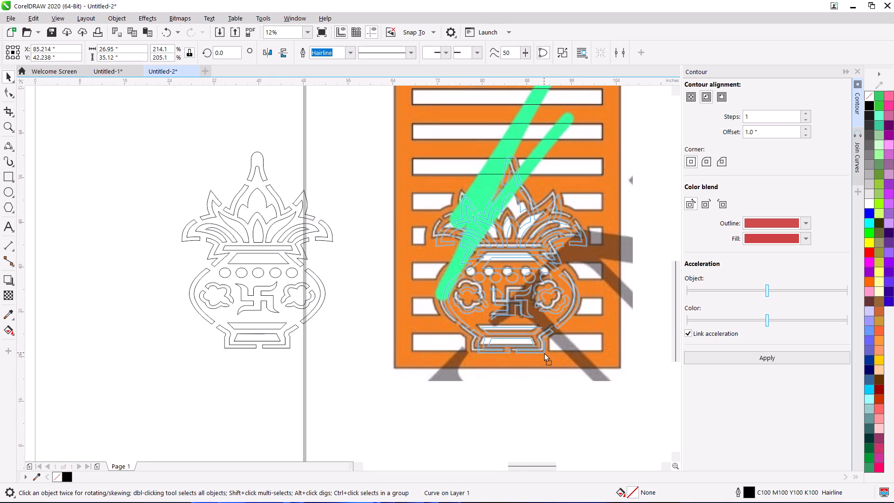
left_click_drag(544, 353, 536, 349)
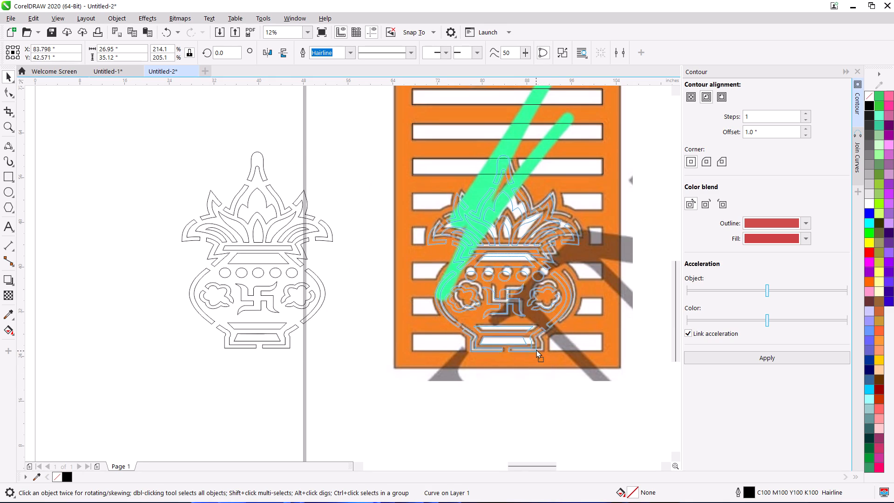
left_click_drag(536, 349, 539, 347)
left_click(650, 205)
Select all the traced outlines over the orange panel, including the pot, release the size ratio lock, and combine them into one curve.
scroll(650, 205, "down", 2)
middle_click_drag(633, 215, 578, 237)
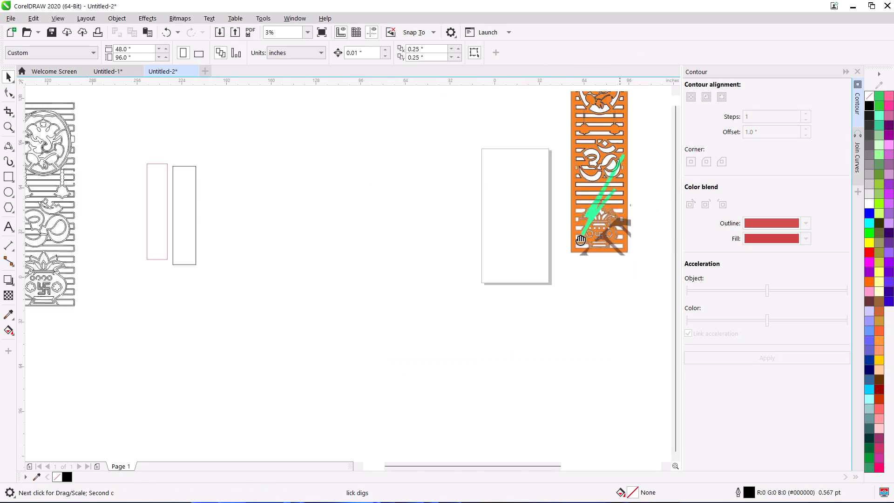
middle_click_drag(578, 237, 477, 292)
scroll(476, 292, "down", 1)
left_click(481, 201)
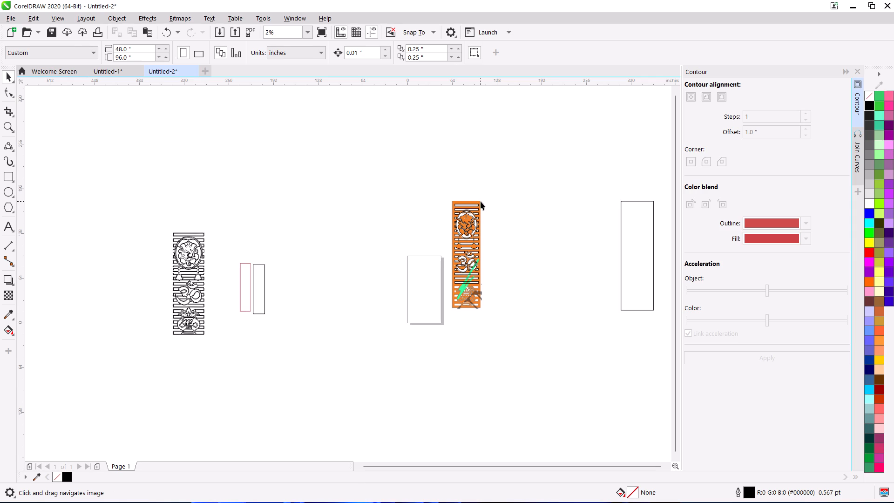
left_click(478, 202)
scroll(478, 202, "up", 2)
left_click(476, 203)
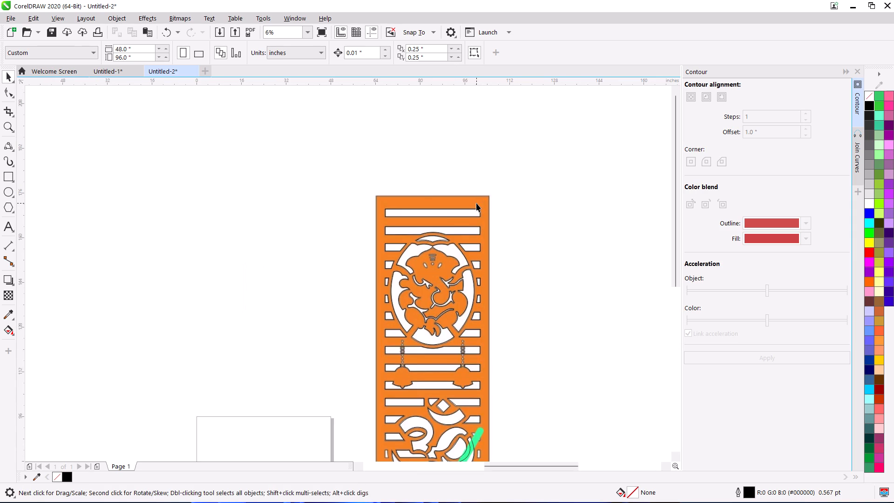
scroll(476, 203, "down", 1)
left_click(476, 203)
left_click_drag(371, 146, 571, 462)
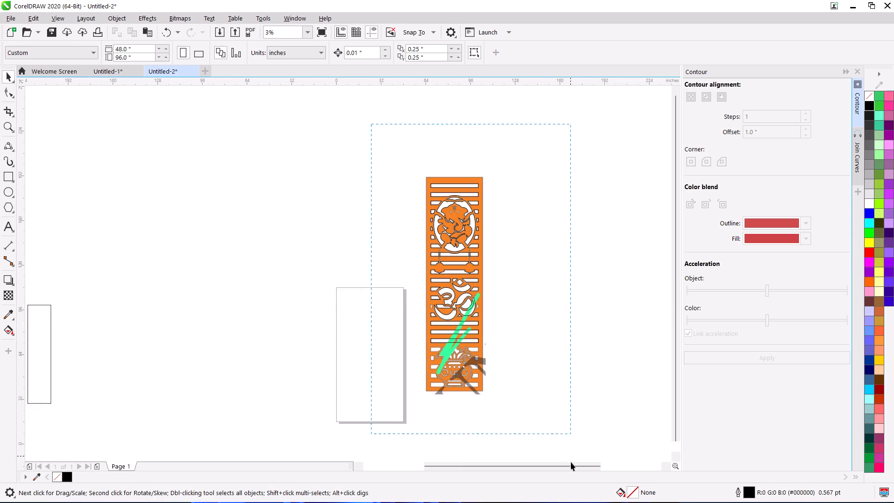
left_click_drag(571, 462, 570, 461)
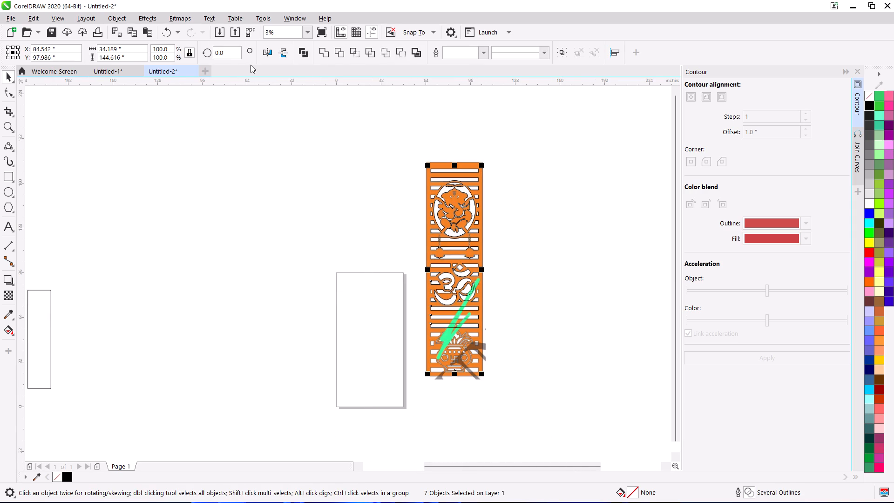
left_click(188, 49)
left_click(306, 50)
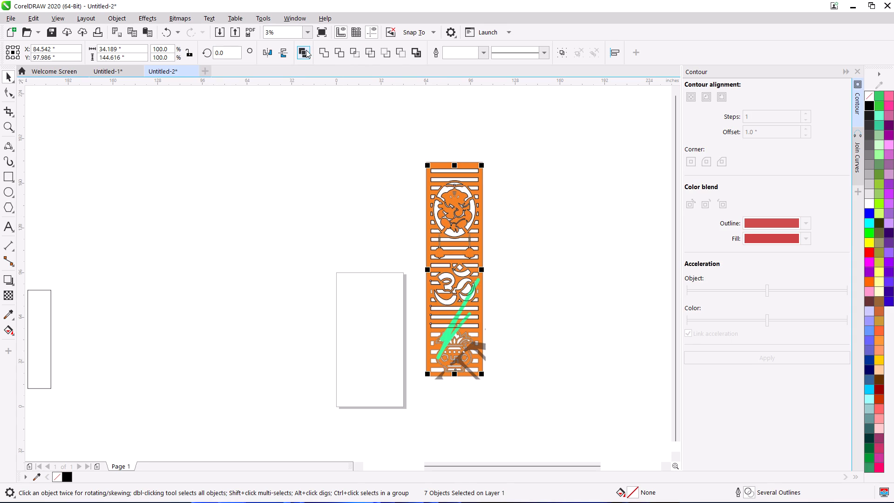
Check the combined outlines against the panel image by moving them off its left side and back over it.
left_click_drag(448, 209, 306, 210)
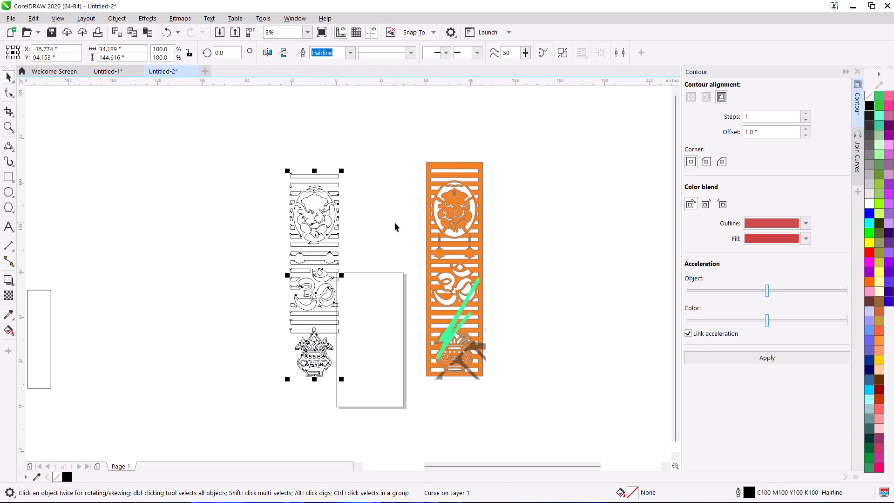
left_click(395, 223)
left_click_drag(461, 275, 391, 240)
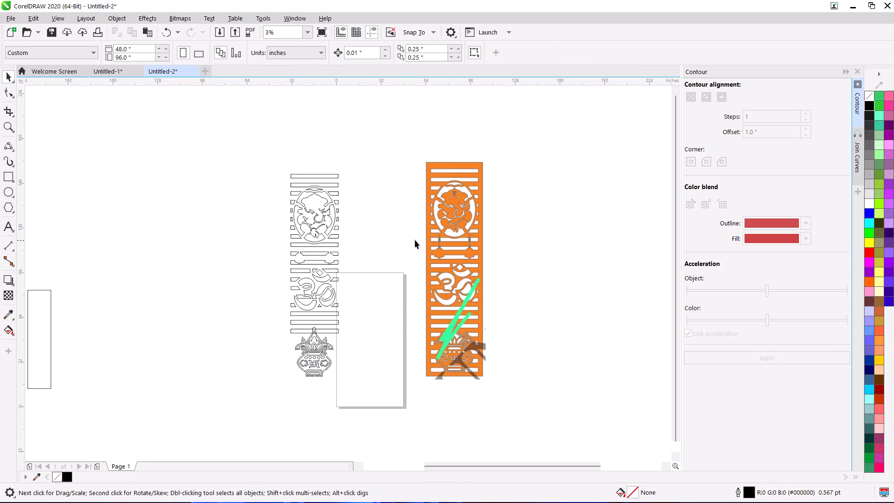
left_click(439, 232)
left_click(460, 186)
left_click_drag(463, 186, 495, 192)
left_click_drag(332, 203, 469, 193)
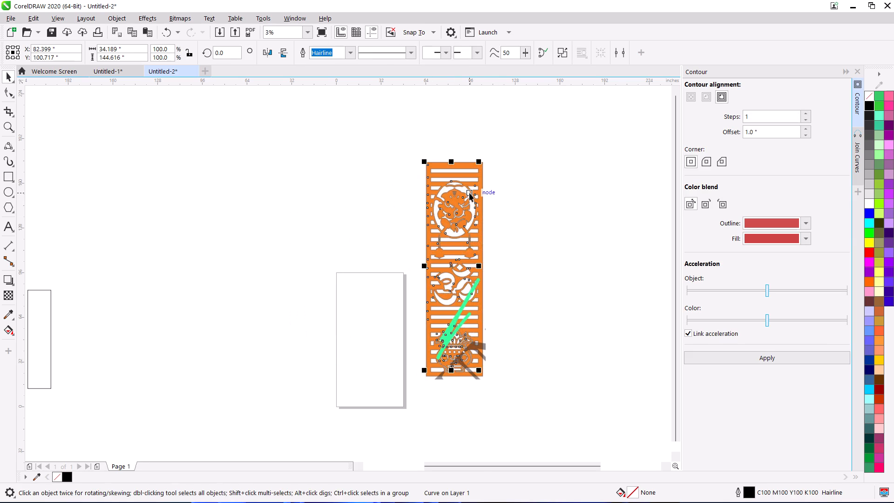
scroll(469, 193, "up", 1)
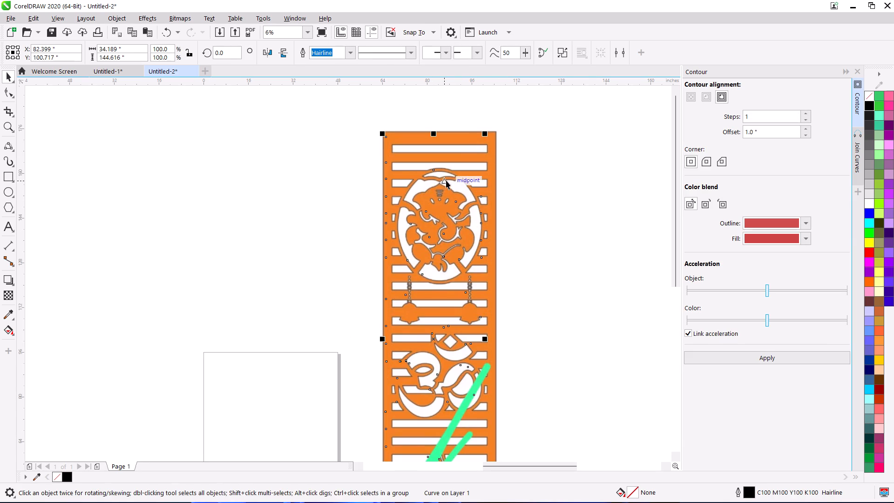
left_click_drag(442, 188, 278, 204)
left_click_drag(416, 203, 316, 209)
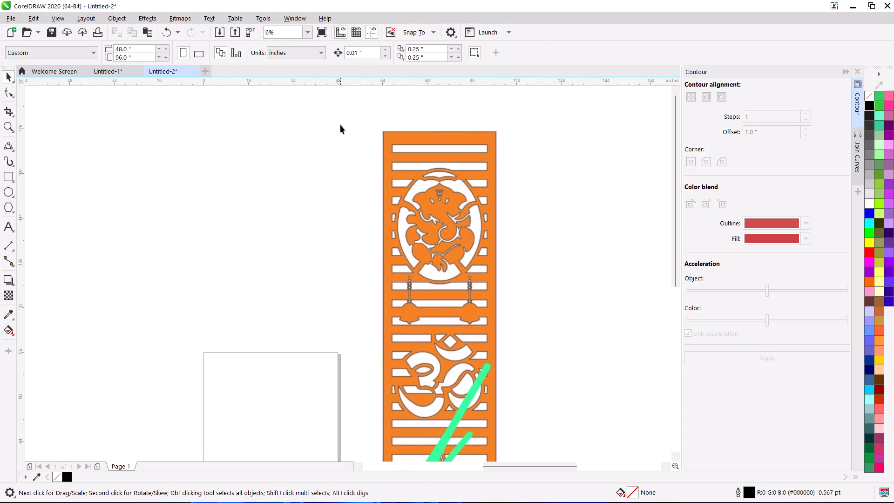
Move the combined outlines off the panel image into the space between it and the tall empty rectangle on its right.
scroll(347, 148, "down", 2)
left_click_drag(334, 129, 432, 273)
left_click_drag(373, 190, 475, 204)
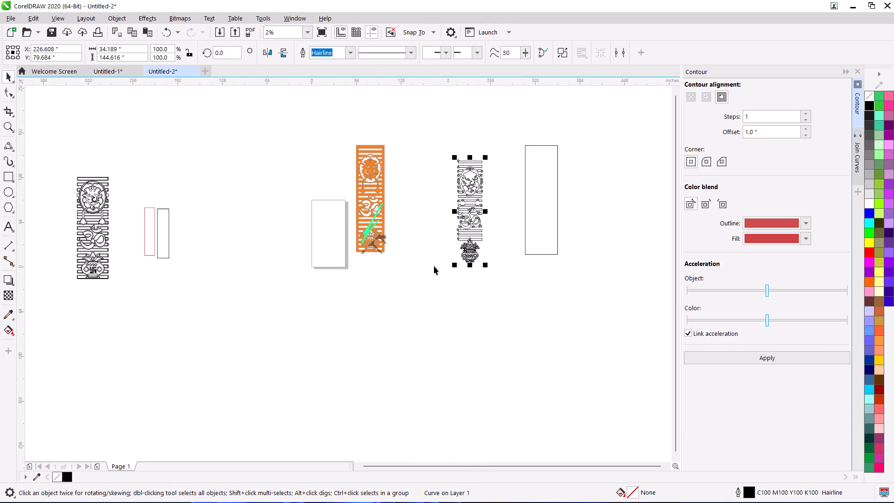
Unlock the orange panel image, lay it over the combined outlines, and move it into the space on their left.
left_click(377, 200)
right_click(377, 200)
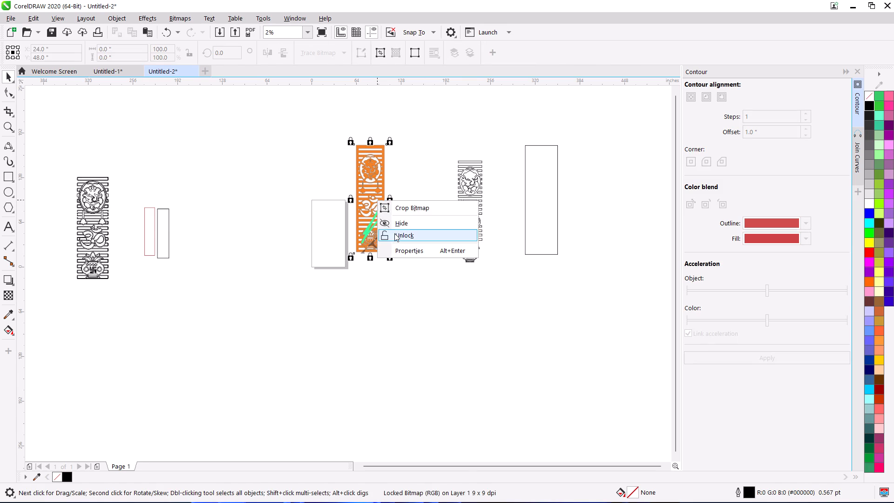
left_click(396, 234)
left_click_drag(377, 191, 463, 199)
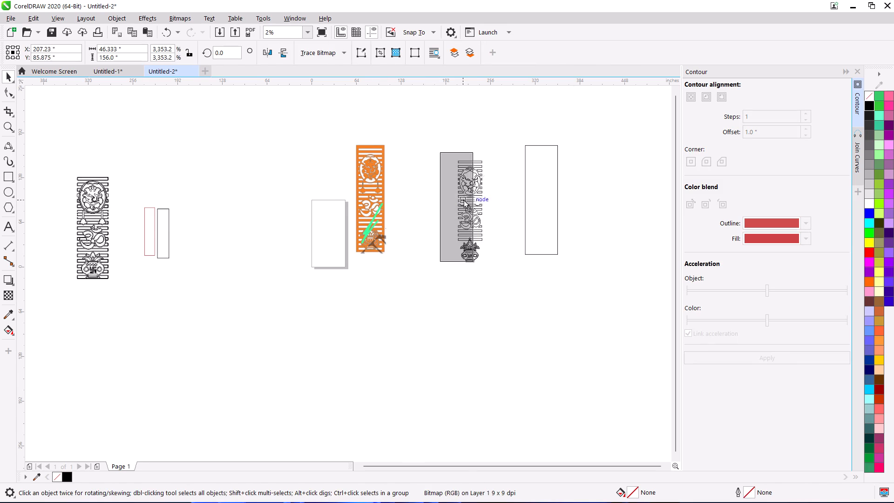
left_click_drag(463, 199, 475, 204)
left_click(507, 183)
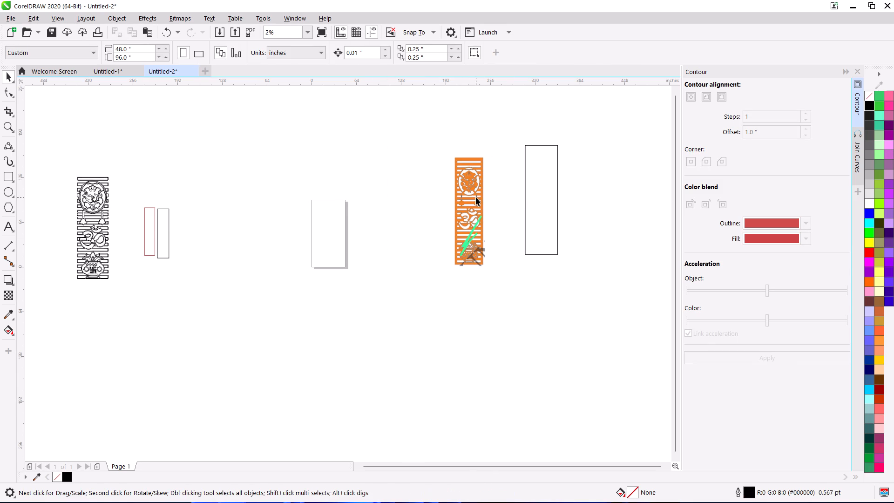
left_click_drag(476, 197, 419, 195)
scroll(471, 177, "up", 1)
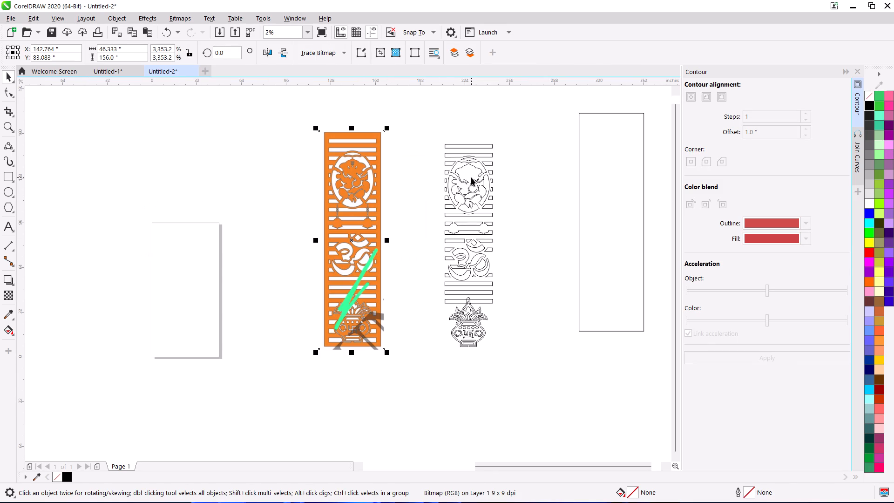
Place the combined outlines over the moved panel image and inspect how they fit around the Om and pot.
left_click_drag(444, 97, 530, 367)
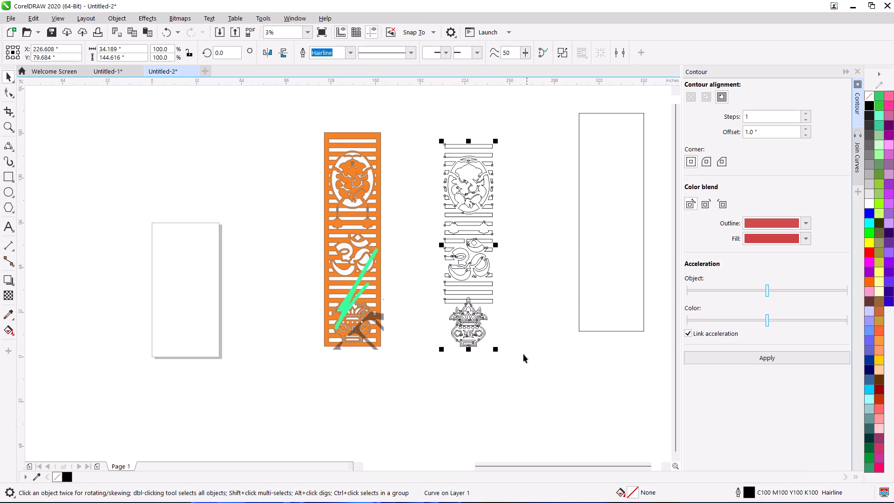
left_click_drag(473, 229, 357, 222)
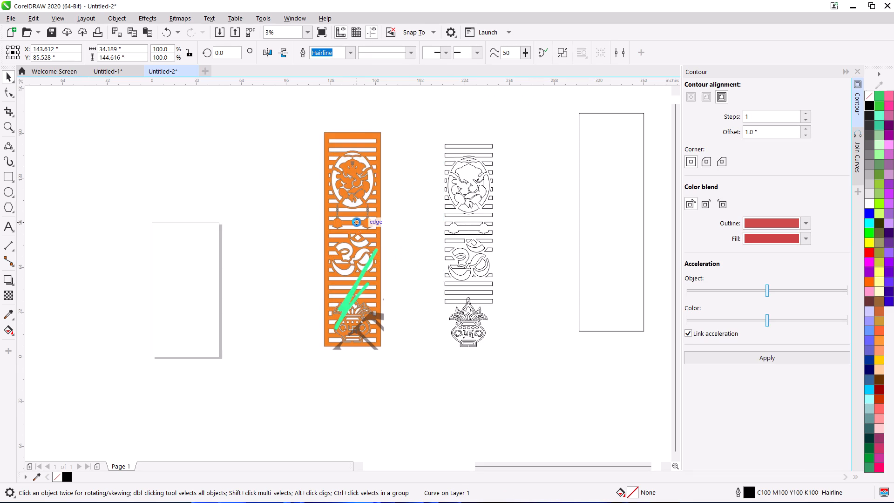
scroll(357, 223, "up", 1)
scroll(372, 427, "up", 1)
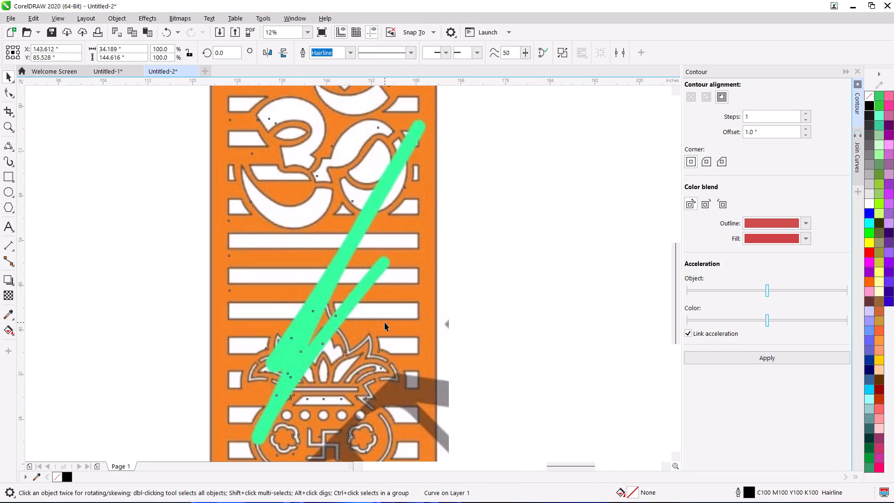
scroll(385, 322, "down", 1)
Undo the image and outline moves, the combining and the pot's placement, back to the separate pot drawing beside the panel.
key("ctrl+z")
scroll(426, 311, "down", 1)
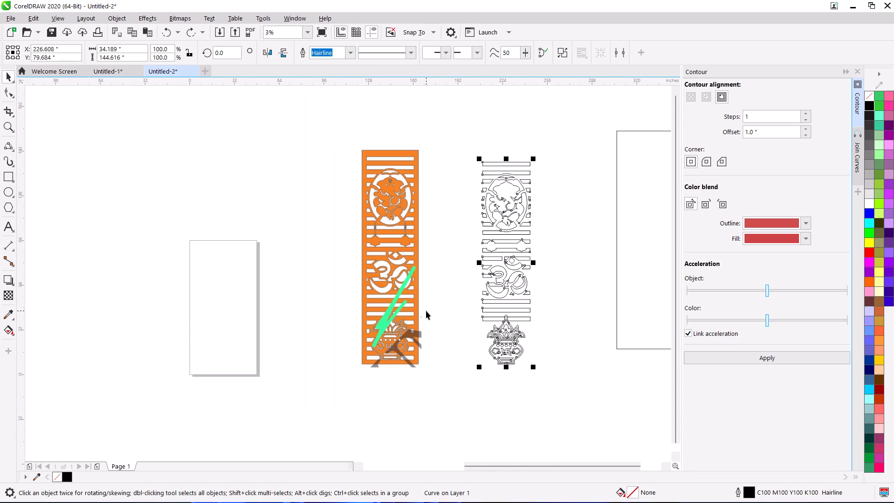
key("ctrl+z")
key("ctrl+z")
key("ctrl+z")
key("ctrl+z")
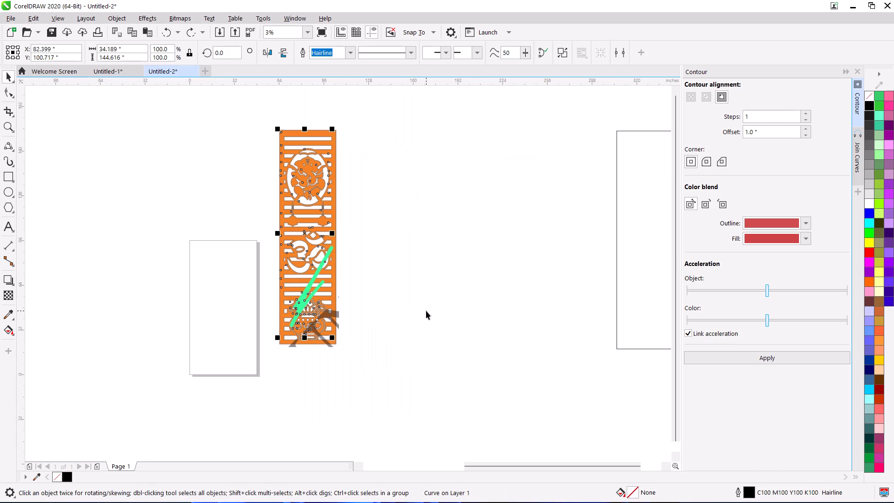
key("ctrl+z")
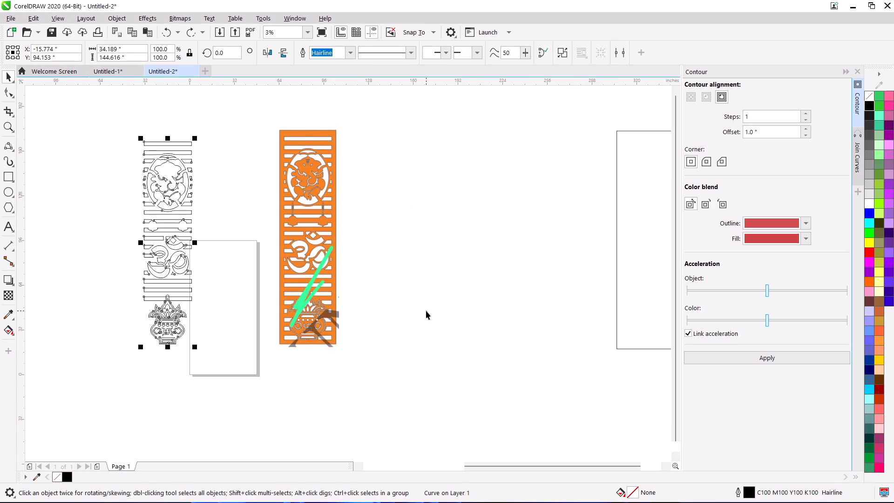
key("ctrl+z")
key("ctrl+z")
key("ctrl+z")
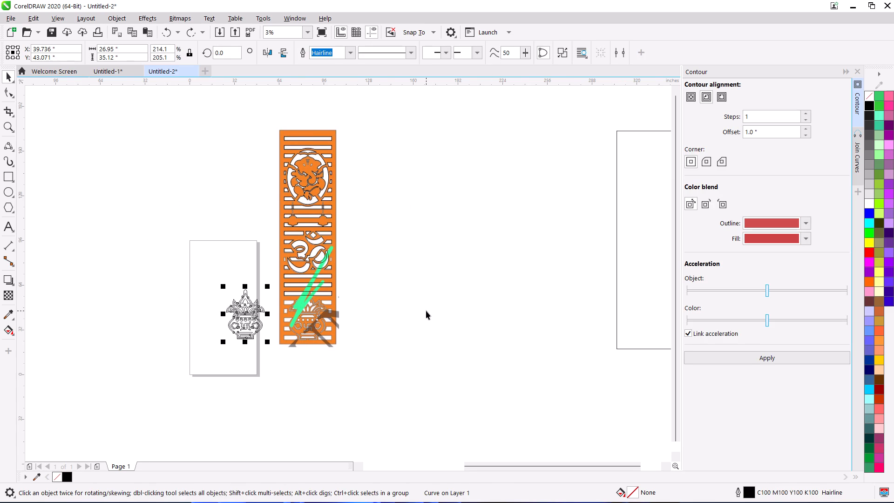
middle_click_drag(427, 311, 488, 327)
left_click(458, 317)
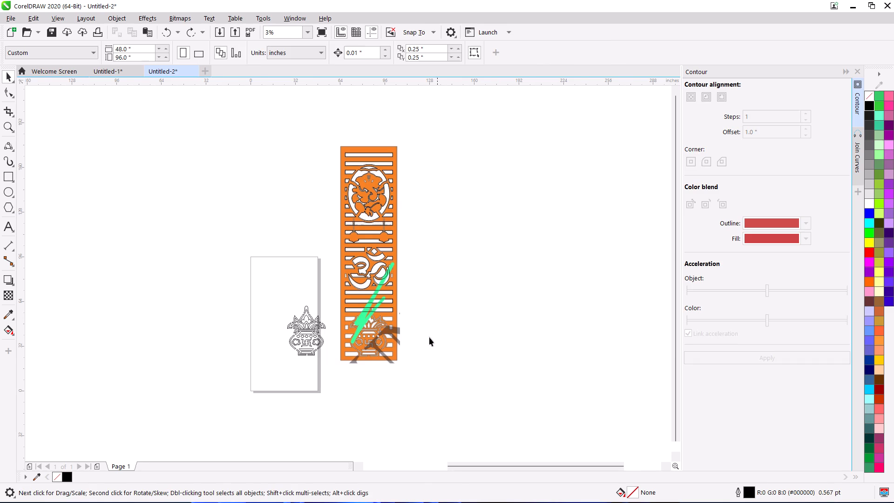
Draw the top edge of the upper cut-off slot left of the pot's leaves, about 7 in long, with the 3-Point Curve tool.
scroll(412, 349, "up", 2)
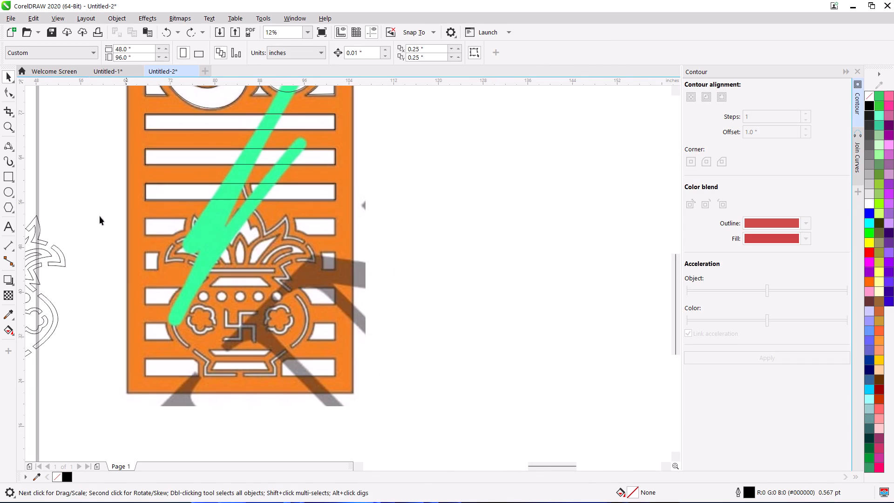
left_click(15, 177)
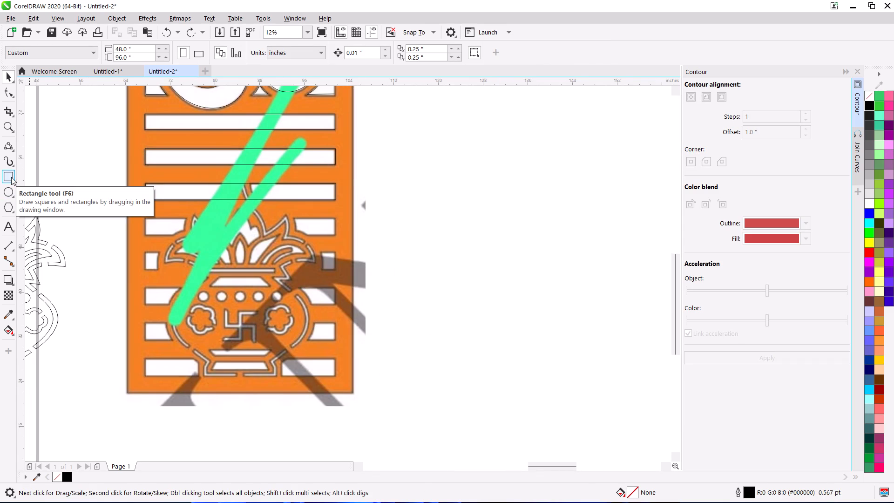
left_click(10, 148)
scroll(158, 232, "up", 1)
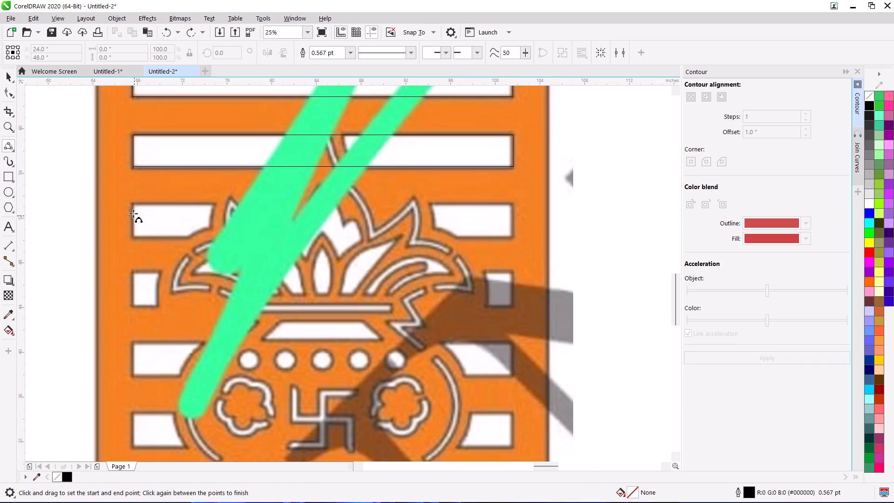
left_click_drag(132, 203, 210, 204)
left_click(206, 203)
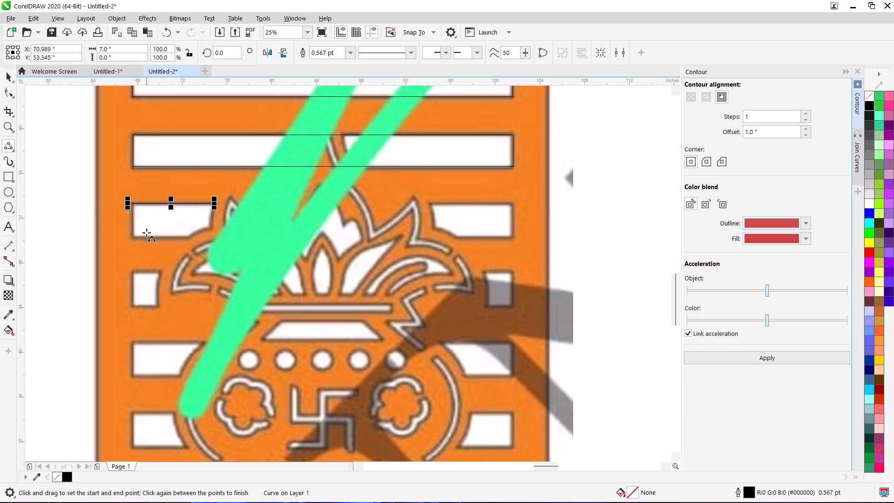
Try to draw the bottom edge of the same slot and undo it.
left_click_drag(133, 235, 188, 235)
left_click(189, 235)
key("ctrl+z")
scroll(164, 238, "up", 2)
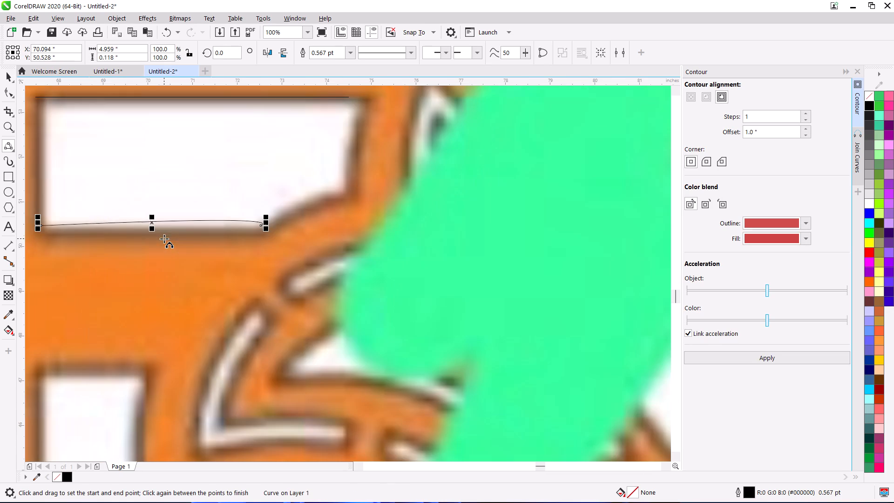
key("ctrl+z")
Draw the slot's straight bottom edge about 4.8 in long and its vertical left edge about 2.9 in high.
left_click_drag(42, 225, 250, 225)
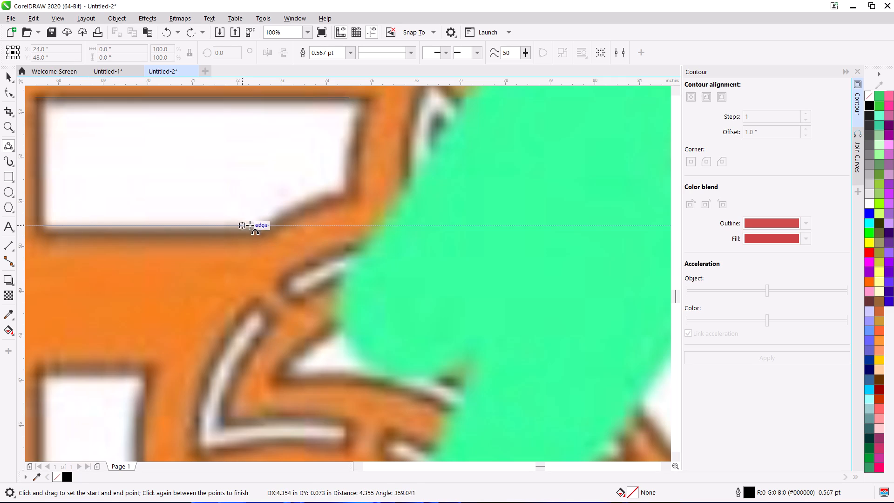
left_click_drag(250, 225, 256, 224)
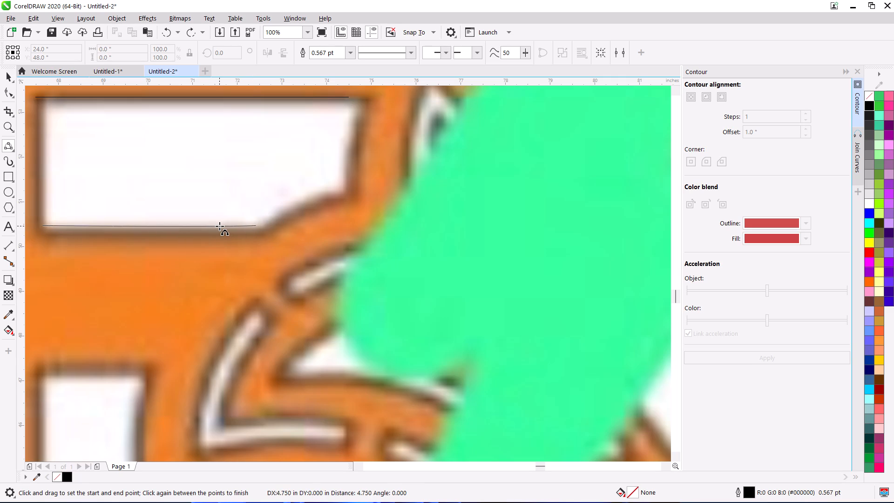
left_click(219, 226)
middle_click_drag(213, 219, 286, 226)
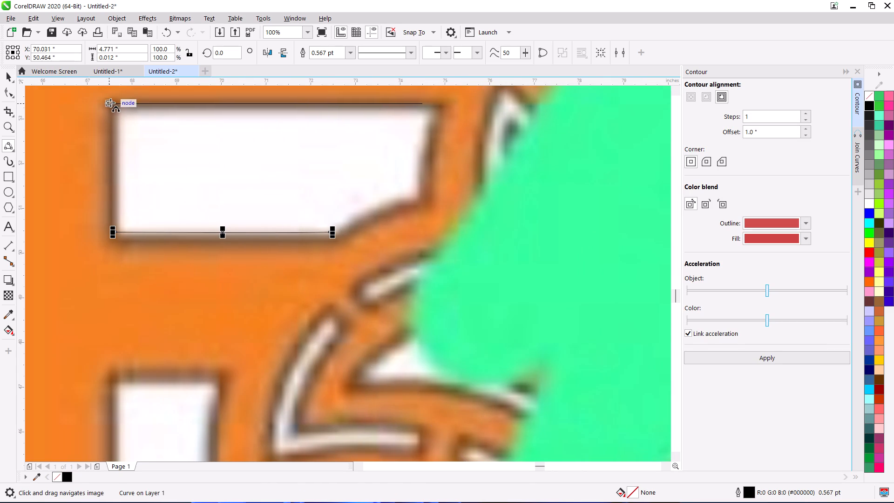
left_click_drag(109, 102, 110, 234)
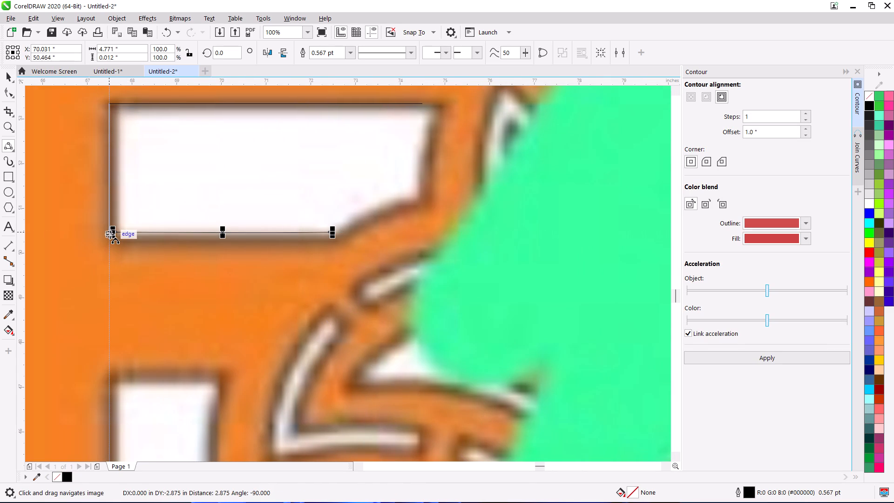
left_click_drag(110, 234, 110, 231)
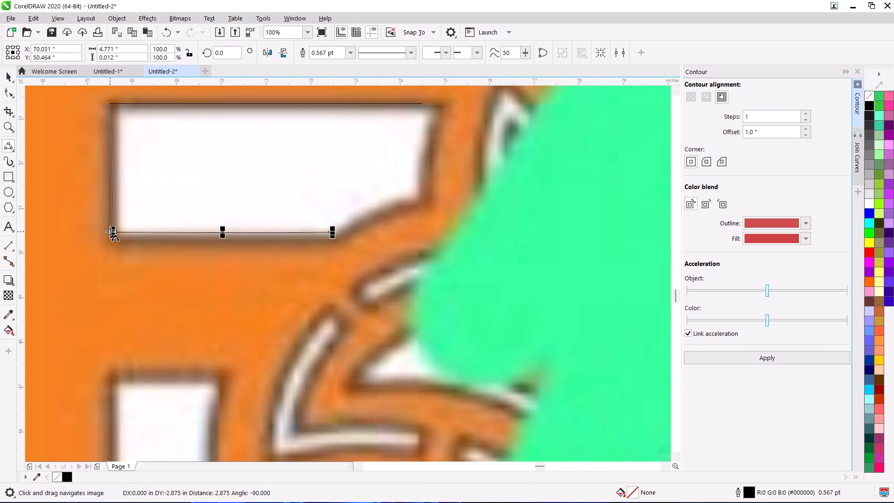
left_click(109, 171)
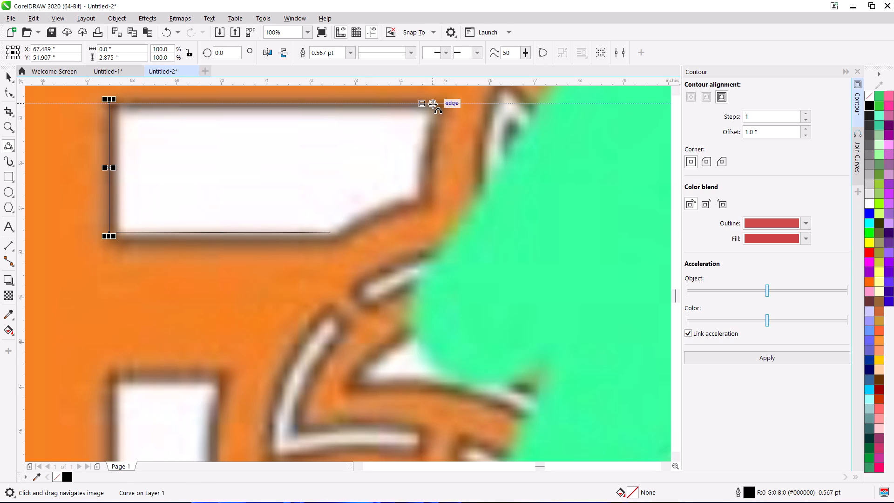
Draw two curved edges on the slot's pot side, down from the top corner and across to the bottom edge's end.
left_click_drag(440, 104, 416, 204)
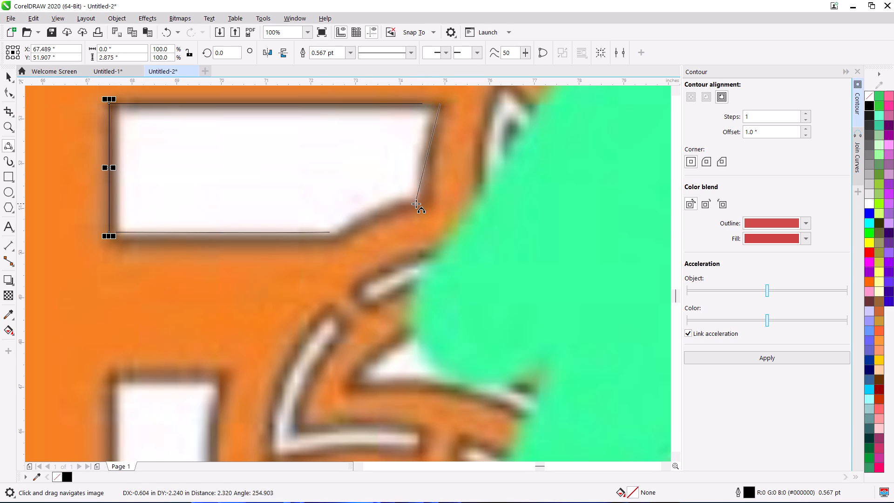
left_click_drag(416, 204, 419, 200)
left_click(420, 148)
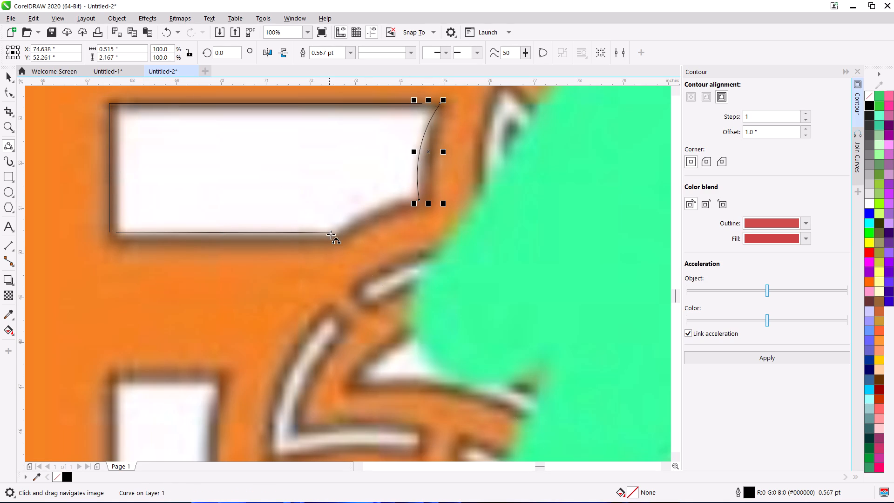
left_click_drag(329, 231, 419, 201)
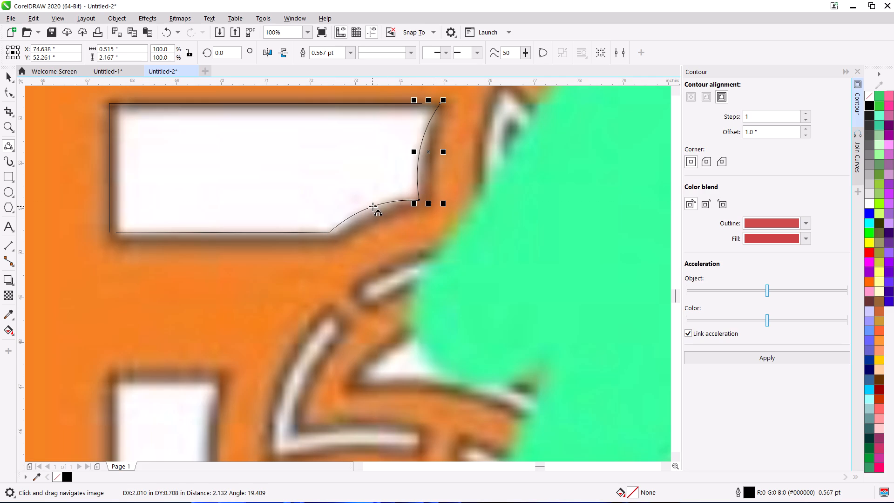
left_click(378, 207)
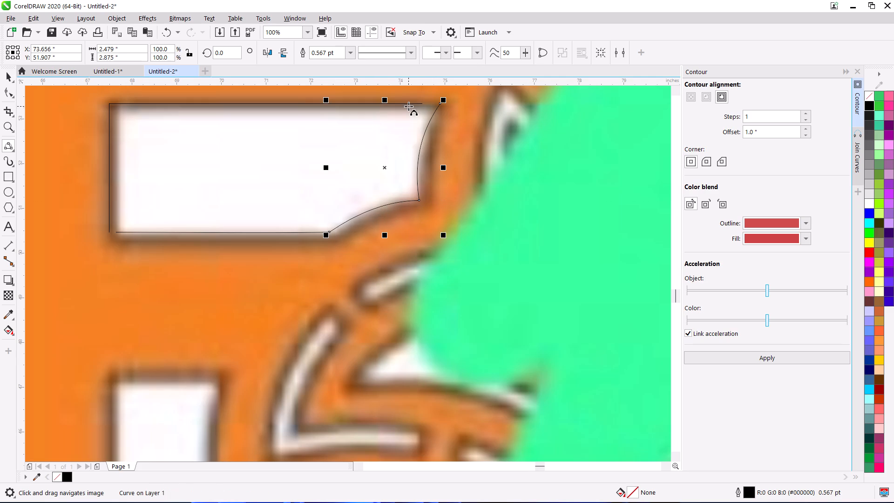
Extend the right end of the slot's top edge to meet the upper end of the curved edge.
key("space")
double_click(410, 104)
key("space")
key("space")
scroll(216, 178, "down", 2)
middle_click_drag(221, 183, 253, 212)
left_click(107, 215)
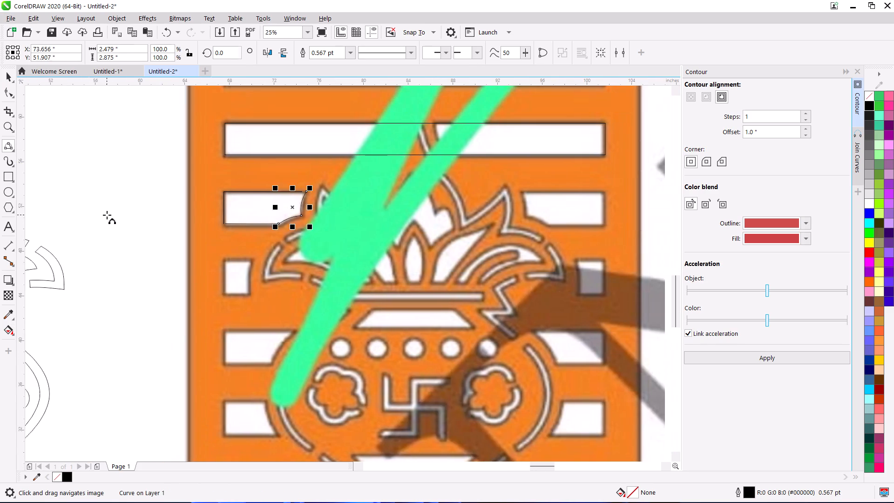
key("space")
left_click(295, 193)
double_click(296, 192)
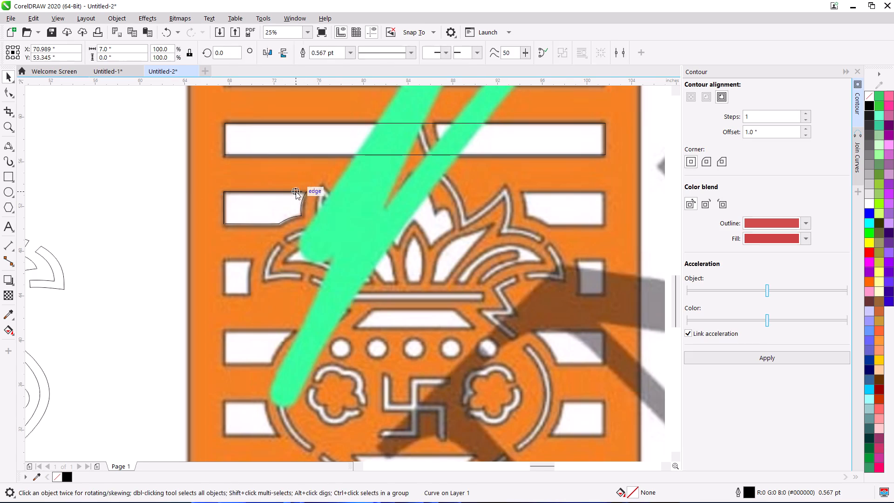
scroll(296, 191, "up", 2)
left_click_drag(318, 191, 336, 191)
scroll(326, 212, "down", 3)
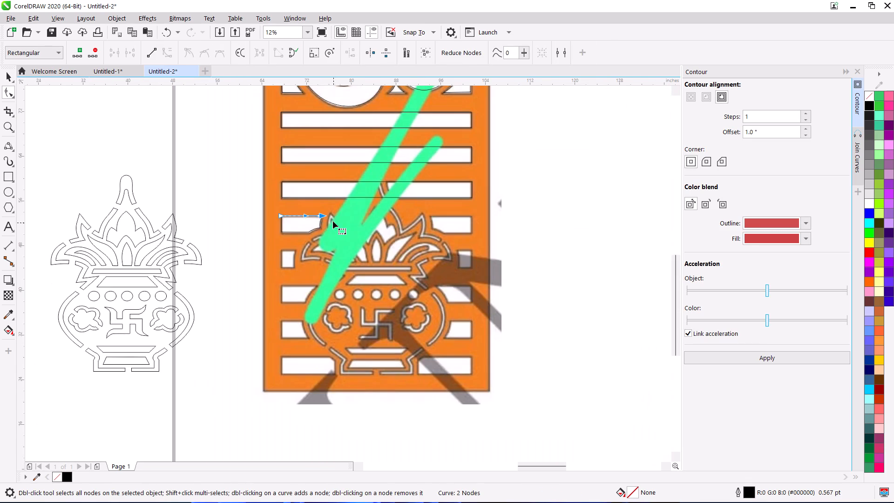
Bring the end nodes of the slot's bottom and left edges together at the lower left corner.
scroll(287, 217, "up", 1)
scroll(293, 259, "up", 2)
scroll(222, 218, "up", 2)
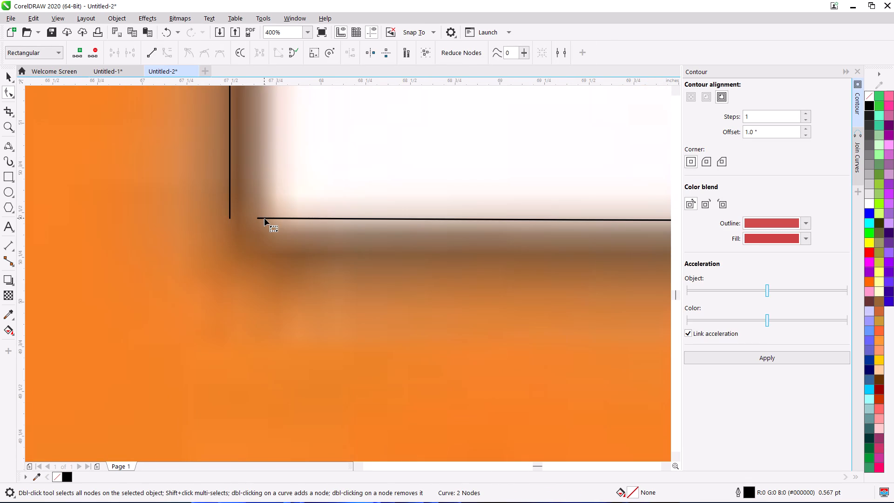
left_click(264, 218)
left_click_drag(259, 218, 239, 219)
left_click(230, 211)
left_click_drag(230, 217, 237, 219)
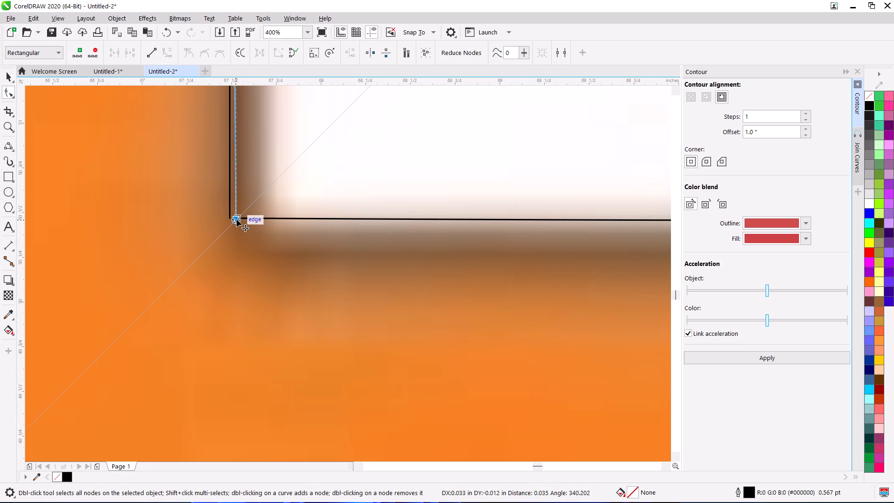
left_click_drag(237, 219, 237, 219)
scroll(239, 230, "down", 4)
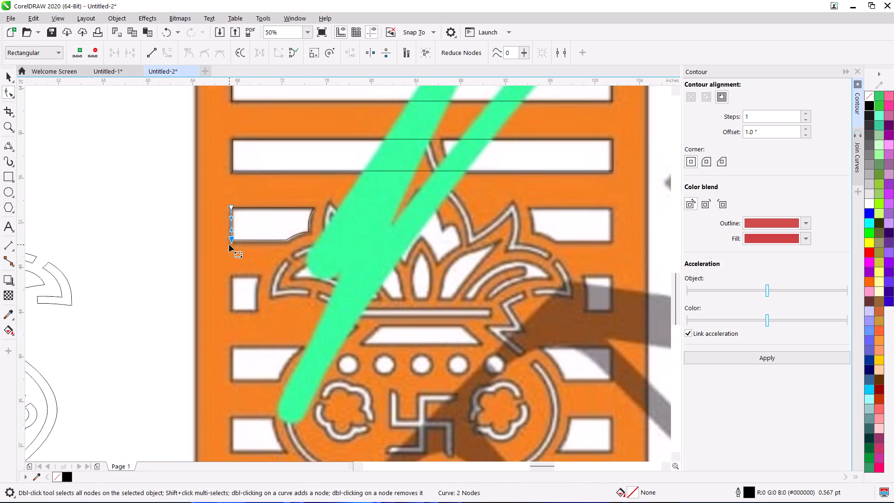
key("space")
scroll(251, 224, "down", 1)
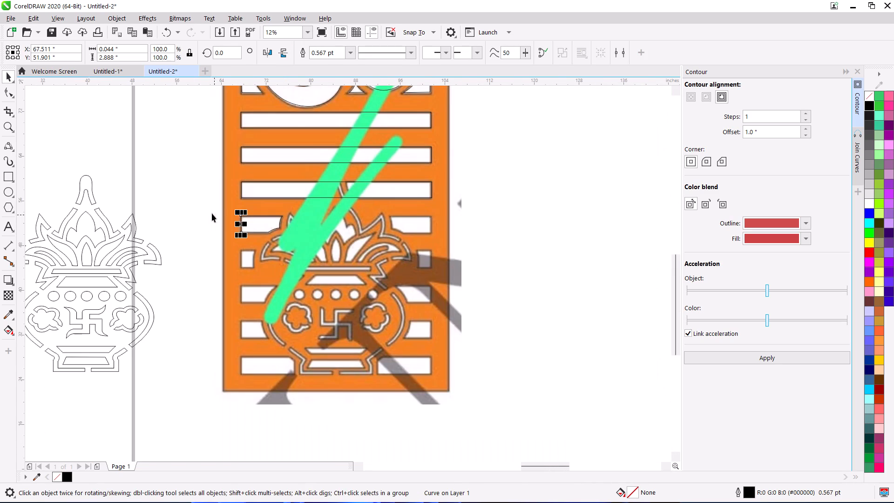
Copy the four curves of the traced slot, mirror the copy horizontally, and fit it over the matching slot across the pot.
left_click_drag(205, 208, 298, 245)
left_click_drag(265, 223, 432, 228)
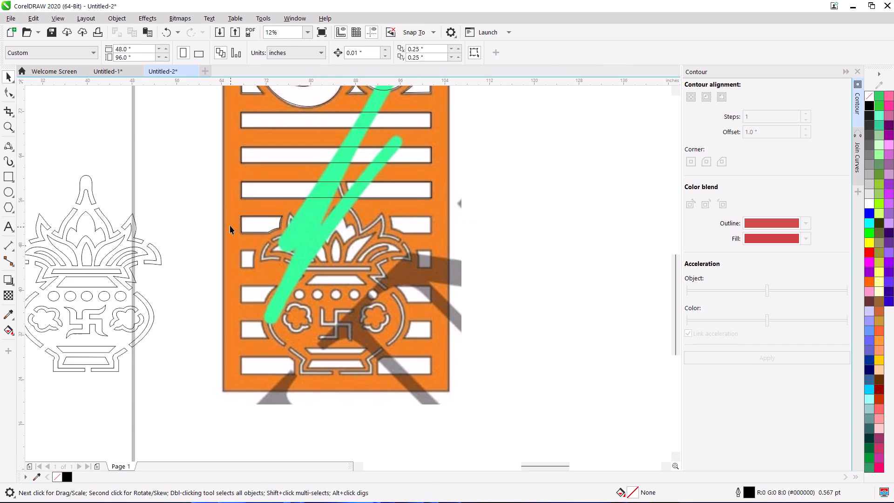
left_click_drag(197, 201, 288, 245)
left_click_drag(263, 224, 552, 242)
right_click_drag(553, 242, 550, 242)
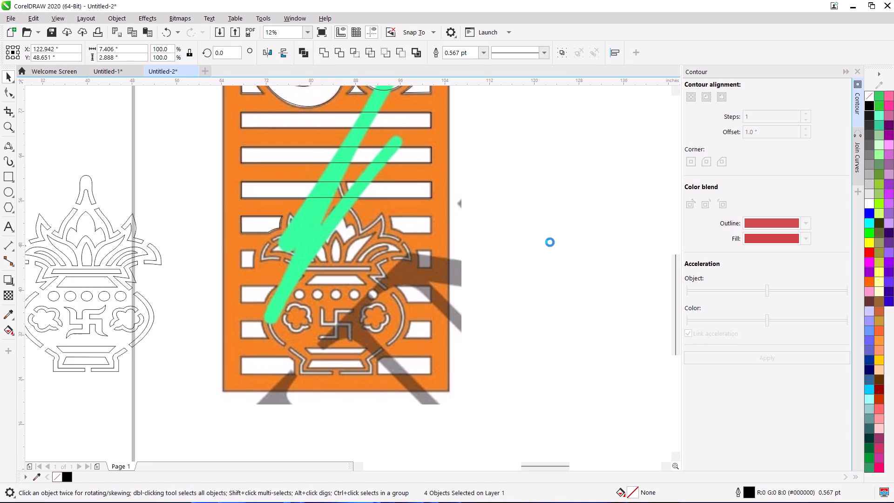
right_click_drag(550, 242, 548, 242)
left_click_drag(524, 241, 575, 241)
left_click_drag(612, 233, 437, 218)
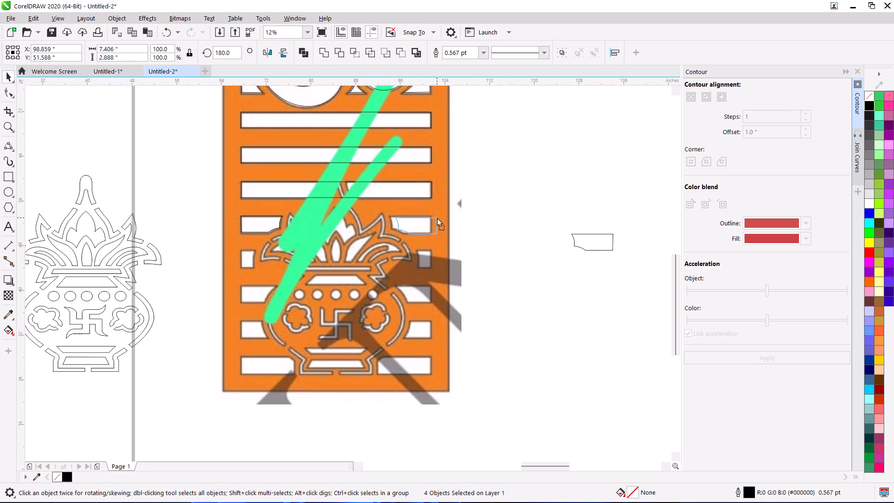
left_click_drag(437, 218, 430, 217)
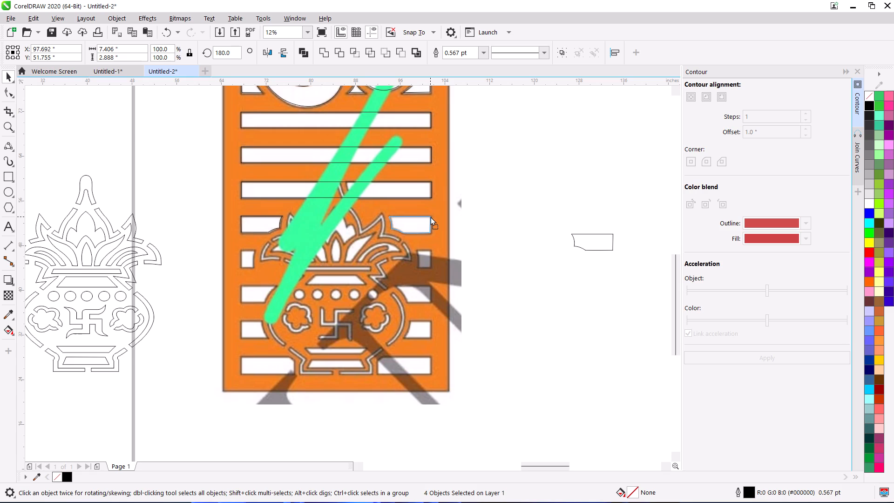
left_click_drag(430, 217, 431, 217)
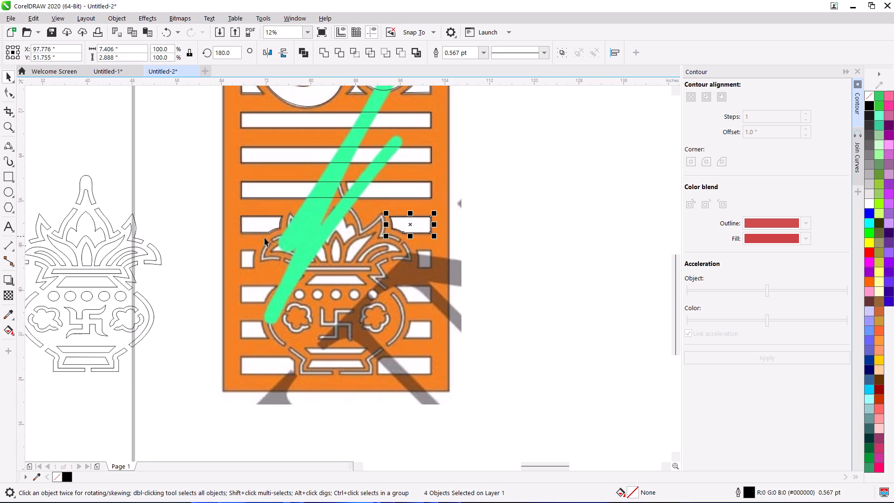
Draw a rectangle about 2.2 by 2.9 in over the small slot on the pot's left side.
left_click(8, 177)
scroll(235, 258, "up", 2)
left_click_drag(241, 234, 290, 299)
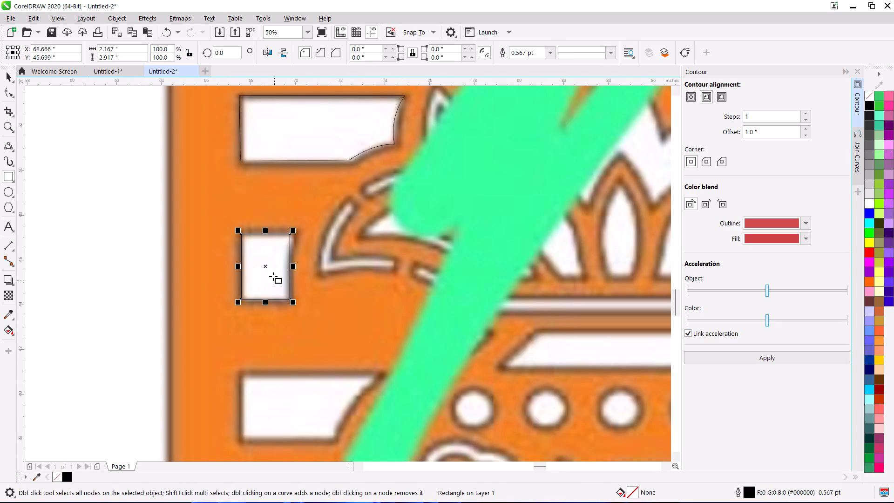
Place a copy of the small rectangle over the matching slot on the pot's opposite side.
key("space")
scroll(268, 265, "down", 1)
middle_click_drag(266, 265, 245, 267)
left_click_drag(246, 265, 249, 269)
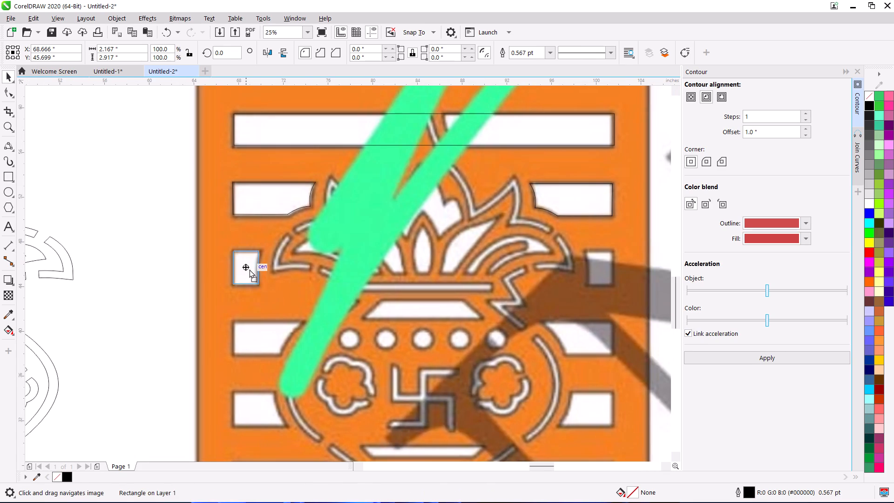
left_click_drag(249, 269, 599, 267)
scroll(324, 269, "down", 1)
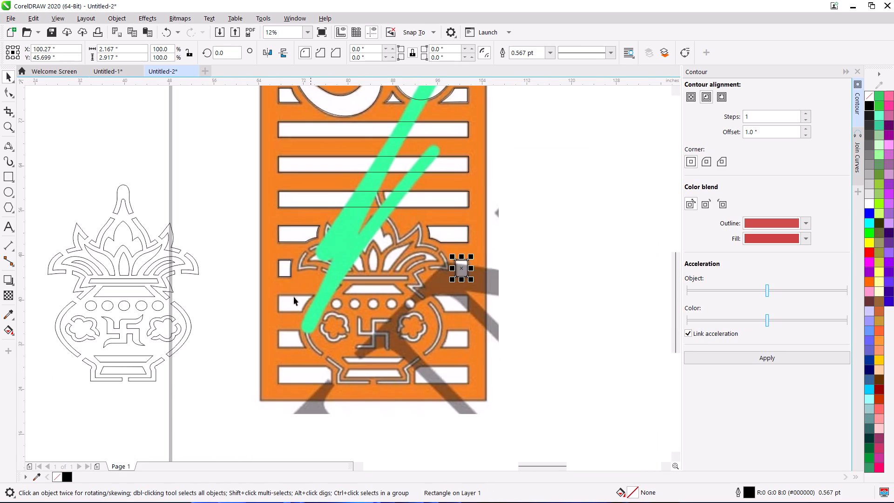
Trace the next left slot's top edge about 6 in long and its curved pot-side edge with the 3-Point Curve tool.
left_click(14, 150)
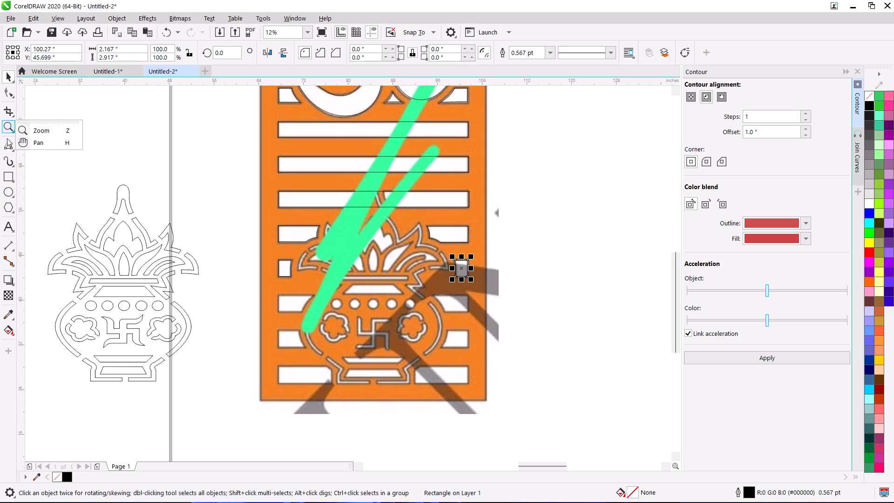
left_click(6, 145)
scroll(271, 308, "up", 2)
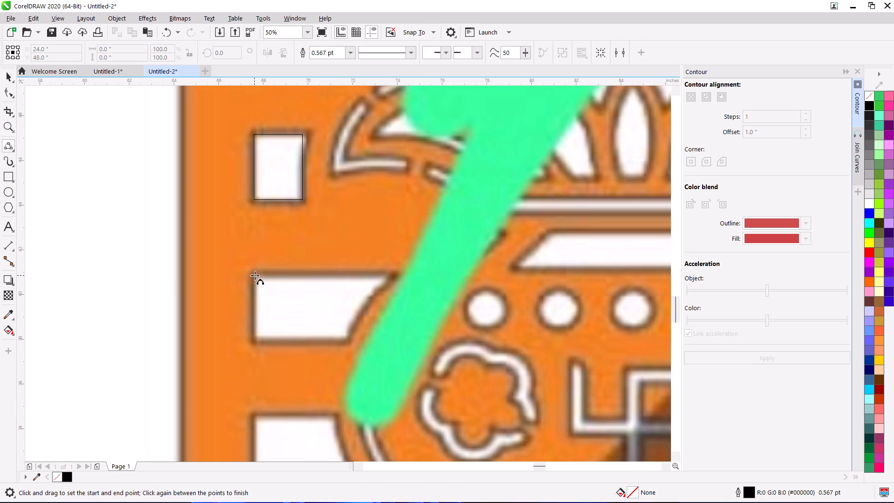
left_click_drag(255, 277, 389, 277)
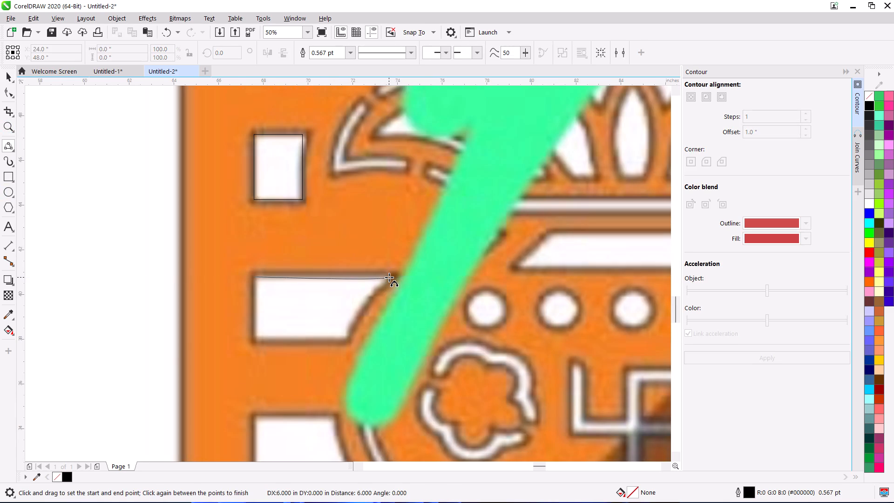
left_click(341, 276)
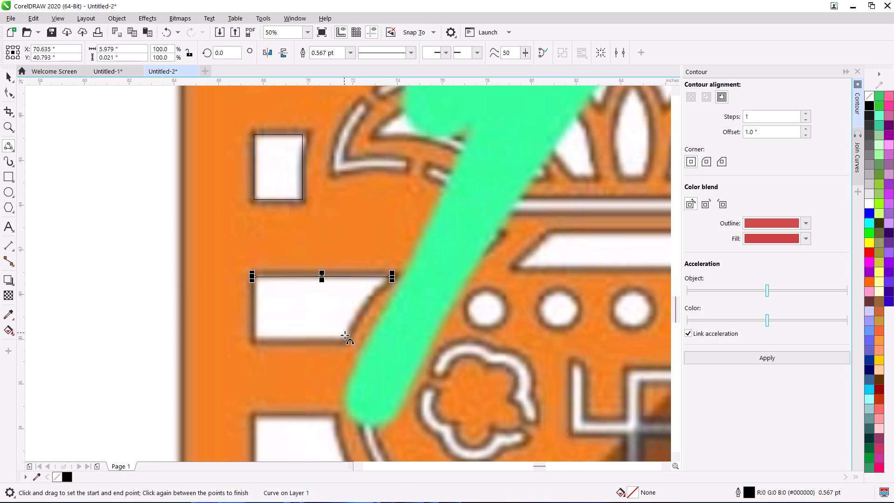
left_click_drag(345, 337, 388, 278)
left_click(363, 303)
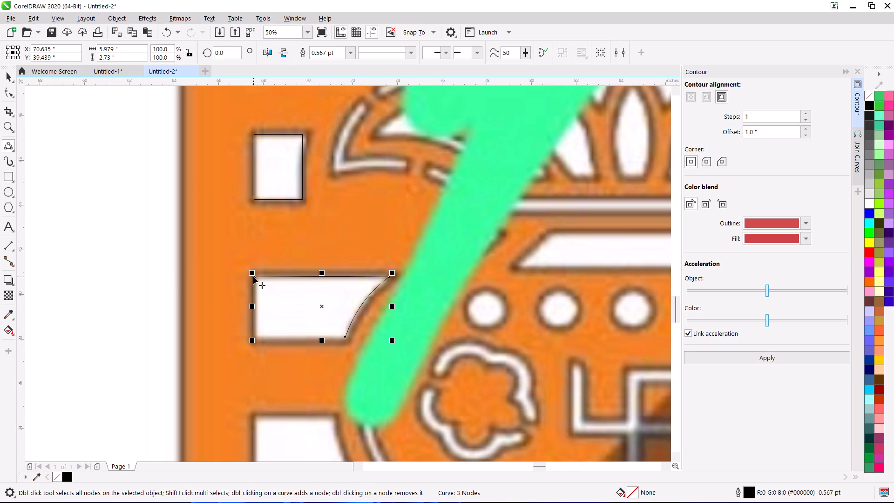
Close the slot outline with a vertical left edge about 2.7 in high and a bottom edge about 4 in long.
key("space")
key("space")
left_click_drag(254, 277, 256, 336)
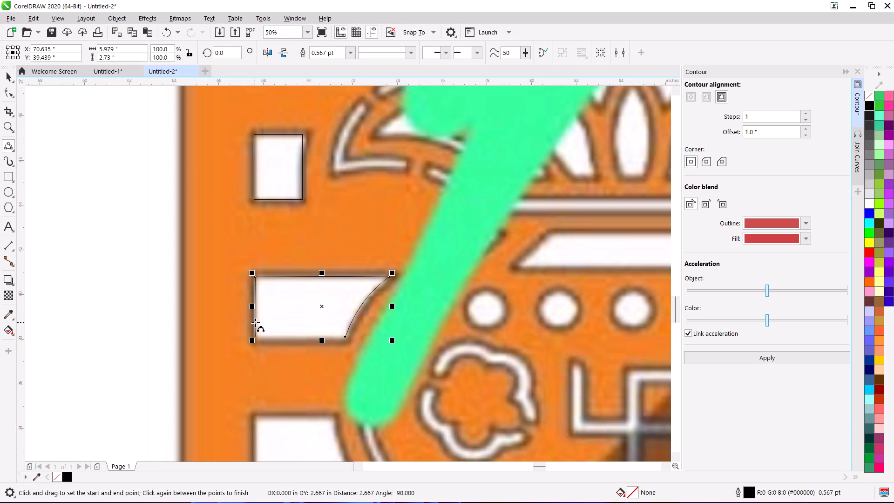
left_click(255, 322)
key("space")
key("space")
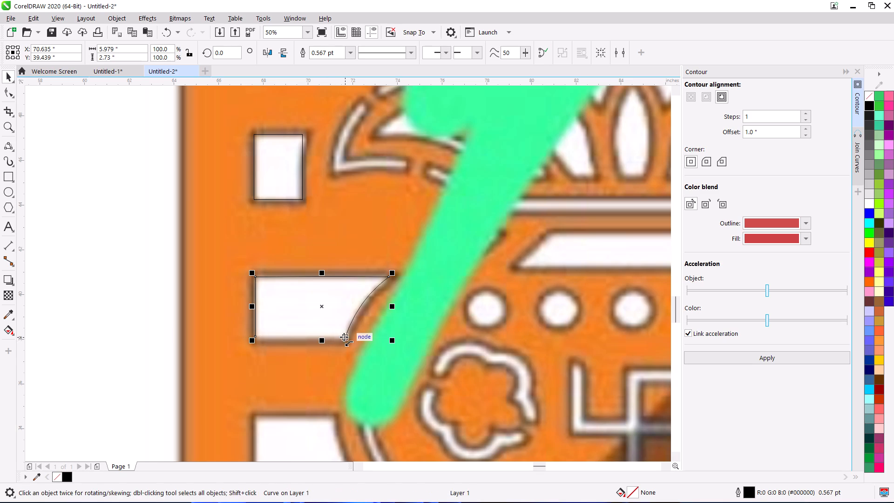
left_click_drag(344, 337, 255, 336)
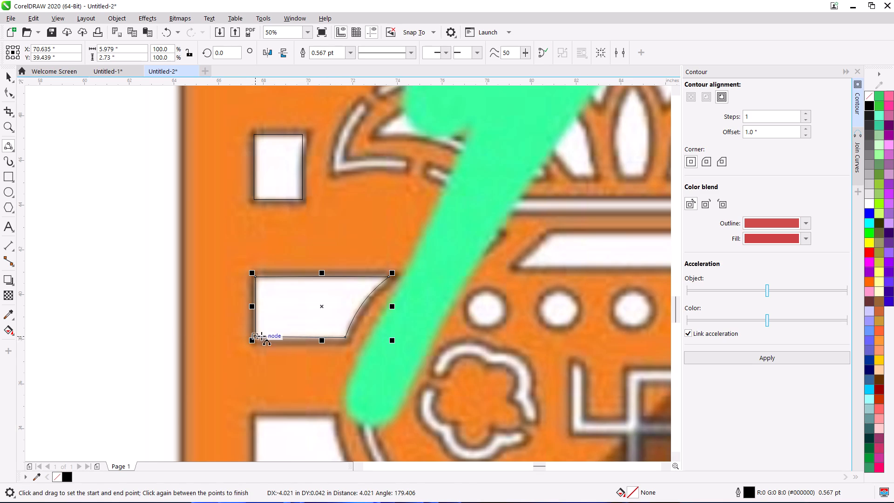
left_click(299, 336)
Copy the closed curved slot, mirror the copy horizontally, and fit it over the matching slot across the pot.
scroll(398, 318, "down", 1)
middle_click_drag(351, 318, 136, 287)
key("space")
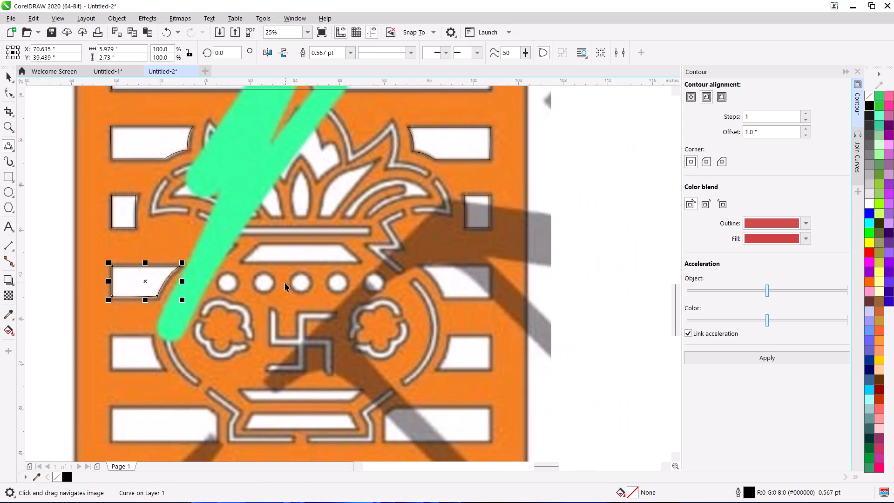
left_click_drag(145, 282, 603, 296)
right_click(603, 296)
left_click_drag(562, 297, 648, 299)
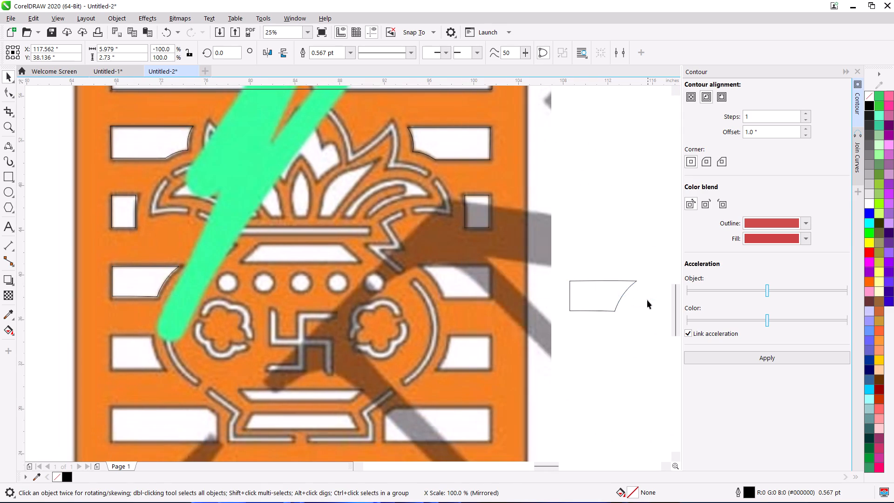
left_click_drag(637, 281, 425, 275)
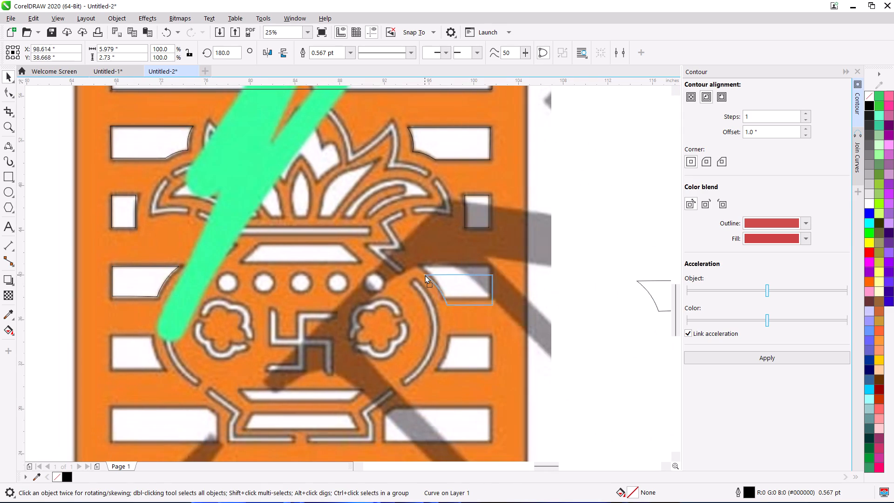
left_click_drag(425, 275, 421, 266)
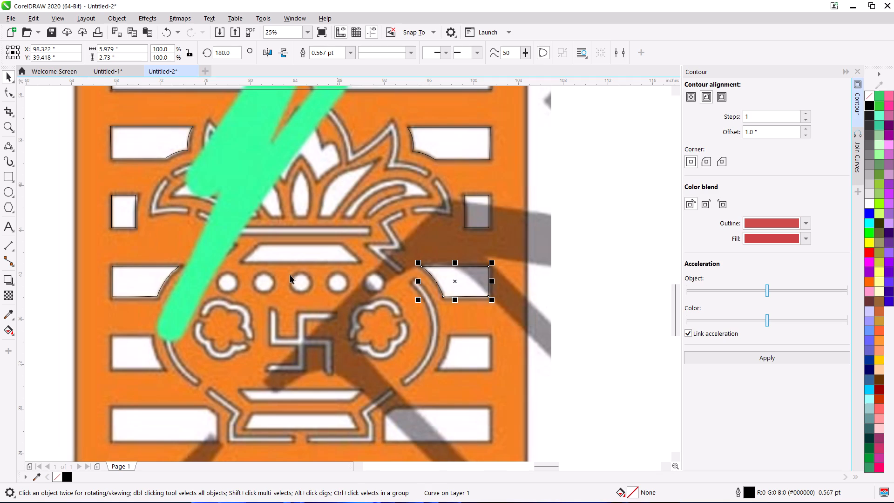
Trace the top edge about 3.4 in long and the bottom edge about 4.4 in long of the next left slot down.
key("space")
left_click_drag(112, 338, 122, 339)
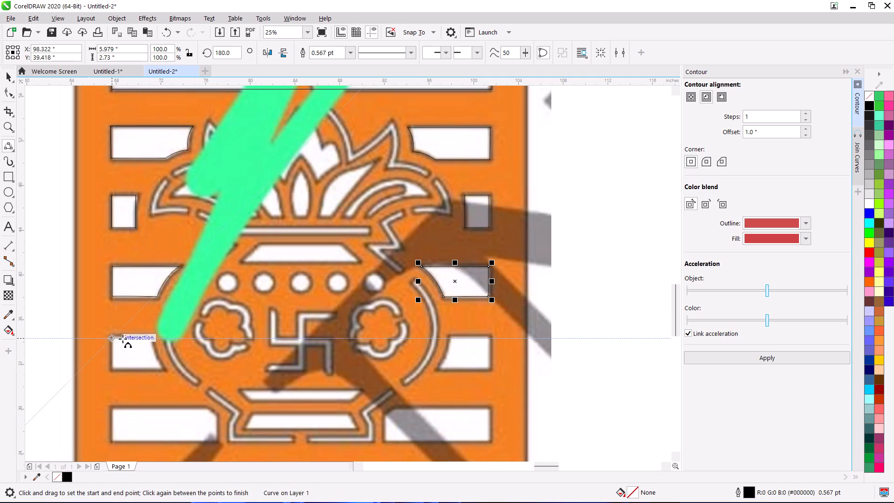
left_click_drag(122, 339, 149, 337)
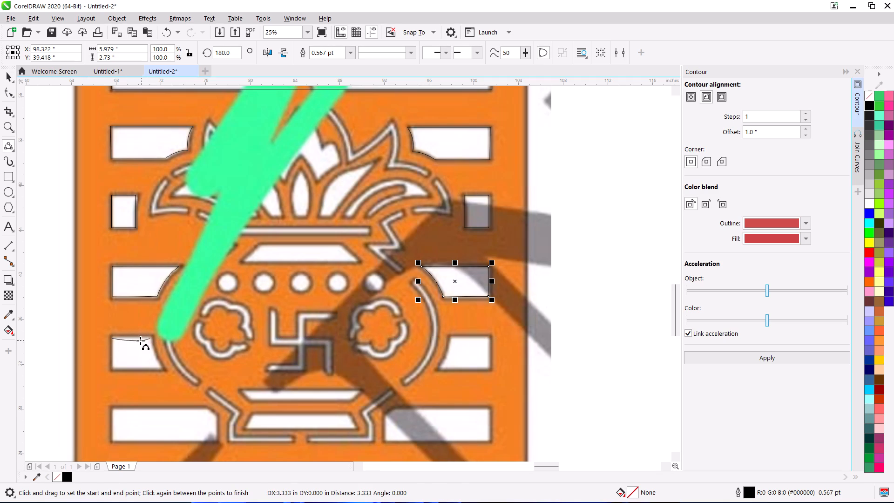
left_click(131, 338)
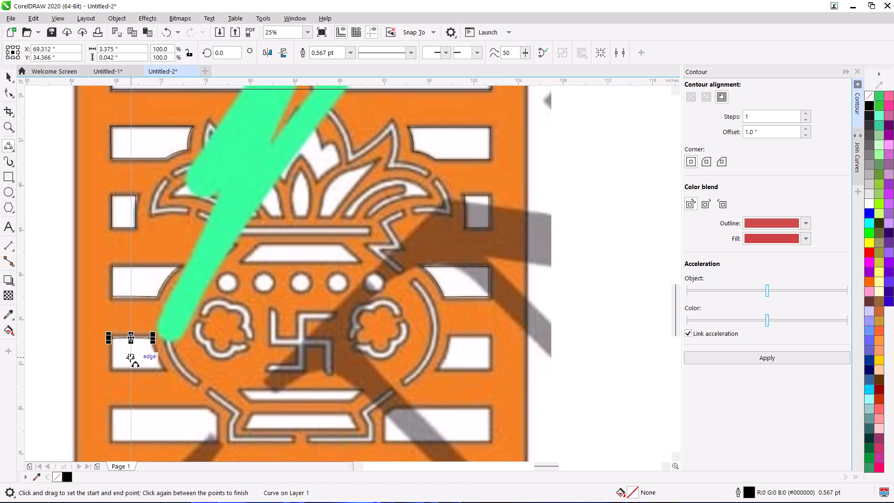
scroll(110, 364, "up", 1)
left_click_drag(115, 370, 183, 372)
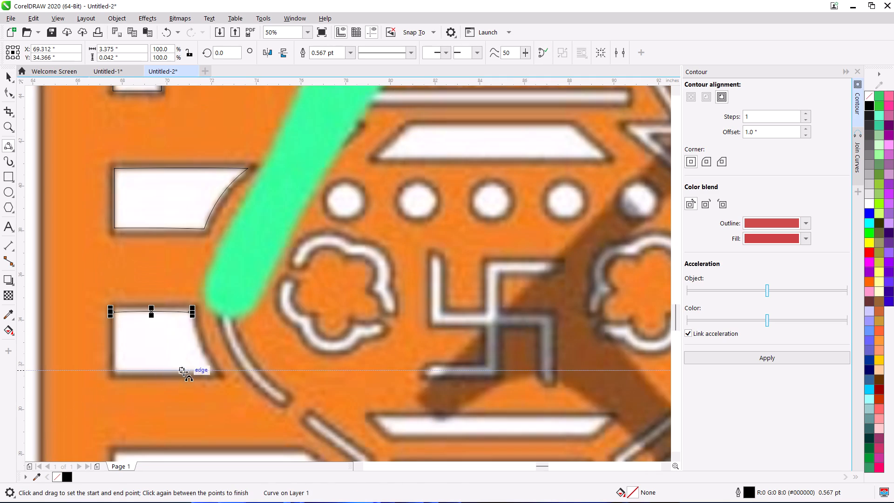
left_click_drag(183, 372, 212, 369)
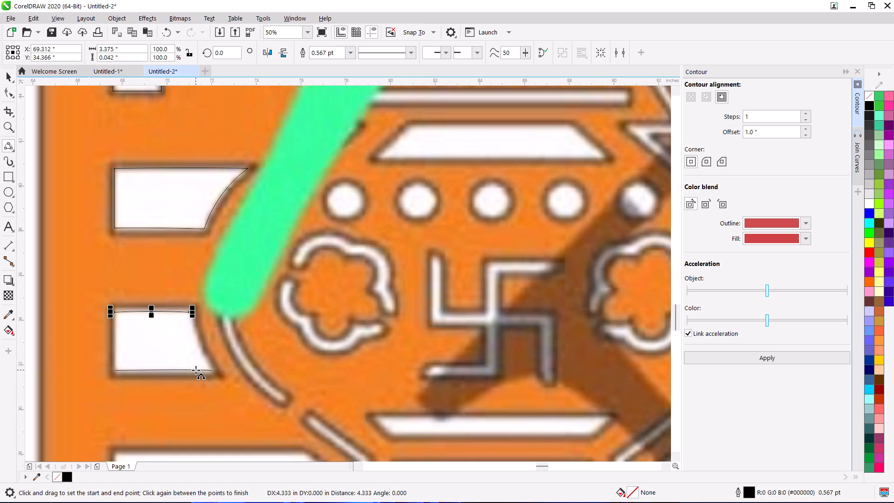
left_click(196, 370)
Draw the slot's vertical left edge and its curved pot-side edge between the ends of the top and bottom edges.
left_click_drag(114, 313, 118, 342)
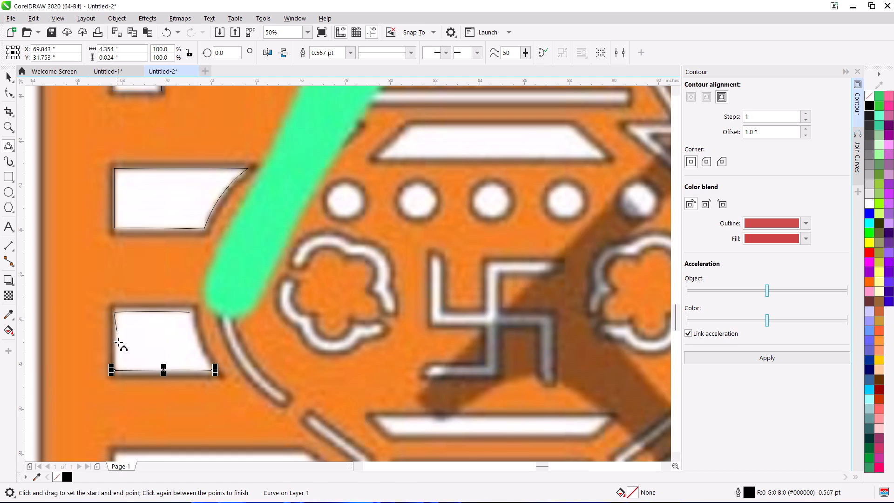
left_click_drag(118, 342, 114, 370)
left_click(114, 370)
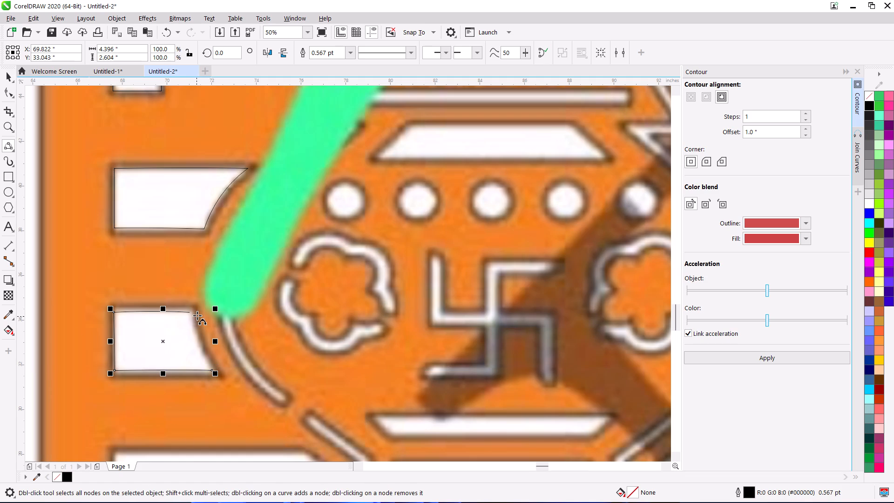
left_click_drag(189, 311, 211, 370)
left_click(198, 347)
Combine the slot's separate curves and join the overlapping end nodes at its two upper corners.
key("space")
scroll(162, 329, "down", 1)
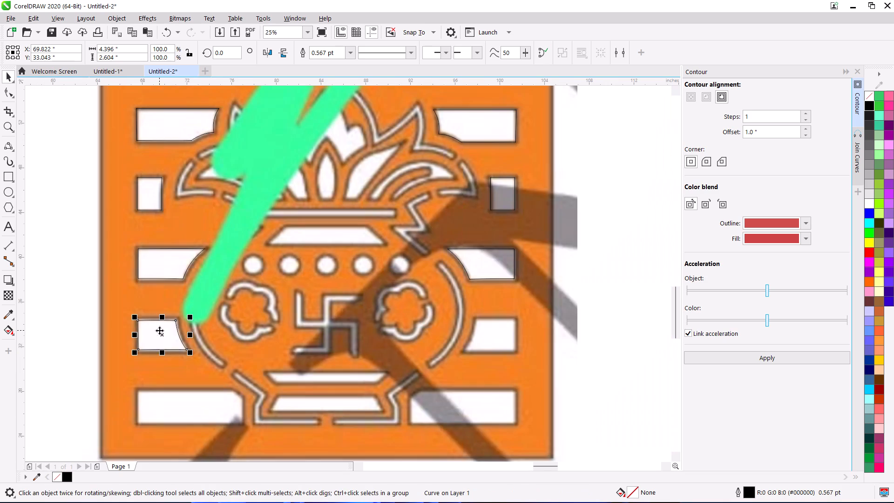
double_click(157, 330)
scroll(155, 328, "up", 2)
left_click(149, 296, "shift")
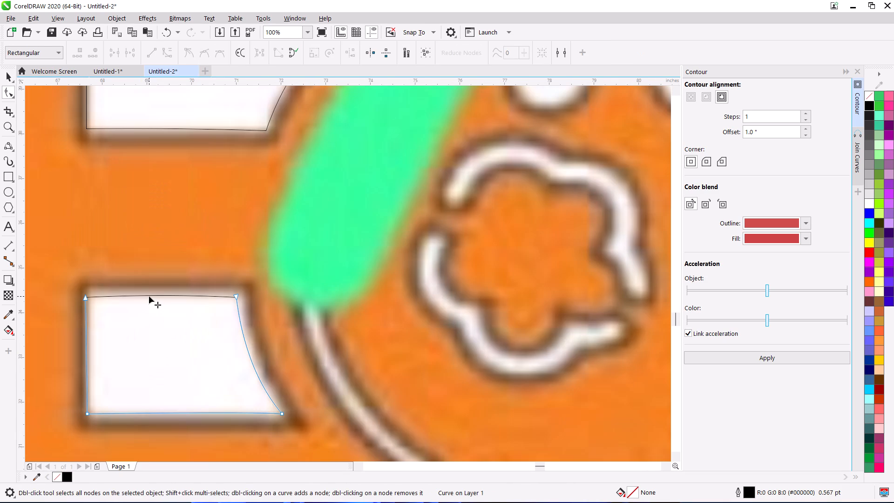
left_click_drag(74, 281, 111, 318)
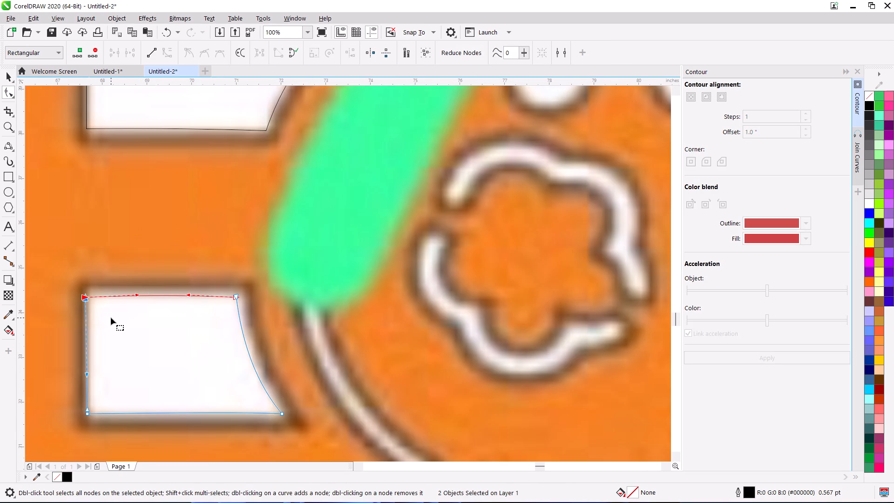
key("r")
key("ctrl+l")
left_click_drag(220, 275, 257, 305)
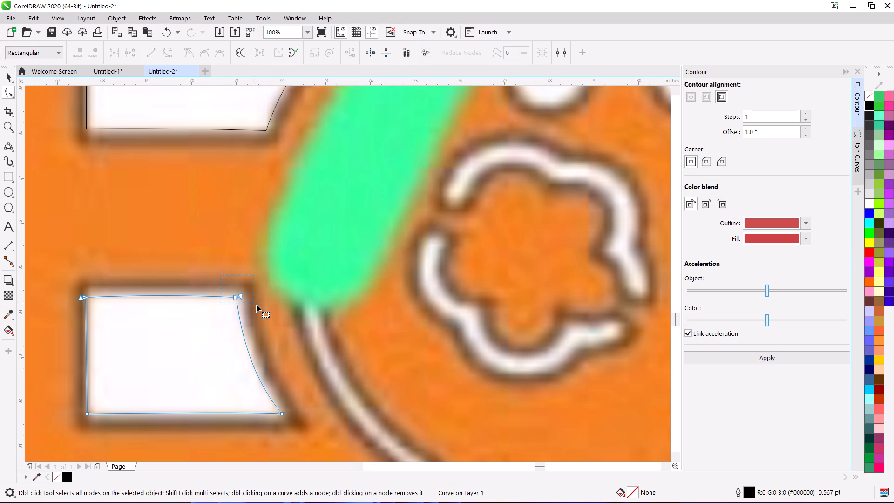
left_click_drag(257, 305, 265, 314)
key("r")
left_click_drag(77, 283, 115, 333)
key("r")
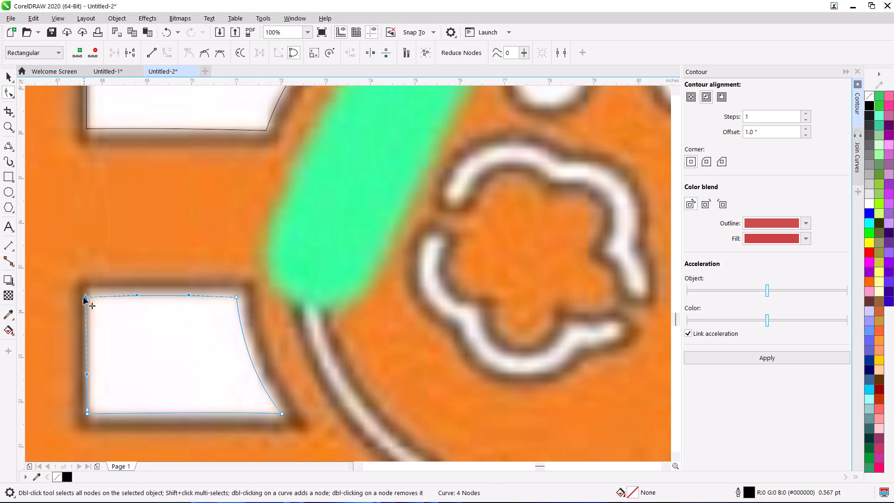
Straighten the slot's bowed top edge by adjusting the curve handles at both of its ends.
left_click_drag(136, 294, 203, 297)
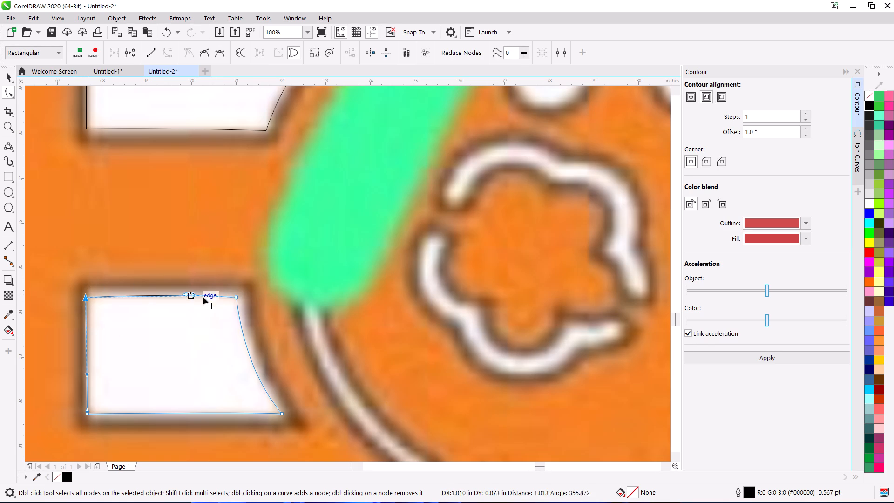
left_click_drag(203, 297, 236, 298)
left_click_drag(189, 294, 149, 296)
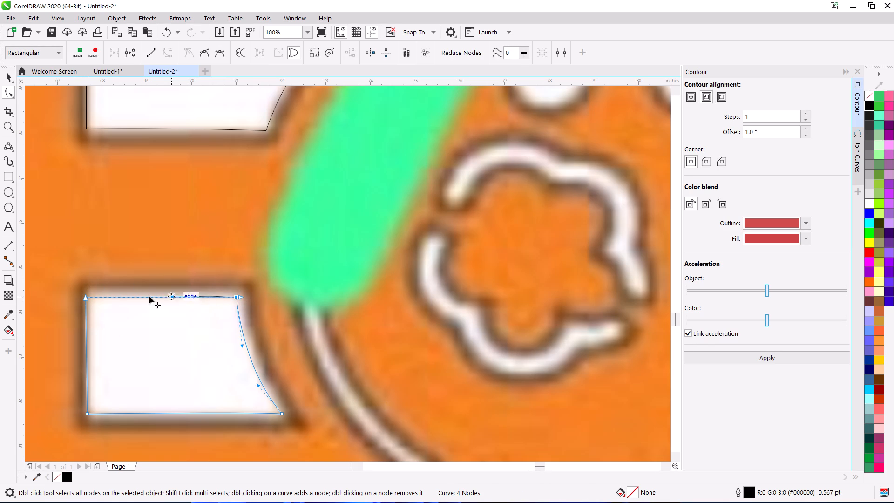
Finish straightening the slot's top edge by levelling the curve handle at its outer corner.
left_click_drag(149, 296, 85, 298)
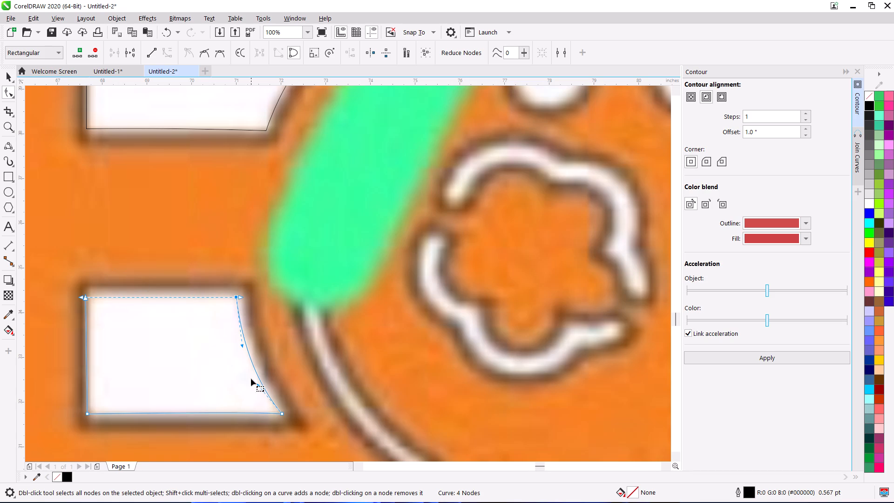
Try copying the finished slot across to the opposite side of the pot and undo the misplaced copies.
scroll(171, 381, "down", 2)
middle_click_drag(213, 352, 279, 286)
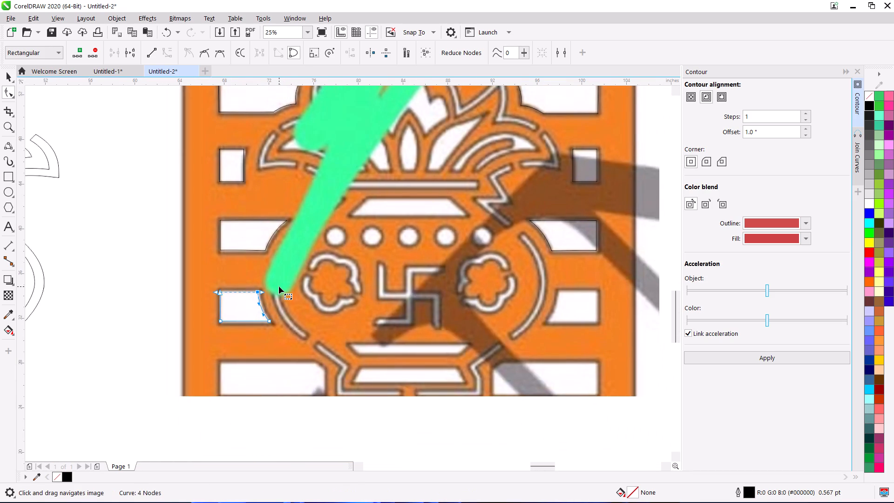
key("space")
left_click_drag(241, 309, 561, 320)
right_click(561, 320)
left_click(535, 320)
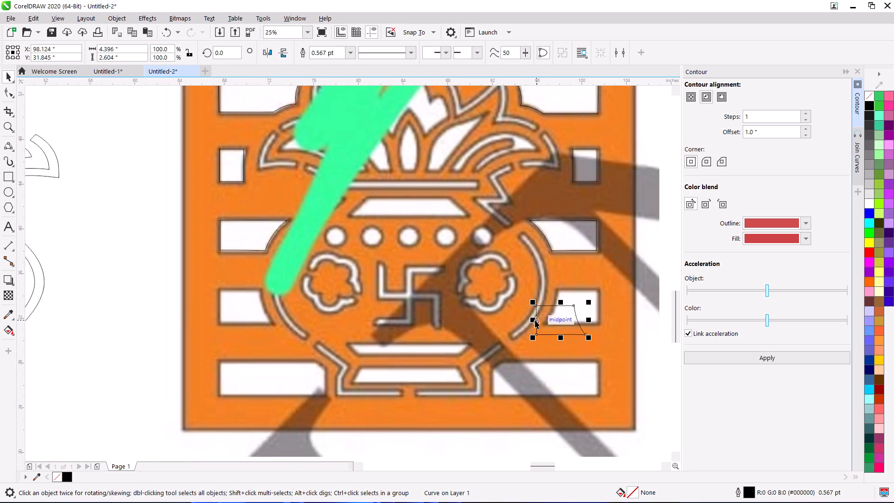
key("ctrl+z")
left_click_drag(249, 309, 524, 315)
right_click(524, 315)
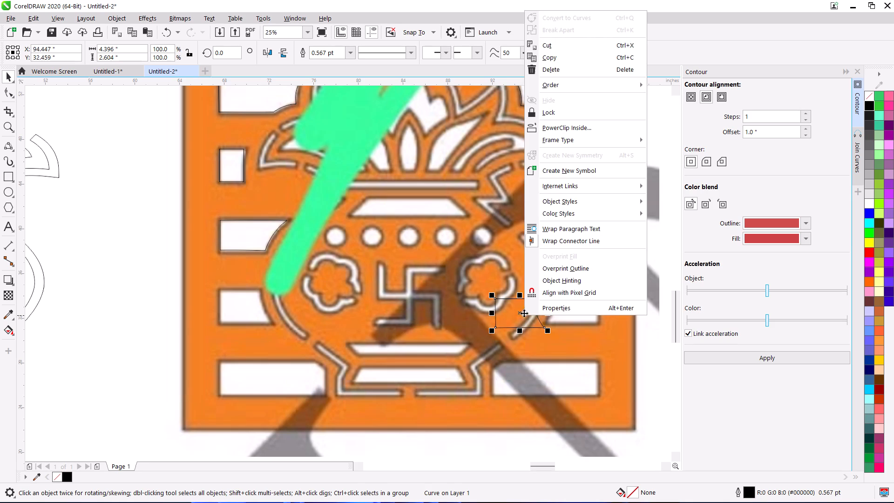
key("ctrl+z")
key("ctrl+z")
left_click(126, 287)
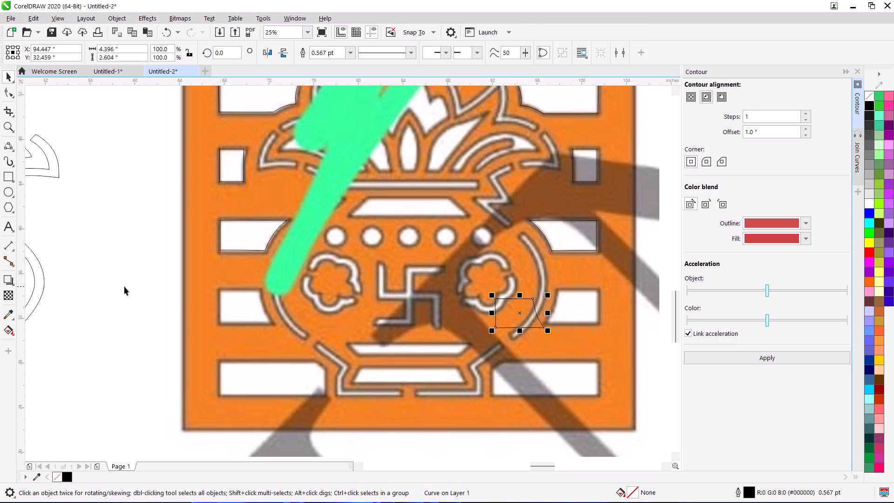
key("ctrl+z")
Copy the slot across the pot, flip it, and fit the copy over the matching opening on the opposite side.
left_click_drag(219, 306, 354, 311)
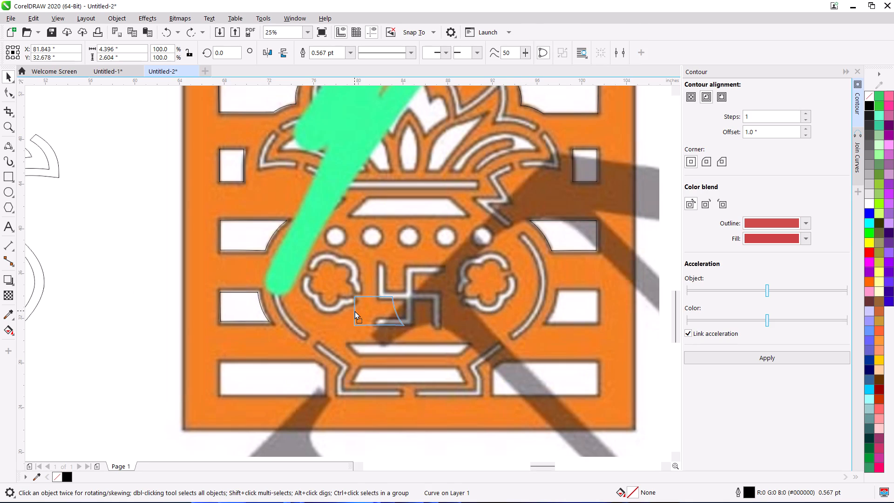
left_click_drag(354, 311, 513, 325)
right_click(513, 325)
left_click_drag(505, 325, 578, 328)
left_click_drag(610, 311, 599, 299)
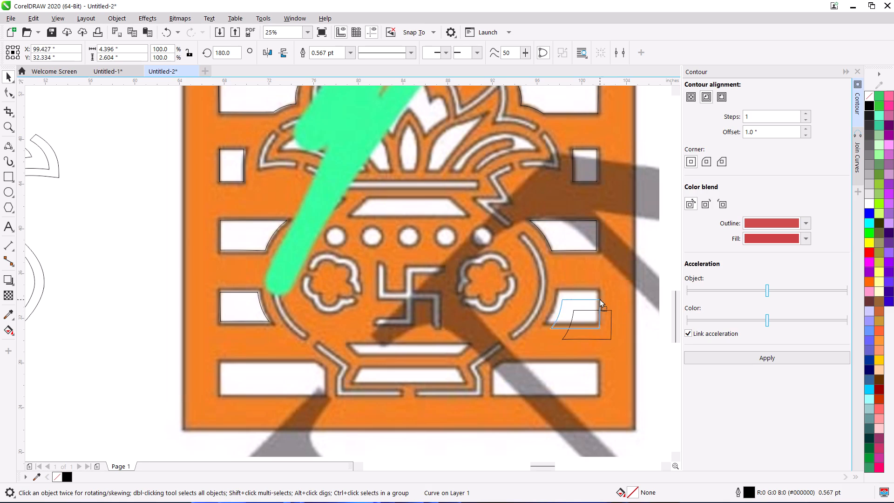
left_click_drag(599, 299, 597, 292)
scroll(486, 342, "down", 1)
left_click(413, 406)
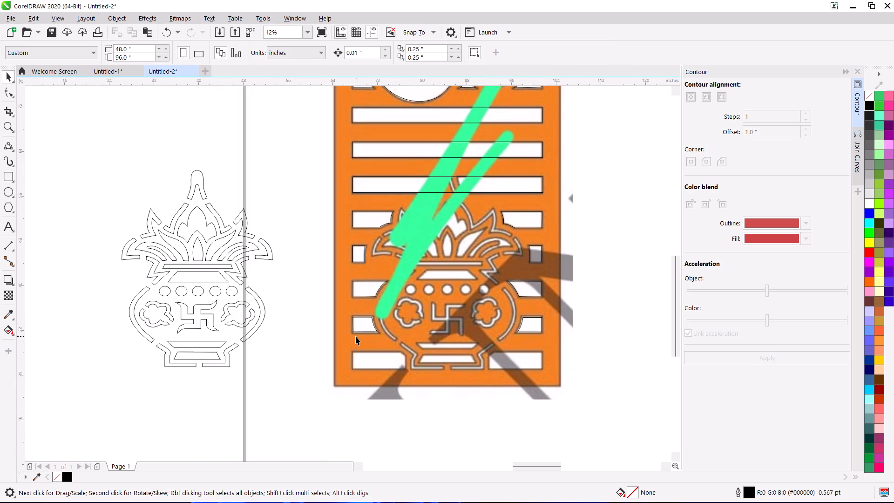
Draw a rectangle about 8.67 by 3.13 in over the left bottom slot beside the pot's base.
scroll(498, 371, "up", 1)
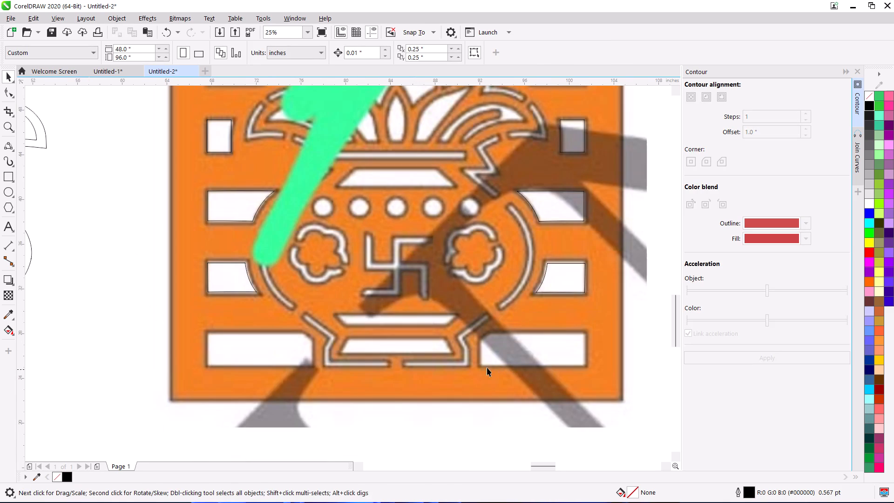
left_click(12, 181)
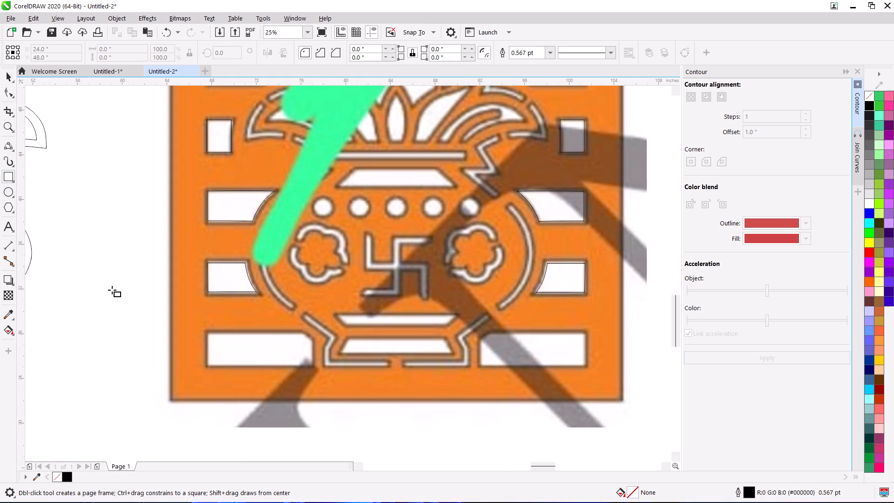
left_click_drag(208, 332, 304, 366)
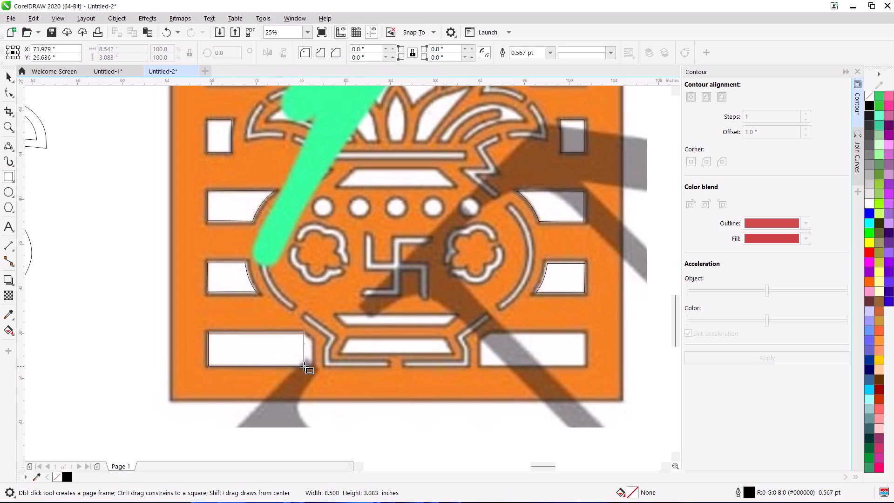
left_click_drag(304, 366, 312, 366)
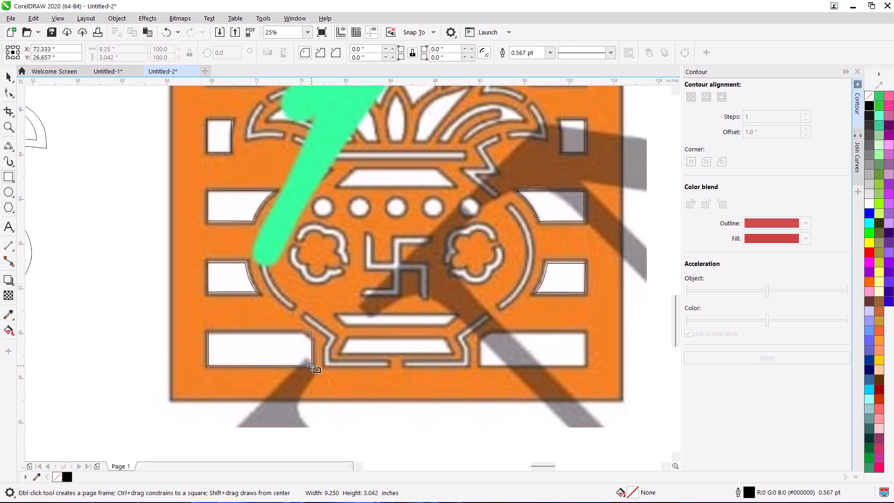
left_click_drag(312, 366, 305, 367)
Copy the bottom rectangle onto the matching slot on the other side of the pot's base.
key("space")
left_click_drag(257, 350, 519, 353)
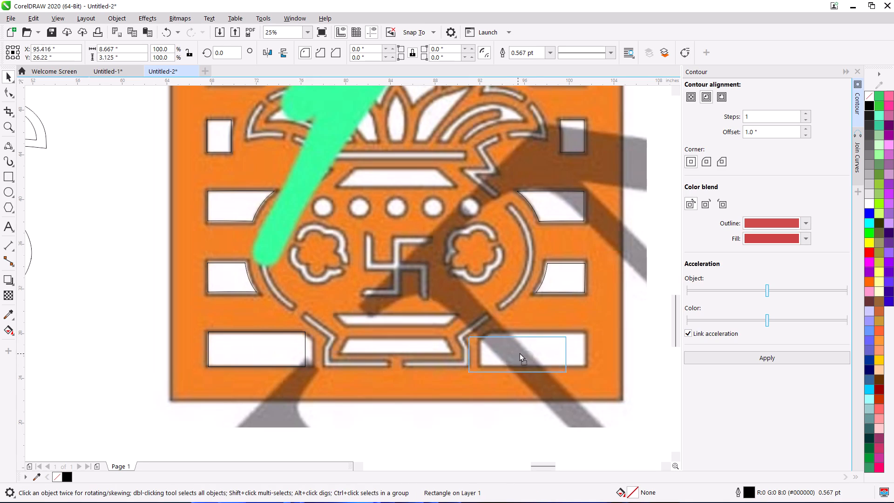
left_click_drag(519, 353, 536, 349)
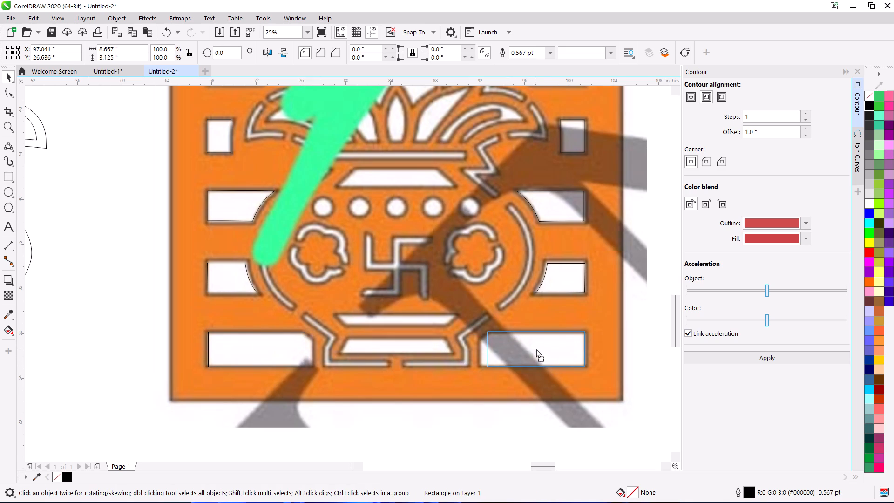
left_click_drag(536, 349, 537, 348)
right_click(537, 348)
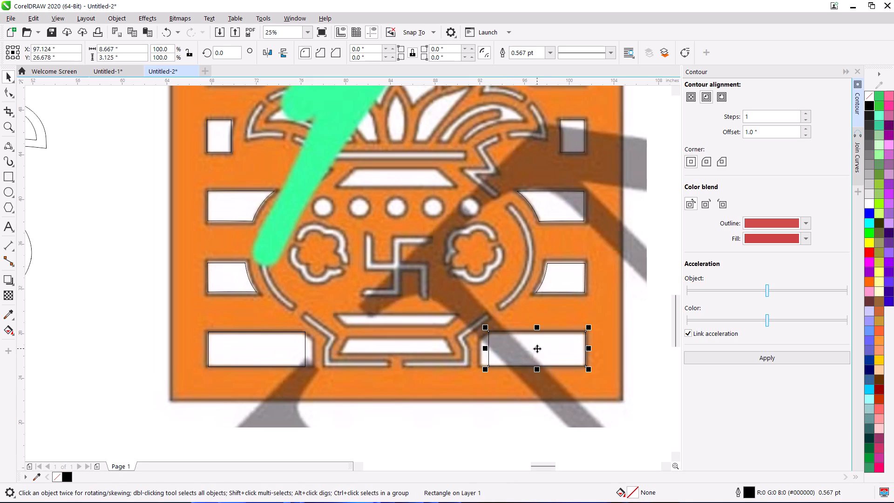
left_click(550, 436)
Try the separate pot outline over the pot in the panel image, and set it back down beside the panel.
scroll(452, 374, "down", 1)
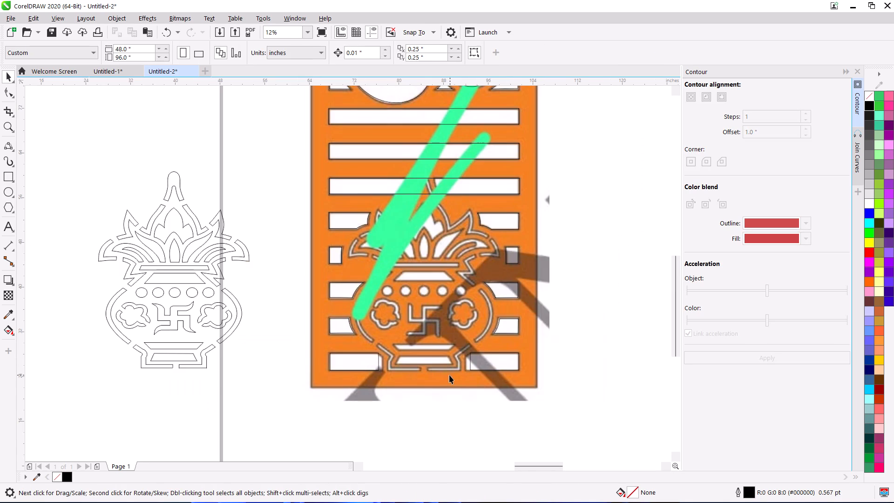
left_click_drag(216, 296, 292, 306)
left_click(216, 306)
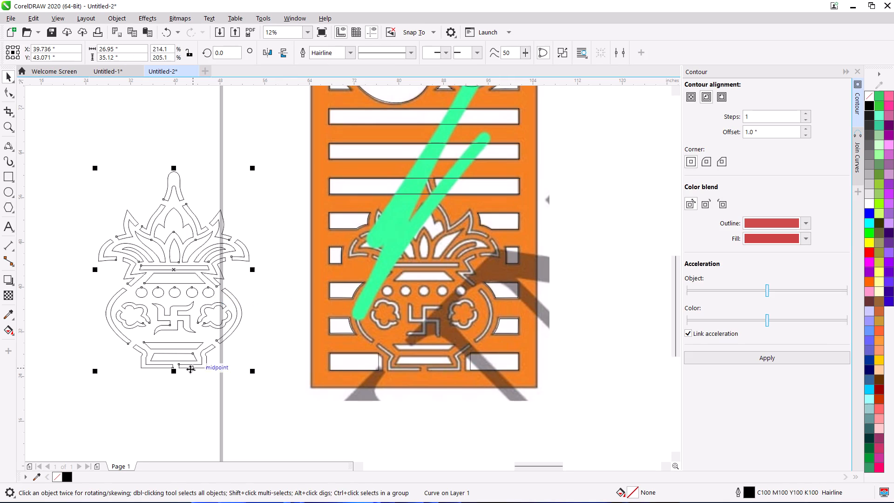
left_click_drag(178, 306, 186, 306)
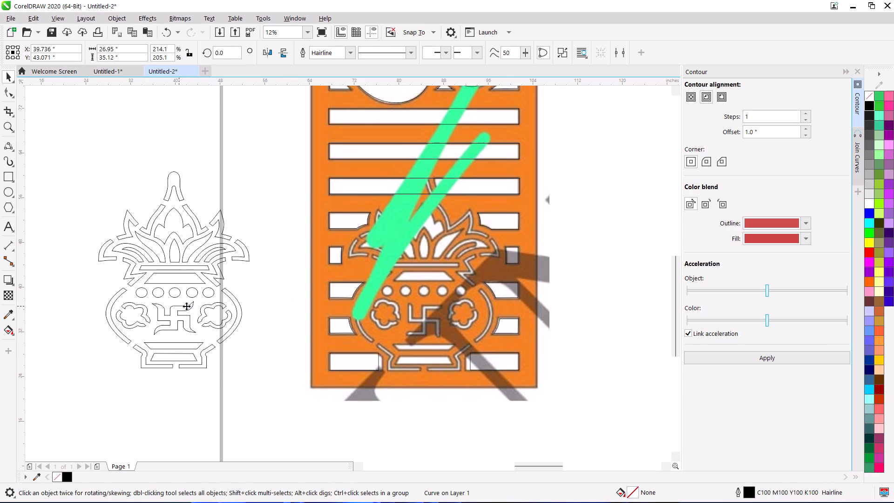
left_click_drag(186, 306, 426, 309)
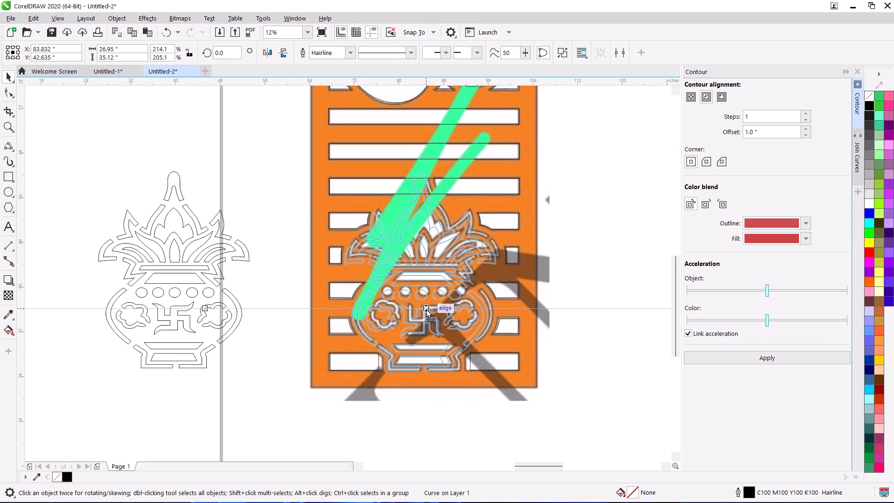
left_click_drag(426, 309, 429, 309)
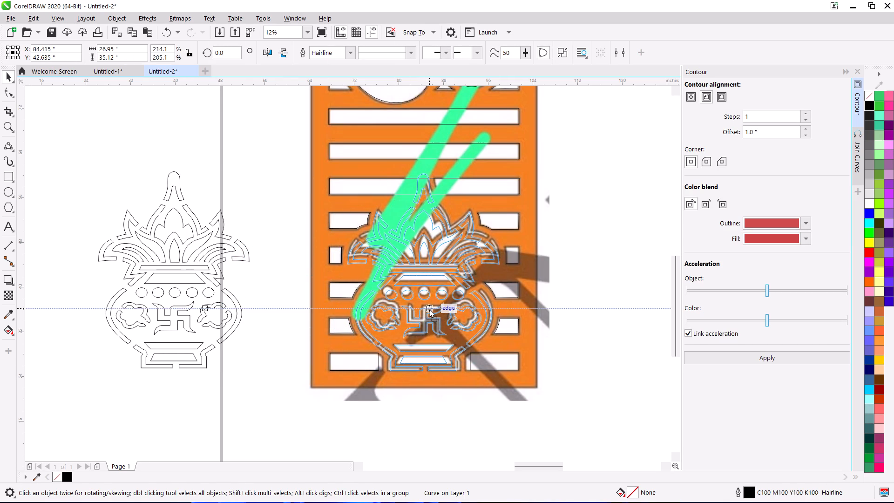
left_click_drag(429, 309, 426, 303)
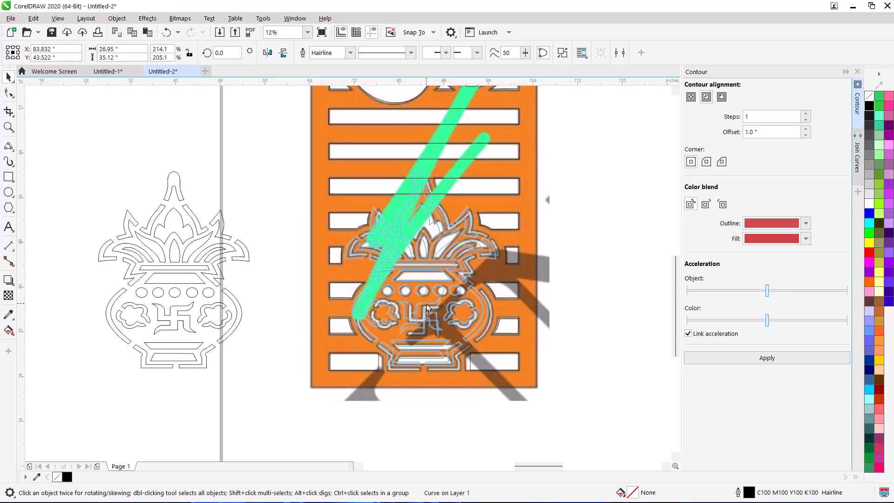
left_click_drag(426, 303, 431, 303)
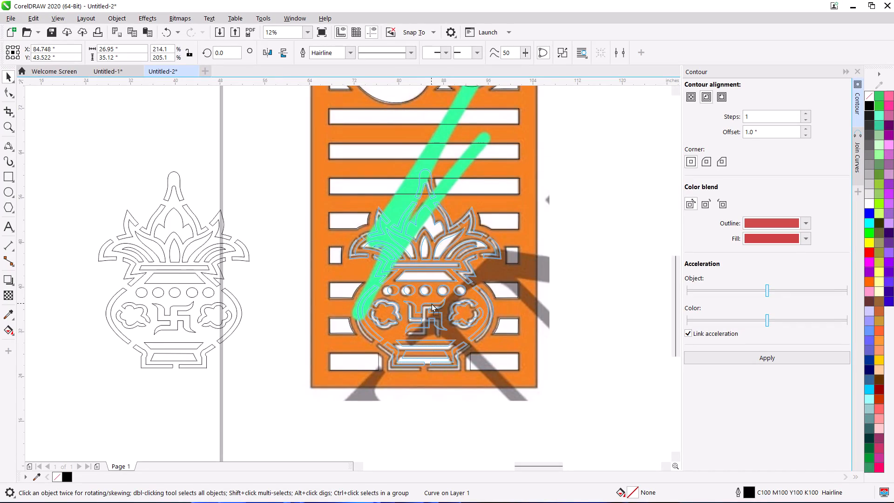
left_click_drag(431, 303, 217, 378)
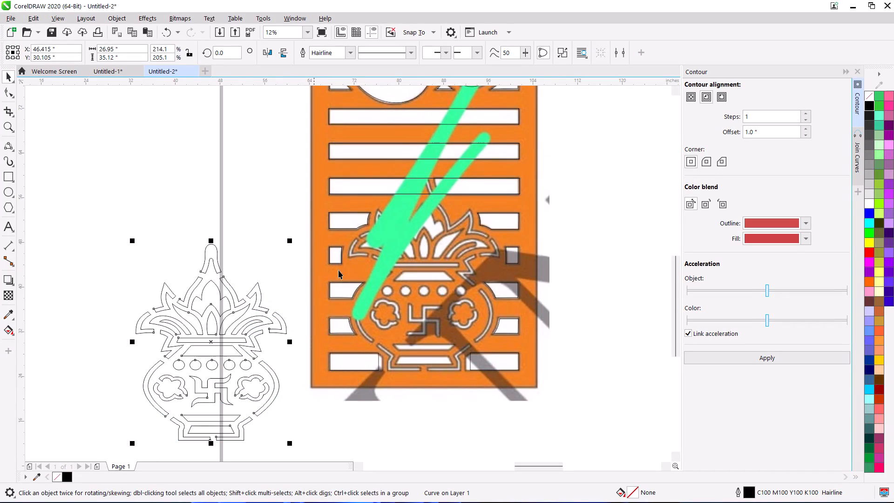
Select the four objects in the band of the two small rectangles beside the pot's leaves and combine them.
left_click(339, 257)
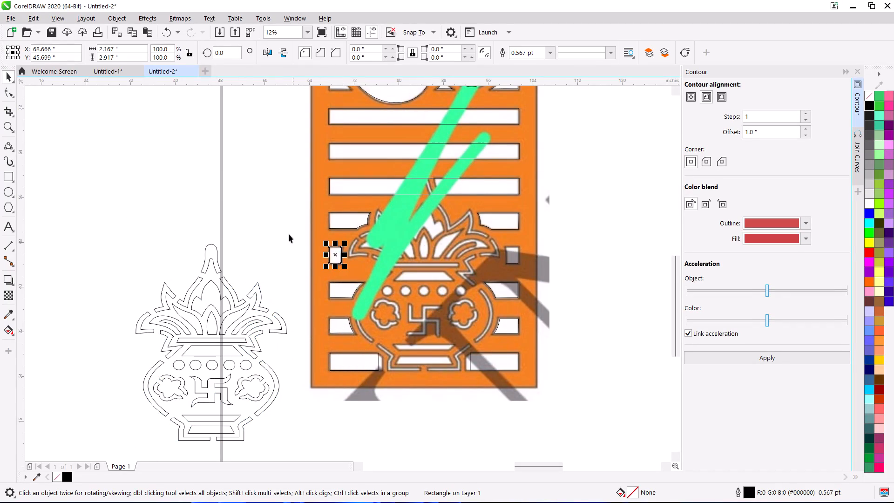
left_click_drag(281, 227, 580, 270)
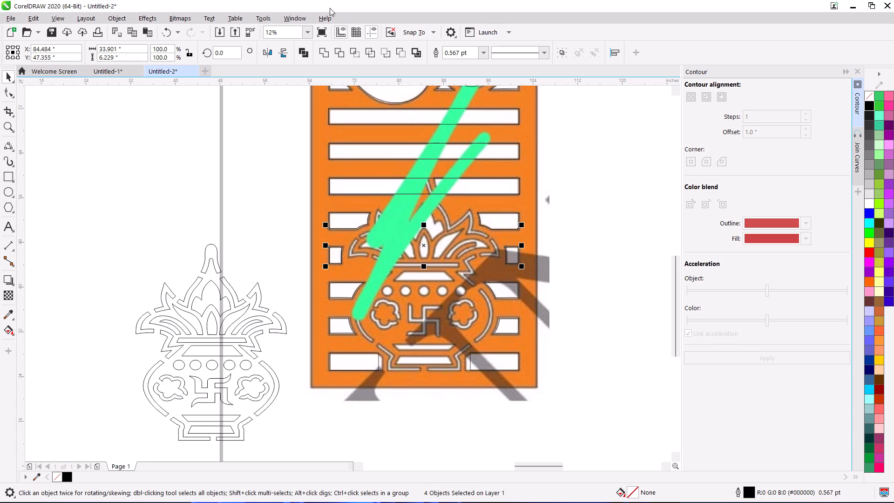
left_click(306, 49)
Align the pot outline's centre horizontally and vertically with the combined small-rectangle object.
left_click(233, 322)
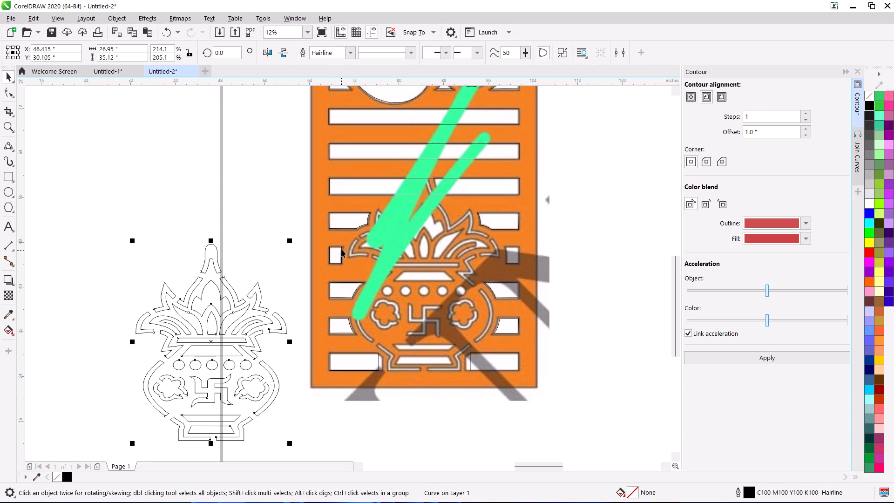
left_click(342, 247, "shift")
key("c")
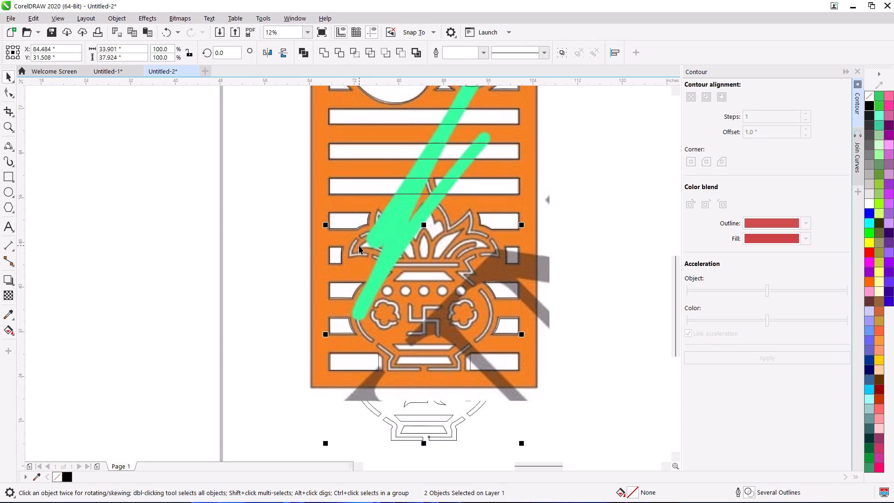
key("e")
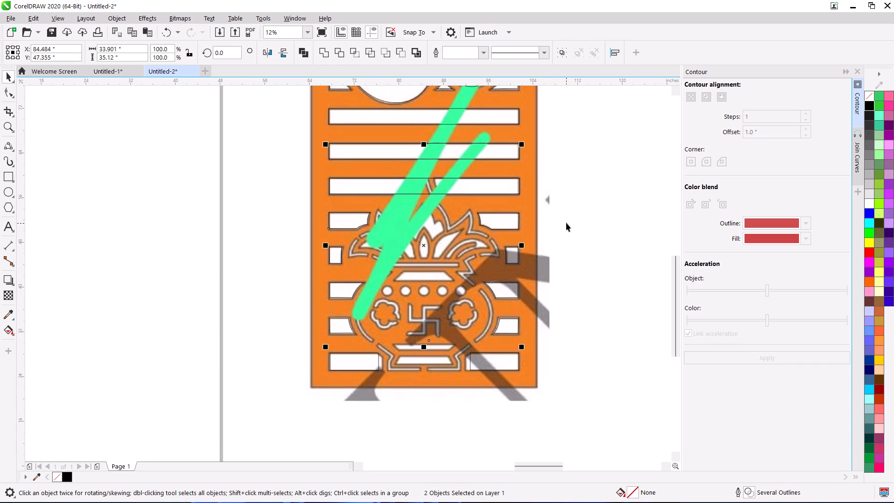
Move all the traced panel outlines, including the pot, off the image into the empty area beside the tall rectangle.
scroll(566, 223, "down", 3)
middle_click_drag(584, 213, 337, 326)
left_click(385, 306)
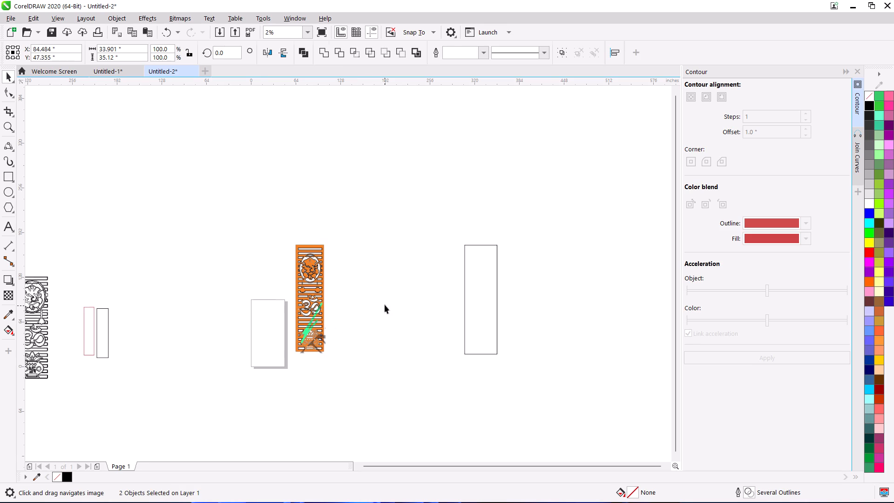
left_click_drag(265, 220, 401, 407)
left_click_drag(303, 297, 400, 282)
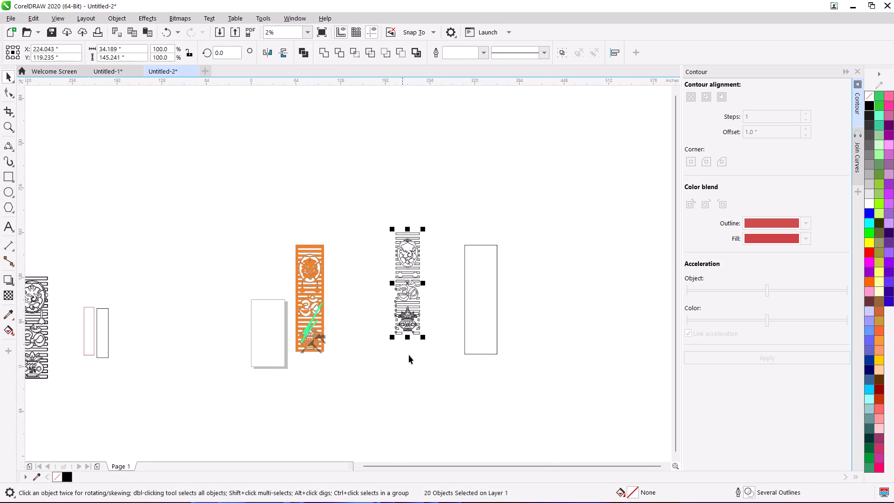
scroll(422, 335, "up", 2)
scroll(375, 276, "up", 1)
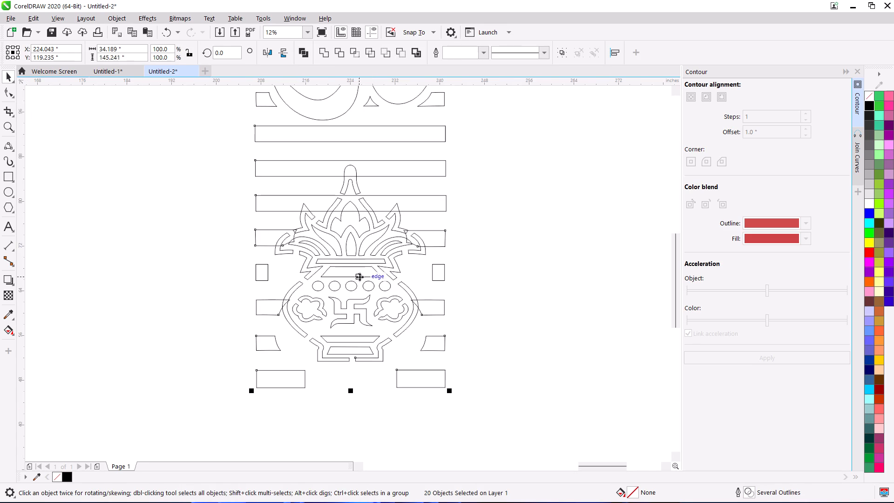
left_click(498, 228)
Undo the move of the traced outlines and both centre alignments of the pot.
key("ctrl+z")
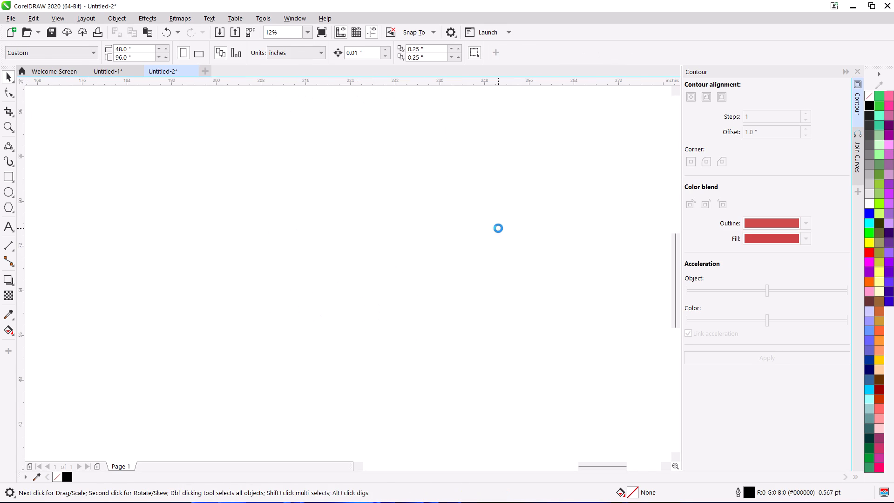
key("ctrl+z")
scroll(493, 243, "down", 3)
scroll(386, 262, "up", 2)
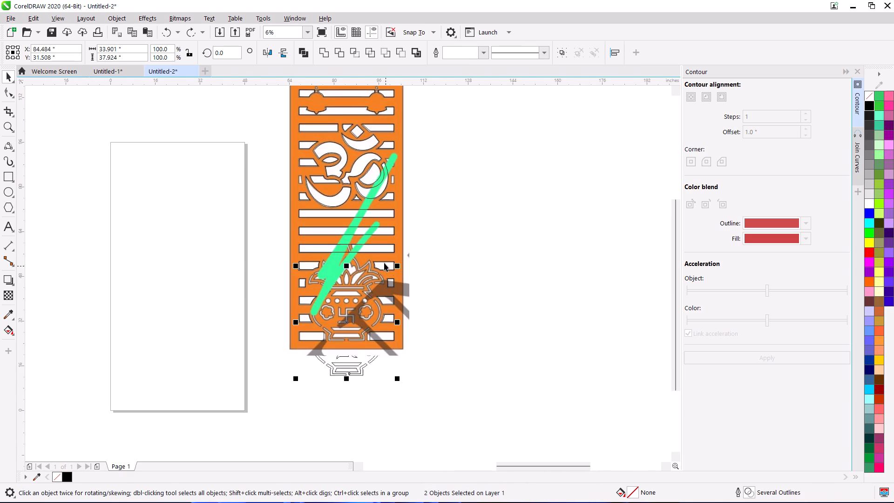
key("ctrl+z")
Move the pot outline farther from the panel image, onto the left part of the blank page.
scroll(464, 261, "down", 1)
left_click(464, 261)
left_click_drag(344, 305, 291, 289)
left_click(356, 217)
Copy all the traced slot and motif outlines from the panel image into the empty area before the tall rectangle and combine them.
middle_click_drag(357, 224, 346, 268)
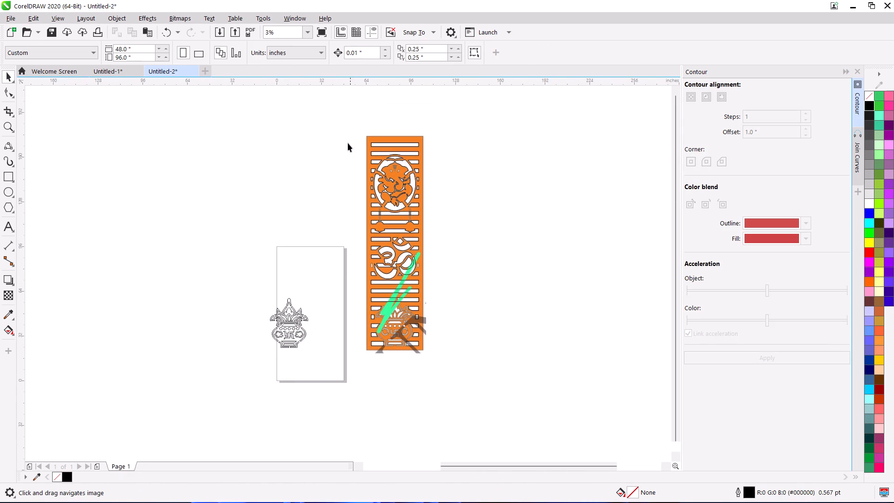
left_click_drag(350, 130, 448, 358)
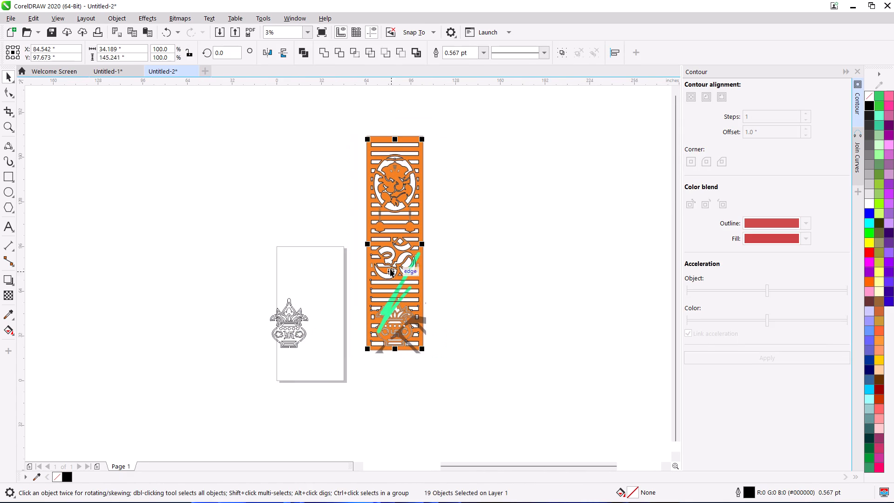
left_click_drag(386, 246, 560, 247)
right_click(560, 247)
middle_click_drag(497, 278, 378, 261)
left_click(305, 55)
Move the pot outline beside the copied panel outlines, then centre it horizontally on them and align their bottom edges.
left_click_drag(179, 304, 389, 308)
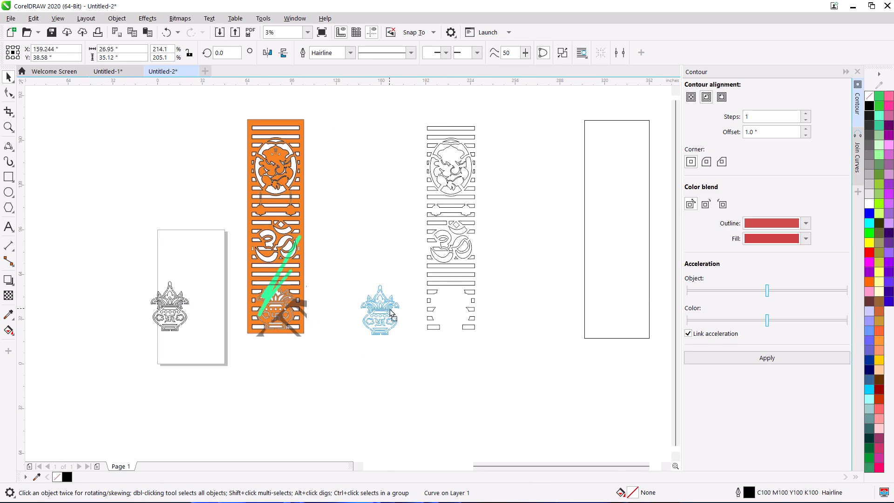
left_click_drag(389, 308, 406, 308)
left_click_drag(400, 316, 386, 319)
left_click(452, 282, "shift")
type("ce")
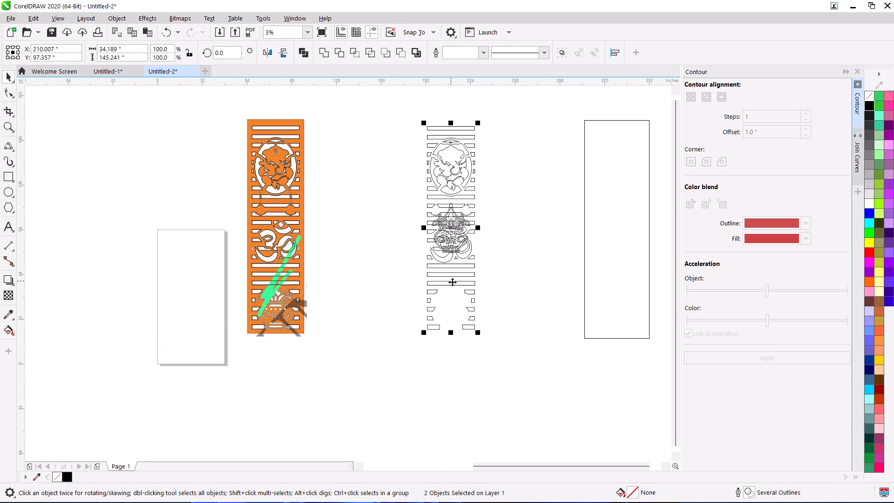
key("b")
left_click(525, 308)
Examine how the pot's tip and sides fit between the surrounding slots of the copied panel outlines.
scroll(425, 317, "up", 1)
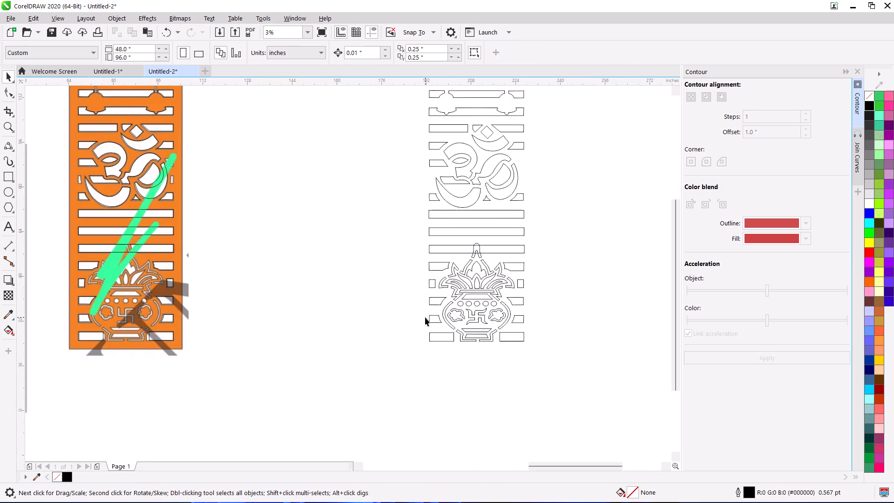
scroll(504, 301, "up", 1)
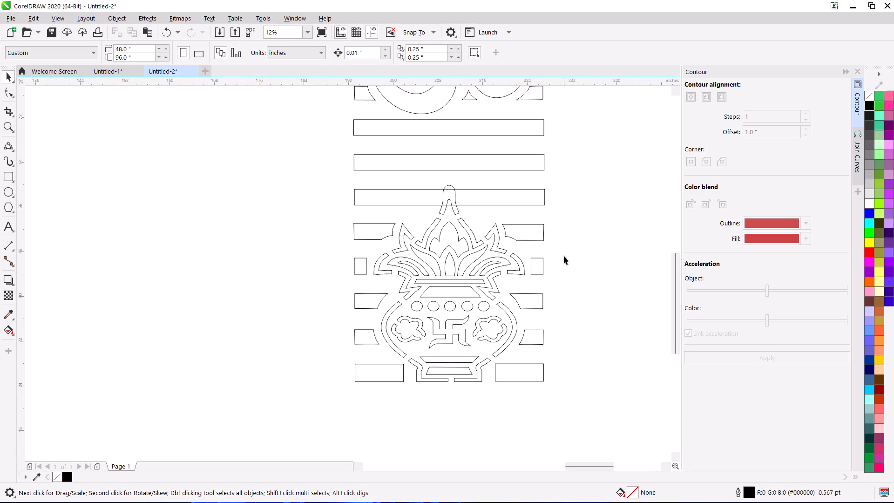
double_click(464, 189)
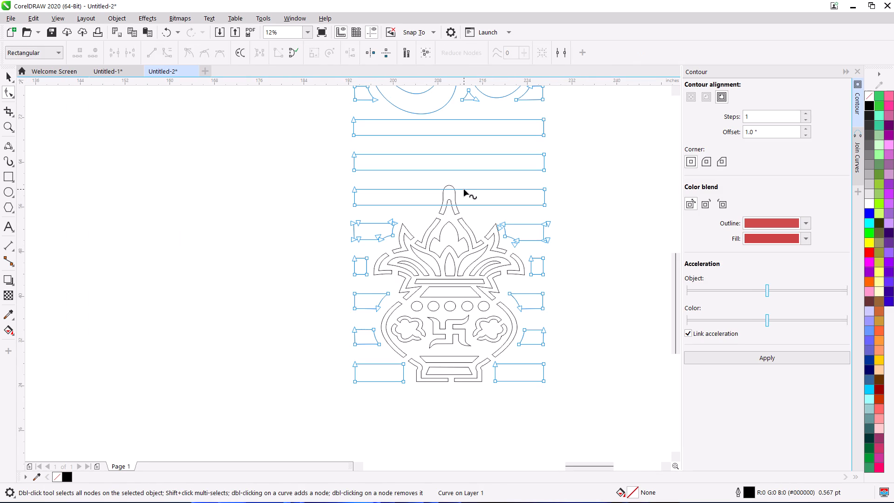
scroll(464, 189, "up", 1)
key("space")
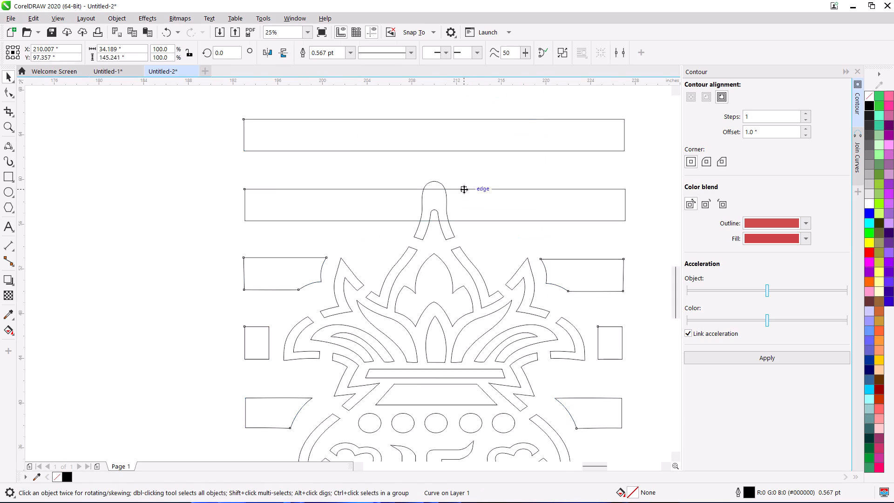
scroll(456, 204, "down", 2)
middle_click_drag(161, 235, 231, 263)
scroll(243, 255, "up", 1)
scroll(458, 244, "down", 1)
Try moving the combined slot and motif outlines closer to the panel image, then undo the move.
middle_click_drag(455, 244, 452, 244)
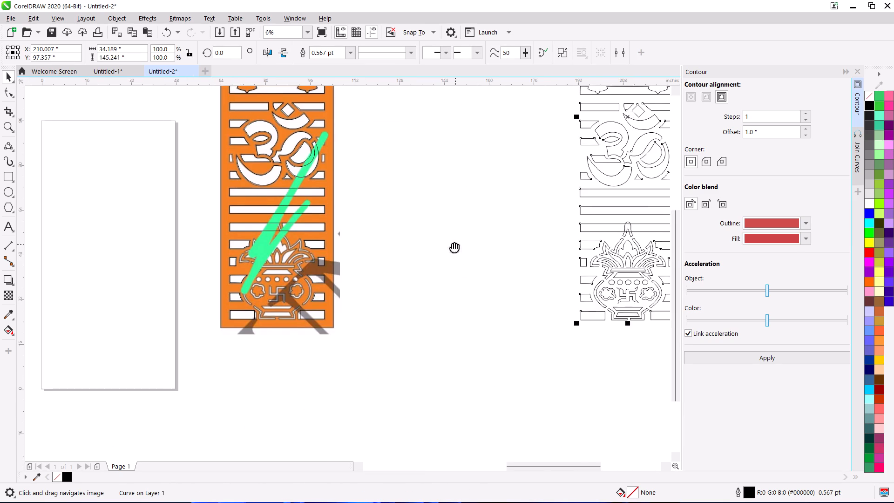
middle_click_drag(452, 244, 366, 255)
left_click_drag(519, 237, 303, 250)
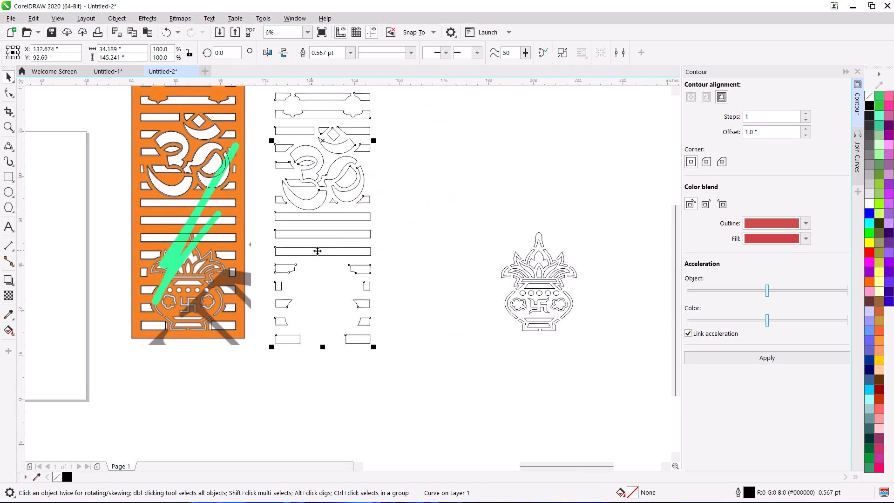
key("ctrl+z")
Move the panel outlines and the pot together next to the panel image and combine them into one curve.
scroll(468, 264, "down", 2)
middle_click_drag(465, 271, 452, 317)
left_click_drag(444, 204, 514, 349)
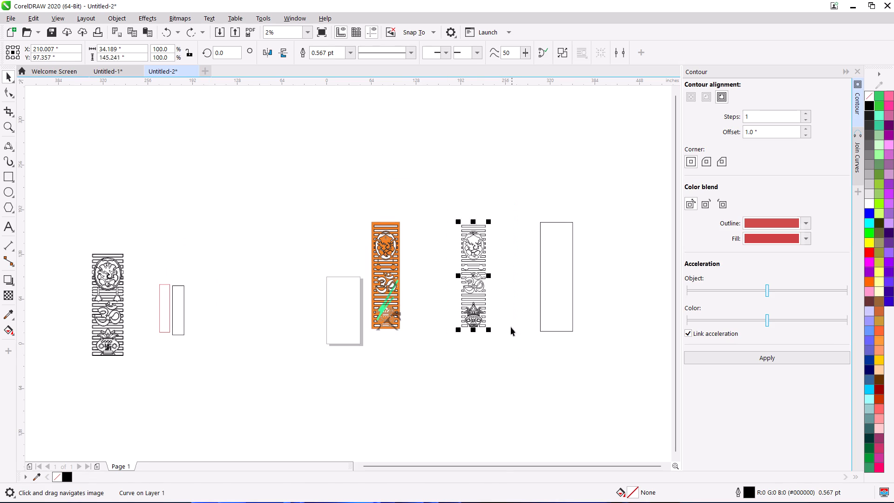
left_click_drag(476, 279, 433, 284)
left_click(312, 54)
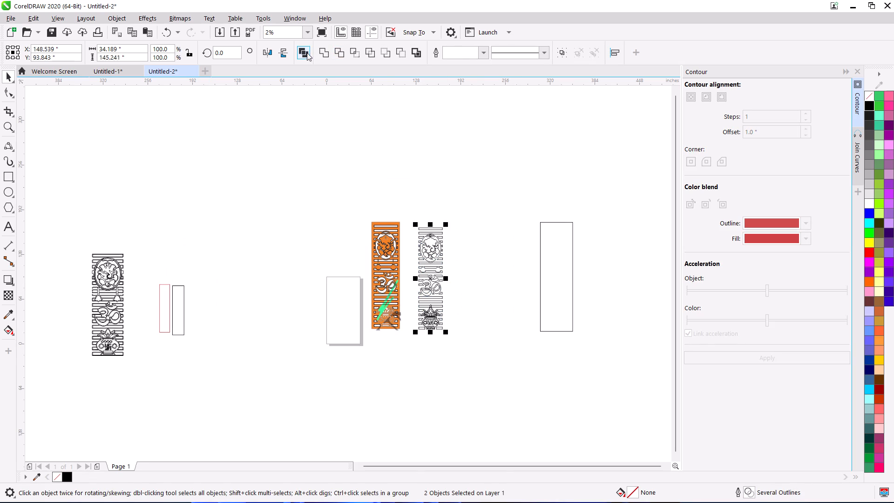
left_click(307, 53)
Compare the combined outlines with the panel image, from the Ganesha motif down to the pot.
scroll(413, 240, "up", 3)
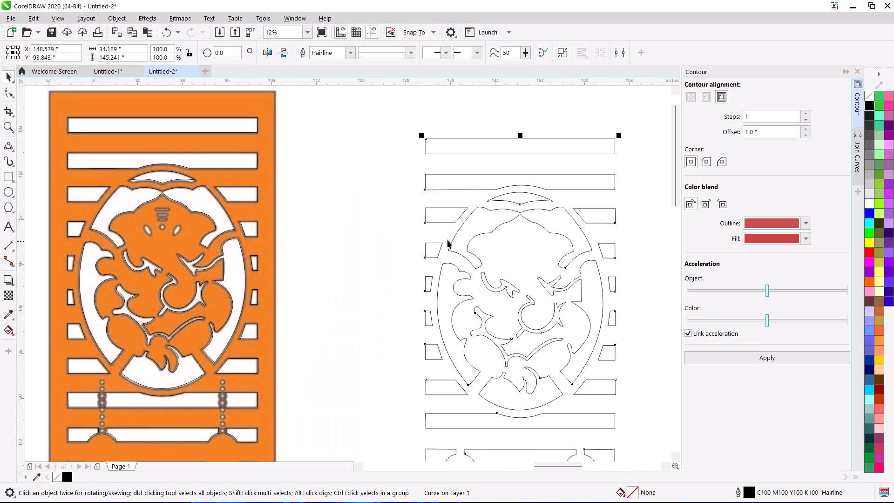
scroll(447, 240, "down", 1)
middle_click_drag(459, 250, 441, 179)
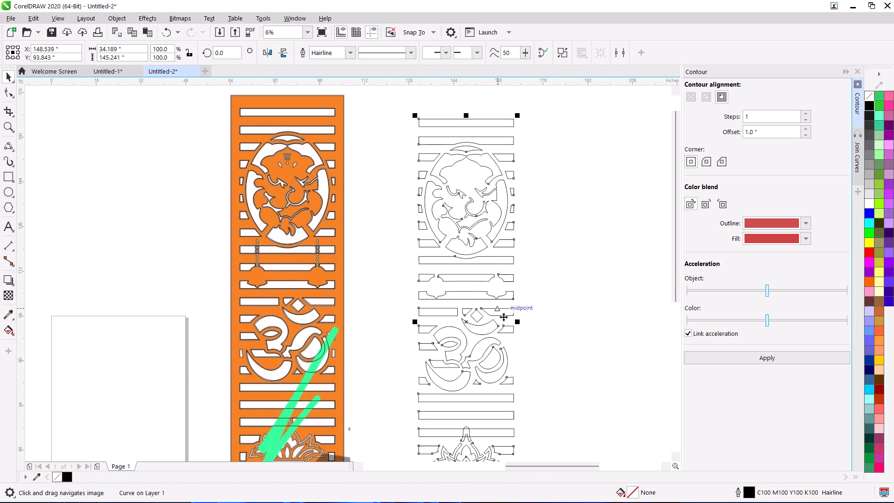
left_click(545, 326)
middle_click_drag(511, 300, 495, 218)
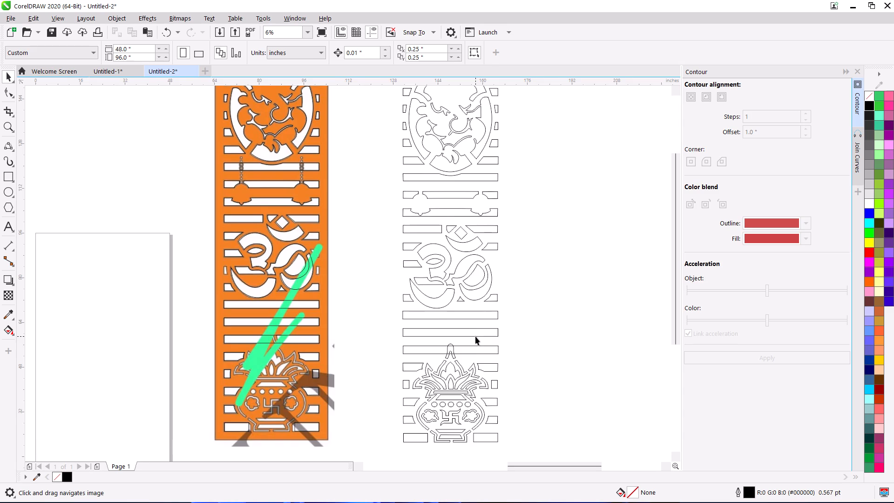
scroll(474, 335, "down", 1)
scroll(472, 348, "up", 2)
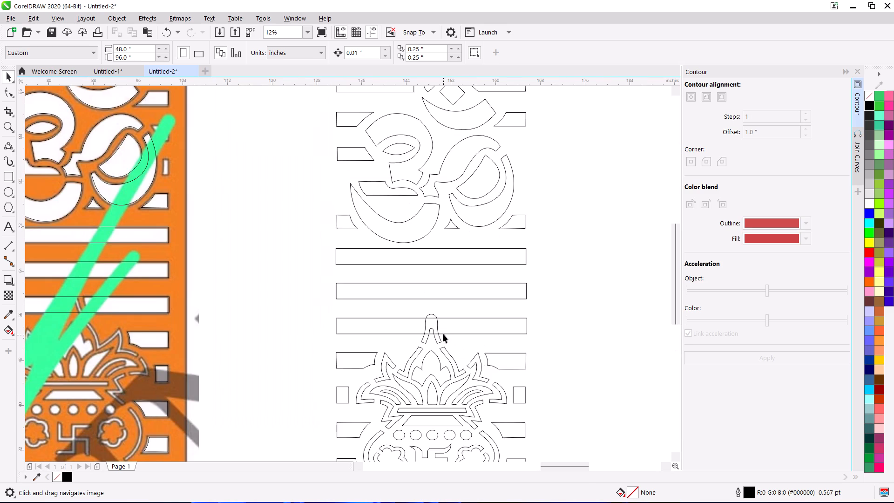
scroll(443, 333, "down", 1)
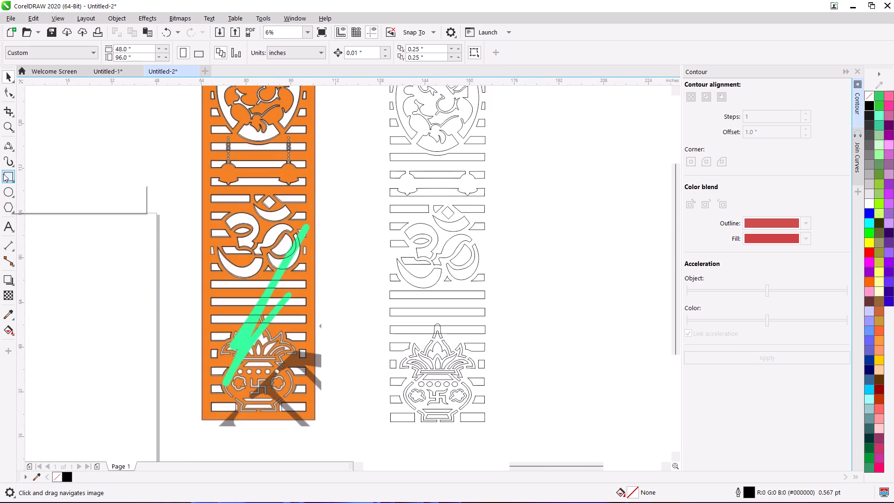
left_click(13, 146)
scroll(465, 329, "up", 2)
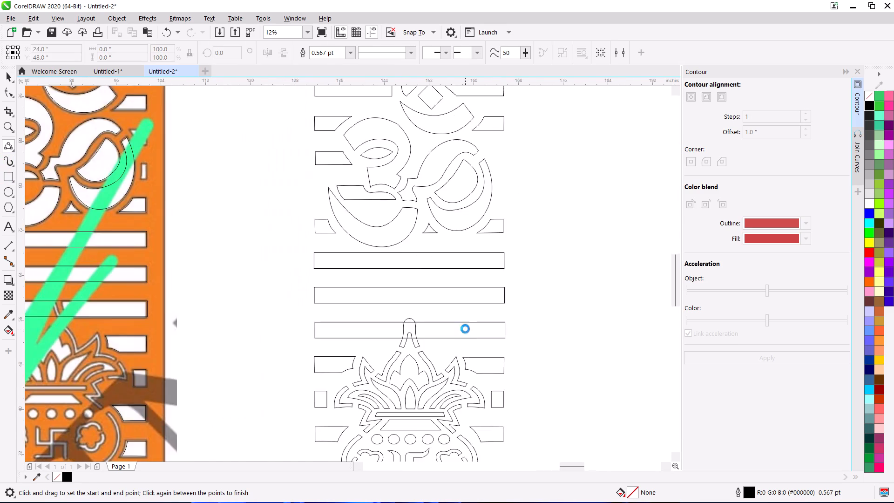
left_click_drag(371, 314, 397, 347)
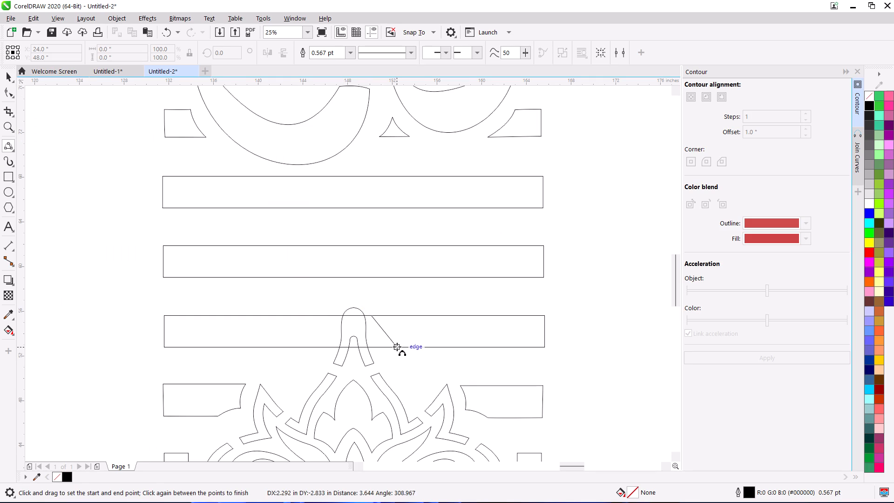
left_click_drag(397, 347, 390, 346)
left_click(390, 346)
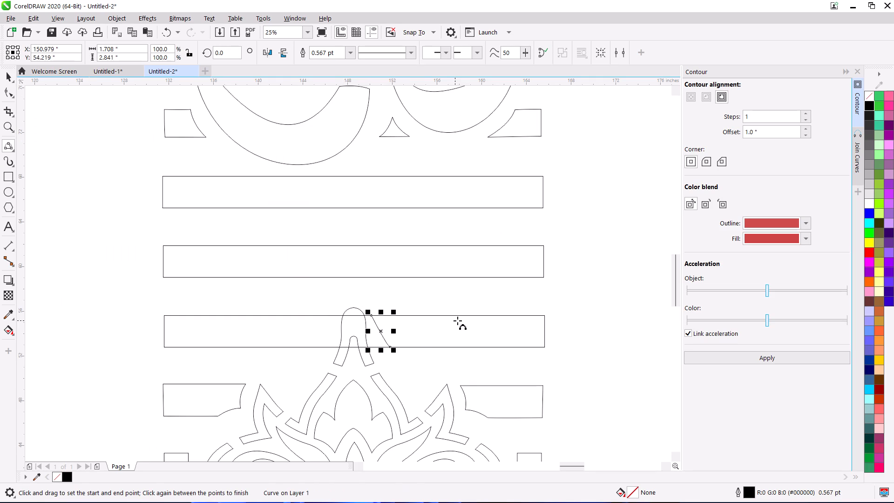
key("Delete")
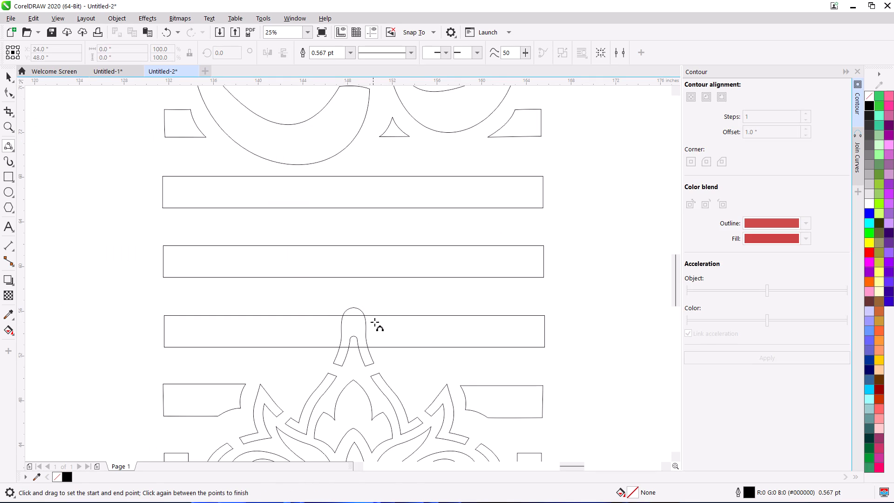
Draw a closed 3-point-curve shape about 14.59 x 2.83 in over the slot's right part, with a curved end beside the pot's tip.
left_click_drag(381, 315, 396, 346)
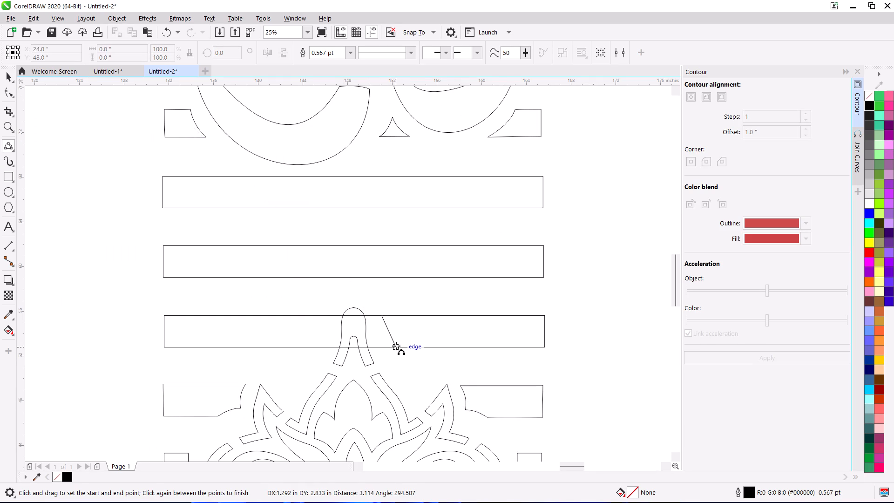
left_click_drag(396, 346, 396, 346)
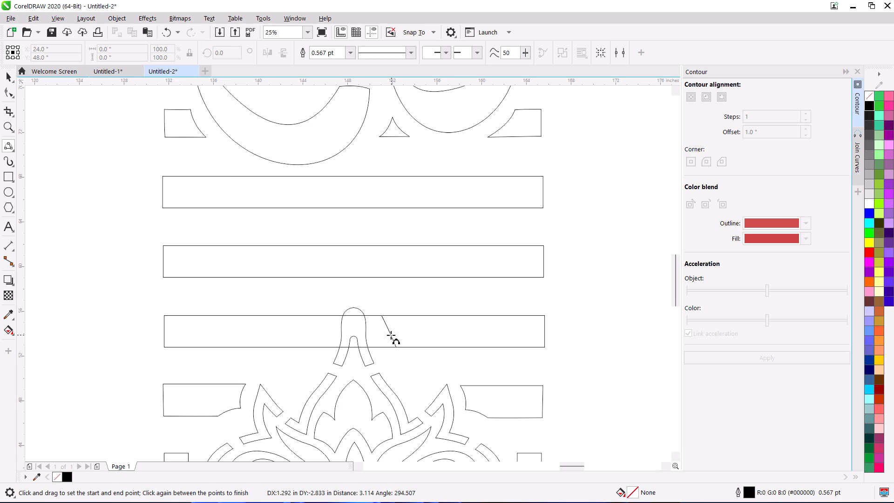
left_click(389, 336)
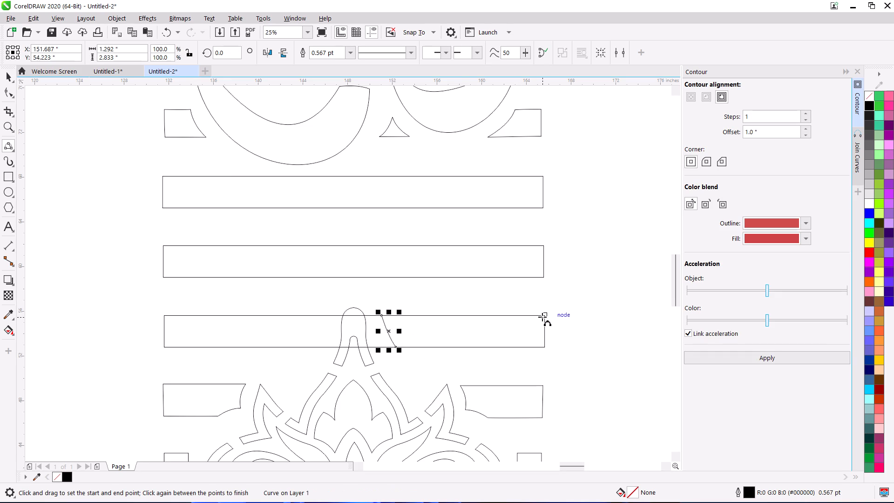
left_click_drag(544, 316, 380, 314)
left_click(380, 314)
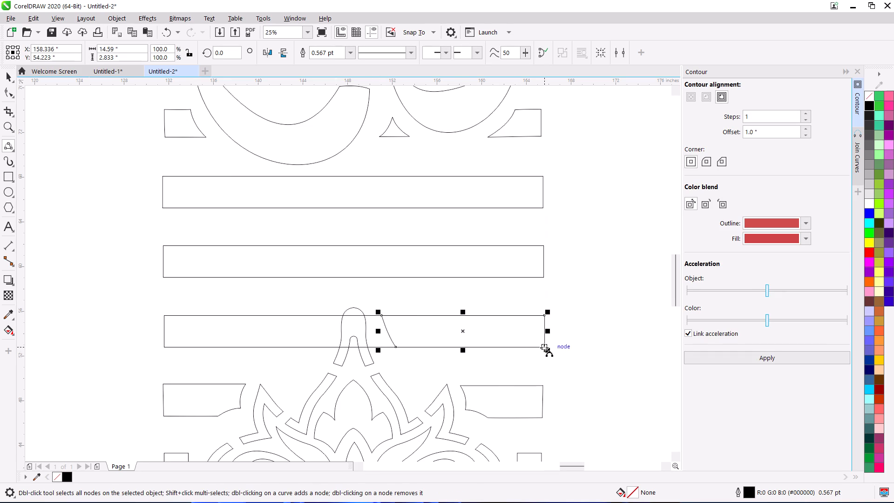
left_click_drag(544, 347, 395, 346)
left_click(395, 346)
key("space")
key("space")
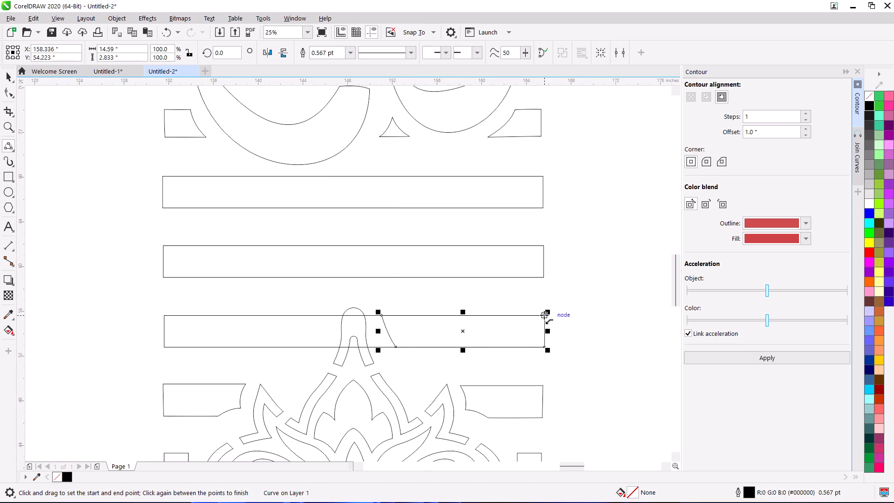
left_click_drag(544, 315, 544, 346)
left_click(544, 346)
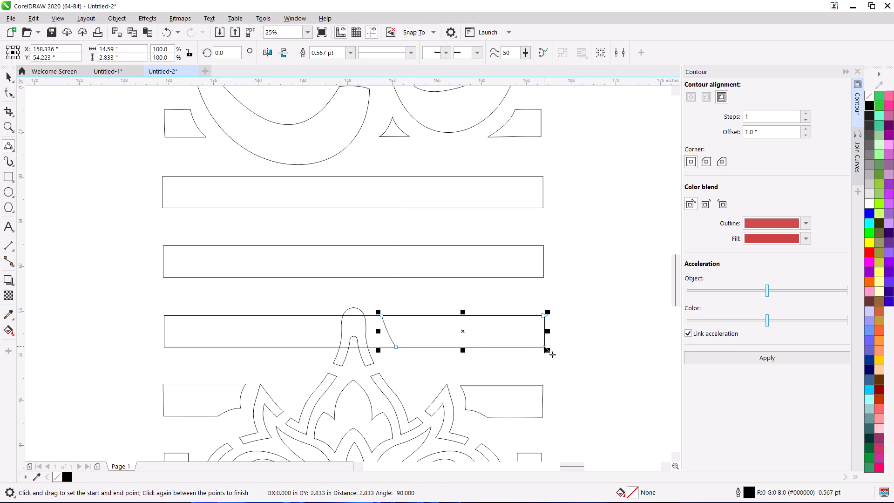
key("space")
Make a horizontally mirrored copy of the new slot piece and place it flush with the same slot's left end.
left_click_drag(551, 332, 274, 337)
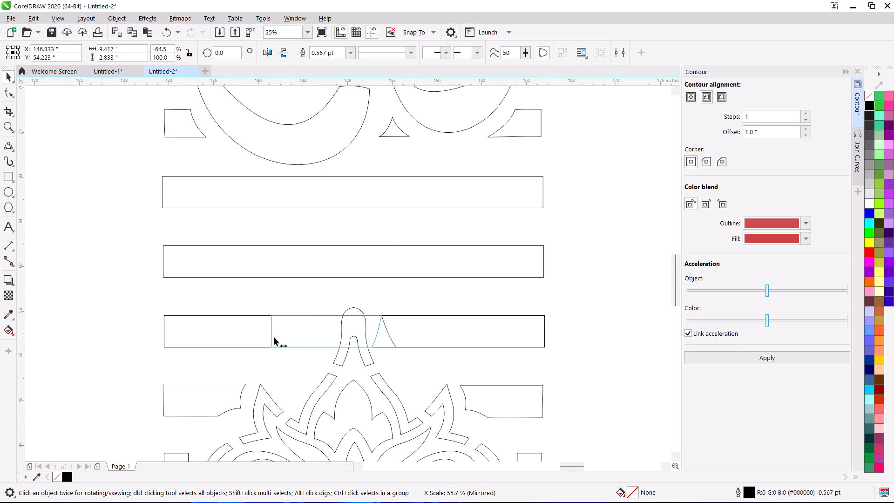
left_click_drag(274, 337, 318, 342)
right_click(318, 342, "ctrl")
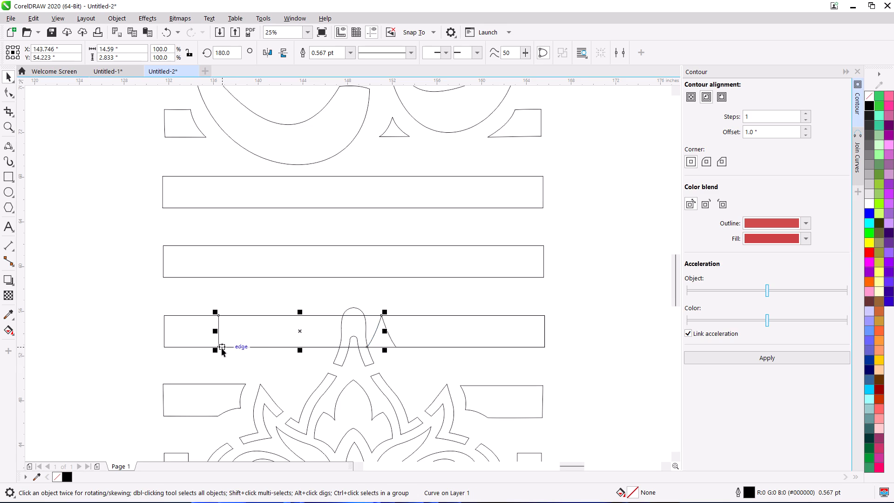
left_click_drag(218, 346, 165, 345)
left_click(124, 333)
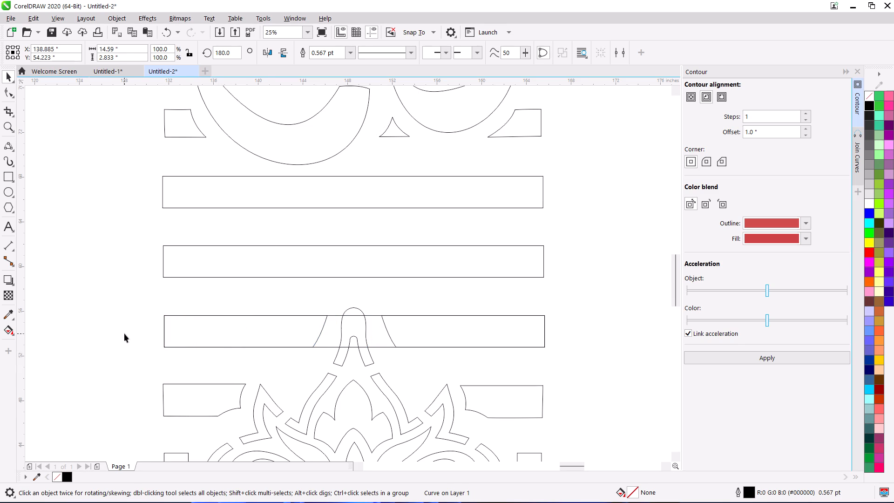
Break the combined outlines apart and delete the original full-width slot crossing the pot's tip.
left_click(332, 332)
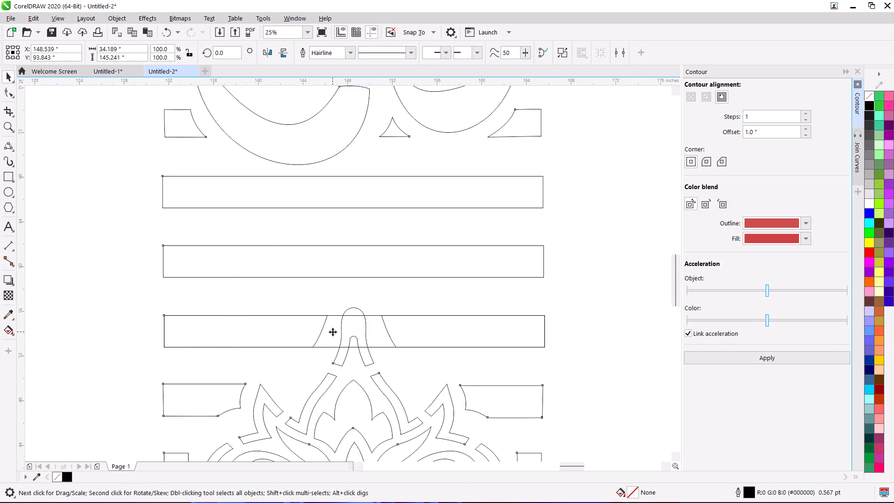
key("ctrl+k")
left_click(609, 277)
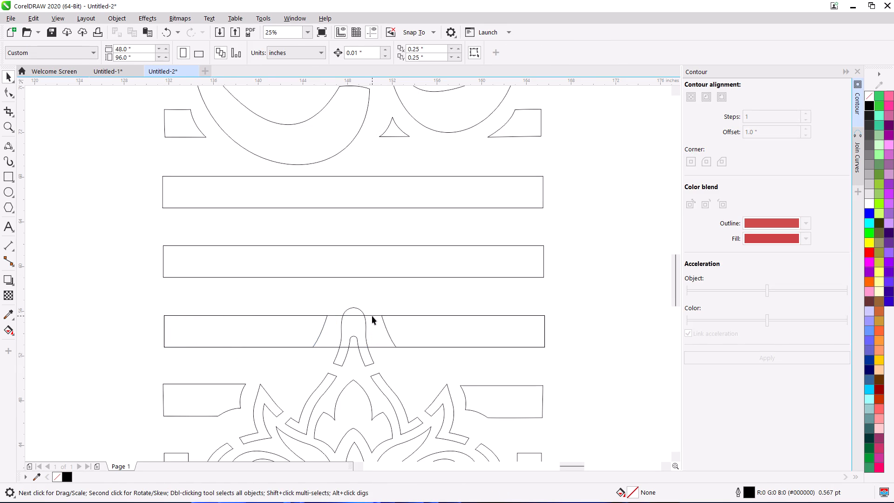
left_click(372, 315)
key("Delete")
scroll(376, 316, "down", 1)
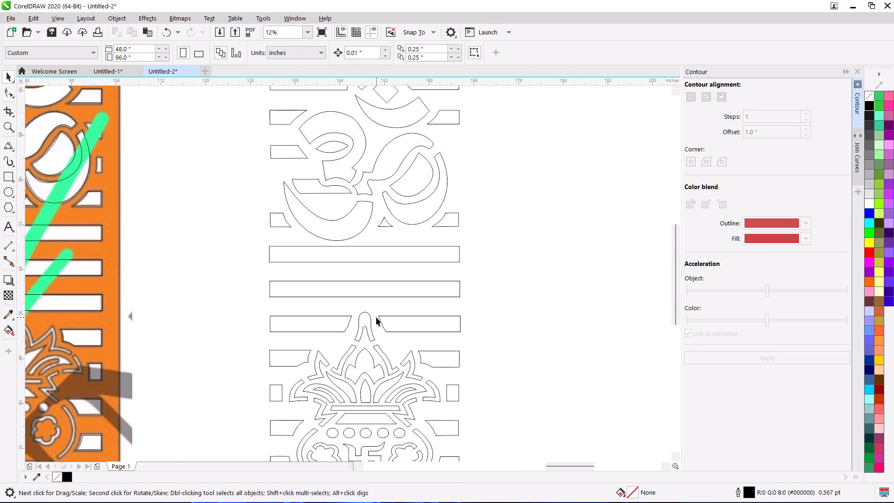
scroll(378, 321, "down", 3)
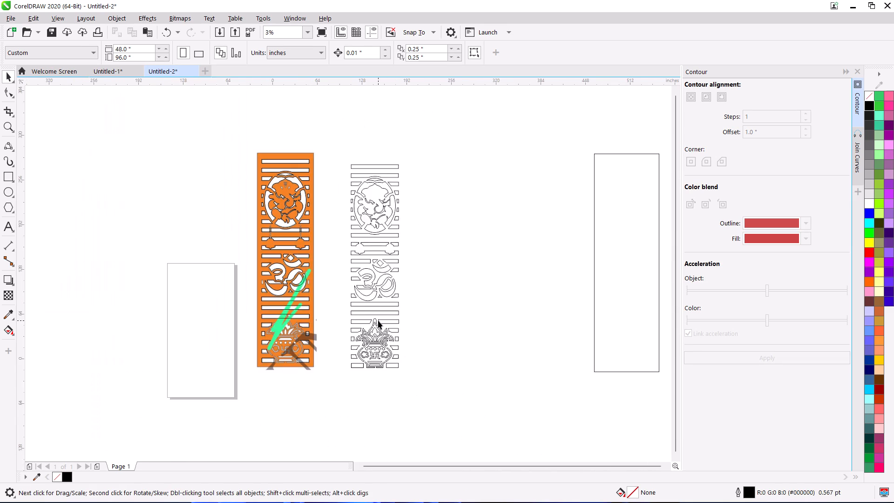
Draw an upright ellipse about 0.83 x 2.25 in in the blank space between the panel image and the outlines.
middle_click_drag(379, 320, 394, 333)
scroll(384, 292, "up", 2)
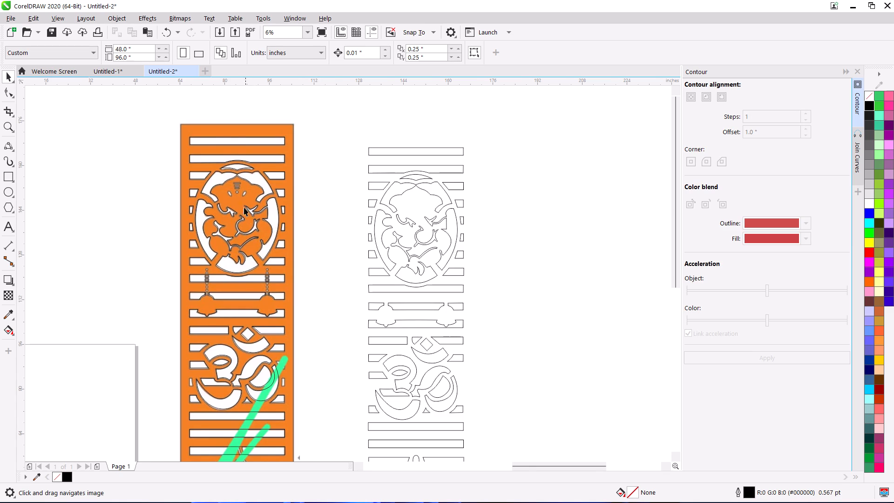
scroll(244, 192, "up", 1)
middle_click_drag(368, 196, 283, 238)
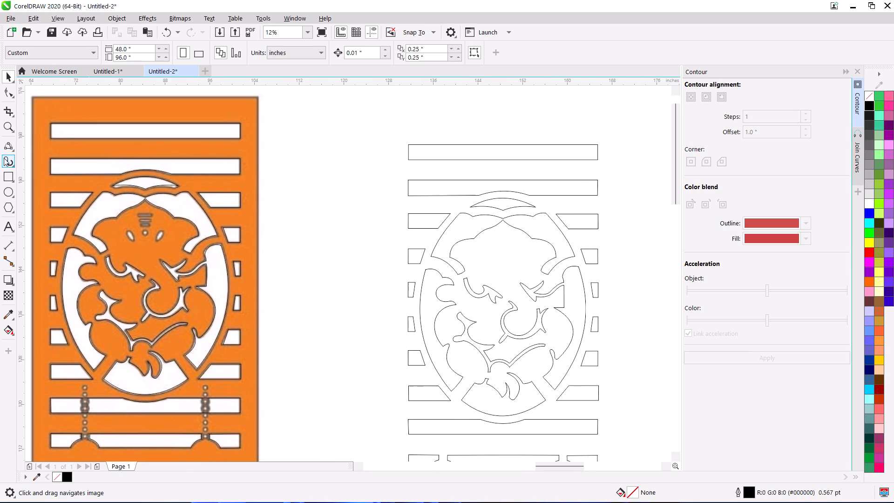
left_click(4, 191)
left_click_drag(336, 252, 340, 265)
key("space")
left_click(337, 258)
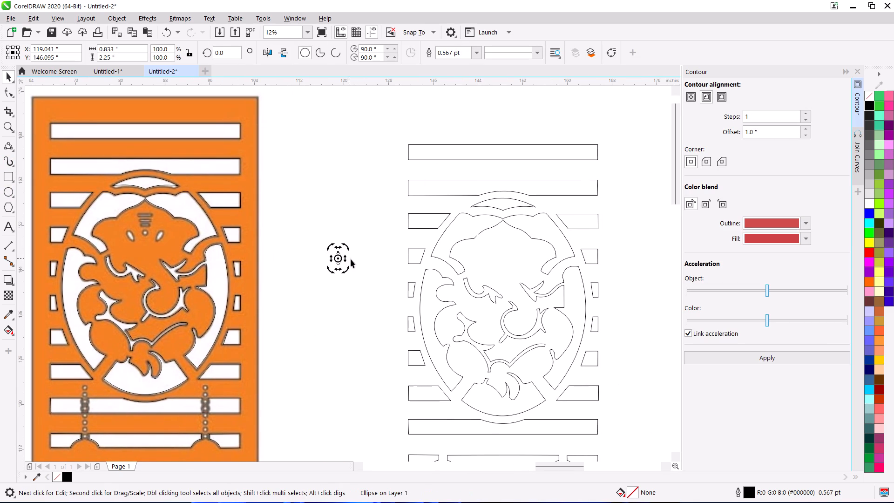
Copy the ellipse beside itself, rotate the copy to about 38.9 degrees, and delete the upright original.
key("space")
left_click_drag(338, 258, 359, 258)
left_click_drag(359, 258, 336, 260)
right_click(336, 260)
left_click(336, 258)
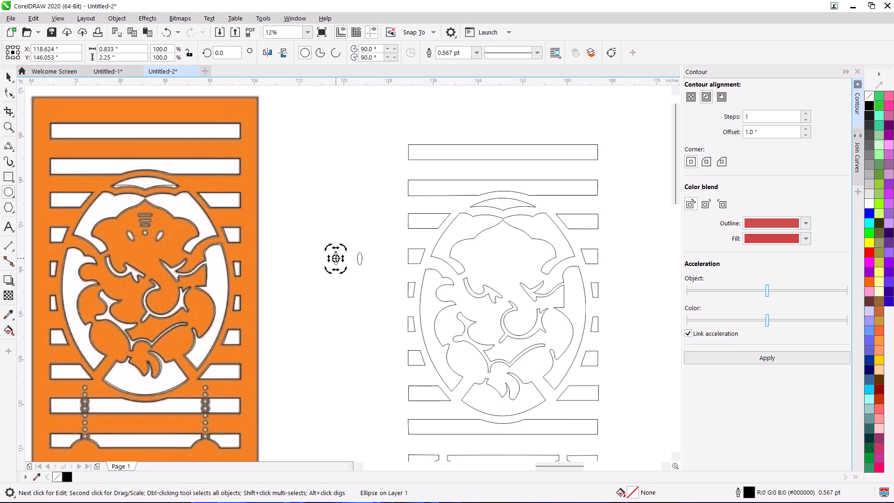
left_click_drag(344, 250, 333, 246)
left_click_drag(333, 246, 334, 246)
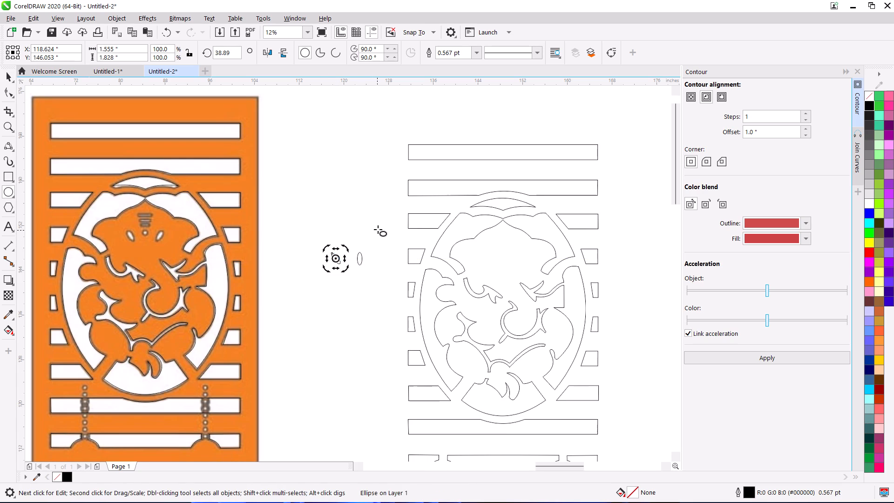
key("space")
key("space")
key("space")
left_click(358, 262)
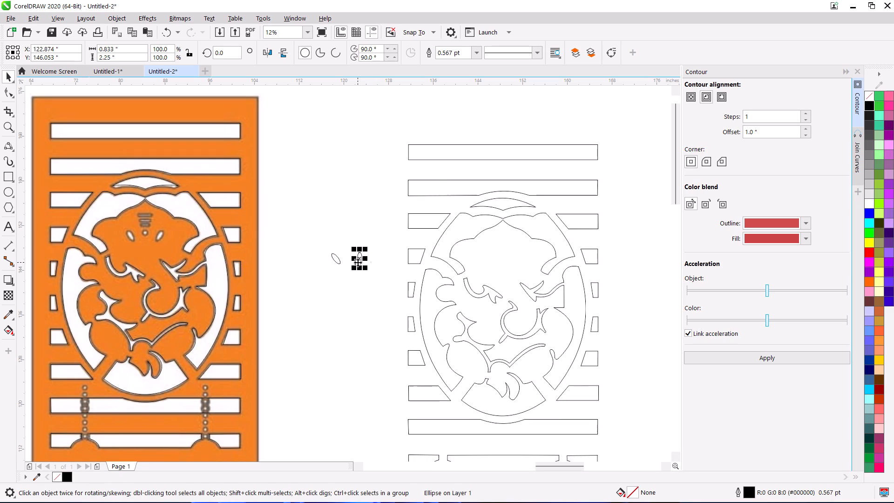
key("Delete")
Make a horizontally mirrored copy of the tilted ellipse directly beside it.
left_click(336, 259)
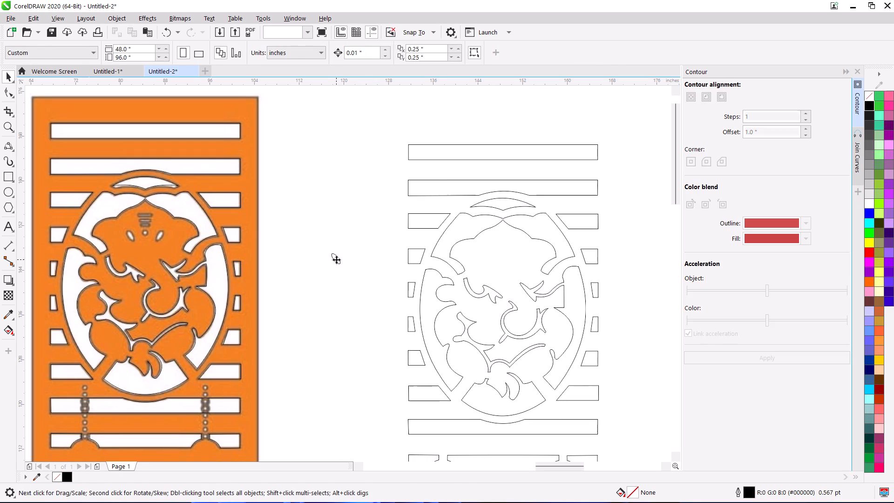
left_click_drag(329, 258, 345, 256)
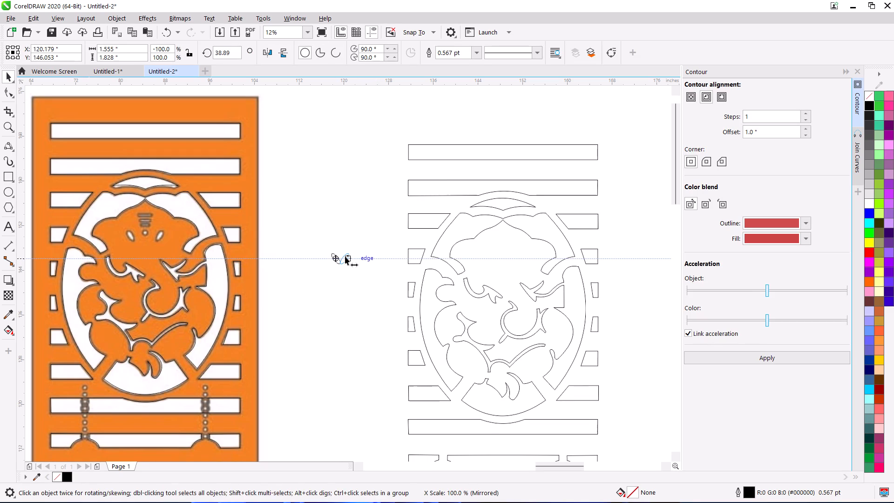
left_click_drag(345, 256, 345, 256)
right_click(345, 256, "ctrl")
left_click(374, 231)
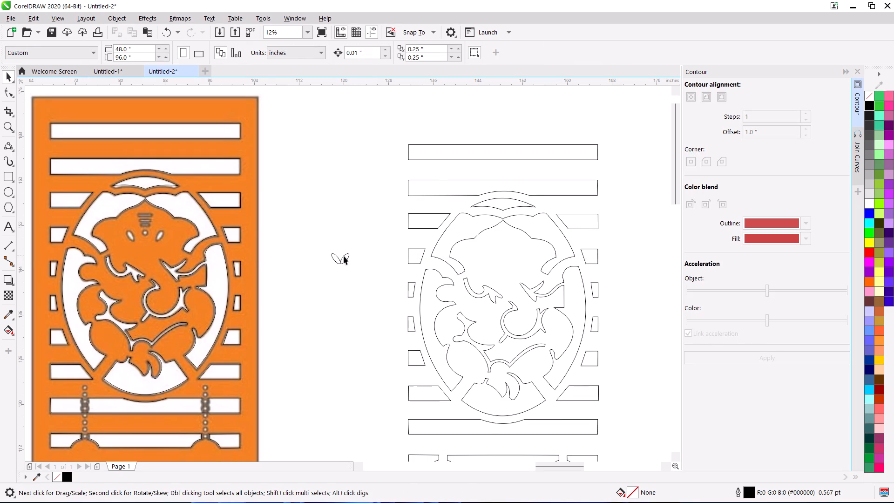
Move the two tilted ellipses into the Ganesha's head outline as a pair of eyes.
left_click_drag(344, 257, 523, 255)
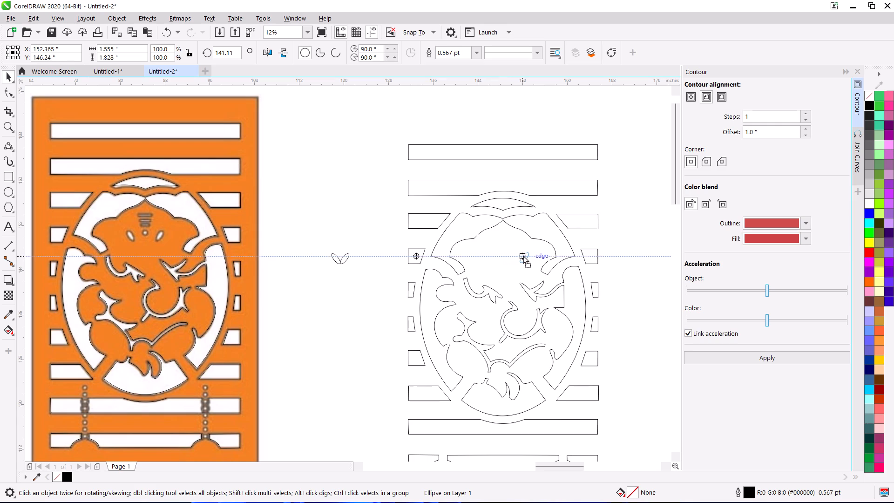
left_click_drag(523, 255, 524, 255)
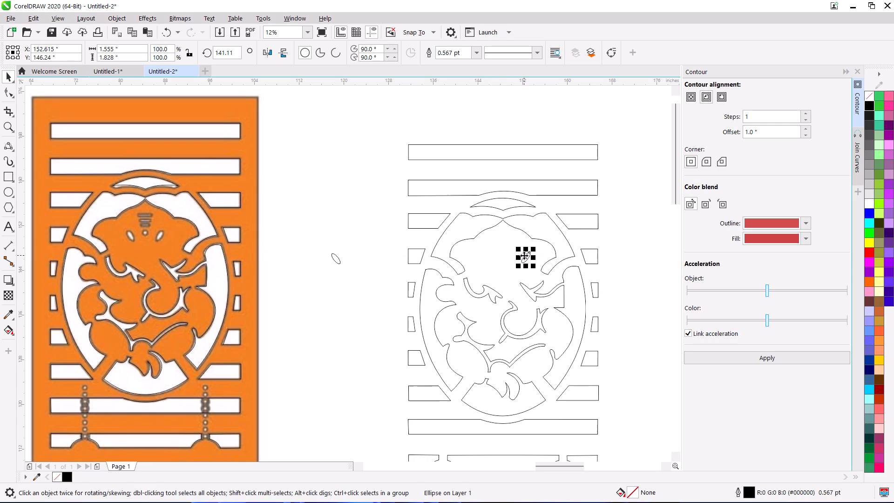
left_click_drag(336, 260, 494, 257)
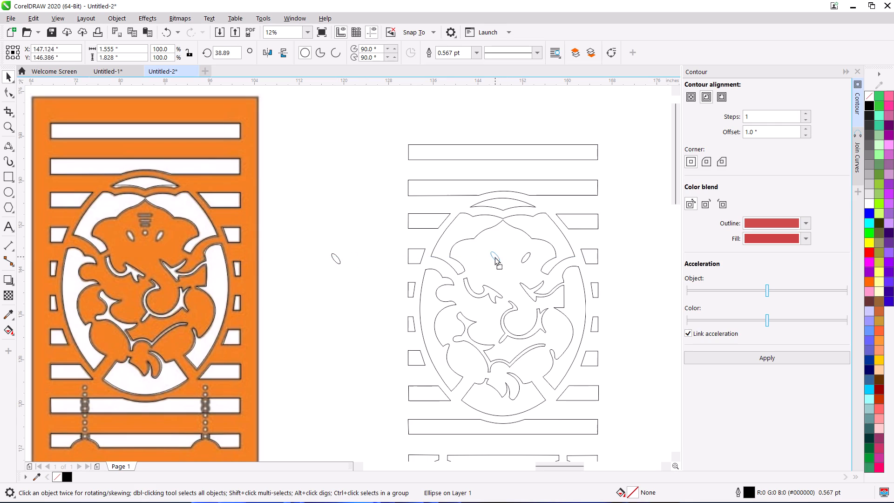
left_click_drag(494, 257, 491, 256)
left_click(623, 250)
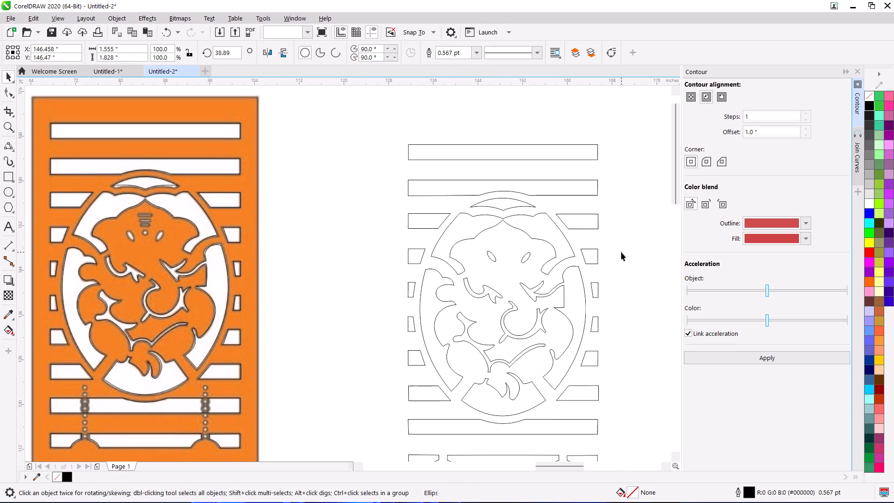
Nudge the left eye ellipse outward to about X 145.82 in.
scroll(510, 253, "up", 1)
left_click(470, 264)
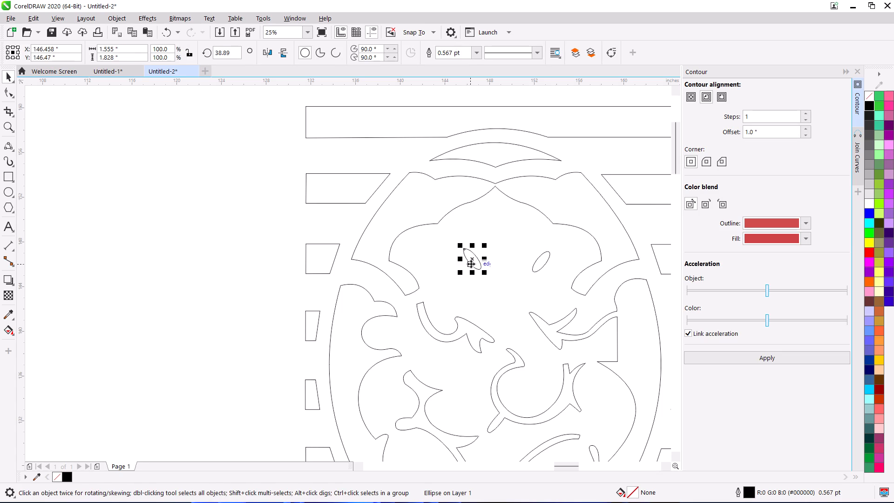
key("Left")
key("Left")
key("Left")
key("Left")
key("Left")
key("Left")
key("Left")
key("Left")
key("Left")
key("Left")
key("Left")
key("Left")
key("Left")
key("Left")
key("Left")
key("Left")
key("Left")
key("Left")
key("Left")
key("Left")
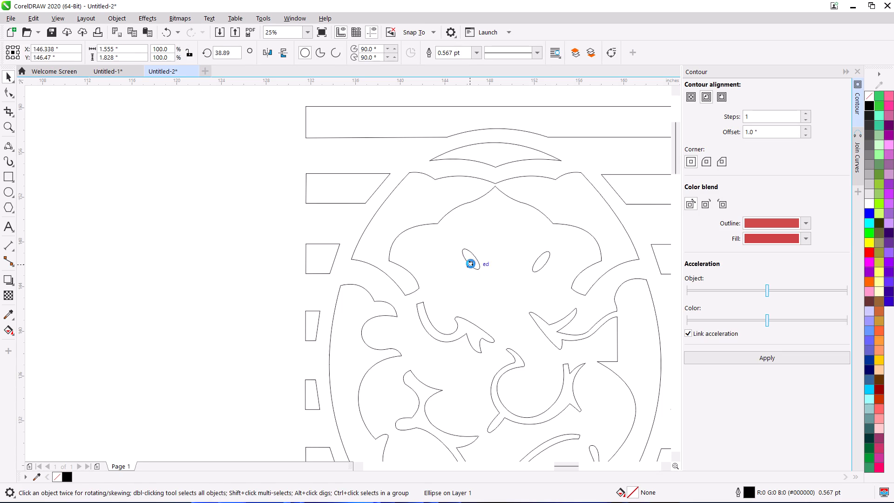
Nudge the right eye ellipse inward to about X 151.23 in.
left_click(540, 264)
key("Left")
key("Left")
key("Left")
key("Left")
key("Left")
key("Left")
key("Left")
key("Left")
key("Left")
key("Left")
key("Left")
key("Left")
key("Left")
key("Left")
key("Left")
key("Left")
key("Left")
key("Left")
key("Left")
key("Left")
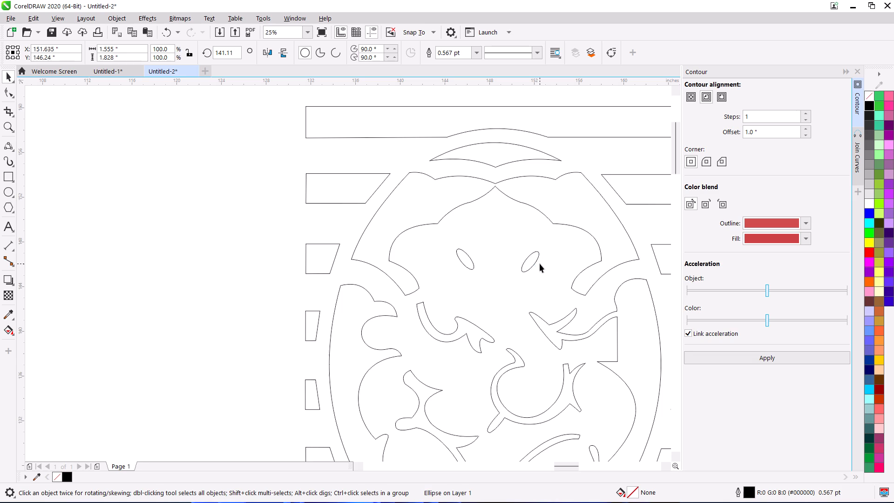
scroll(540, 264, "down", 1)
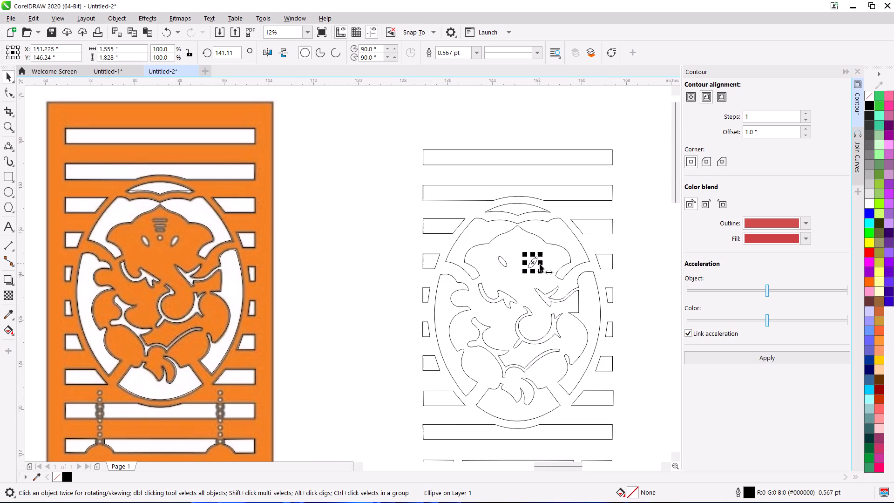
Nudge the left eye ellipse slightly back toward the centre of the head.
left_click(504, 261)
key("Left")
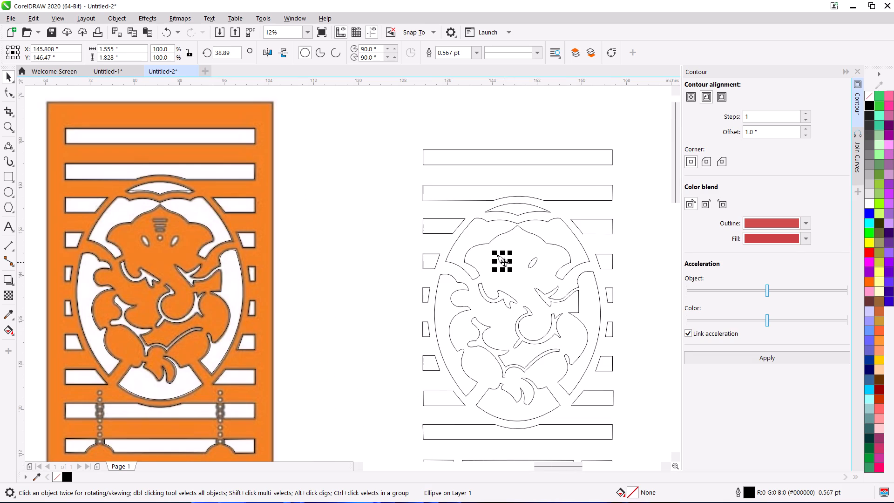
key("Right")
key("Right")
key("Right")
key("Right")
key("Right")
key("Right")
key("Right")
key("Right")
key("Right")
key("Right")
key("Right")
key("Right")
key("Right")
left_click(386, 265)
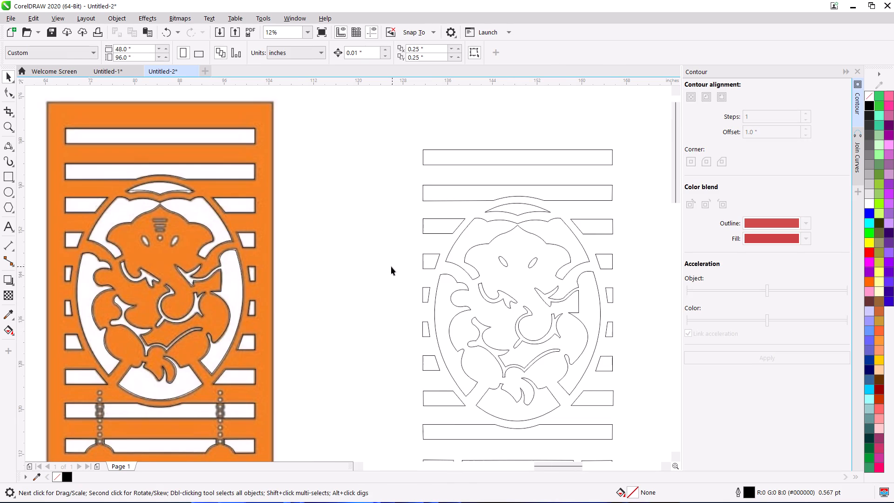
Draw a 2-point guide line about 6.61 in long from the head outline's left corner to the left eye ellipse.
left_click(10, 174)
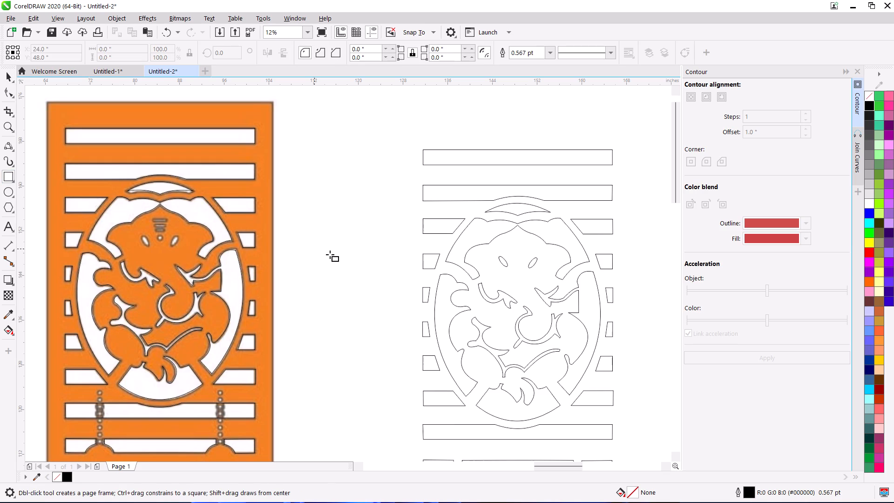
scroll(467, 260, "up", 1)
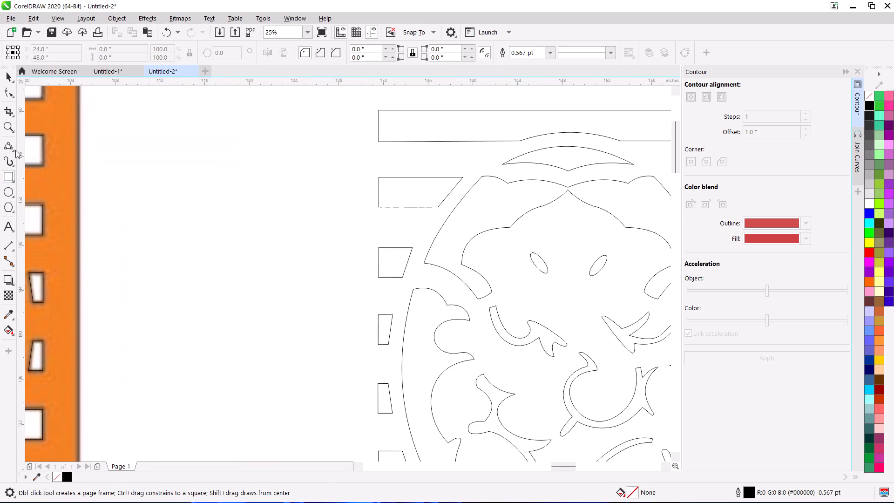
left_click(13, 152)
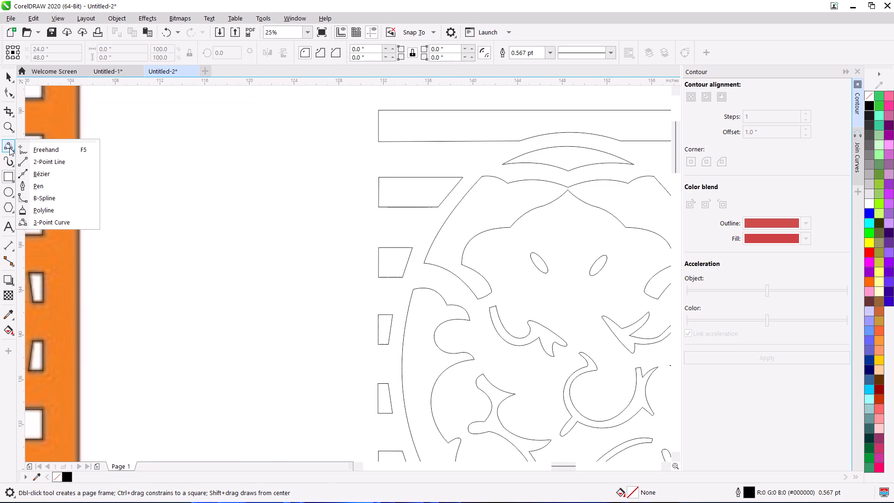
left_click(46, 158)
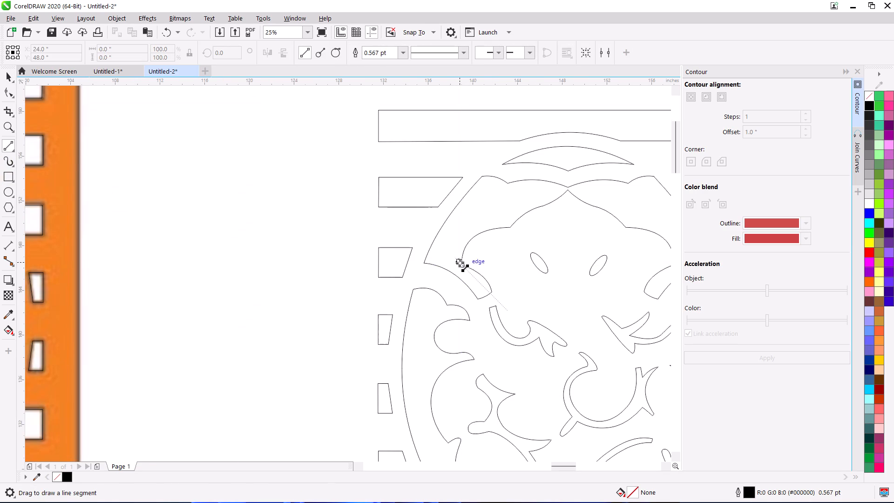
left_click_drag(462, 263, 534, 258)
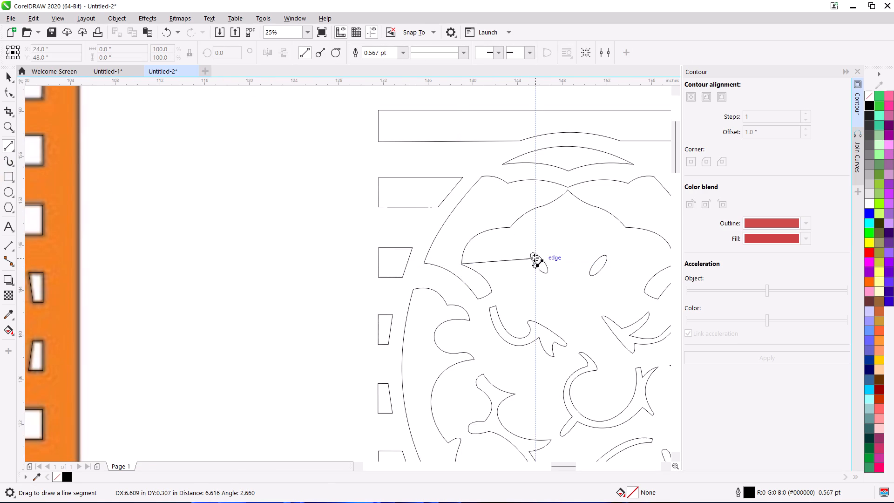
left_click_drag(534, 258, 537, 265)
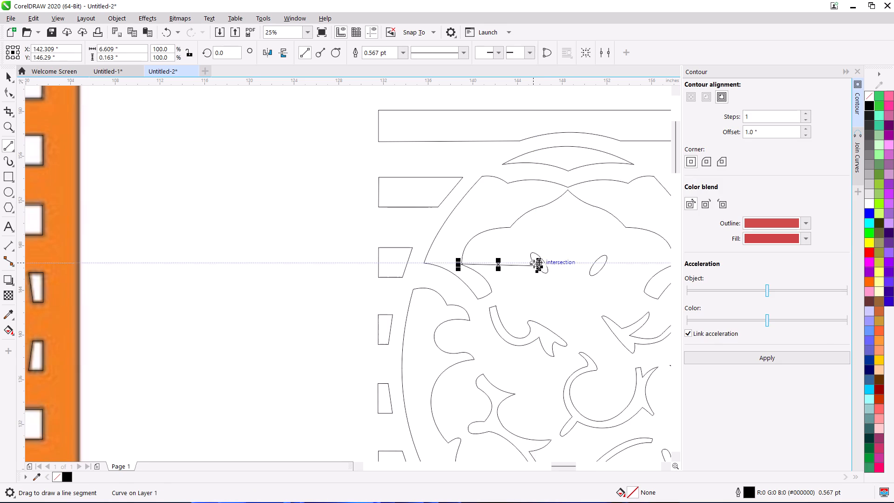
Copy the guide line and snap the copy's outer end to the head outline's right corner.
key("space")
middle_click_drag(528, 264, 414, 266)
left_click_drag(383, 265, 493, 298)
right_click(493, 298)
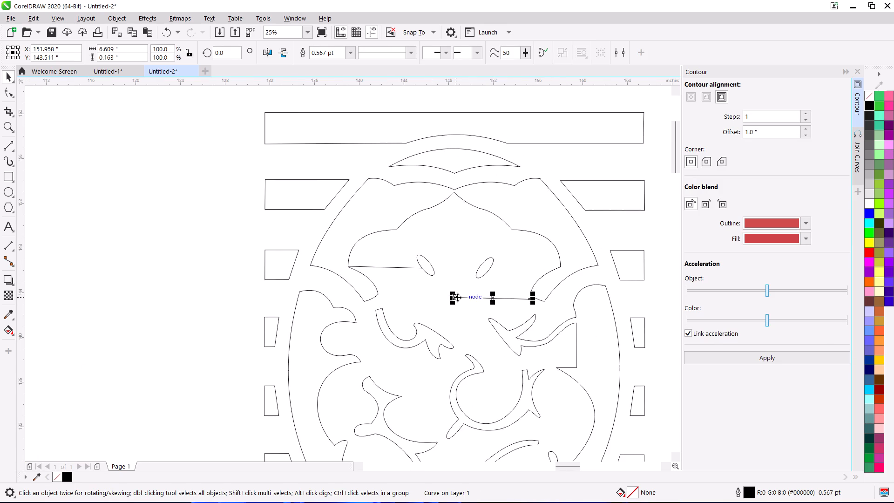
left_click_drag(457, 297, 491, 270)
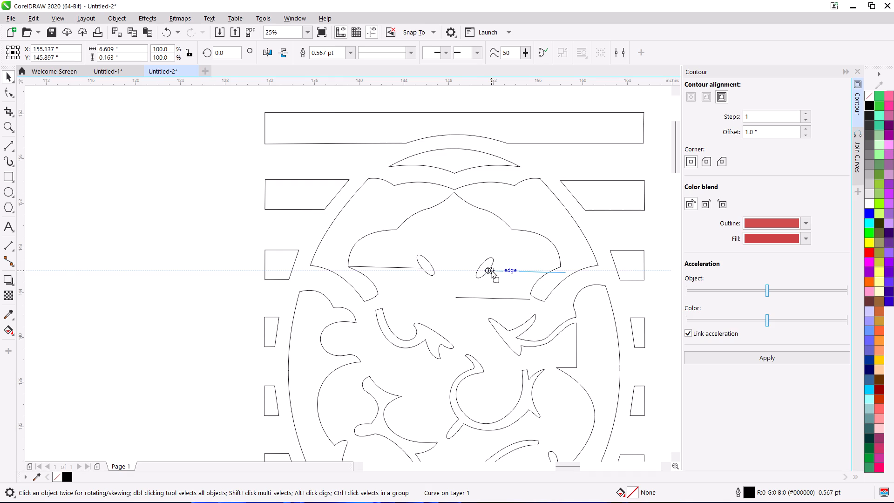
left_click_drag(491, 270, 491, 269)
left_click_drag(491, 269, 459, 291)
scroll(546, 292, "up", 2)
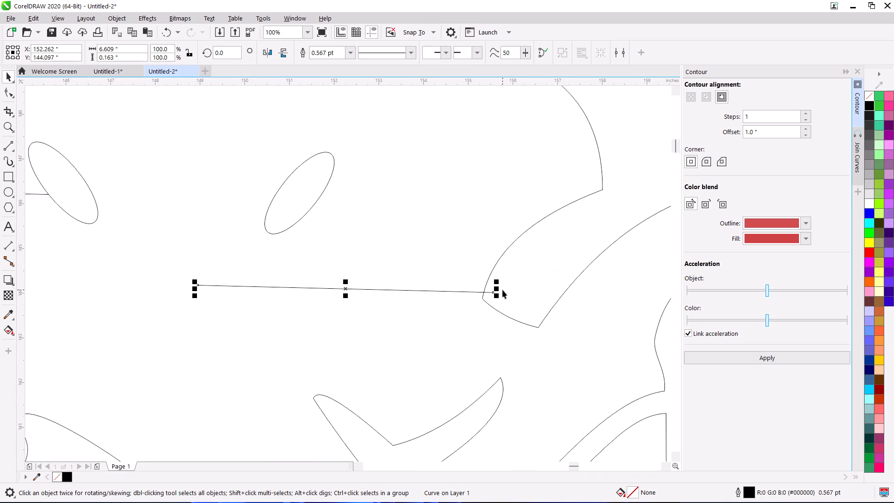
left_click_drag(492, 292, 589, 202)
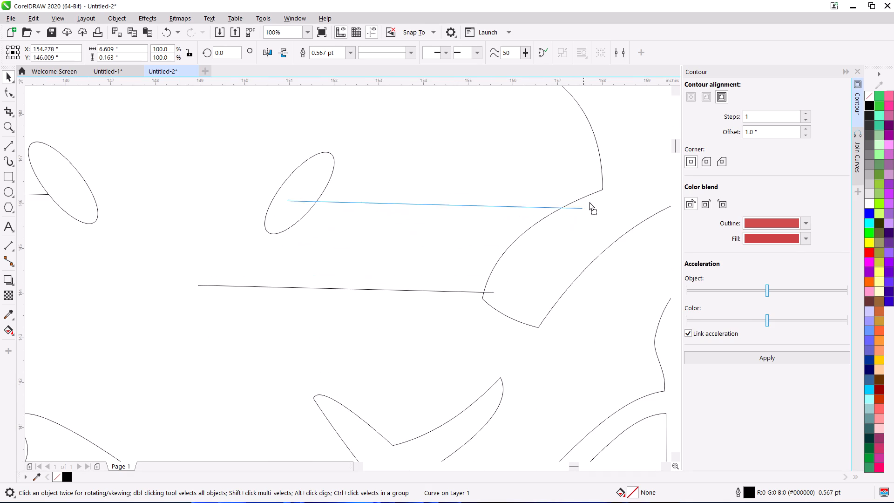
left_click_drag(589, 202, 603, 190)
scroll(386, 224, "down", 1)
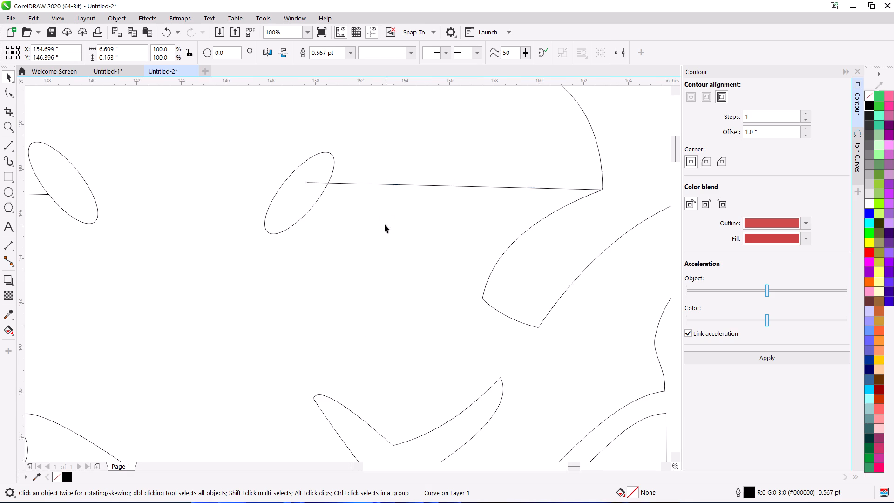
Delete the right eye ellipse.
middle_click_drag(385, 224, 465, 260)
left_click(415, 250)
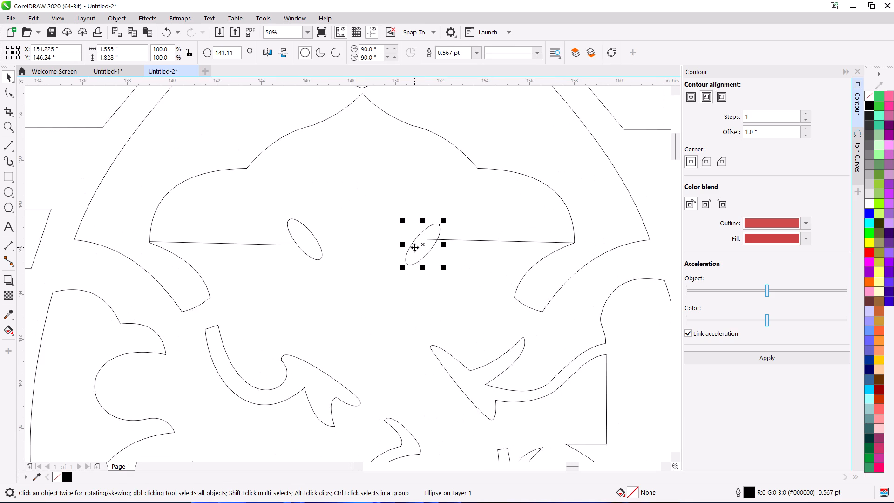
key("Delete")
Copy the left eye ellipse across the head and mirror it horizontally beside the inner end of the right guide line.
left_click_drag(316, 244, 386, 245)
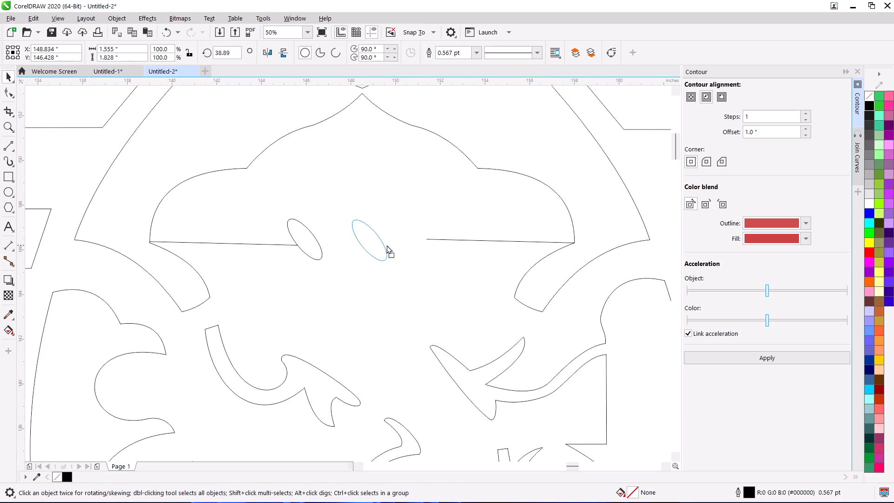
left_click_drag(386, 245, 393, 245)
right_click(393, 245)
left_click_drag(362, 242, 415, 241)
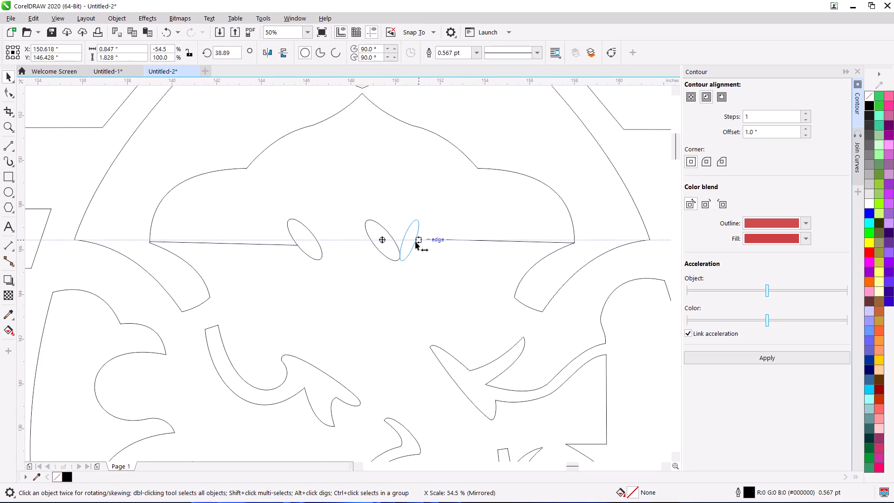
left_click_drag(415, 241, 436, 243)
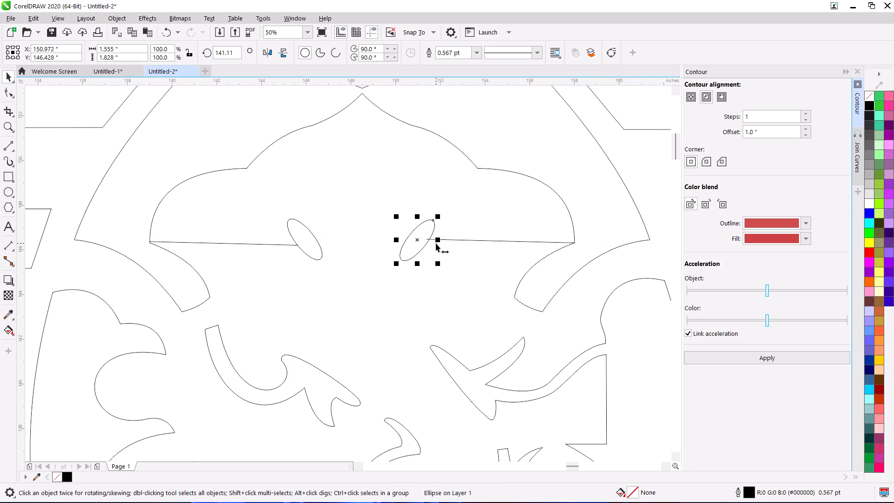
Nudge the mirrored right eye toward the head's centre so its edge meets the right guide line's inner end.
scroll(436, 243, "up", 1)
key("Left")
key("Left")
key("Left")
key("Left")
key("Left")
key("Left")
key("Left")
key("Left")
key("Left")
key("Left")
key("Left")
key("Left")
key("Left")
key("Left")
key("Left")
key("Left")
key("Left")
key("Left")
key("Left")
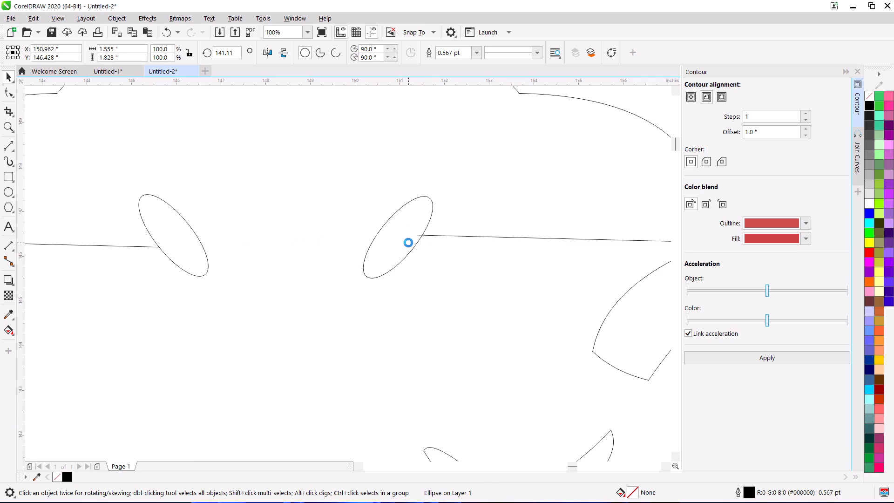
key("Right")
key("Right")
key("Right")
key("Right")
key("Right")
key("Right")
key("Right")
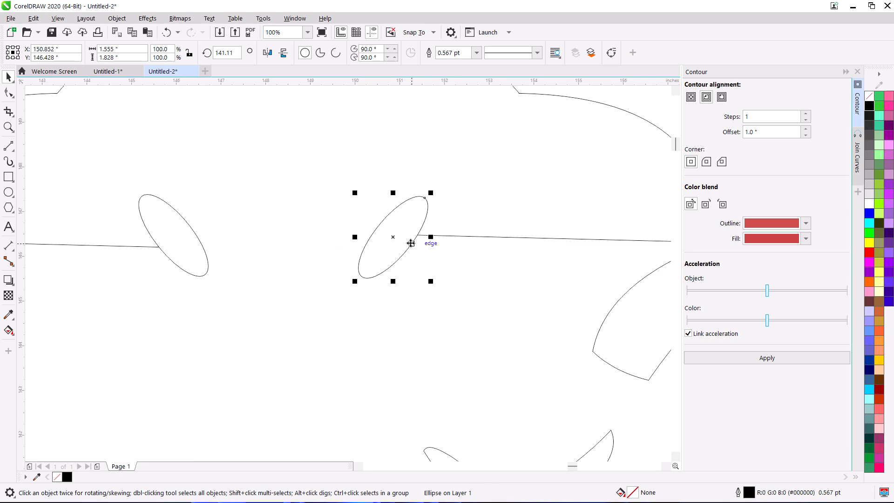
key("Left")
scroll(412, 240, "down", 2)
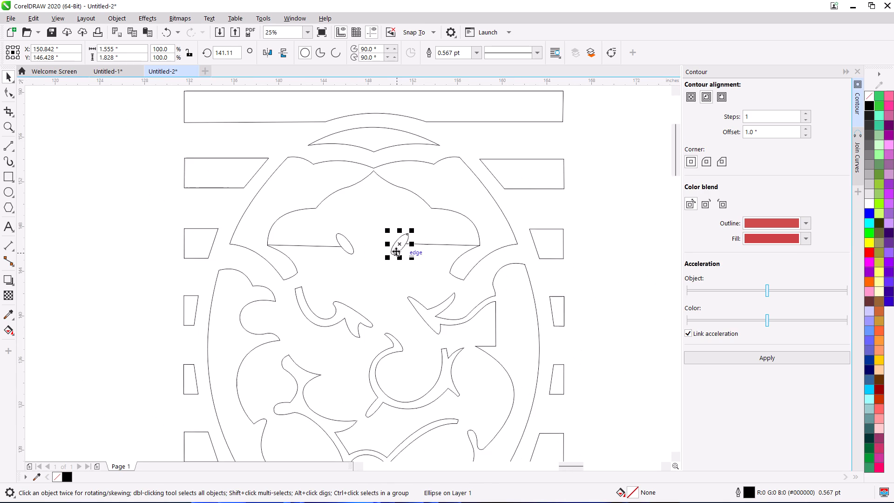
Delete the two guide lines running from the head outline's corners to the eyes.
left_click(592, 211)
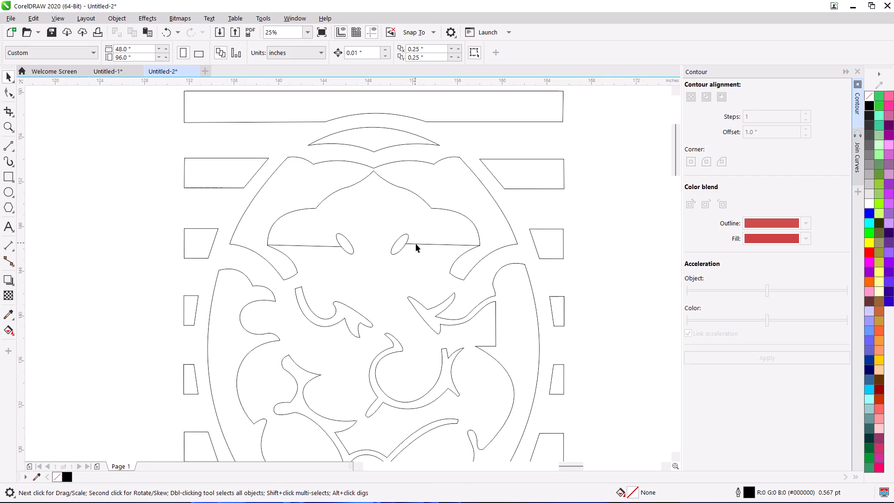
left_click(417, 244)
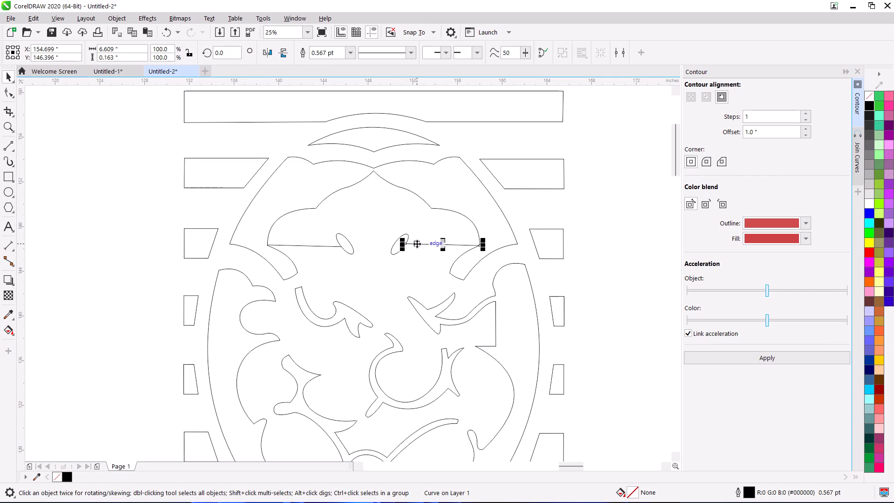
key("Delete")
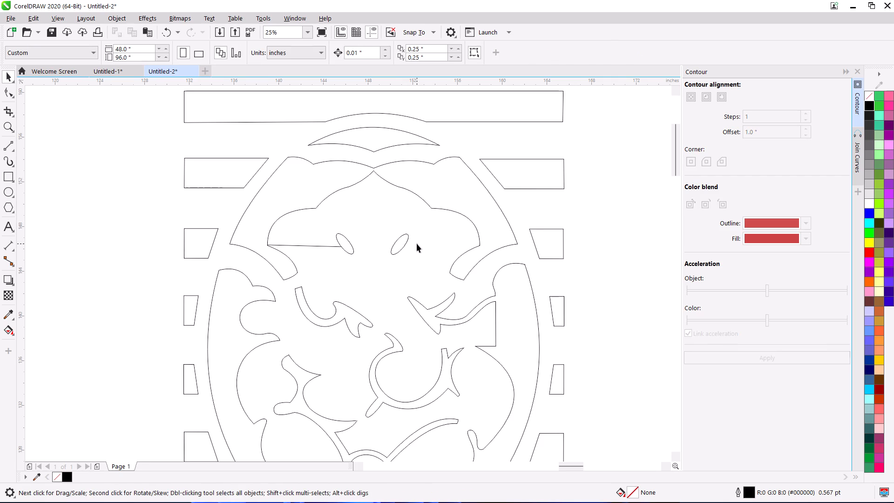
left_click(405, 241)
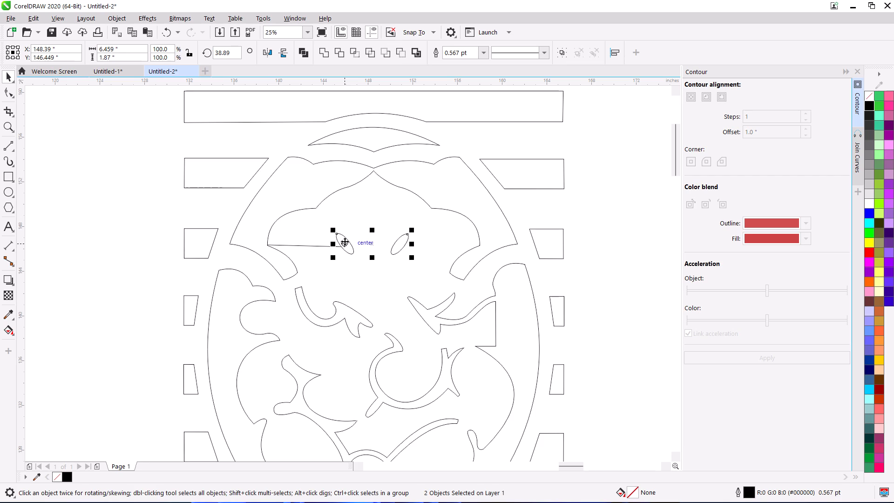
left_click(122, 257)
left_click(303, 245)
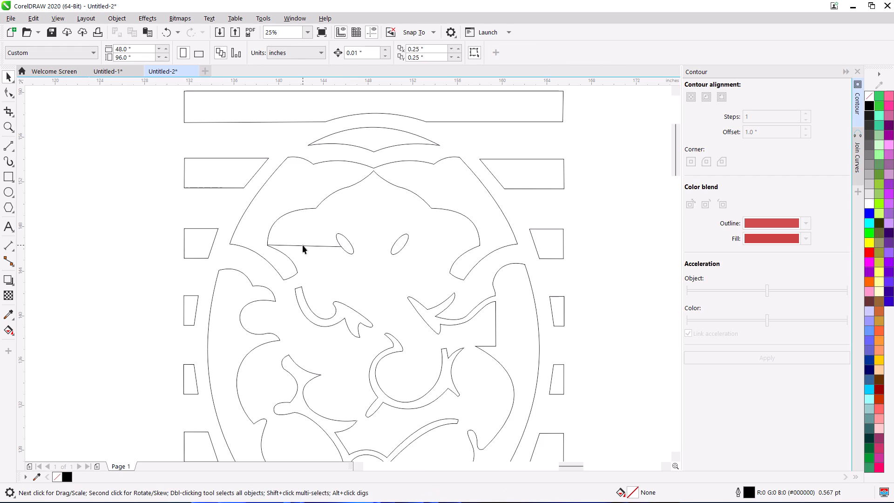
key("Delete")
Draw a horizontal 2-point guide line about 13.29 in long below the eyes and move it to the left eye's bottom edge.
left_click(8, 150)
scroll(305, 228, "up", 1)
left_click_drag(319, 288, 593, 297)
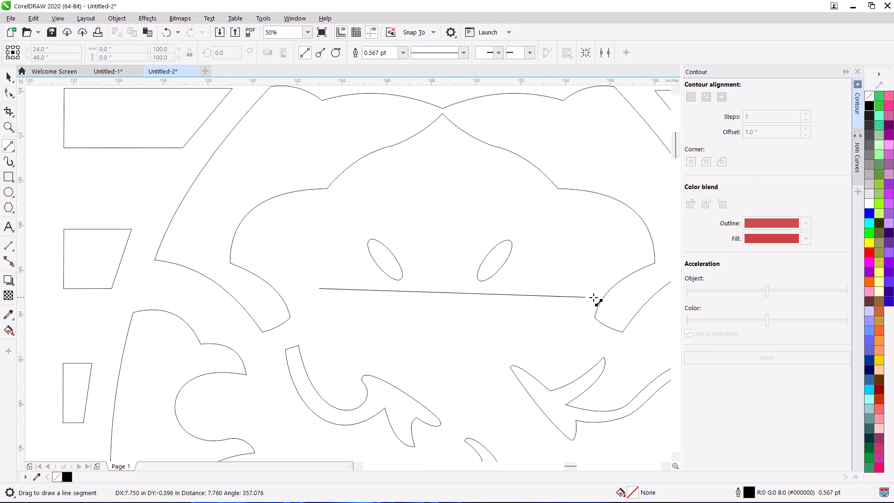
left_click_drag(593, 297, 616, 291)
key("space")
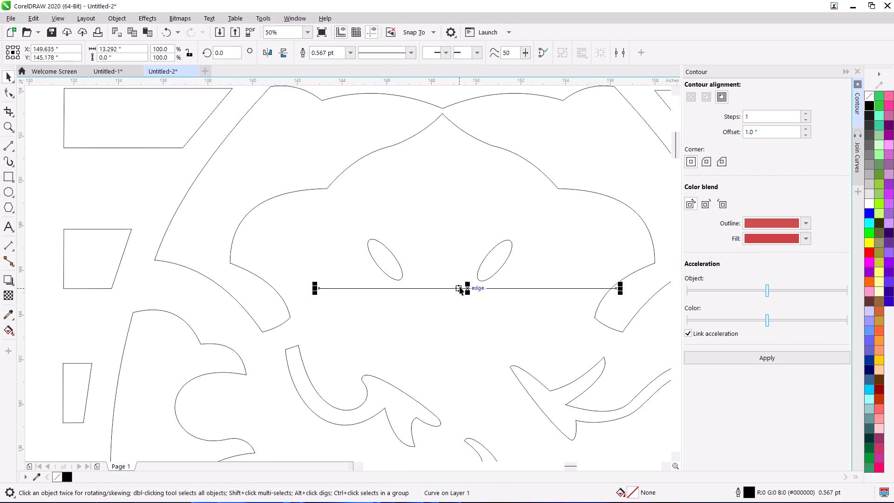
left_click_drag(467, 289, 482, 281)
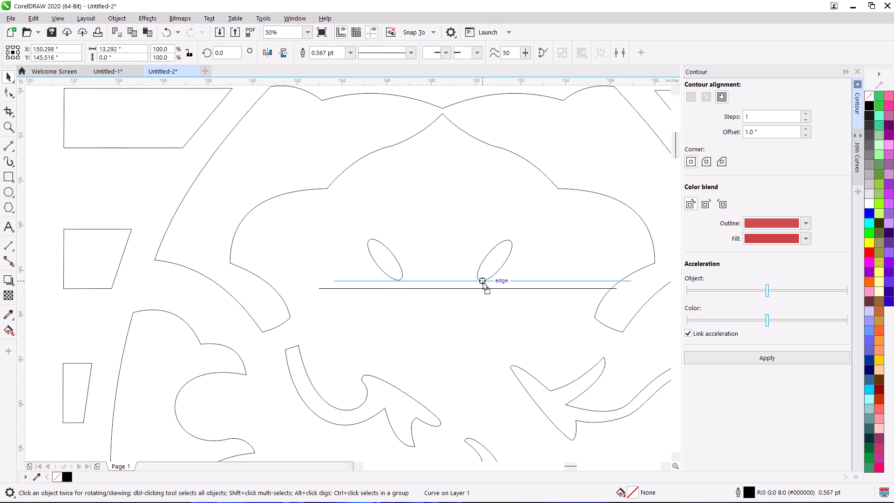
left_click_drag(482, 281, 481, 281)
Nudge the right eye ellipse up about 0.04 in to rest on the horizontal guide line.
scroll(481, 281, "up", 1)
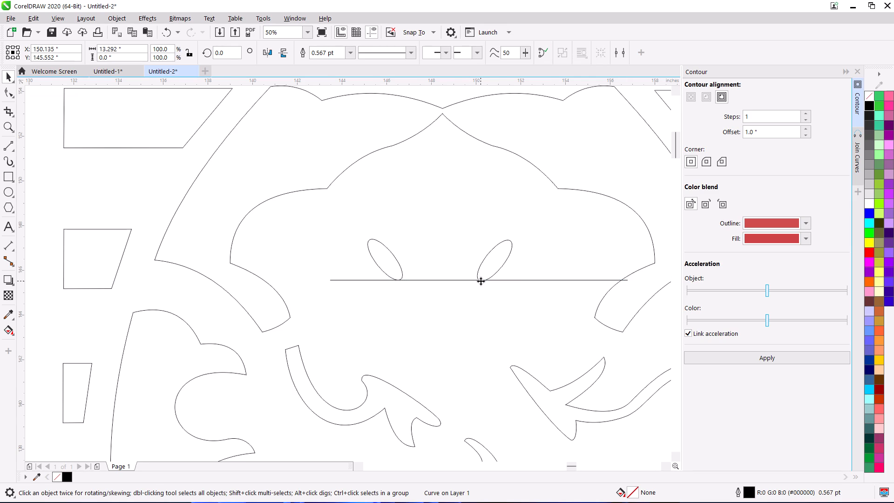
scroll(481, 281, "up", 1)
left_click(473, 296)
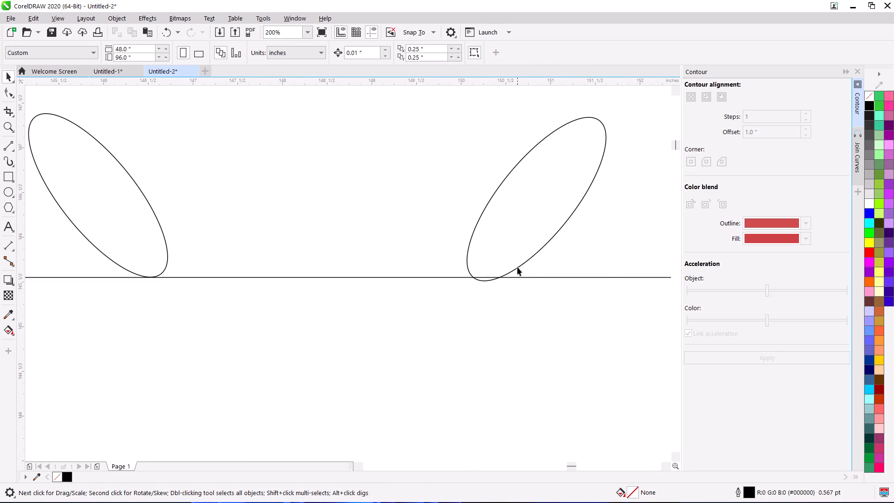
left_click(517, 267)
key("Up")
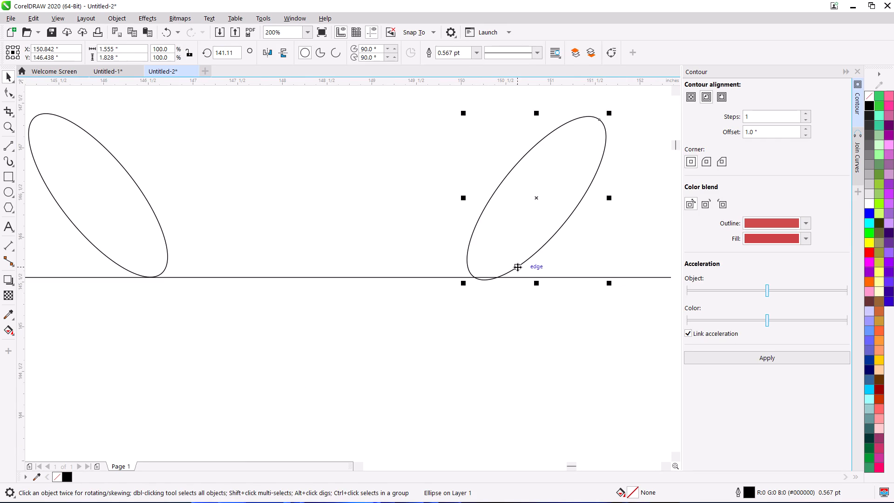
key("Up")
key("Up")
key("Up")
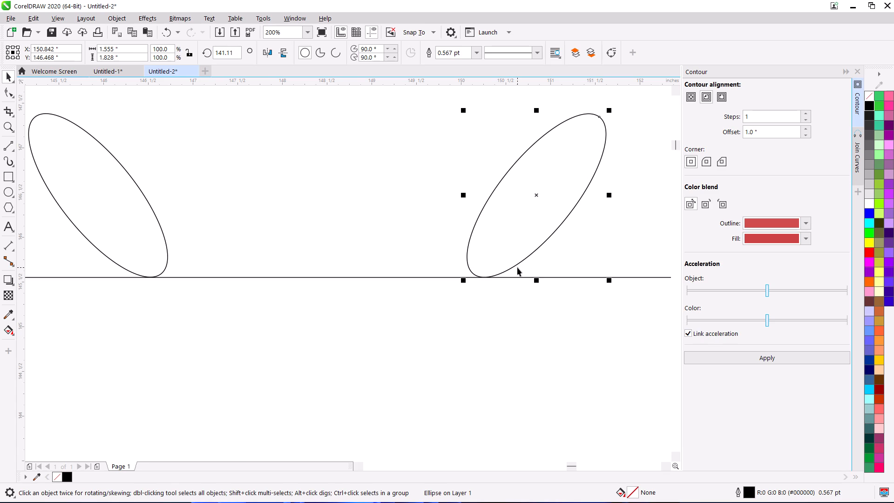
Move the guide line up to the left eye's top edge to check whether both eyes' tops are level.
scroll(517, 268, "down", 2)
left_click(469, 272)
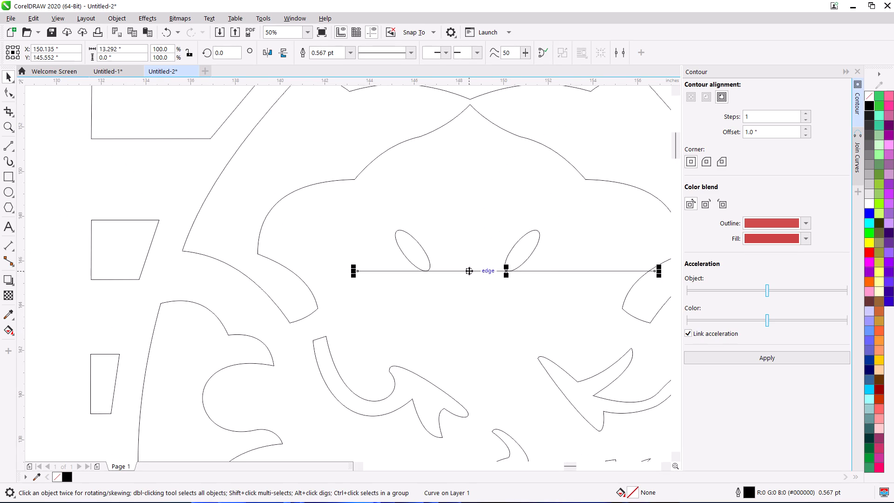
left_click_drag(469, 271, 396, 231)
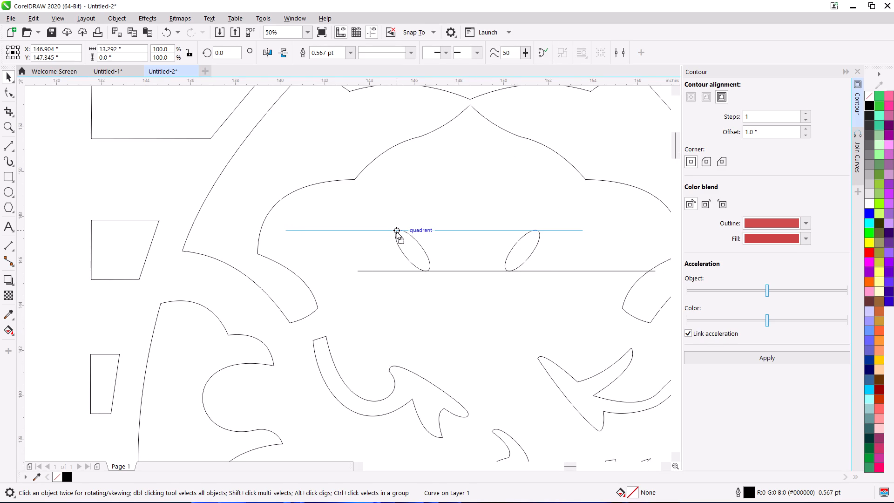
left_click_drag(396, 231, 399, 229)
scroll(476, 229, "up", 1)
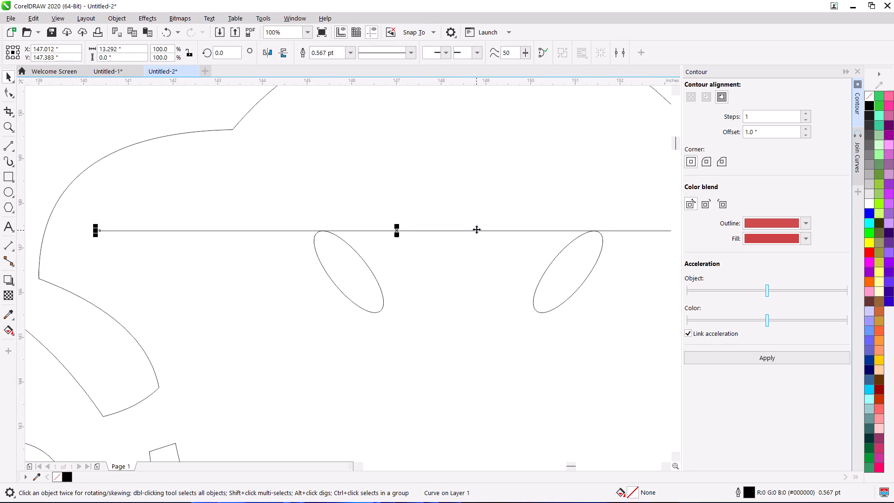
Delete the horizontal guide line above the eyes.
scroll(475, 229, "down", 1)
key("Delete")
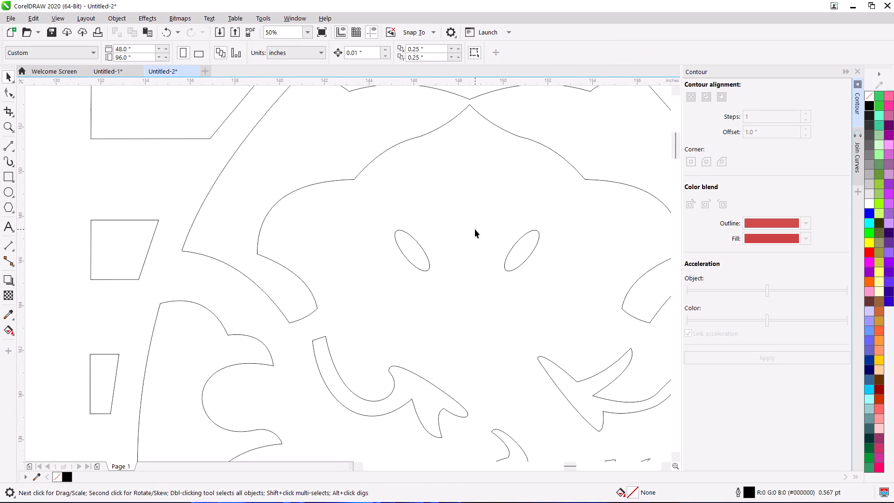
Draw a small ellipse about 1.0 by 0.75 in in the empty space between the panel image and the traced outlines.
scroll(474, 231, "down", 3)
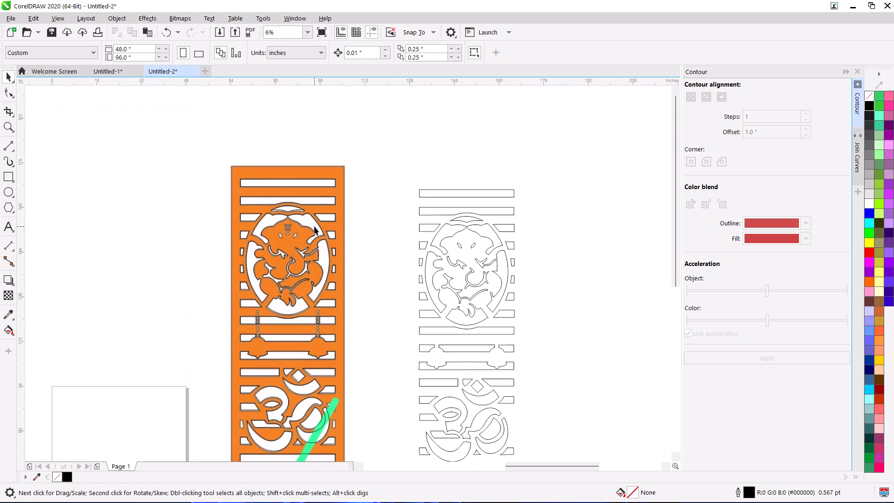
scroll(314, 226, "up", 1)
middle_click_drag(424, 239, 336, 233)
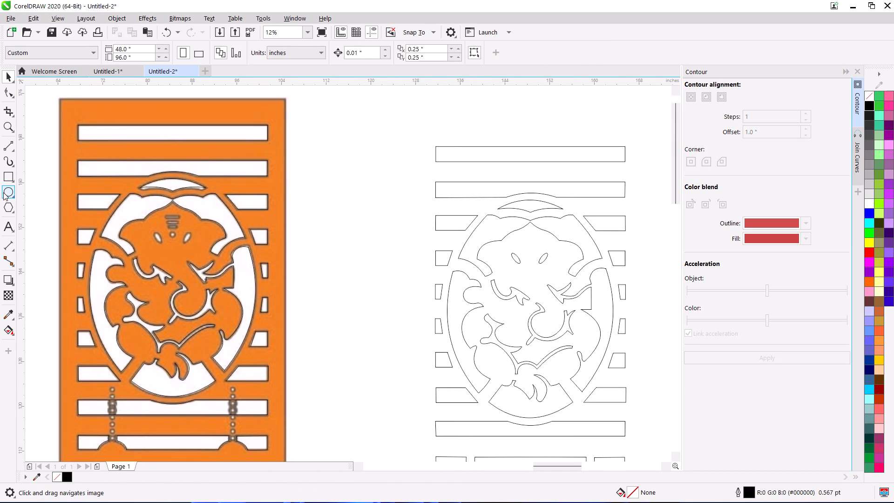
left_click(4, 192)
left_click_drag(375, 249, 380, 253)
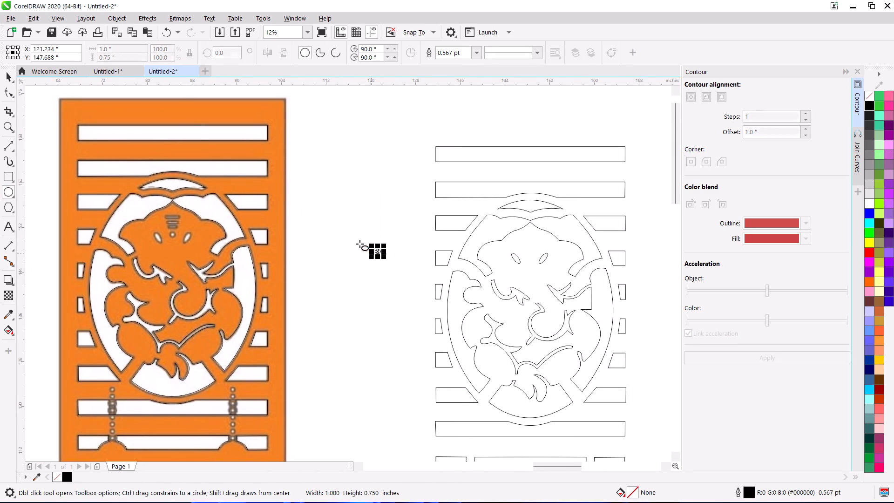
Set the small ellipse's width and height to 0.75 in.
left_click_drag(124, 55, 95, 57)
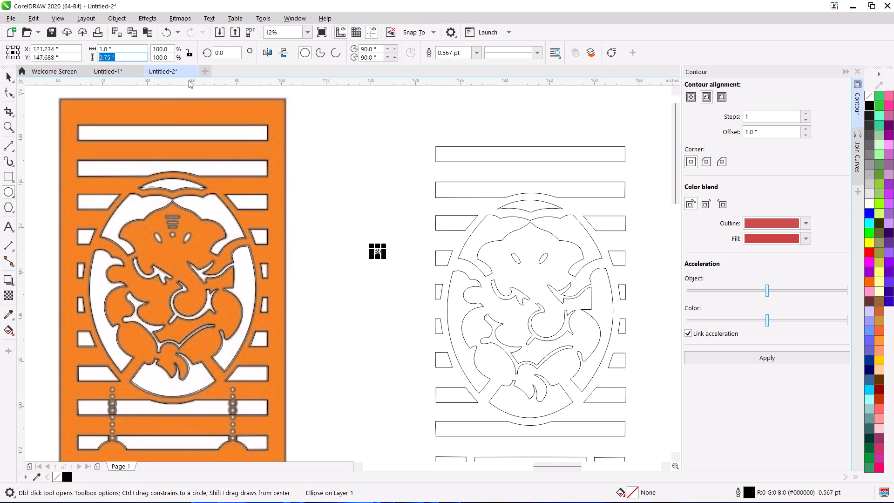
type(".7")
key("5")
left_click_drag(117, 48, 54, 49)
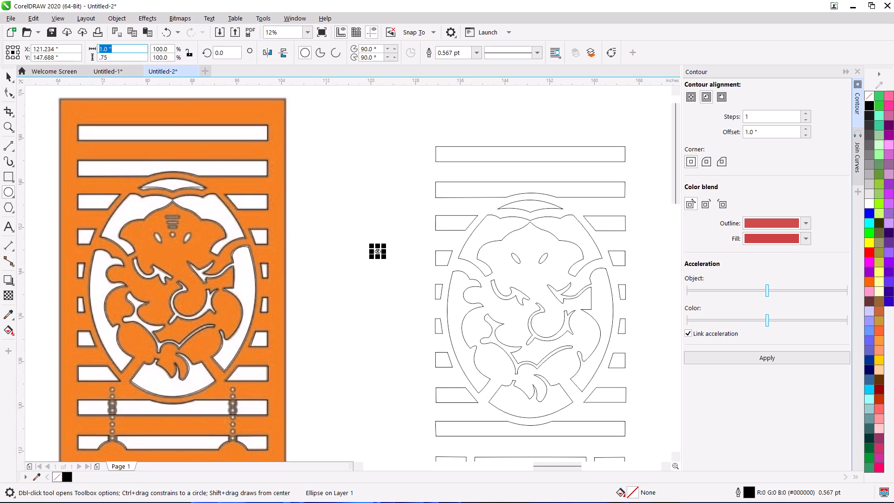
key("period")
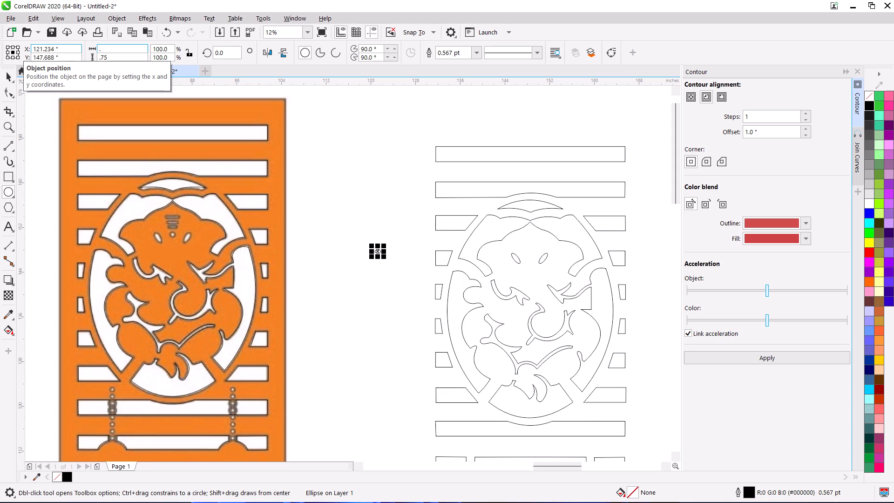
type("75")
key("Return")
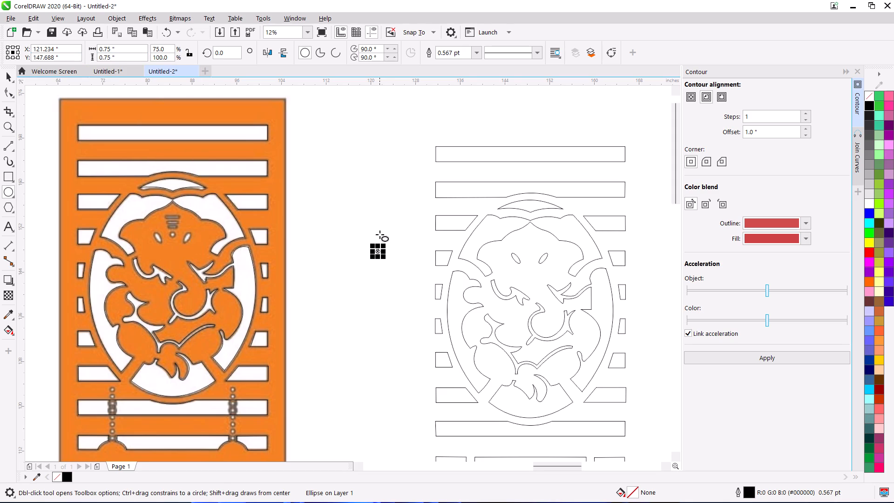
Combine the left and right eye ellipses into one curve.
key("space")
left_click(515, 259)
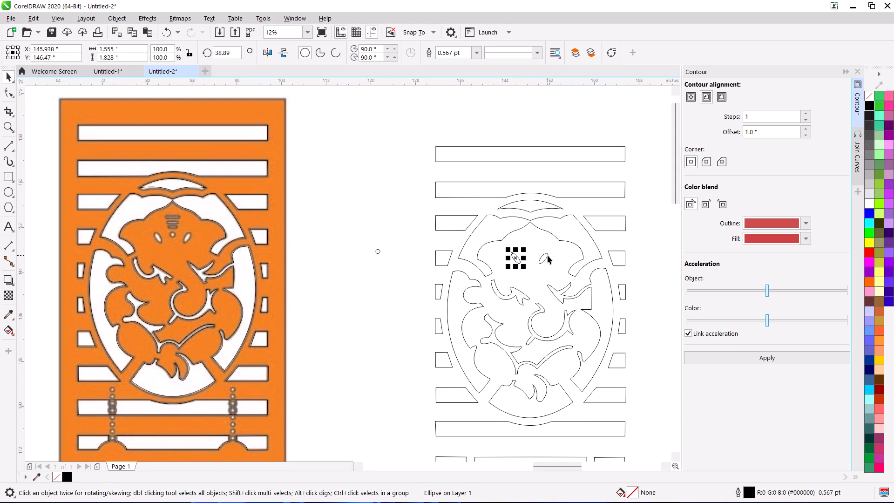
left_click(548, 255, "shift")
left_click(307, 54)
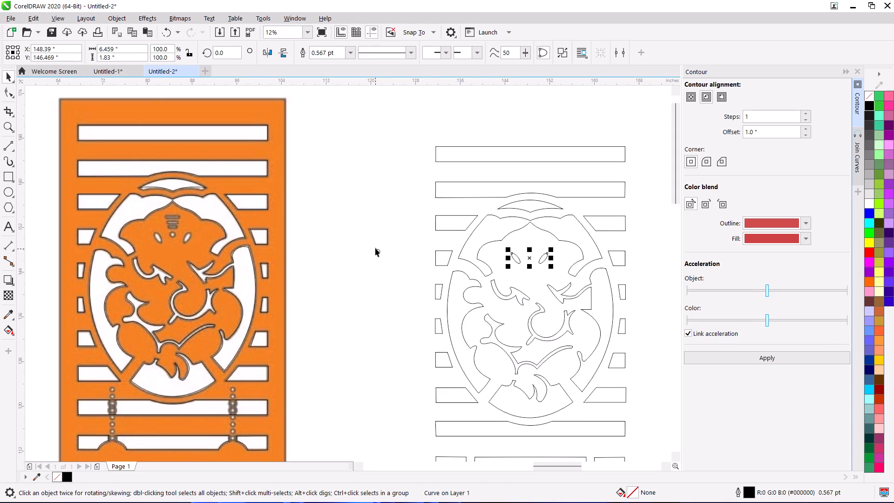
Align the 0.75 in circle's centre horizontally and vertically with the combined eyes.
left_click(375, 248)
left_click(379, 252)
left_click(520, 261, "shift")
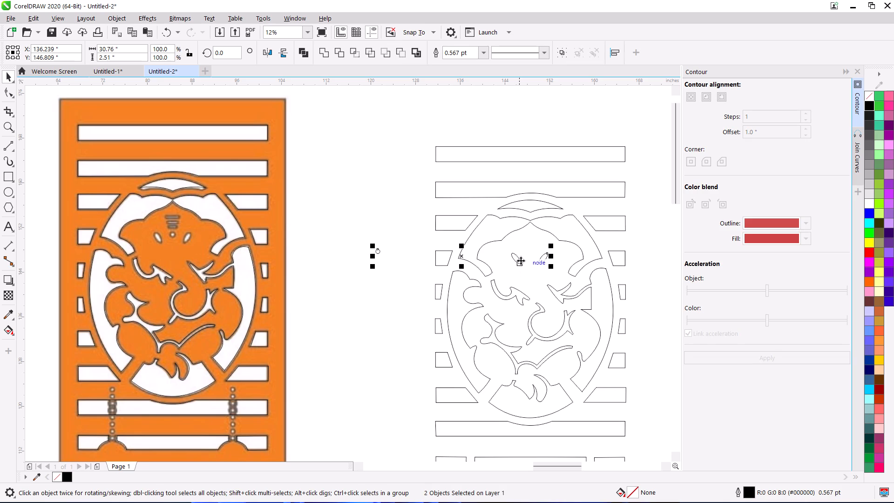
key("c")
key("e")
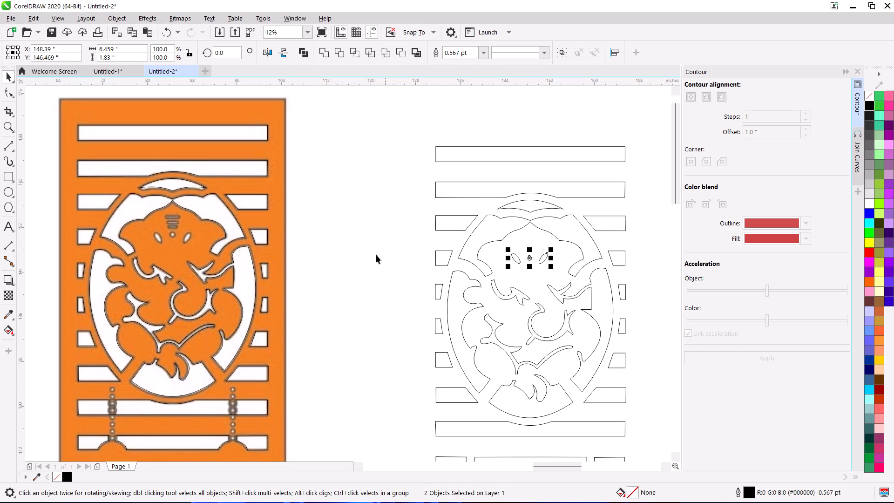
Move the 0.75 in circle straight up from between the eyes by about 1.1 in, keeping it on the face's centreline.
left_click(376, 255)
left_click(530, 258)
scroll(530, 258, "up", 2)
key("Up")
key("Up")
key("Up")
key("Up")
key("Up")
key("Up")
key("Up")
key("Up")
key("Up")
key("Up")
key("Up")
key("Up")
key("Up")
key("Up")
key("Up")
key("Up")
key("Up")
key("Up")
key("Up")
key("Up")
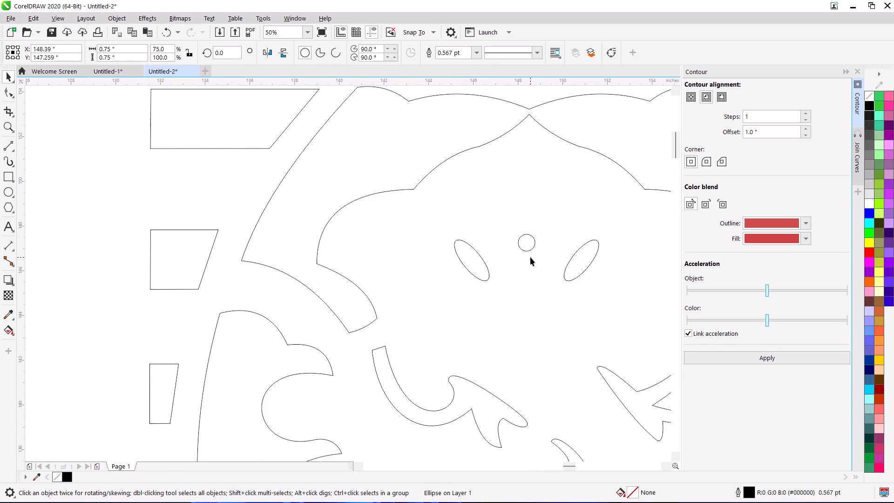
scroll(530, 257, "down", 2)
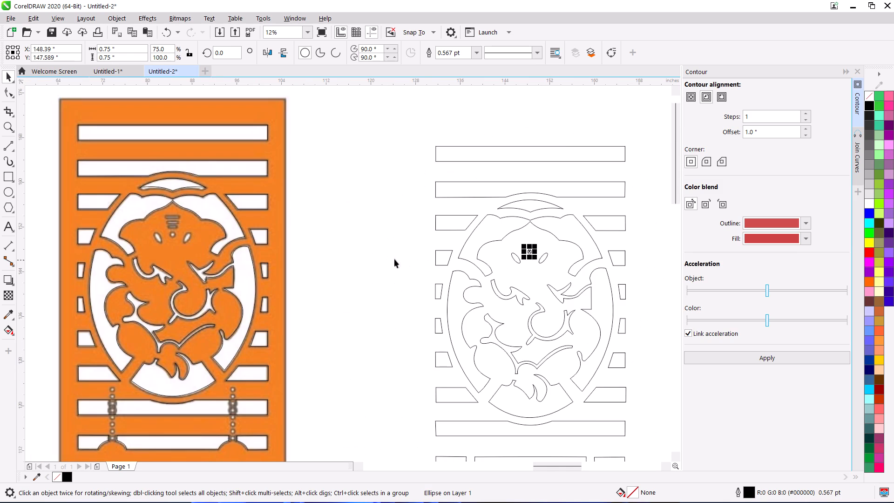
left_click(382, 257)
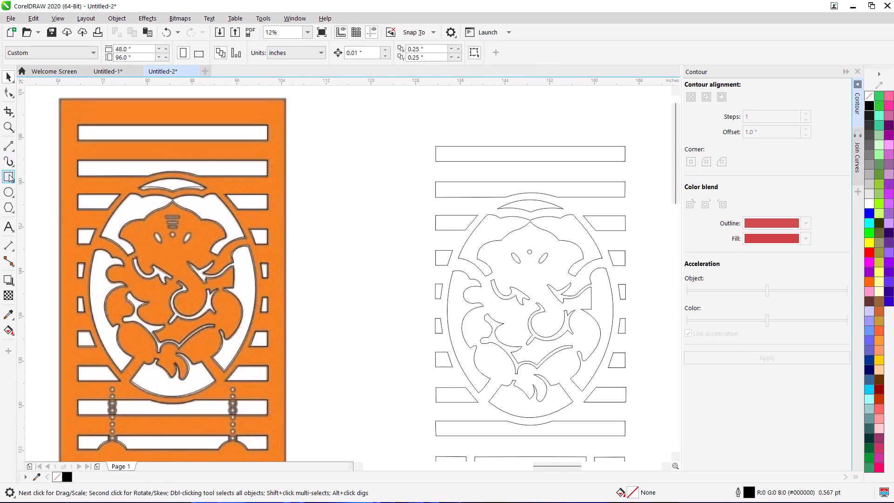
Draw a flat horizontal ellipse about 4.67 by 0.67 in in the empty space between the panel image and the traced outlines.
left_click(15, 150)
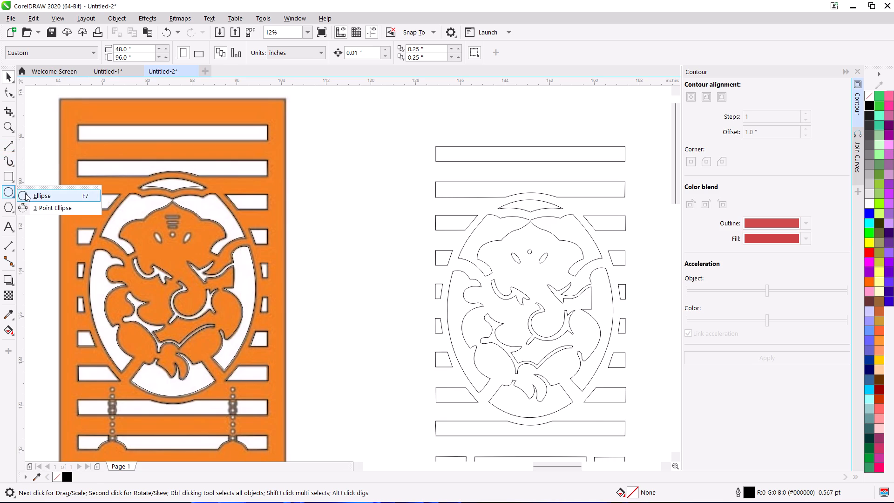
left_click(25, 193)
left_click_drag(320, 230, 346, 233)
key("space")
Move the flat ellipse onto the face's centreline, just above the forehead dot.
scroll(335, 234, "up", 1)
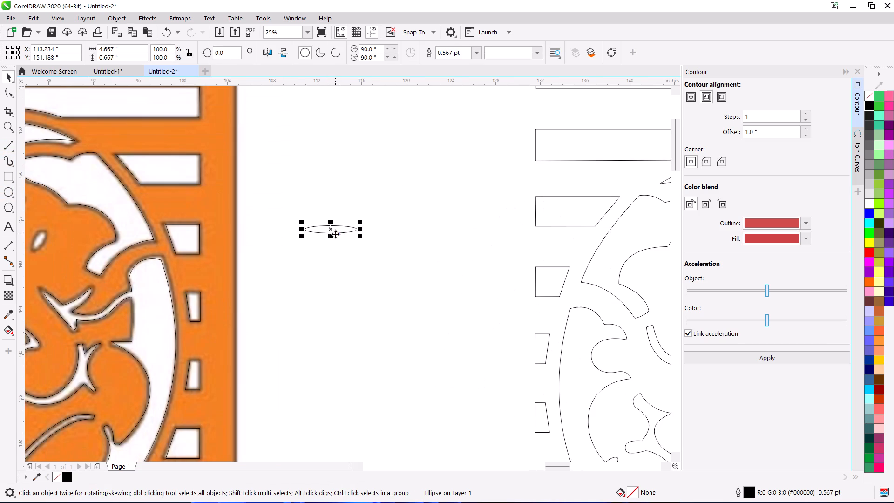
left_click_drag(329, 230, 536, 260)
middle_click_drag(536, 260, 366, 248)
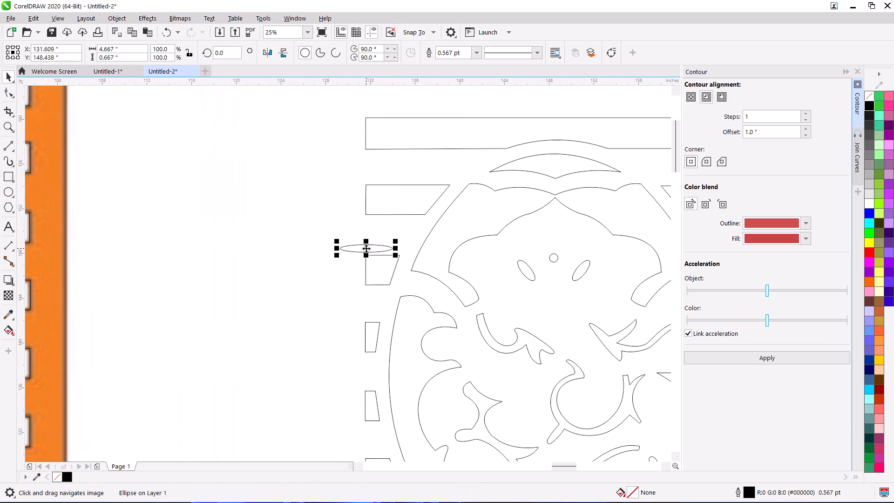
left_click_drag(366, 248, 554, 253)
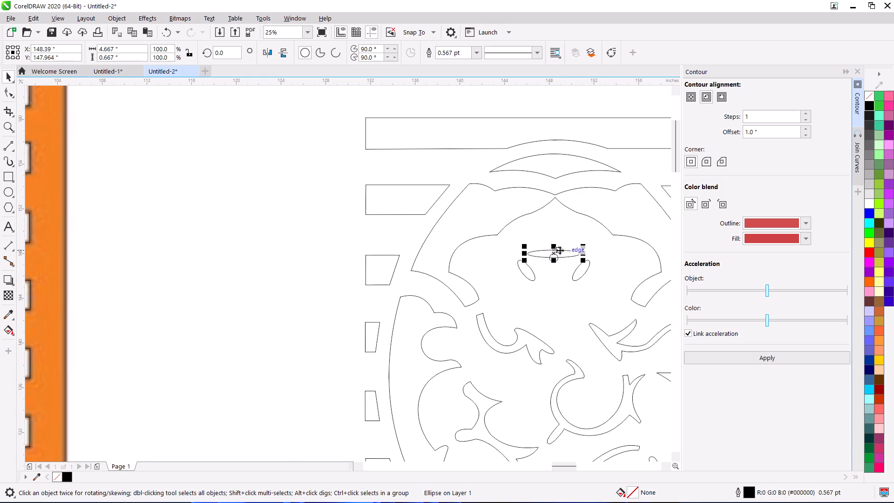
scroll(560, 248, "up", 2)
scroll(560, 248, "down", 1)
middle_click_drag(557, 248, 476, 247)
key("Up")
key("Up")
key("Up")
key("Up")
key("Up")
key("Up")
key("Up")
key("Up")
key("Up")
key("Up")
key("Up")
key("Up")
key("Up")
key("Up")
key("Up")
key("Up")
key("Up")
key("Up")
key("Up")
key("Up")
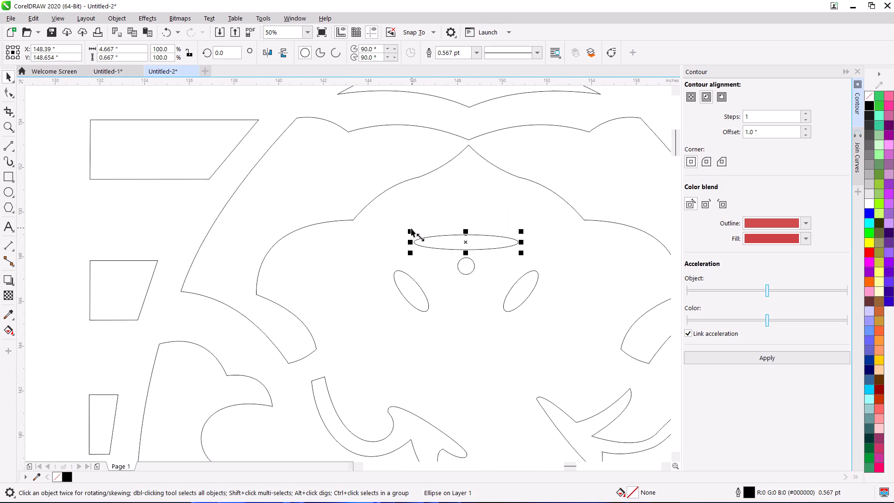
Scale the flat ellipse down to about 2.99 by 0.43 in and recentre it just above the forehead dot.
left_click_drag(410, 229, 412, 234)
left_click_drag(484, 243, 481, 252)
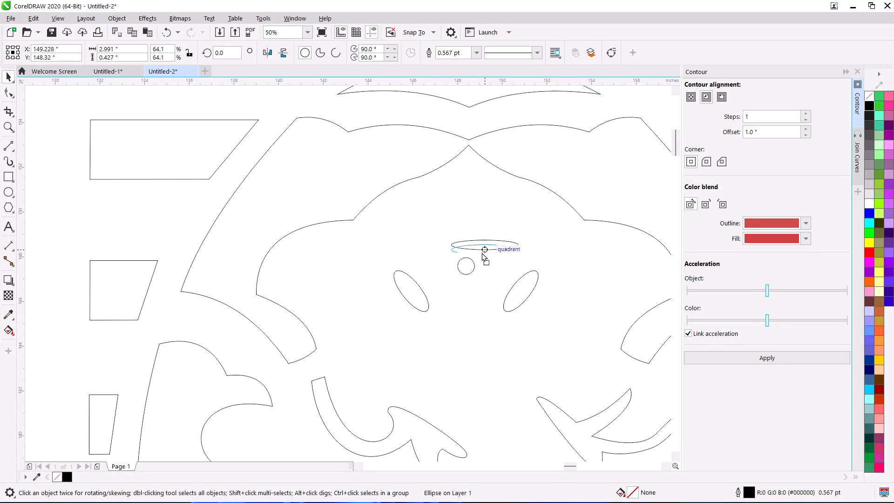
left_click_drag(481, 252, 465, 257)
key("Up")
key("Up")
key("Up")
key("Up")
key("Up")
key("Up")
key("Up")
key("Up")
key("Up")
key("Up")
key("Up")
key("Up")
key("Up")
key("Up")
key("Up")
key("Up")
key("Up")
key("Up")
key("Up")
key("Up")
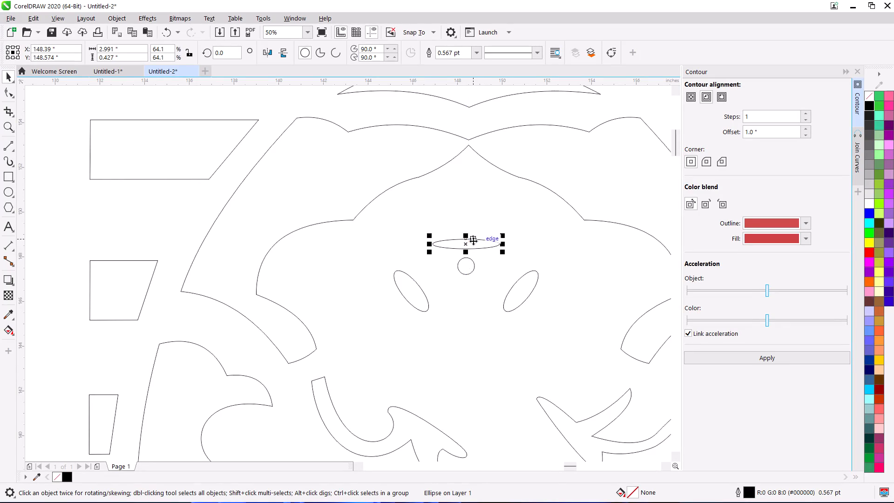
Duplicate the forehead ellipse directly above itself and enlarge the copy proportionally to about 3.94 by 0.56 in.
left_click_drag(465, 244, 465, 226)
right_click(465, 226)
left_click_drag(430, 216, 418, 213)
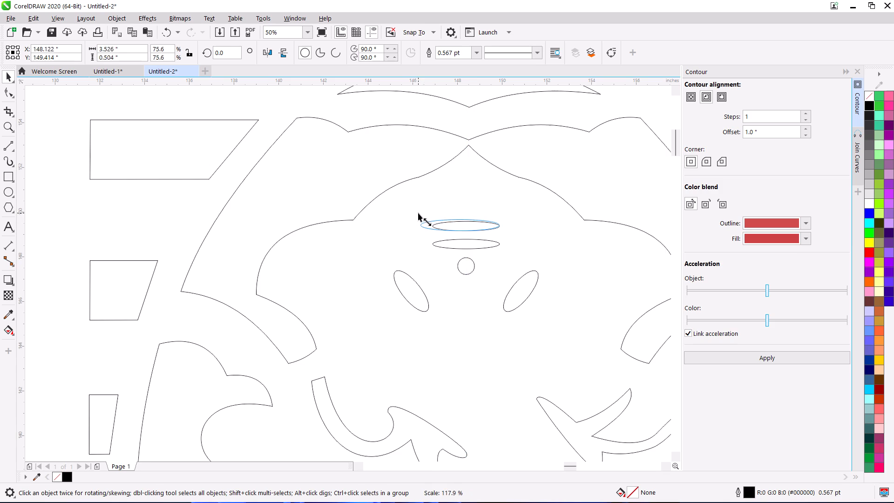
left_click_drag(418, 213, 409, 201)
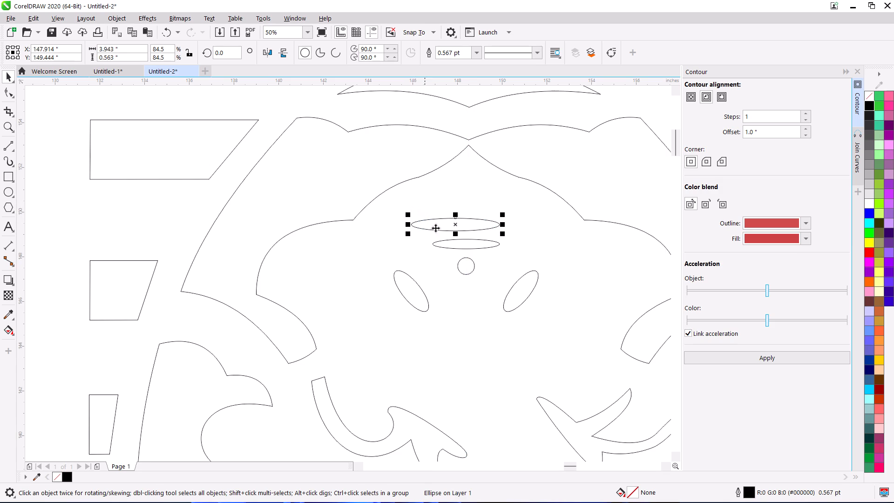
Centre the enlarged second ellipse on the face's centreline with a small gap above the first one.
left_click_drag(456, 225, 464, 238)
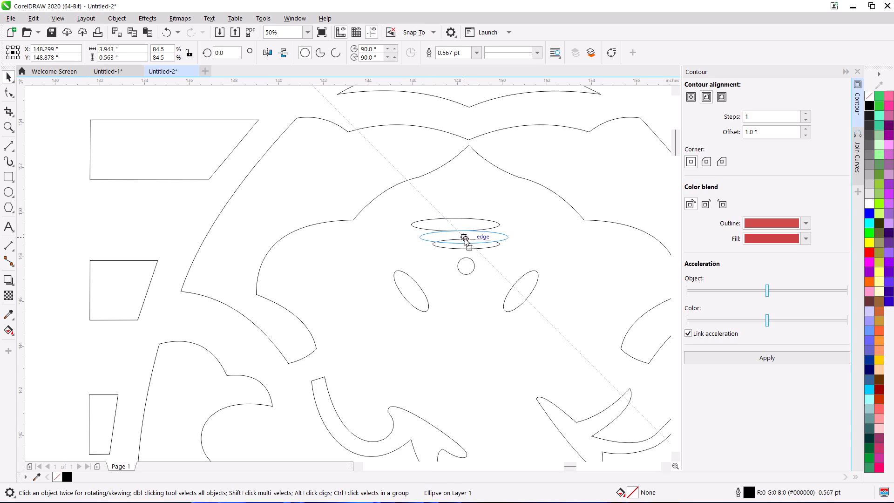
left_click_drag(464, 238, 466, 238)
key("Up")
key("Up")
key("Up")
key("Up")
key("Up")
key("Up")
key("Up")
key("Up")
key("Up")
key("Up")
key("Up")
key("Up")
key("Up")
key("Up")
key("Up")
key("Up")
key("Up")
key("Up")
key("Up")
key("Up")
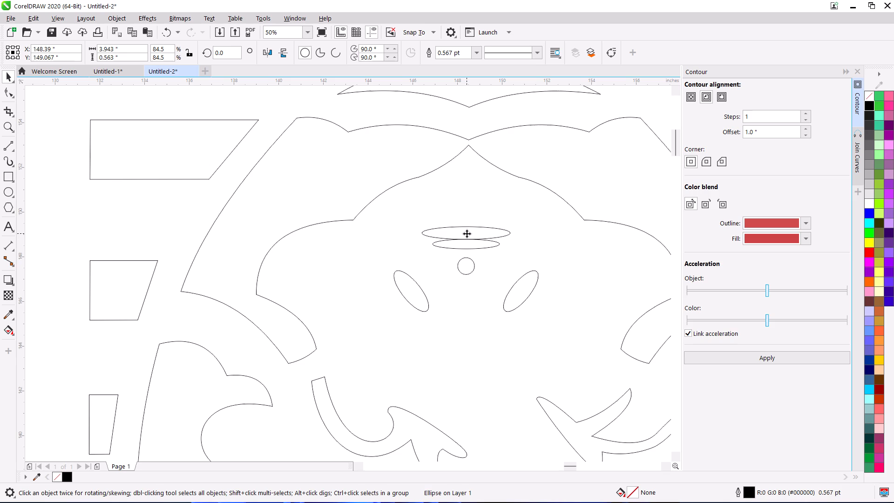
Duplicate the second forehead ellipse above itself and enlarge the copy proportionally to about 5.17 by 0.74 in.
left_click_drag(465, 226, 467, 208)
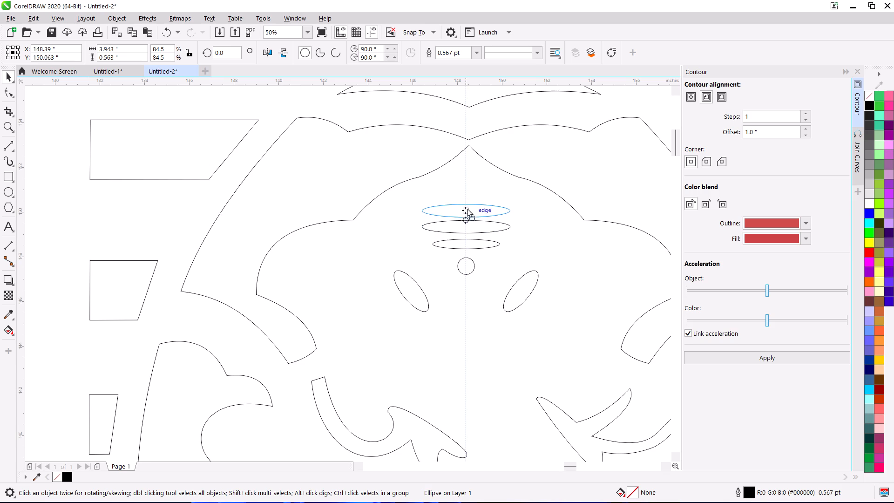
left_click_drag(467, 208, 467, 202)
right_click(467, 202)
left_click_drag(420, 191, 398, 173)
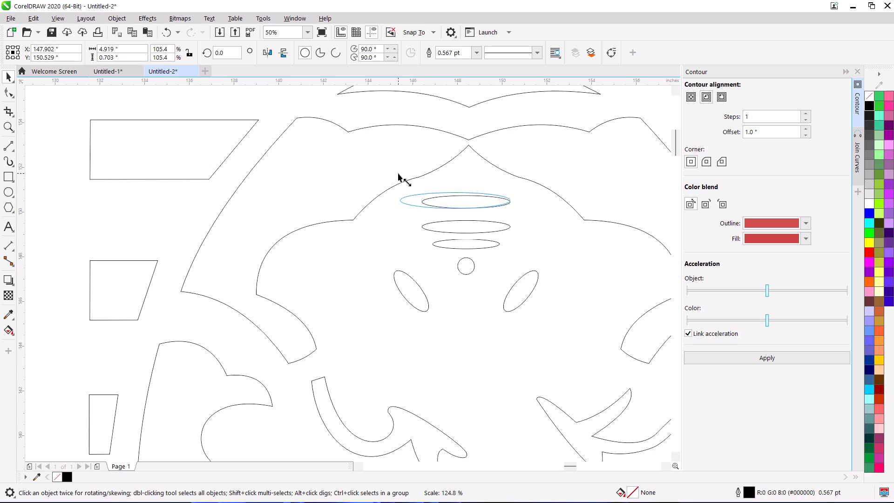
left_click_drag(398, 173, 393, 171)
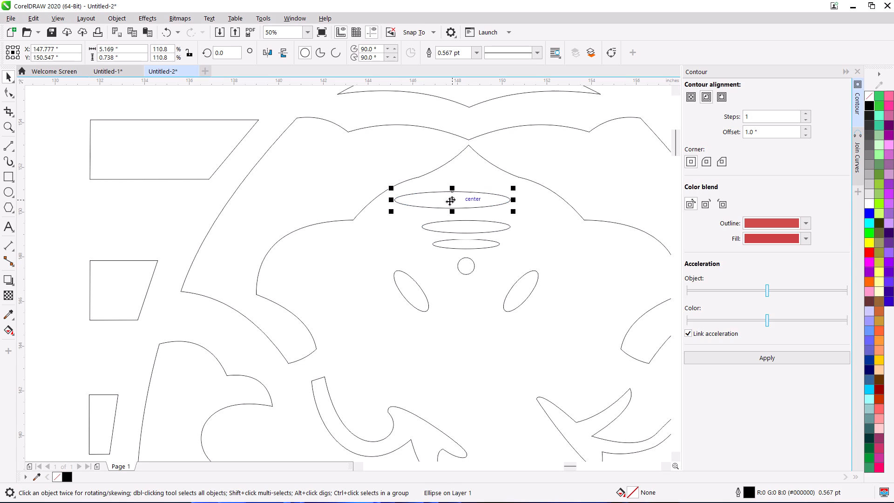
Centre the third, widest ellipse on the face's centreline above the second, at a height of about Y 150.43 in.
left_click_drag(450, 202, 468, 221)
key("Up")
key("Up")
key("Up")
key("Up")
key("Up")
key("Up")
key("Up")
key("Up")
key("Up")
key("Up")
key("Up")
key("Up")
key("Up")
key("Up")
key("Up")
key("Up")
key("Up")
key("Up")
key("Up")
key("Up")
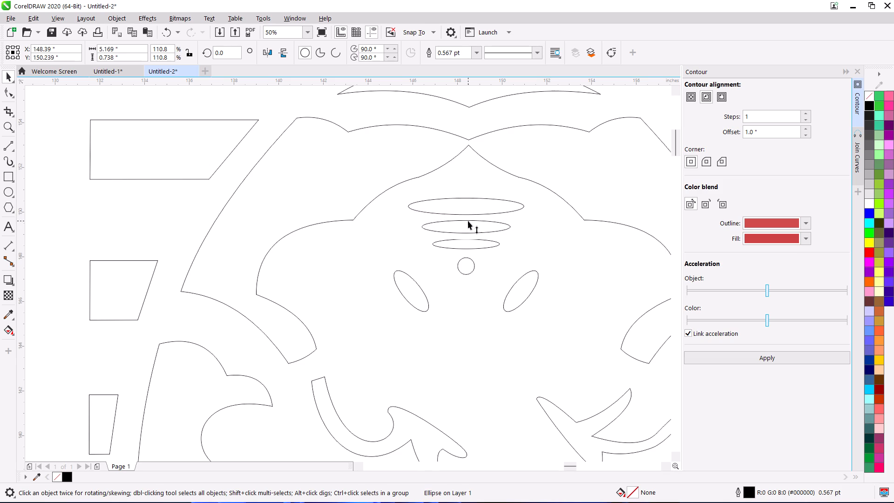
key("Up")
key("Up")
key("Up")
key("Up")
scroll(479, 241, "down", 1)
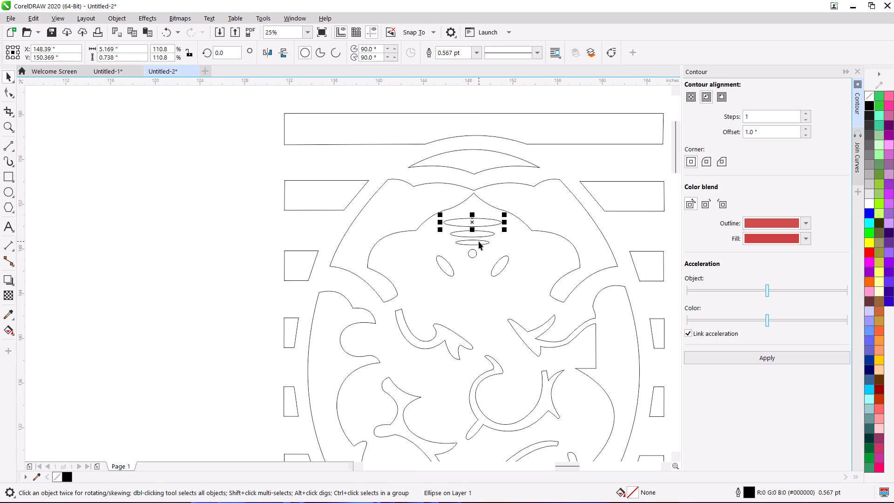
key("Up")
key("Up")
key("Up")
key("Up")
key("Up")
key("Up")
scroll(476, 236, "up", 1)
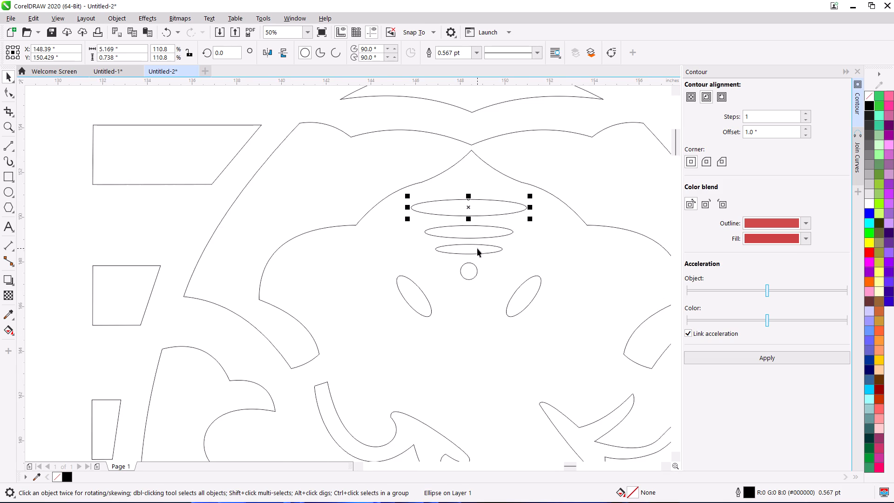
Nudge the round forehead dot slightly down on the face's centreline.
left_click(471, 267)
key("Down")
key("Down")
key("Down")
key("Down")
key("Down")
key("Down")
key("Down")
key("Down")
key("Down")
key("Down")
key("Down")
key("Down")
key("Down")
key("Down")
key("Down")
key("Down")
key("Down")
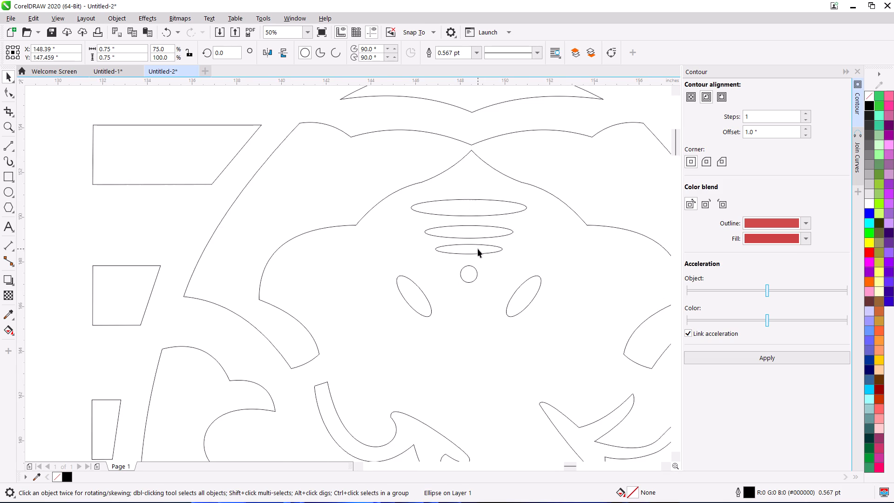
Nudge the smallest, lowest forehead ellipse down towards the dot, to about Y 148.27 in.
left_click(478, 249)
key("Down")
key("Down")
key("Down")
key("Down")
key("Down")
key("Down")
key("Down")
key("Down")
key("Down")
key("Down")
key("Down")
key("Down")
key("Down")
key("Down")
key("Down")
key("Down")
key("Down")
key("Down")
key("Down")
key("Down")
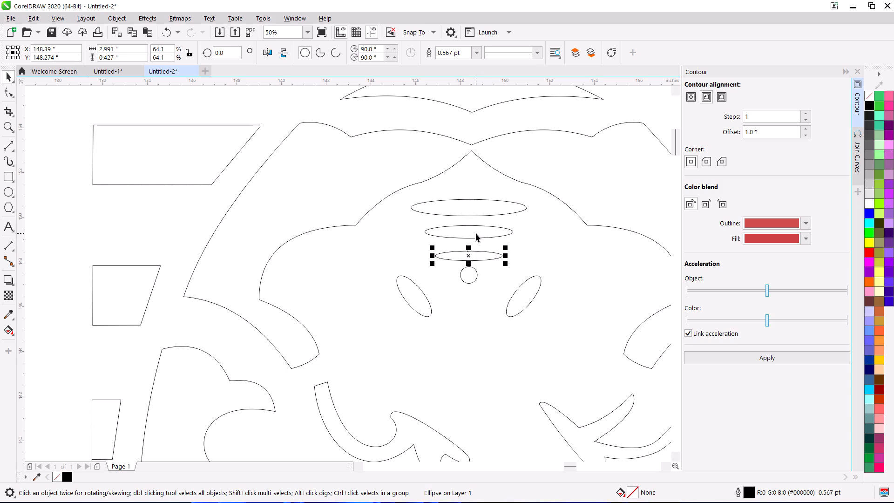
Nudge the middle forehead ellipse slightly down towards the smallest one.
left_click(476, 233)
key("Down")
key("Down")
key("Down")
key("Down")
key("Down")
key("Down")
key("Down")
key("Down")
key("Down")
key("Down")
key("Down")
key("Down")
key("Down")
key("Down")
key("Down")
key("Down")
key("Down")
key("Down")
Nudge the widest, top forehead ellipse down to about Y 150.29 in.
left_click(467, 217)
key("Down")
key("Down")
key("Down")
key("Down")
key("Down")
key("Down")
key("Down")
key("Down")
key("Down")
key("Down")
key("Down")
key("Down")
key("Down")
key("Down")
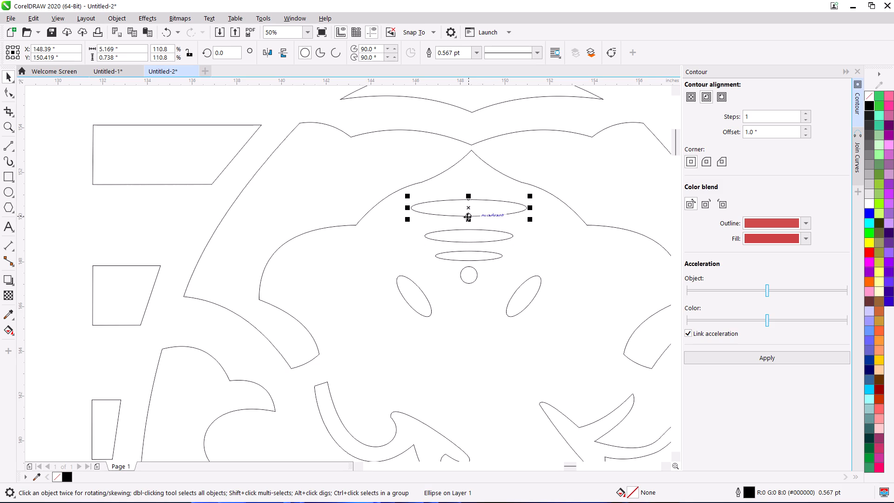
Combine all the traced outlines of the whole panel into one curve.
scroll(467, 218, "down", 3)
left_click(567, 216)
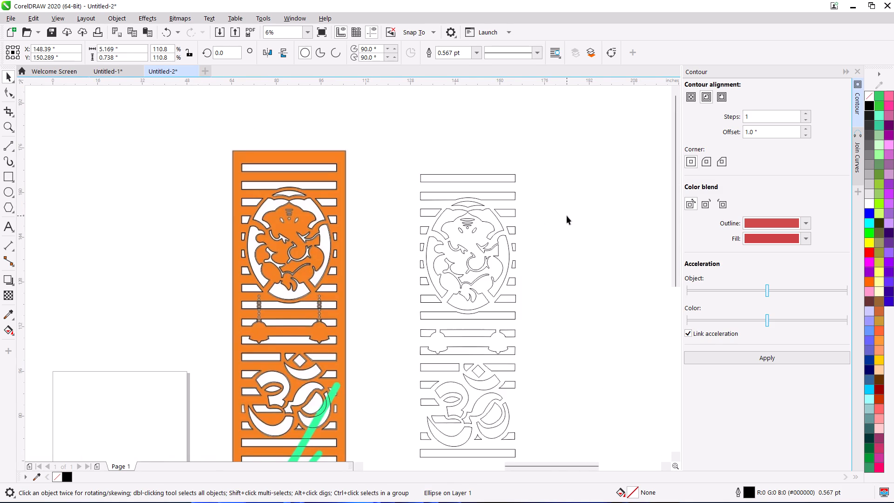
scroll(567, 216, "down", 1)
middle_click_drag(566, 219, 546, 168)
left_click_drag(465, 128, 555, 336)
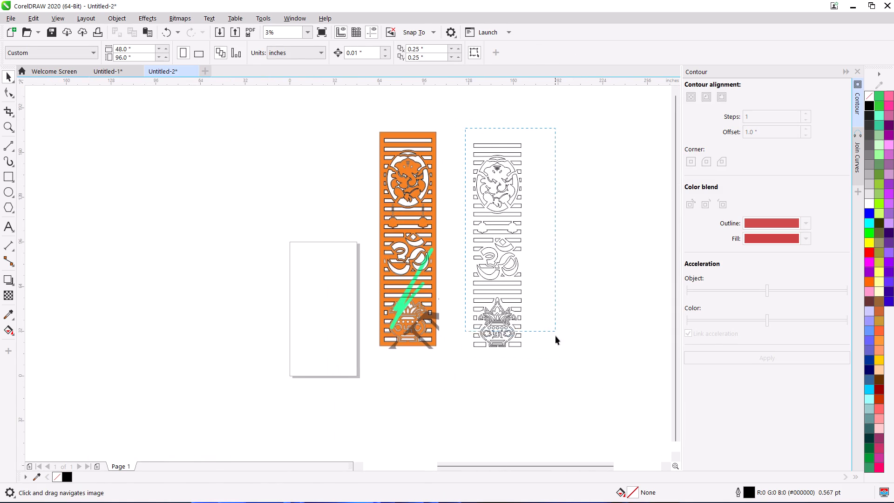
left_click_drag(555, 336, 554, 366)
left_click(309, 58)
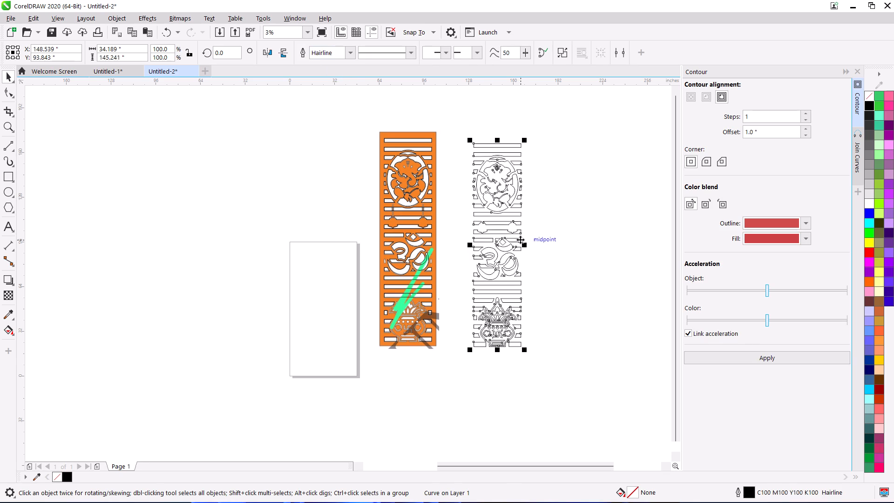
Move the combined tracing to the empty area on the left side of the page.
left_click_drag(520, 239, 264, 232)
left_click(344, 196)
Draw a rectangle left of the tracing and size it 16.5 in wide by 70.4 in high.
left_click(2, 174)
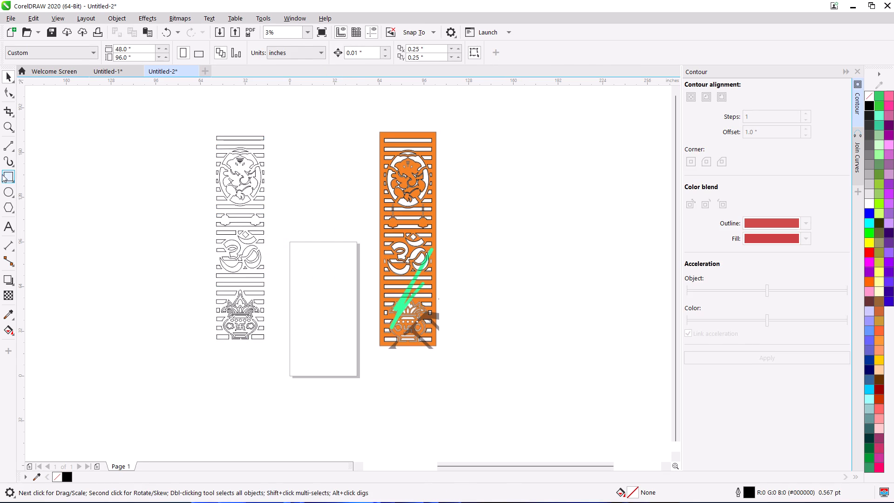
left_click_drag(136, 145, 203, 354)
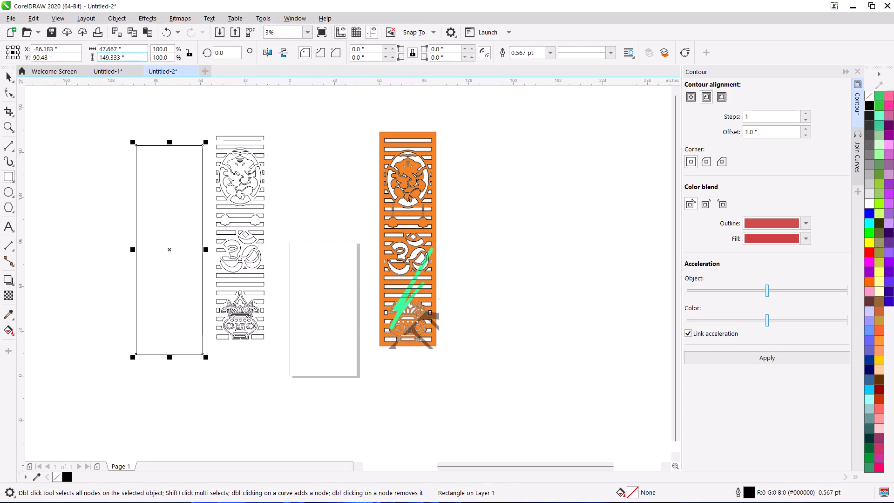
left_click_drag(136, 51, 52, 59)
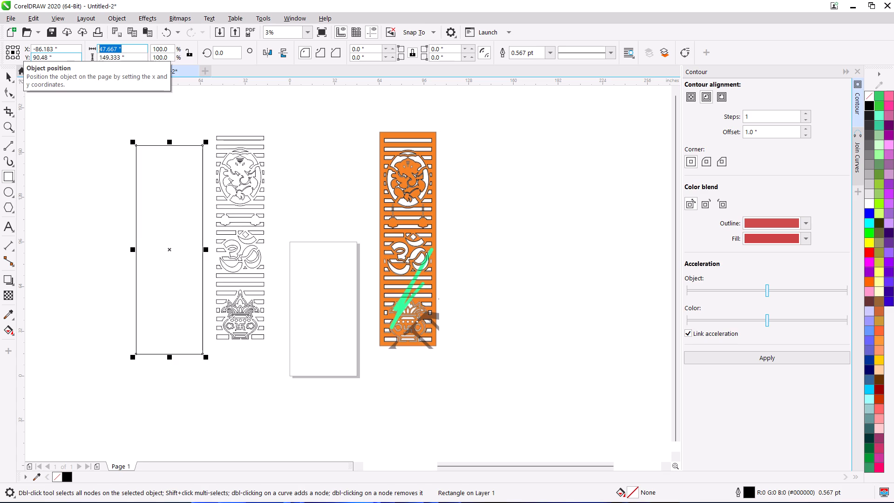
type("16.5")
key("Return")
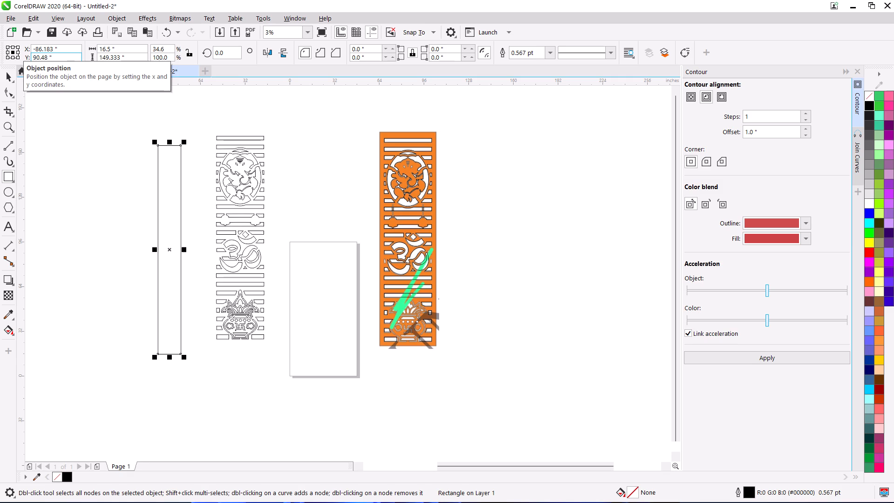
left_click_drag(131, 61, 64, 61)
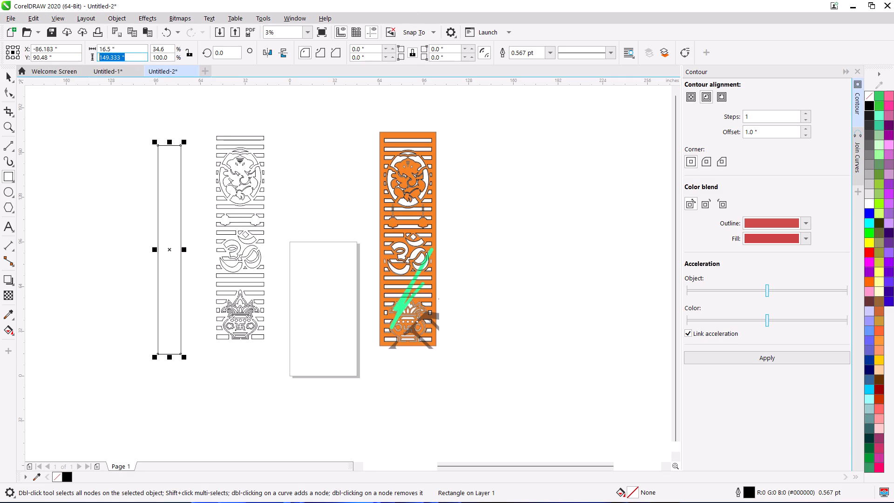
left_click_drag(64, 61, 14, 61)
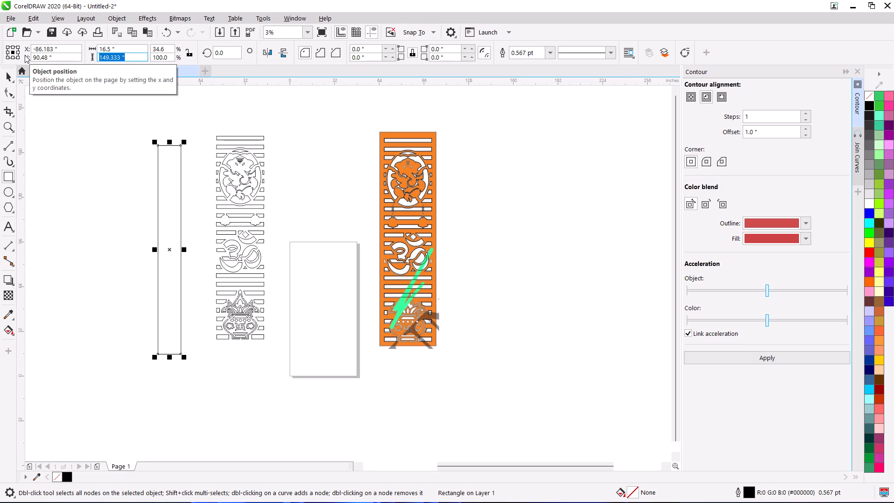
type("70")
type(".40")
key("Return")
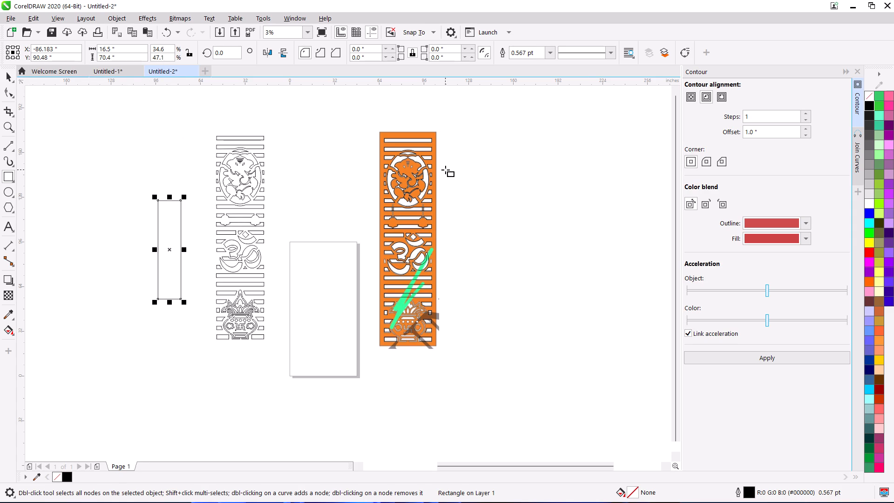
Apply a one-step inside contour with a 1.0 in offset to the rectangle and break it apart.
key("space")
left_click(768, 360)
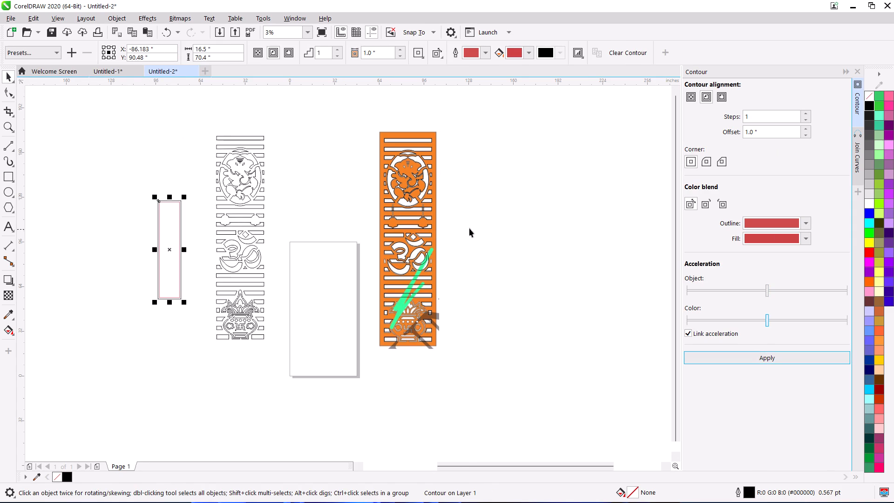
key("ctrl+k")
Move the inner contour rectangle out to the left of the outer rectangle.
left_click(333, 206)
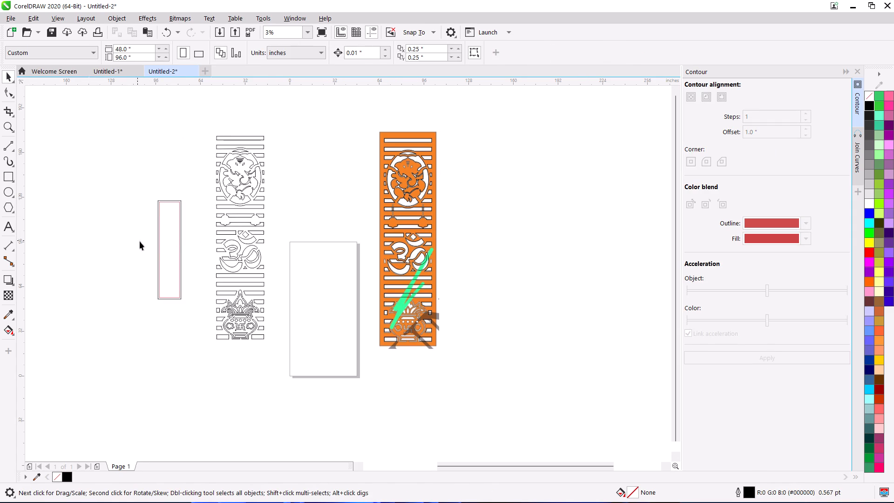
left_click_drag(168, 243, 107, 266)
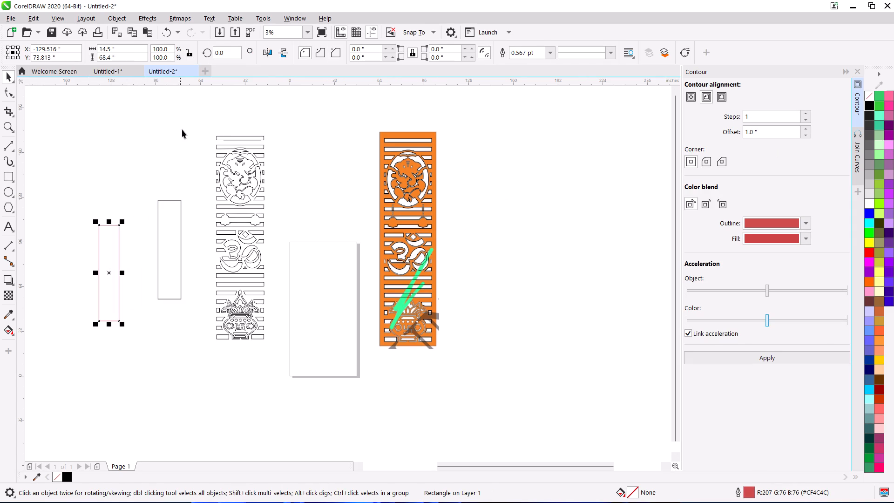
Resize the combined tracing to the inner rectangle's size, 14.5 in wide by 68.4 in high.
left_click_drag(202, 103, 278, 363)
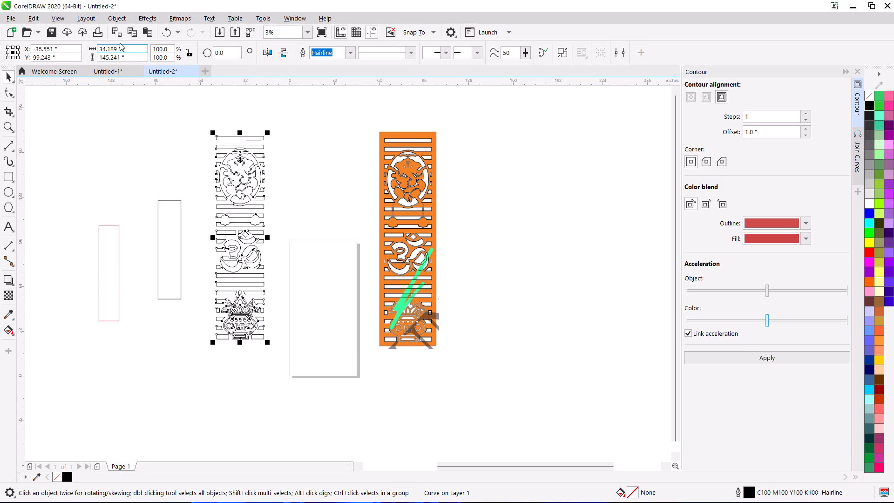
left_click_drag(128, 45, 61, 59)
type("14,")
key("BackSpace")
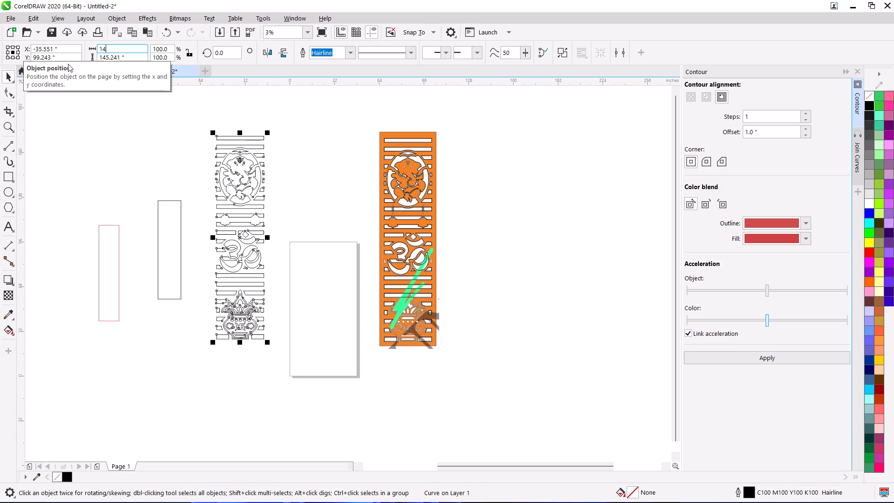
type(".5")
key("Return")
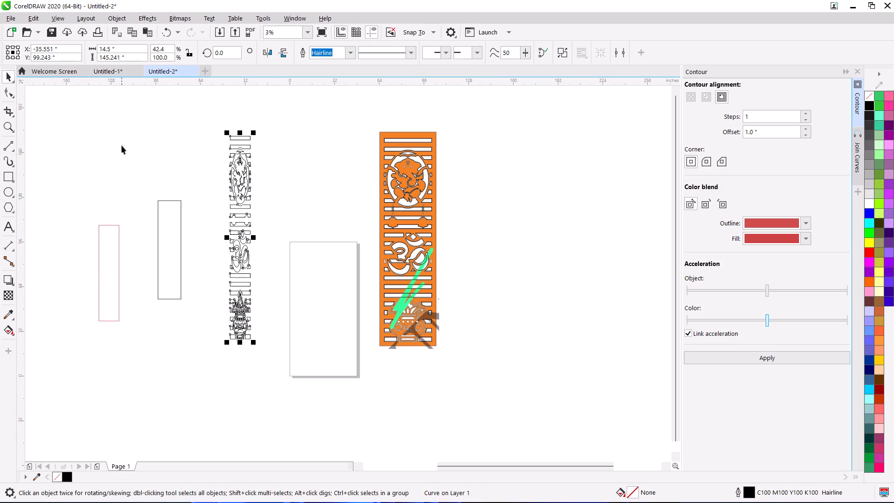
left_click(113, 279)
left_click(230, 248)
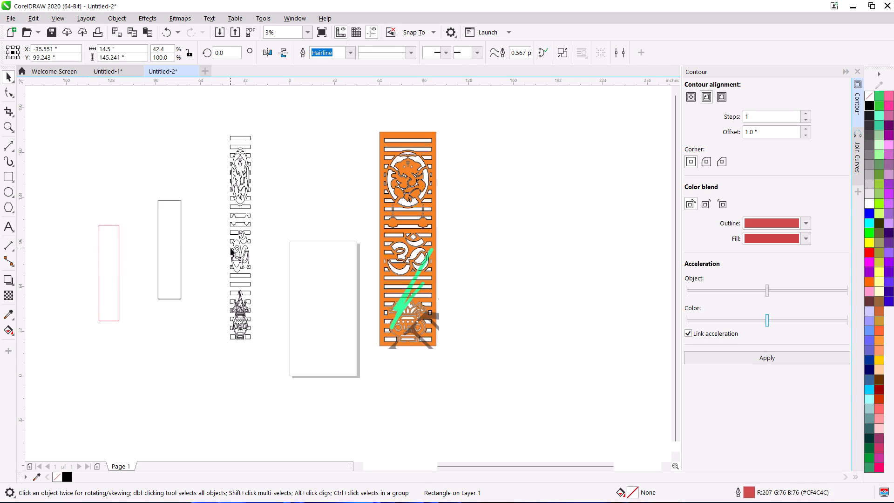
left_click_drag(147, 58, 76, 48)
type("68")
key("period")
key("4")
key("Return")
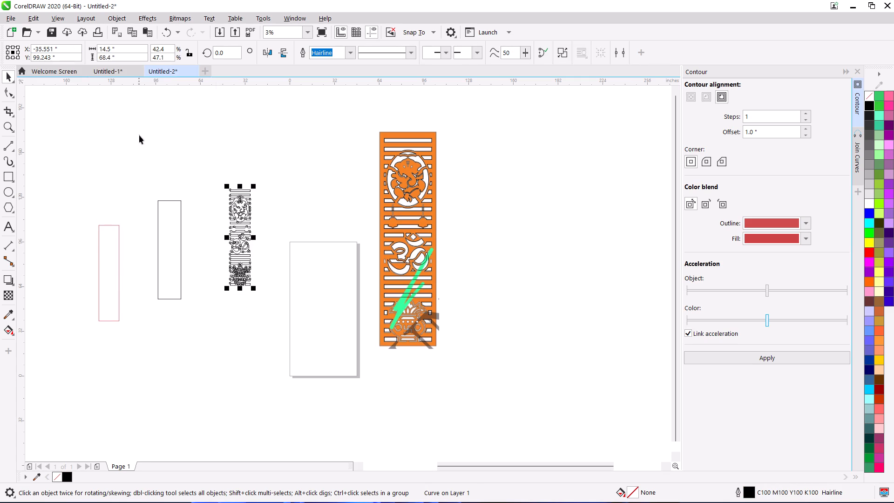
Centre the resized tracing horizontally and vertically on the red inner rectangle.
left_click(112, 264)
left_click(235, 220)
left_click(108, 265, "shift")
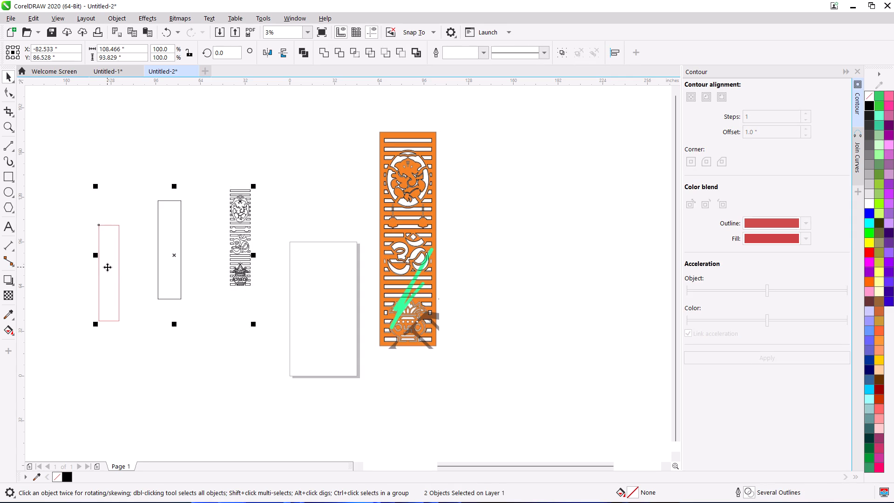
key("c")
key("e")
scroll(130, 246, "up", 1)
left_click(134, 230)
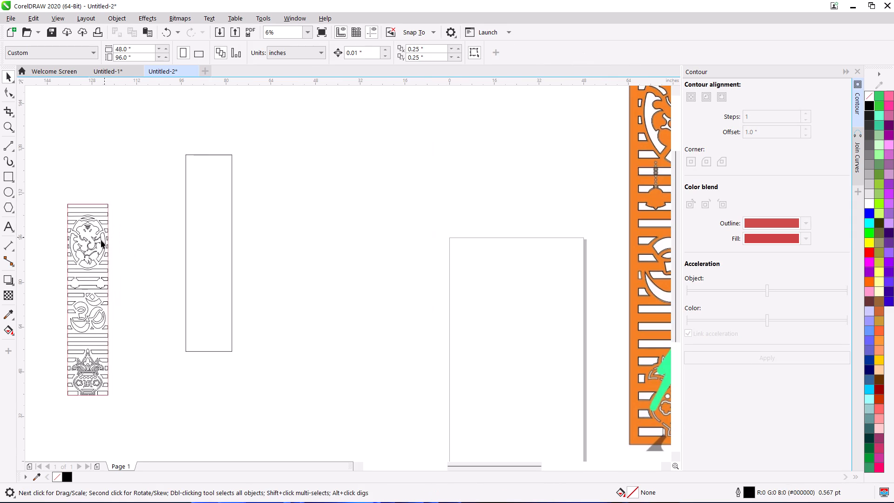
Centre the tracing and its red inner rectangle together inside the 16.5 by 70.4 in outer rectangle.
left_click_drag(54, 187, 134, 435)
left_click(188, 283, "shift")
type("vce")
left_click(302, 224)
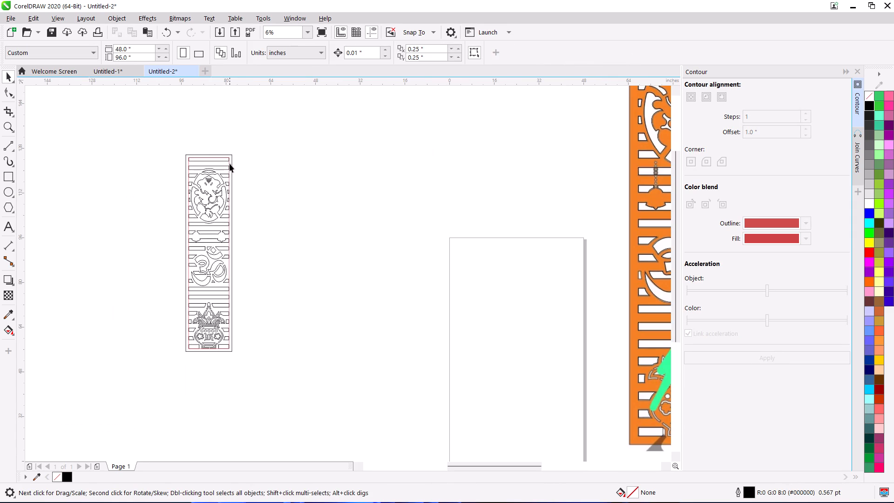
Pull the red inner rectangle out of the panel and delete it.
left_click_drag(229, 163, 322, 163)
key("Delete")
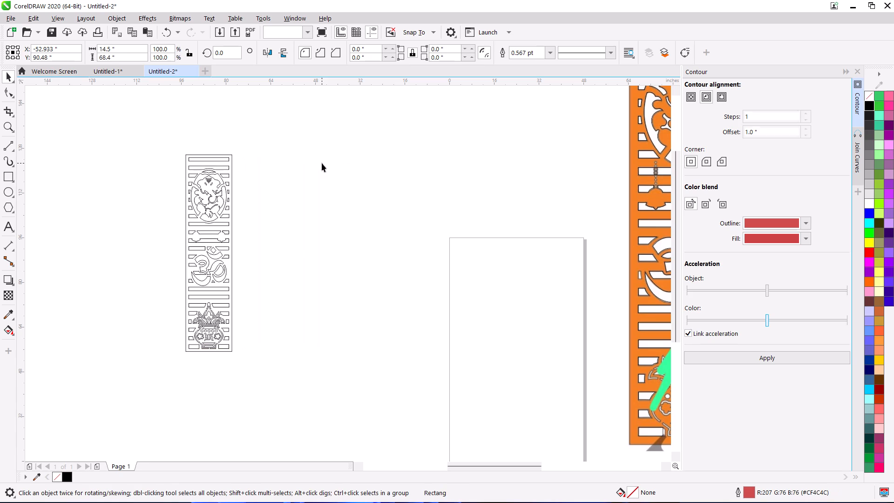
Combine the tracing with the outer rectangle and fill the resulting panel black.
left_click_drag(160, 128, 344, 401)
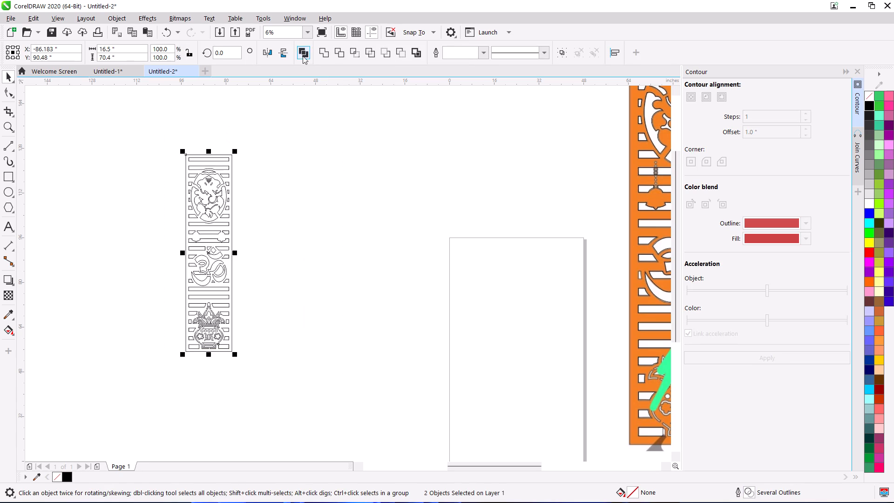
left_click(303, 56)
left_click(868, 109)
left_click(358, 236)
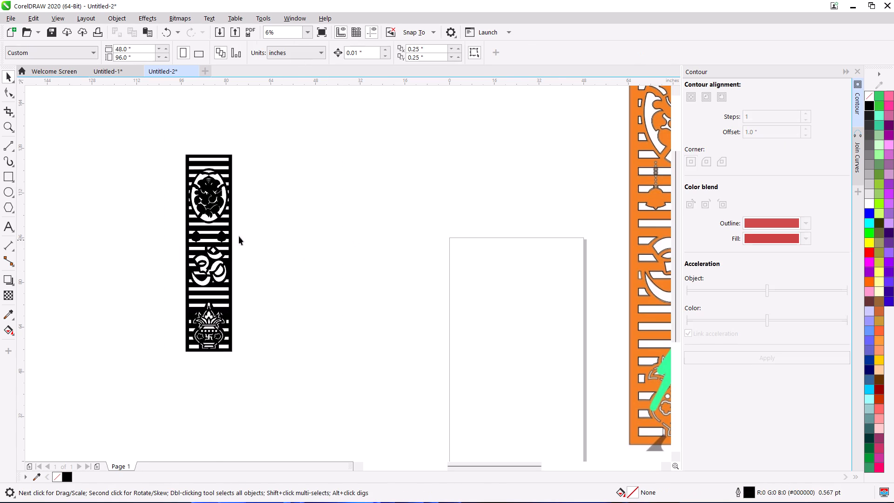
Inspect the black-filled panel closely, from the Ganesha oval through the Om symbol to the kalash at the bottom.
scroll(207, 210, "up", 1)
middle_click_drag(211, 205, 404, 289)
scroll(419, 249, "up", 1)
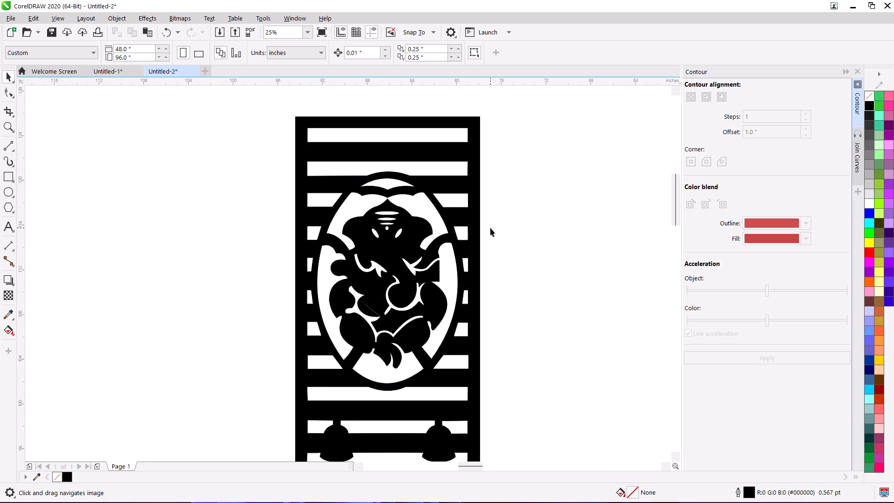
scroll(394, 225, "down", 2)
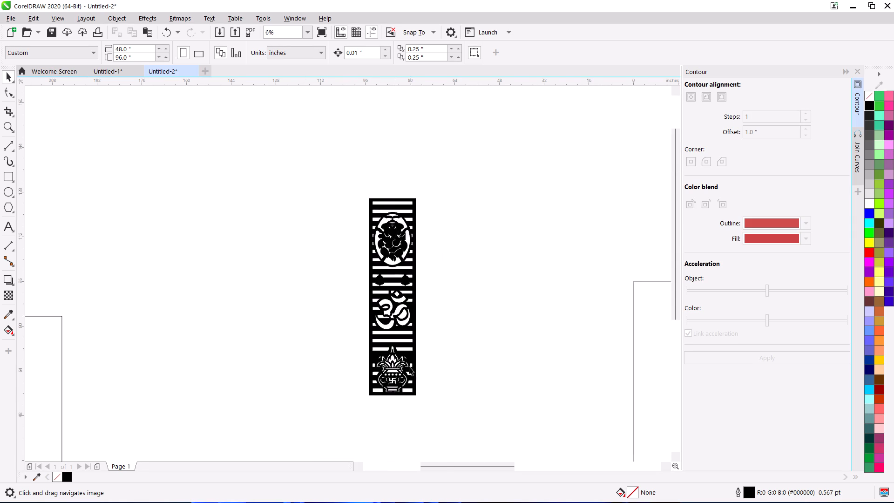
scroll(408, 368, "up", 1)
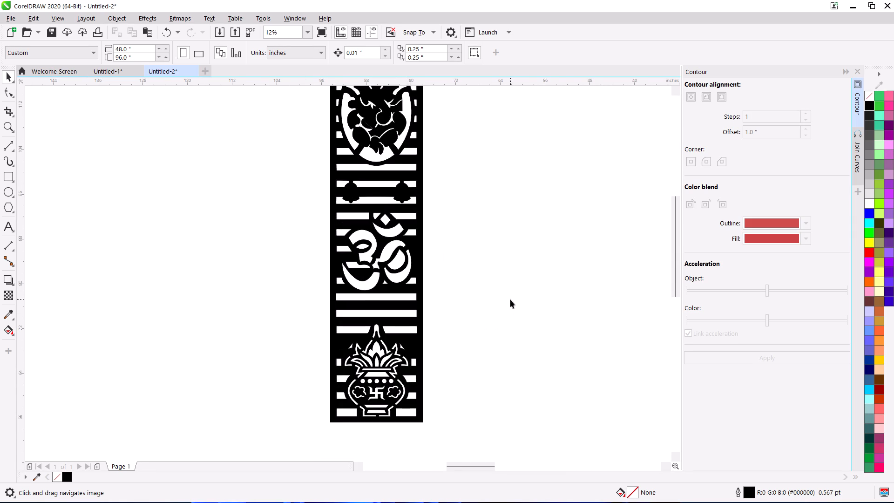
middle_click_drag(370, 314, 330, 279)
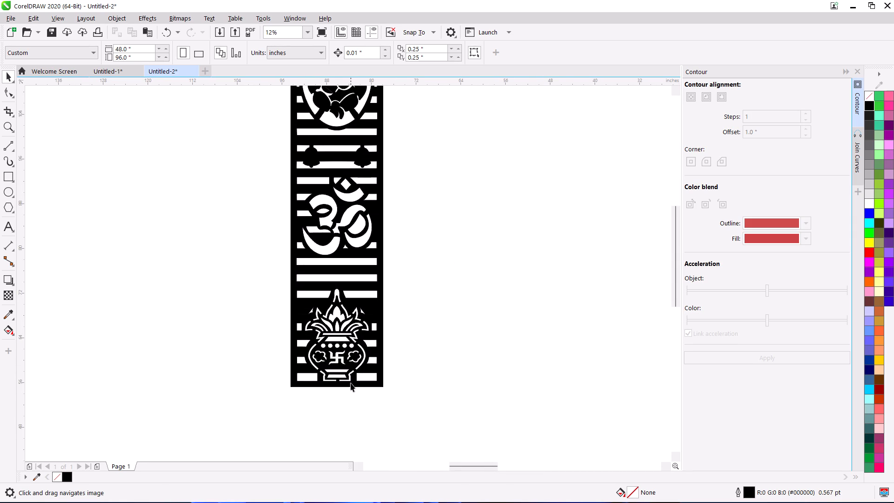
middle_click_drag(356, 259, 351, 383)
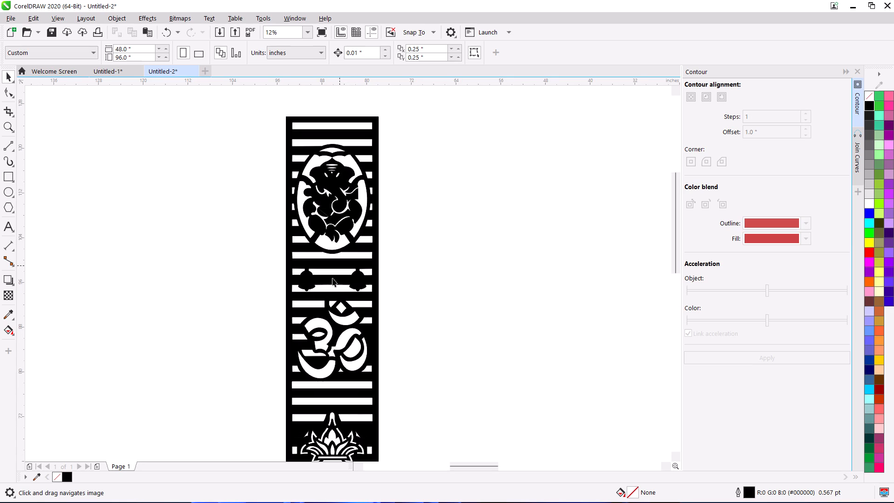
middle_click_drag(352, 360, 353, 334)
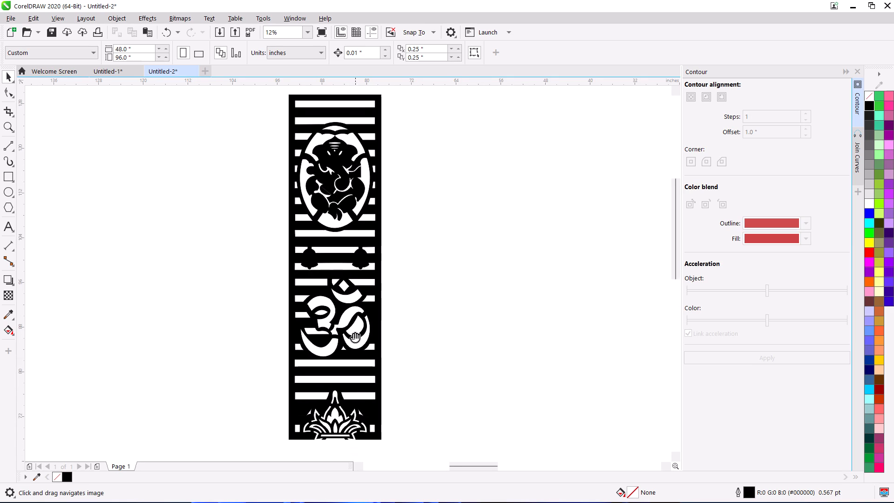
Remove the black fill from the combined panel, leaving only its outlines.
middle_click_drag(353, 334, 351, 331)
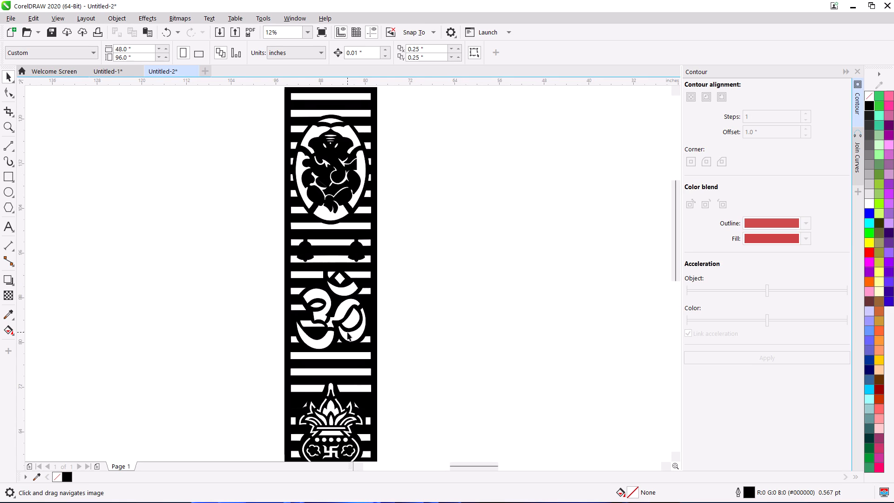
scroll(346, 226, "up", 1)
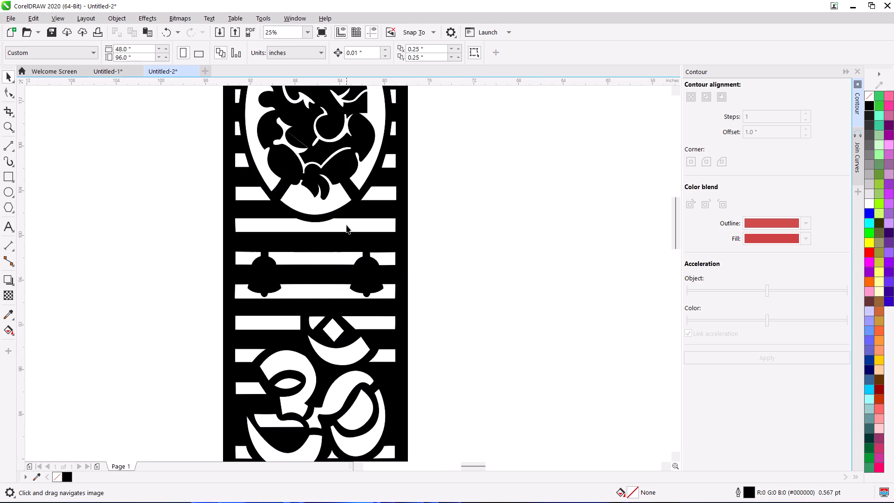
scroll(348, 225, "down", 1)
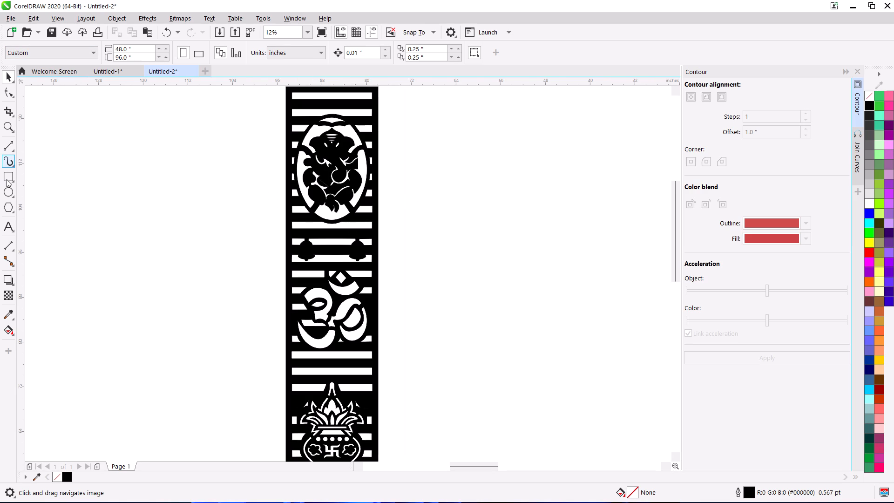
left_click(308, 214)
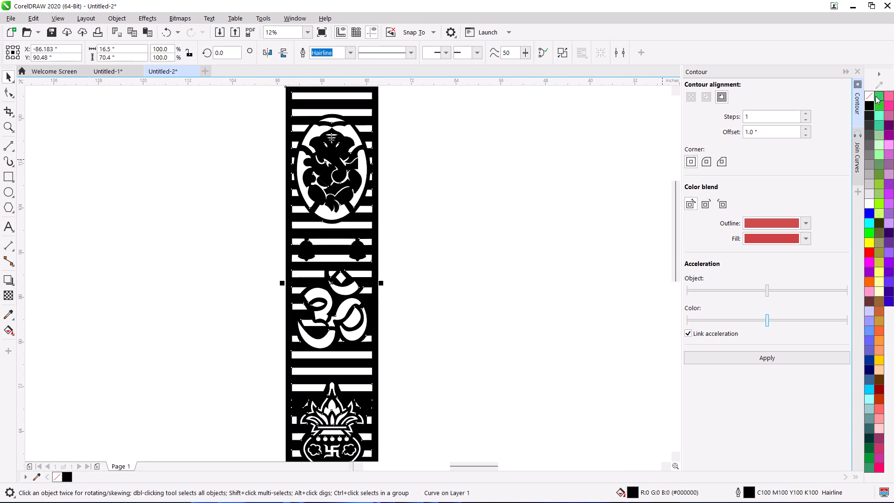
left_click(875, 96)
left_click(872, 95)
left_click(293, 197)
left_click(544, 233)
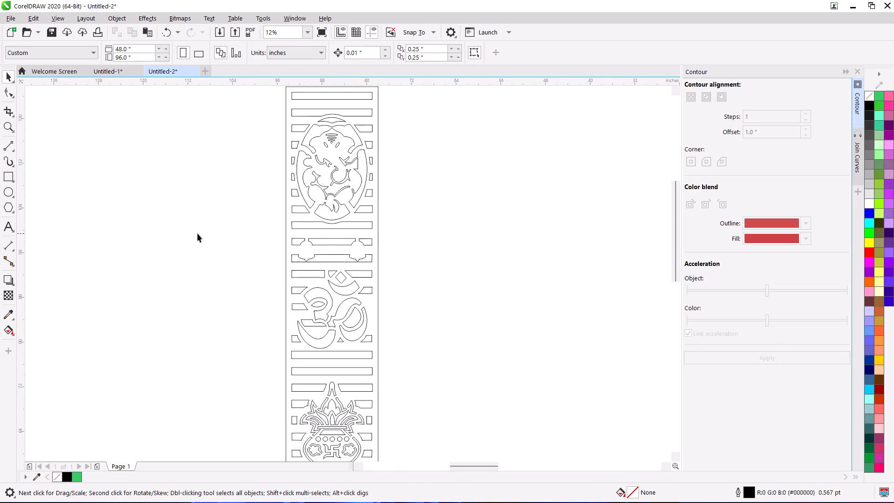
Draw a small ellipse about 0.28 by 0.25 in just above the neck of the left bell.
left_click(4, 189)
scroll(303, 240, "up", 3)
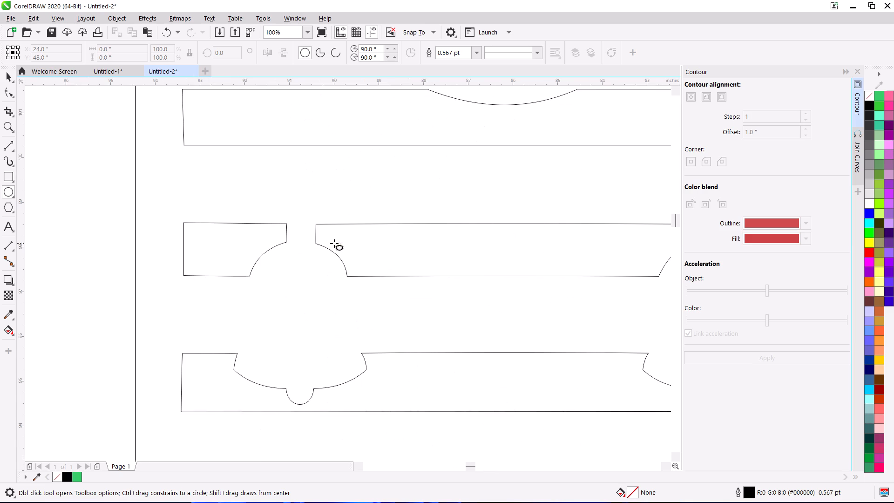
left_click_drag(291, 207, 300, 218)
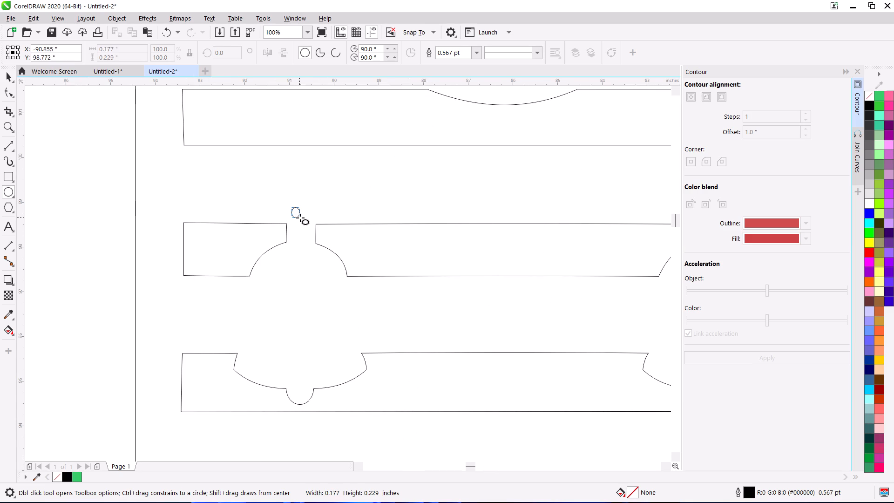
left_click_drag(300, 218, 304, 218)
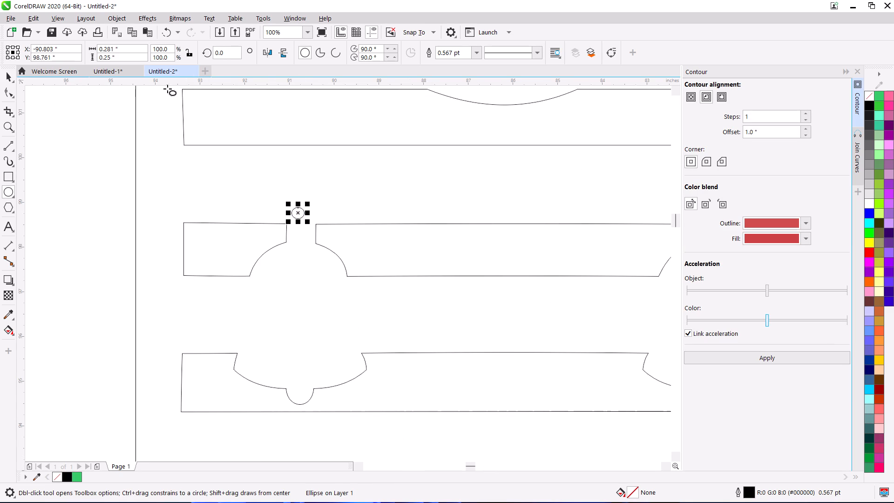
Set both the width and the height of the small ellipse to 0.3 in.
left_click_drag(122, 56, 89, 60)
key("3")
left_click_drag(135, 47, 64, 45)
key("3")
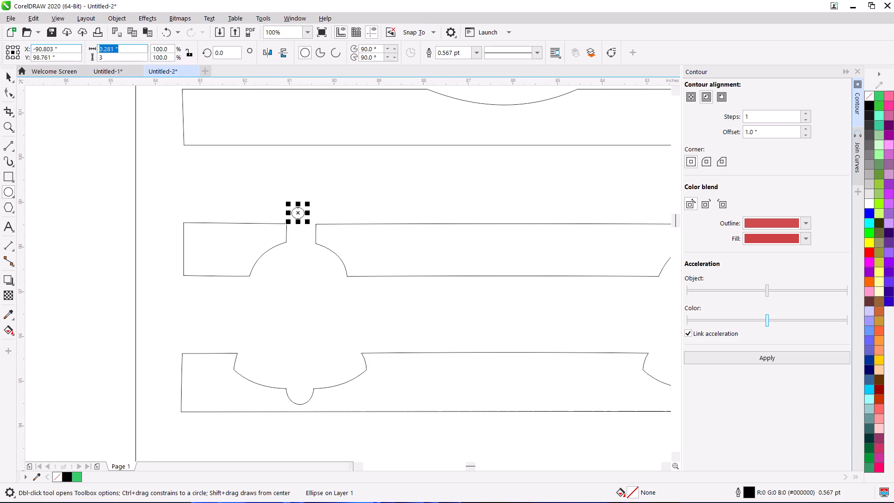
key("Return")
left_click_drag(120, 51, 40, 45)
type(".3")
key("Return")
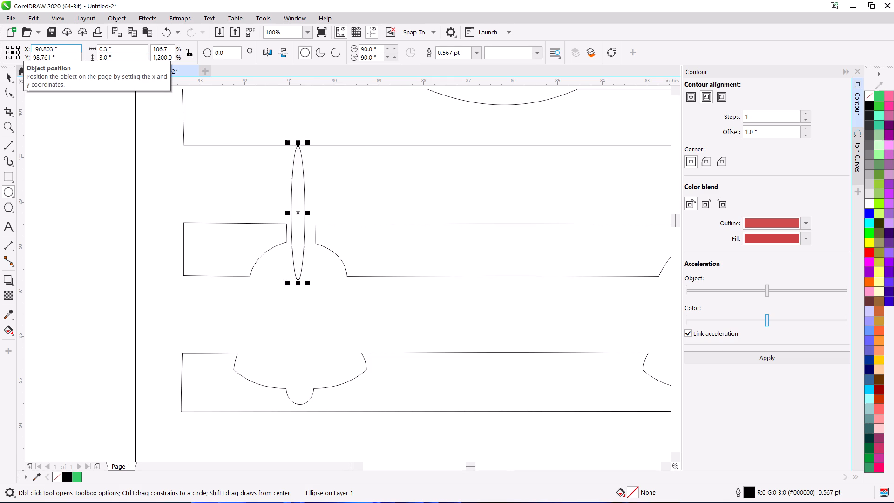
left_click(115, 57)
key("BackSpace")
key("BackSpace")
key("BackSpace")
key("BackSpace")
key("BackSpace")
key("BackSpace")
key("BackSpace")
key("BackSpace")
key("BackSpace")
key("BackSpace")
key("BackSpace")
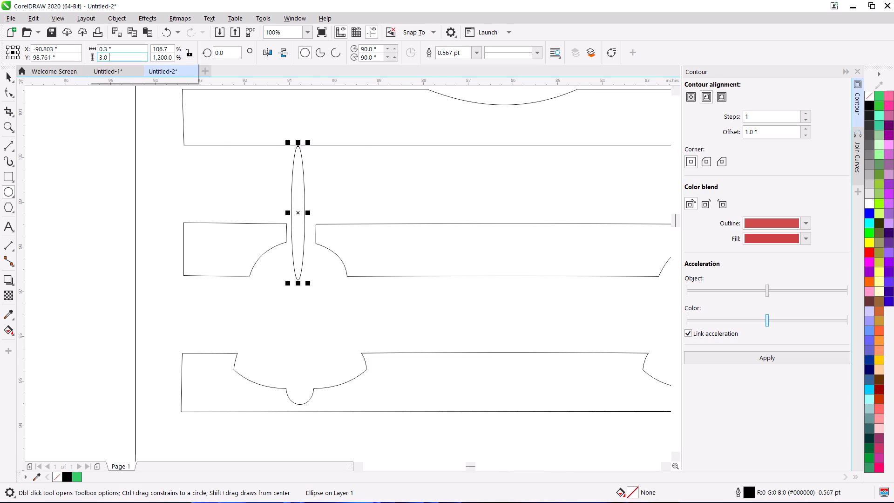
type(".3")
key("Return")
key("space")
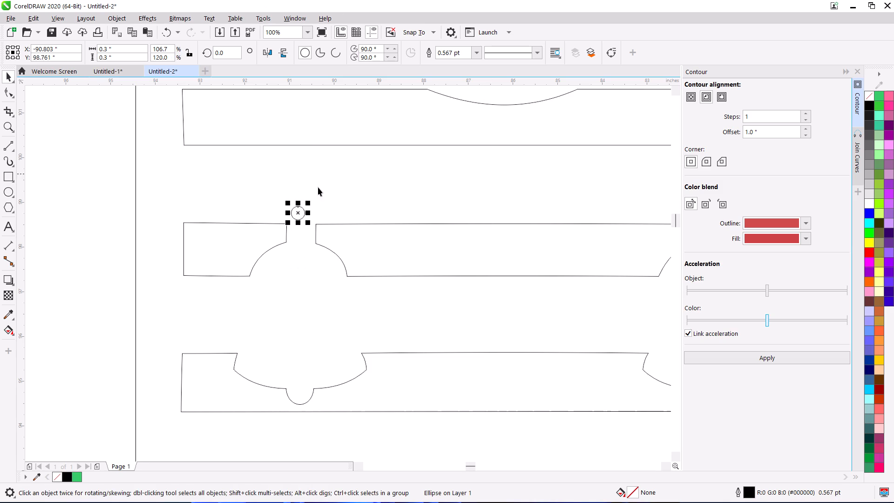
Move the 0.3 in circle to the top of the left bell's neck, centred between the neck edges.
left_click_drag(301, 213, 301, 234)
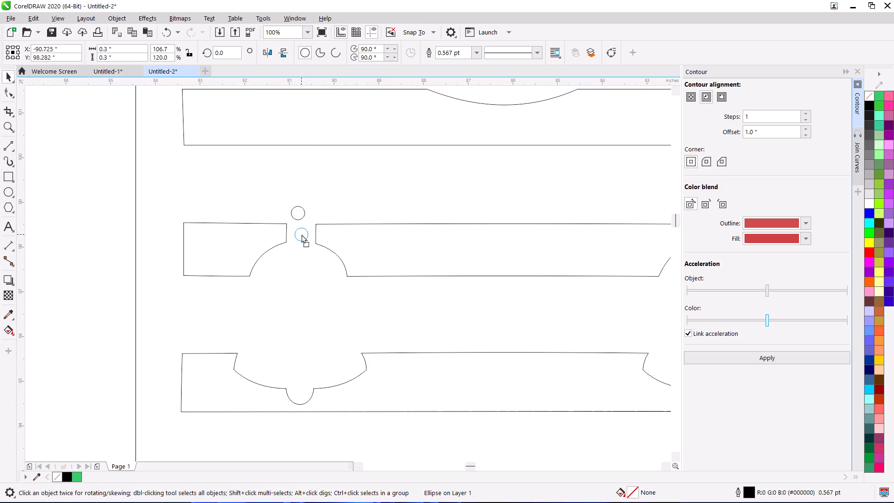
left_click_drag(301, 234, 302, 214)
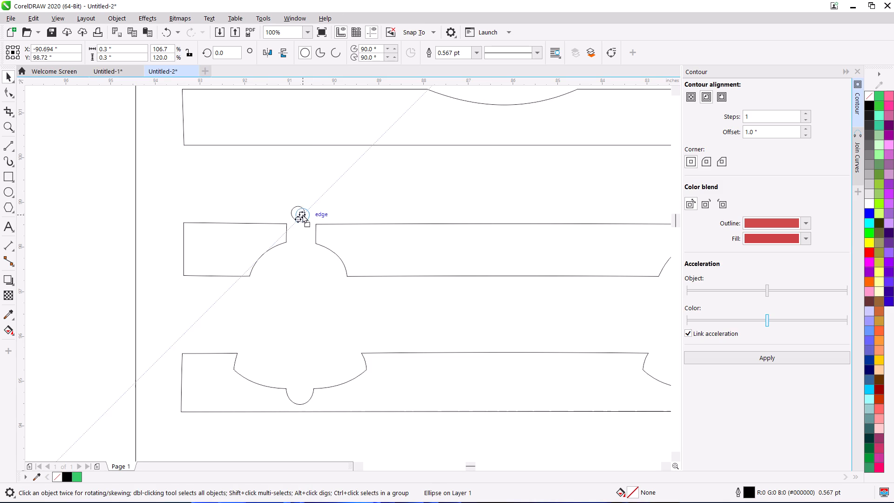
left_click_drag(302, 214, 298, 236)
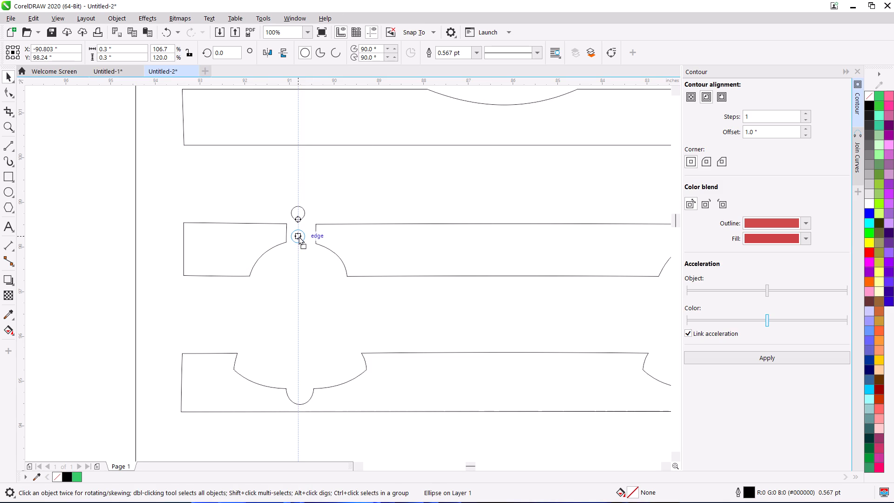
left_click_drag(298, 236, 298, 237)
left_click_drag(298, 237, 299, 224)
left_click_drag(299, 224, 301, 219)
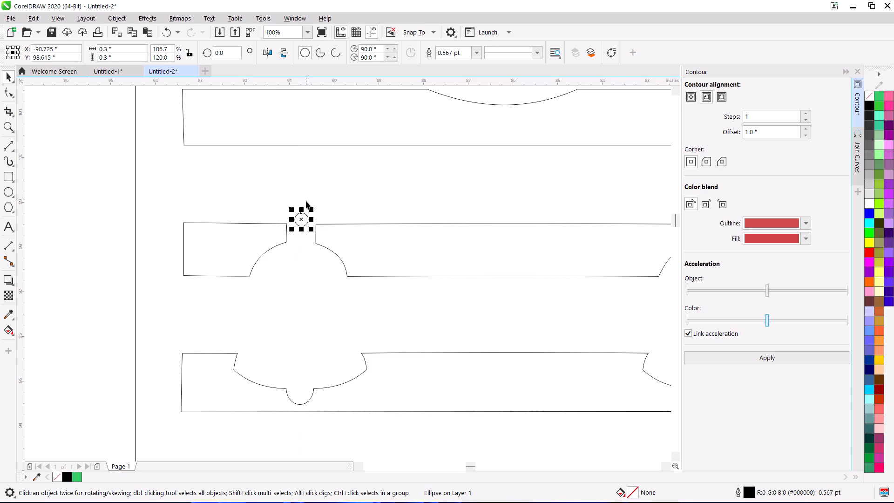
Duplicate the circle twice straight upward, spacing the copies about 0.4 in apart.
scroll(300, 206, "up", 1)
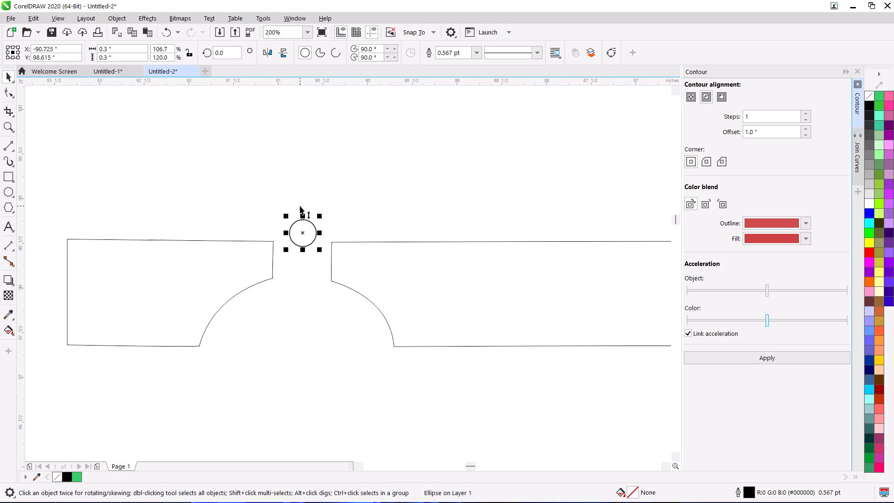
scroll(299, 206, "up", 1)
left_click_drag(309, 262, 310, 175)
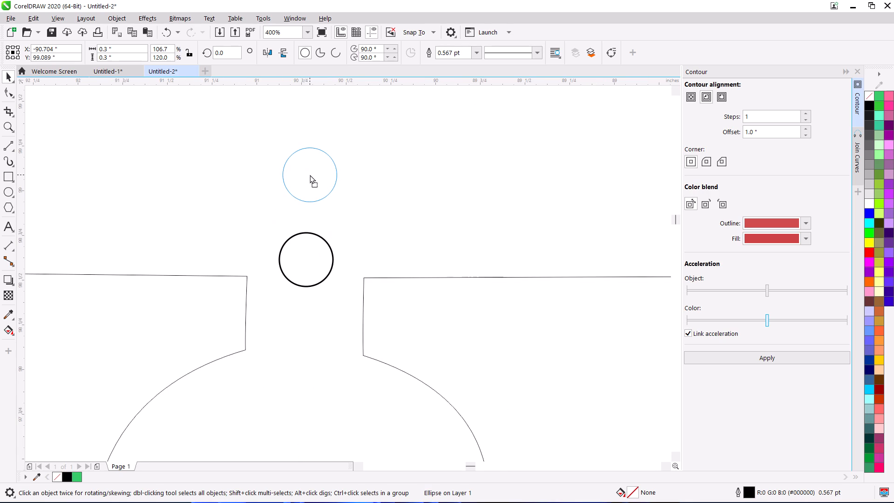
left_click_drag(310, 175, 308, 187)
right_click(308, 187, "ctrl")
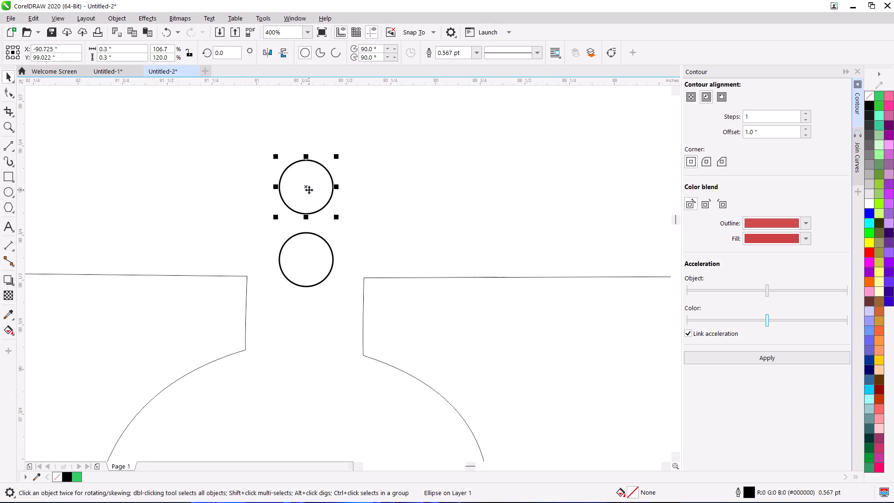
left_click_drag(307, 188, 309, 118)
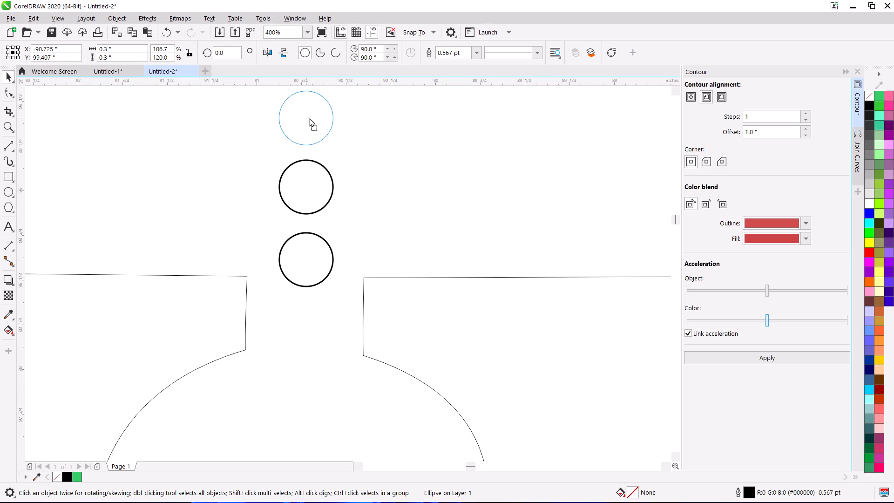
left_click_drag(309, 118, 310, 115)
right_click(310, 115, "shift")
Add one more circle copy at the top of the column and another below it inside the left bell's neck.
scroll(316, 149, "down", 1)
middle_click_drag(317, 153, 327, 235)
scroll(327, 235, "down", 1)
left_click_drag(325, 223, 325, 201)
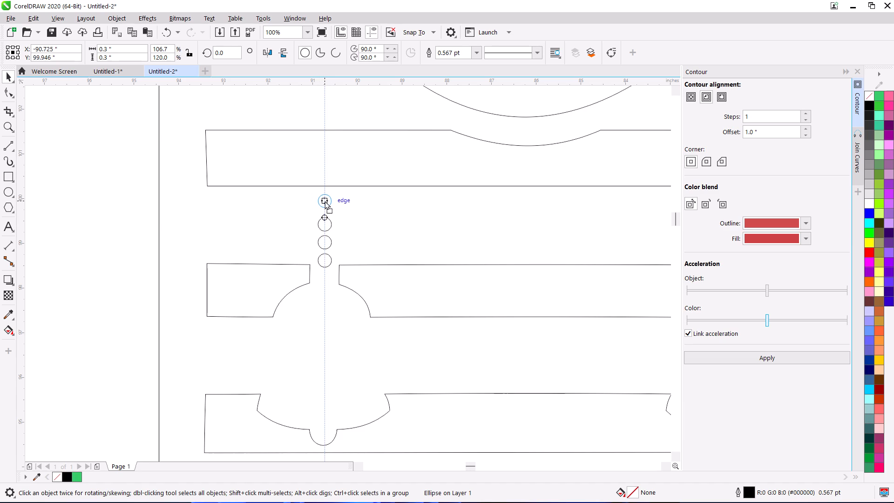
left_click_drag(325, 201, 325, 202)
right_click(325, 202, "ctrl")
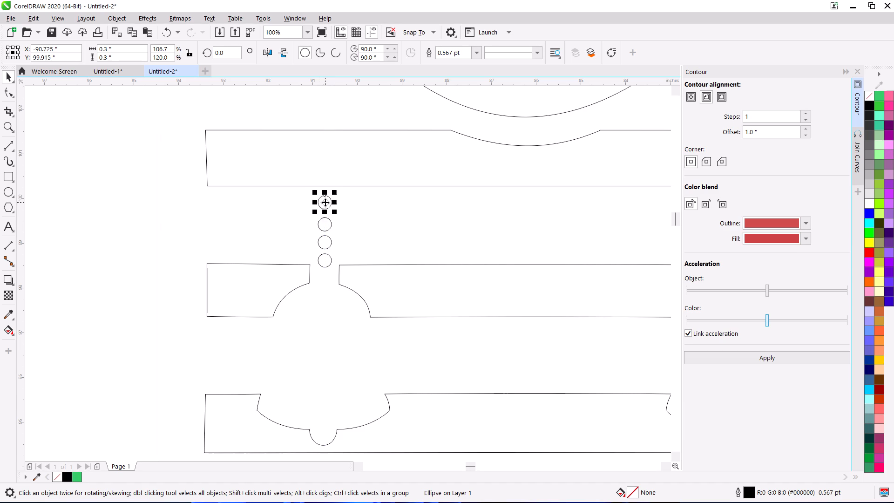
left_click_drag(323, 203, 323, 278)
right_click(323, 278, "ctrl")
scroll(320, 267, "up", 1)
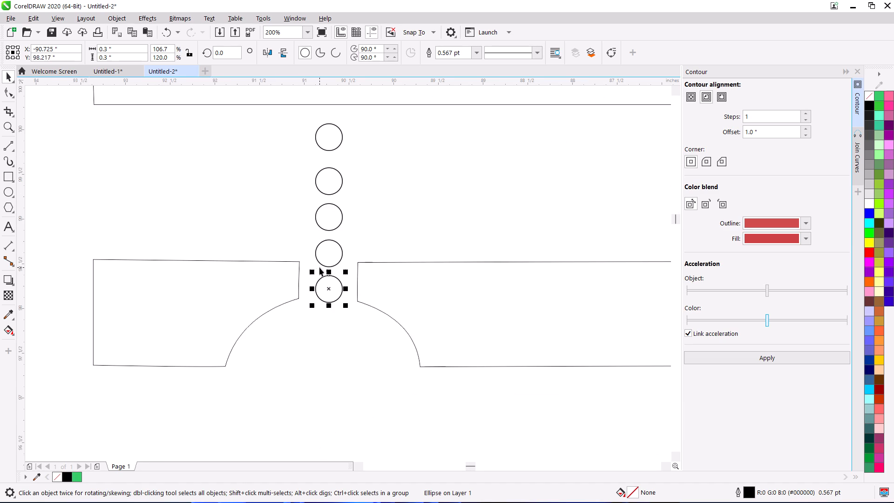
Copy the column of five circles horizontally to the right bell, centred over its neck.
left_click(398, 222)
scroll(355, 236, "down", 2)
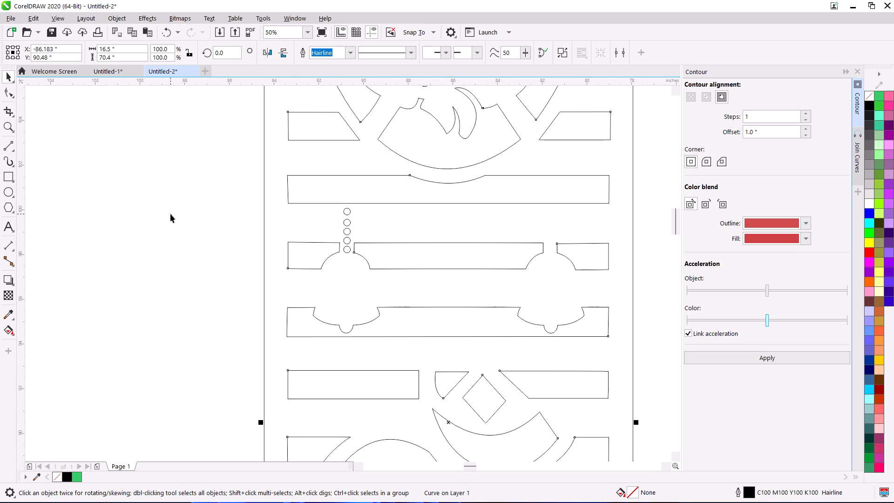
left_click(170, 214)
left_click_drag(208, 181, 386, 265)
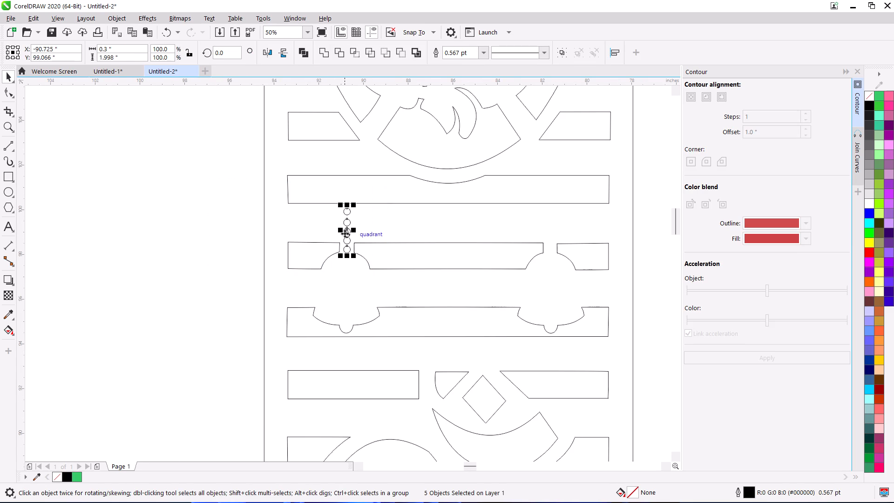
left_click_drag(345, 233, 547, 241)
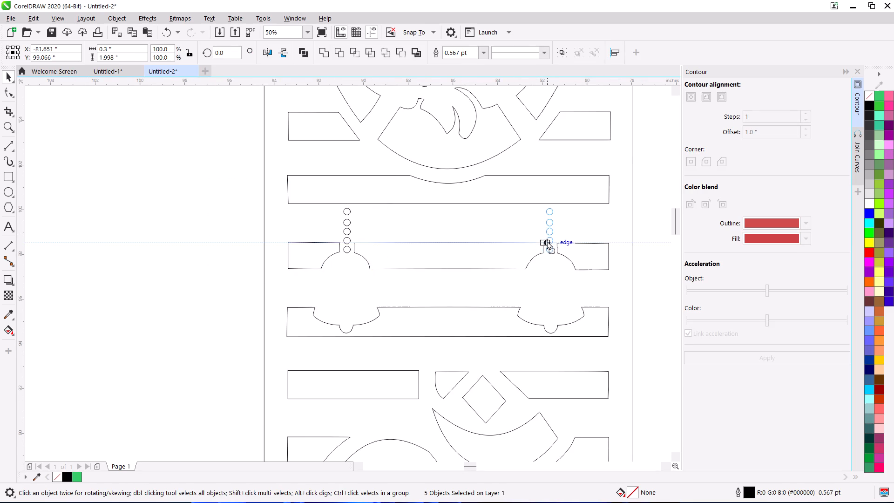
left_click_drag(547, 241, 548, 241)
right_click(548, 241, "ctrl")
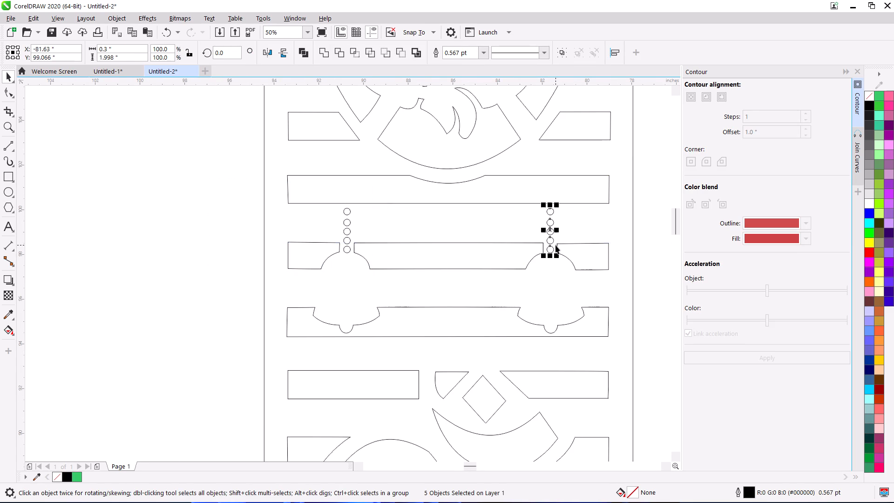
scroll(555, 245, "up", 2)
scroll(555, 246, "down", 1)
middle_click_drag(546, 251, 487, 285)
scroll(487, 285, "up", 1)
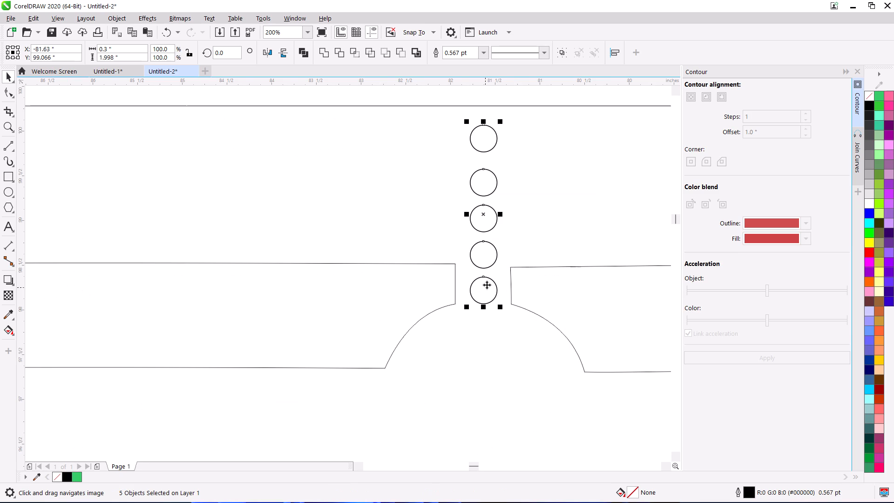
scroll(496, 286, "down", 1)
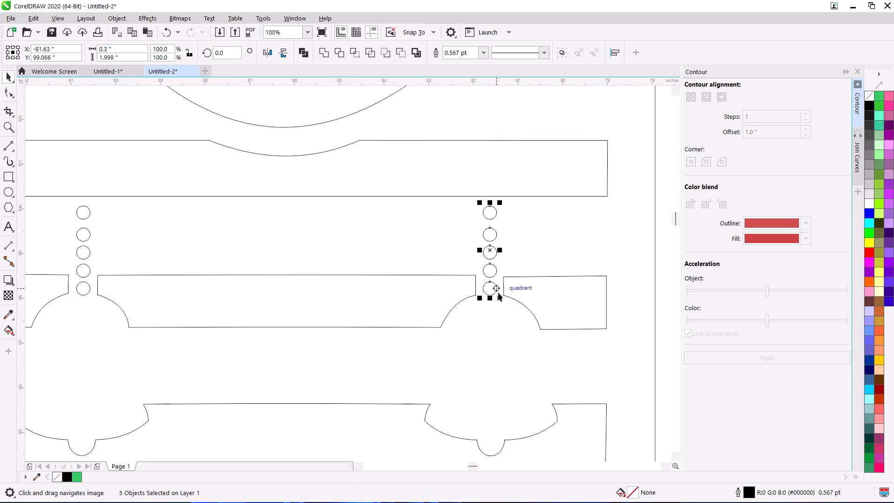
scroll(498, 290, "down", 1)
left_click(623, 246)
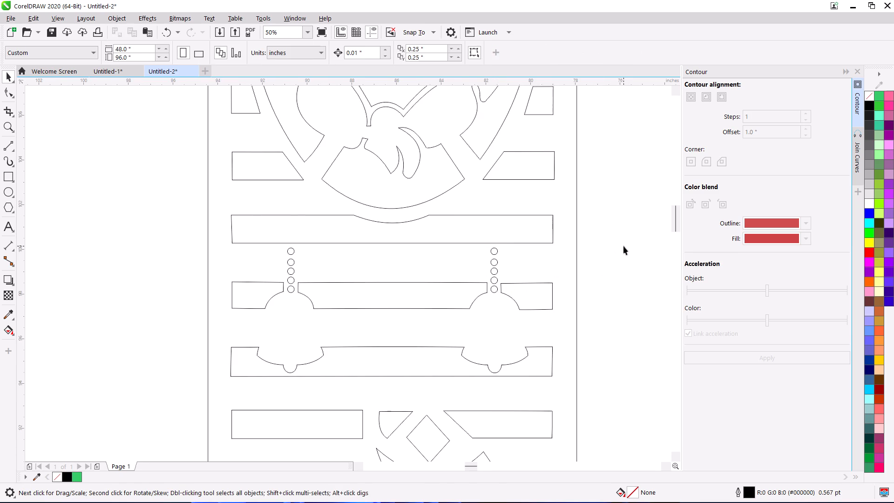
Combine both circle columns with the Ganesha panel and fill the resulting panel black.
scroll(583, 247, "down", 3)
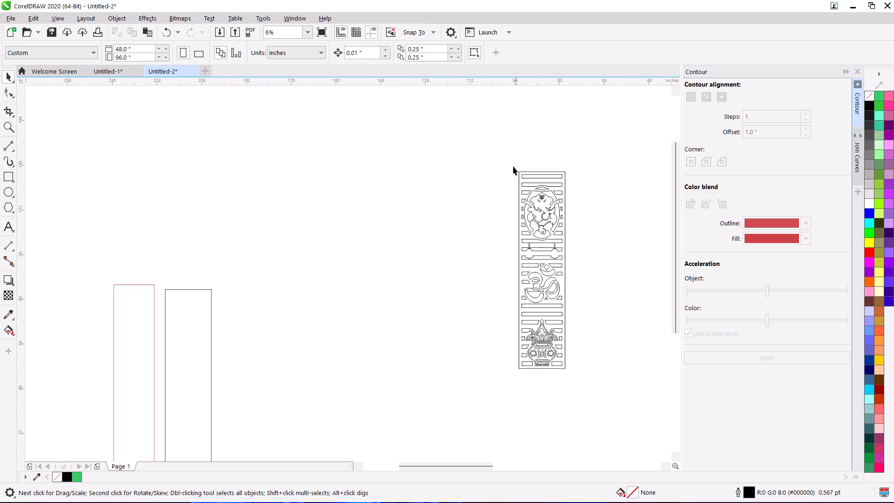
left_click_drag(497, 153, 614, 411)
left_click(303, 50)
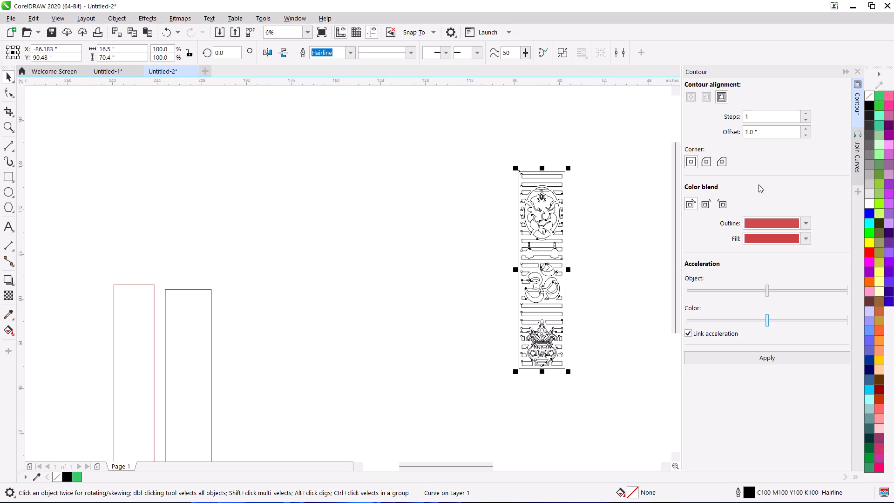
left_click(866, 106)
left_click(579, 222)
scroll(585, 245, "up", 1)
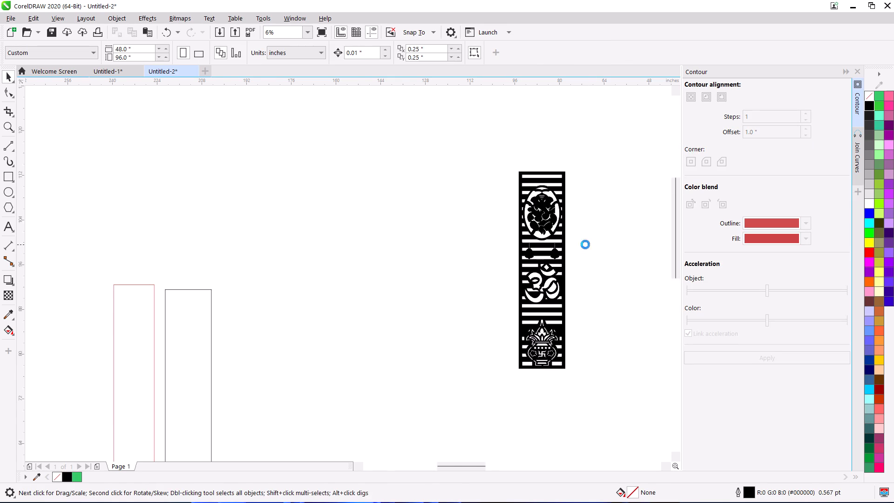
Examine the black-filled Ganesha, Om and kalash panel along its full height, including the circle chains above the bells.
scroll(585, 245, "up", 1)
scroll(550, 248, "down", 1)
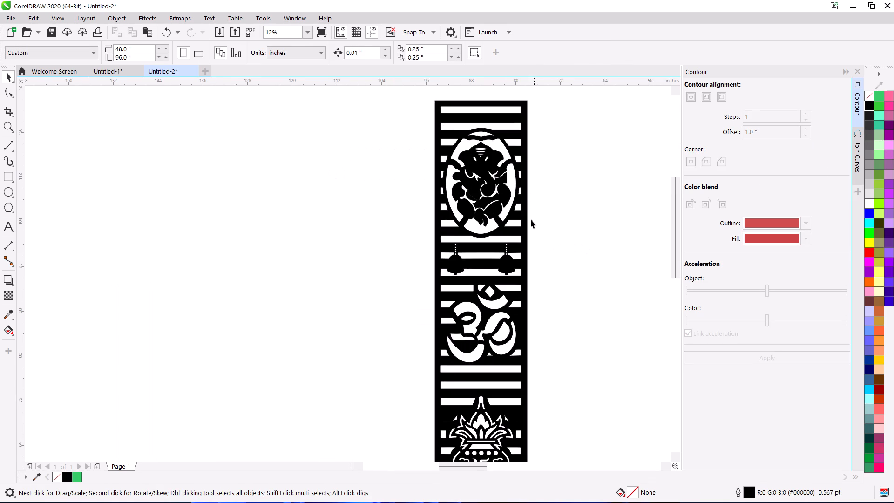
scroll(507, 149, "up", 1)
scroll(508, 160, "down", 1)
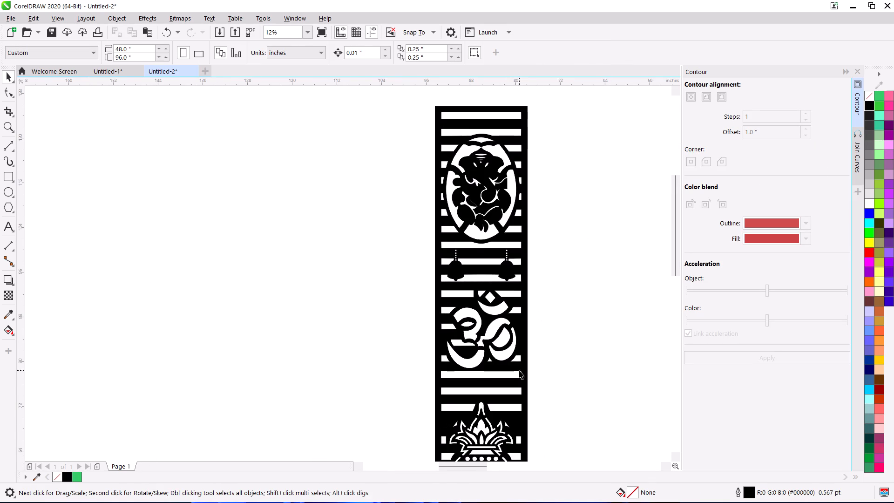
scroll(518, 370, "down", 1)
middle_click_drag(515, 351, 498, 254)
scroll(498, 254, "up", 1)
scroll(499, 263, "down", 1)
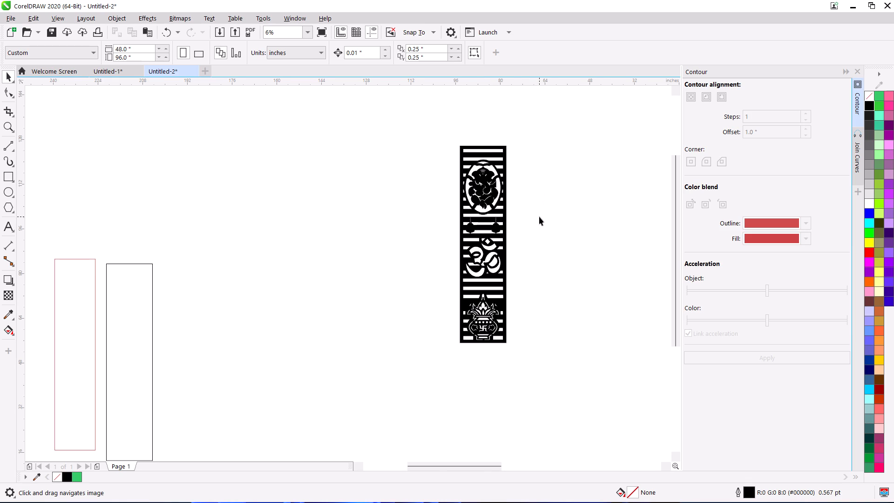
scroll(539, 217, "up", 1)
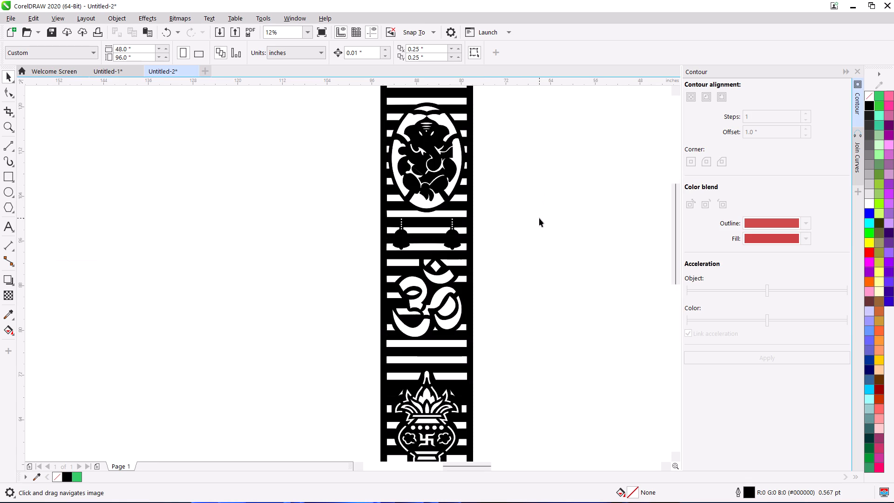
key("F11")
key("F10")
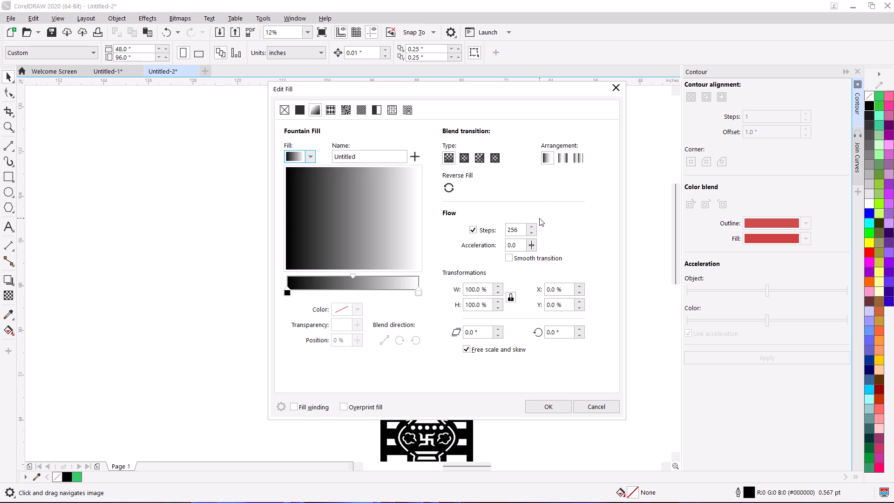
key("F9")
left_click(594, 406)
Review the whole black-filled panel in full-screen preview, both close up and at a smaller zoom.
scroll(569, 326, "down", 1)
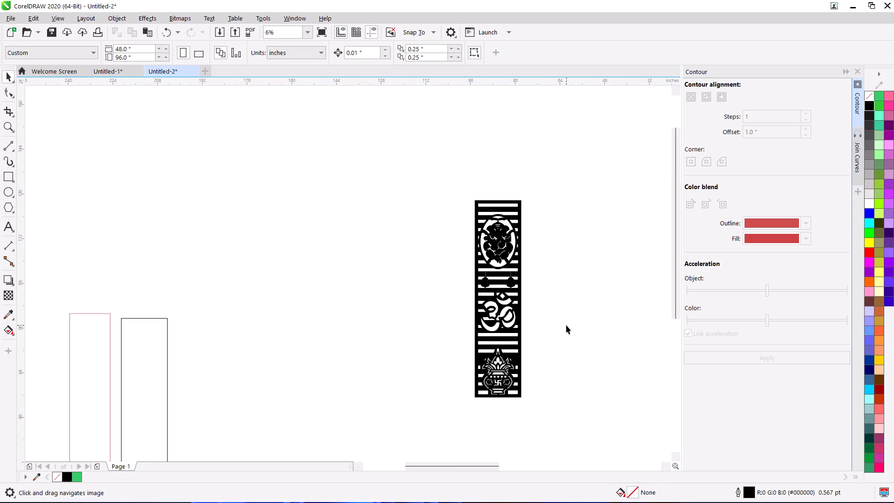
middle_click_drag(554, 321, 539, 277)
scroll(539, 277, "up", 1)
middle_click_drag(539, 277, 541, 304)
middle_click_drag(541, 304, 545, 313)
key("F9")
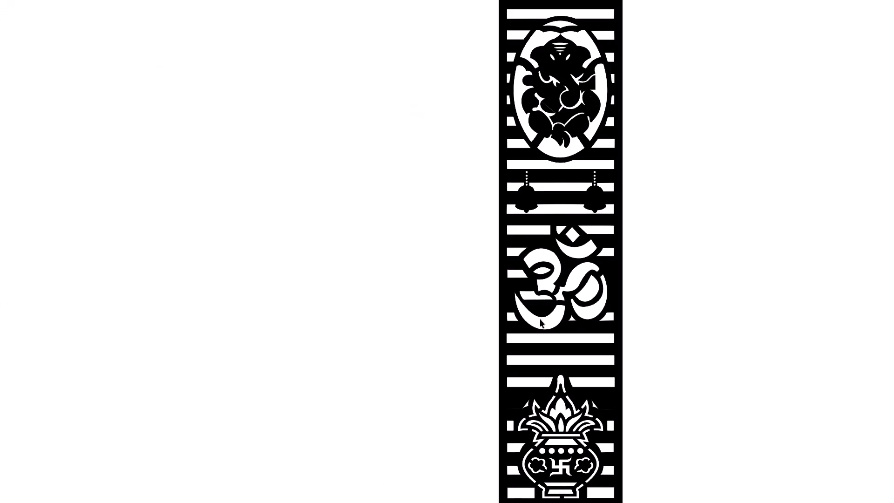
left_click(333, 390)
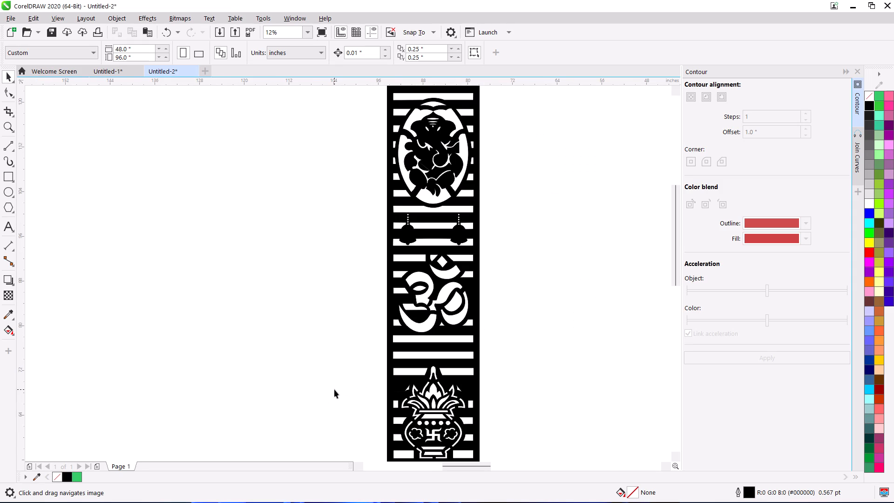
scroll(397, 363, "down", 1)
middle_click_drag(431, 355, 440, 328)
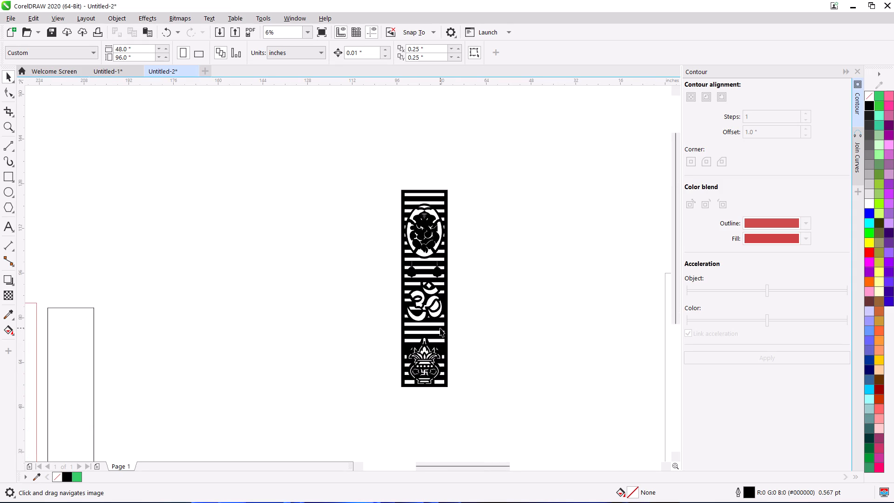
key("F10")
key("F9")
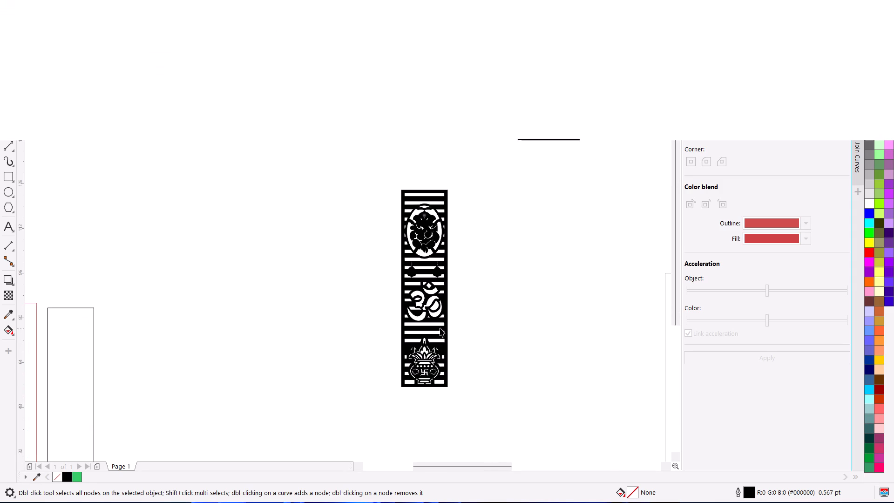